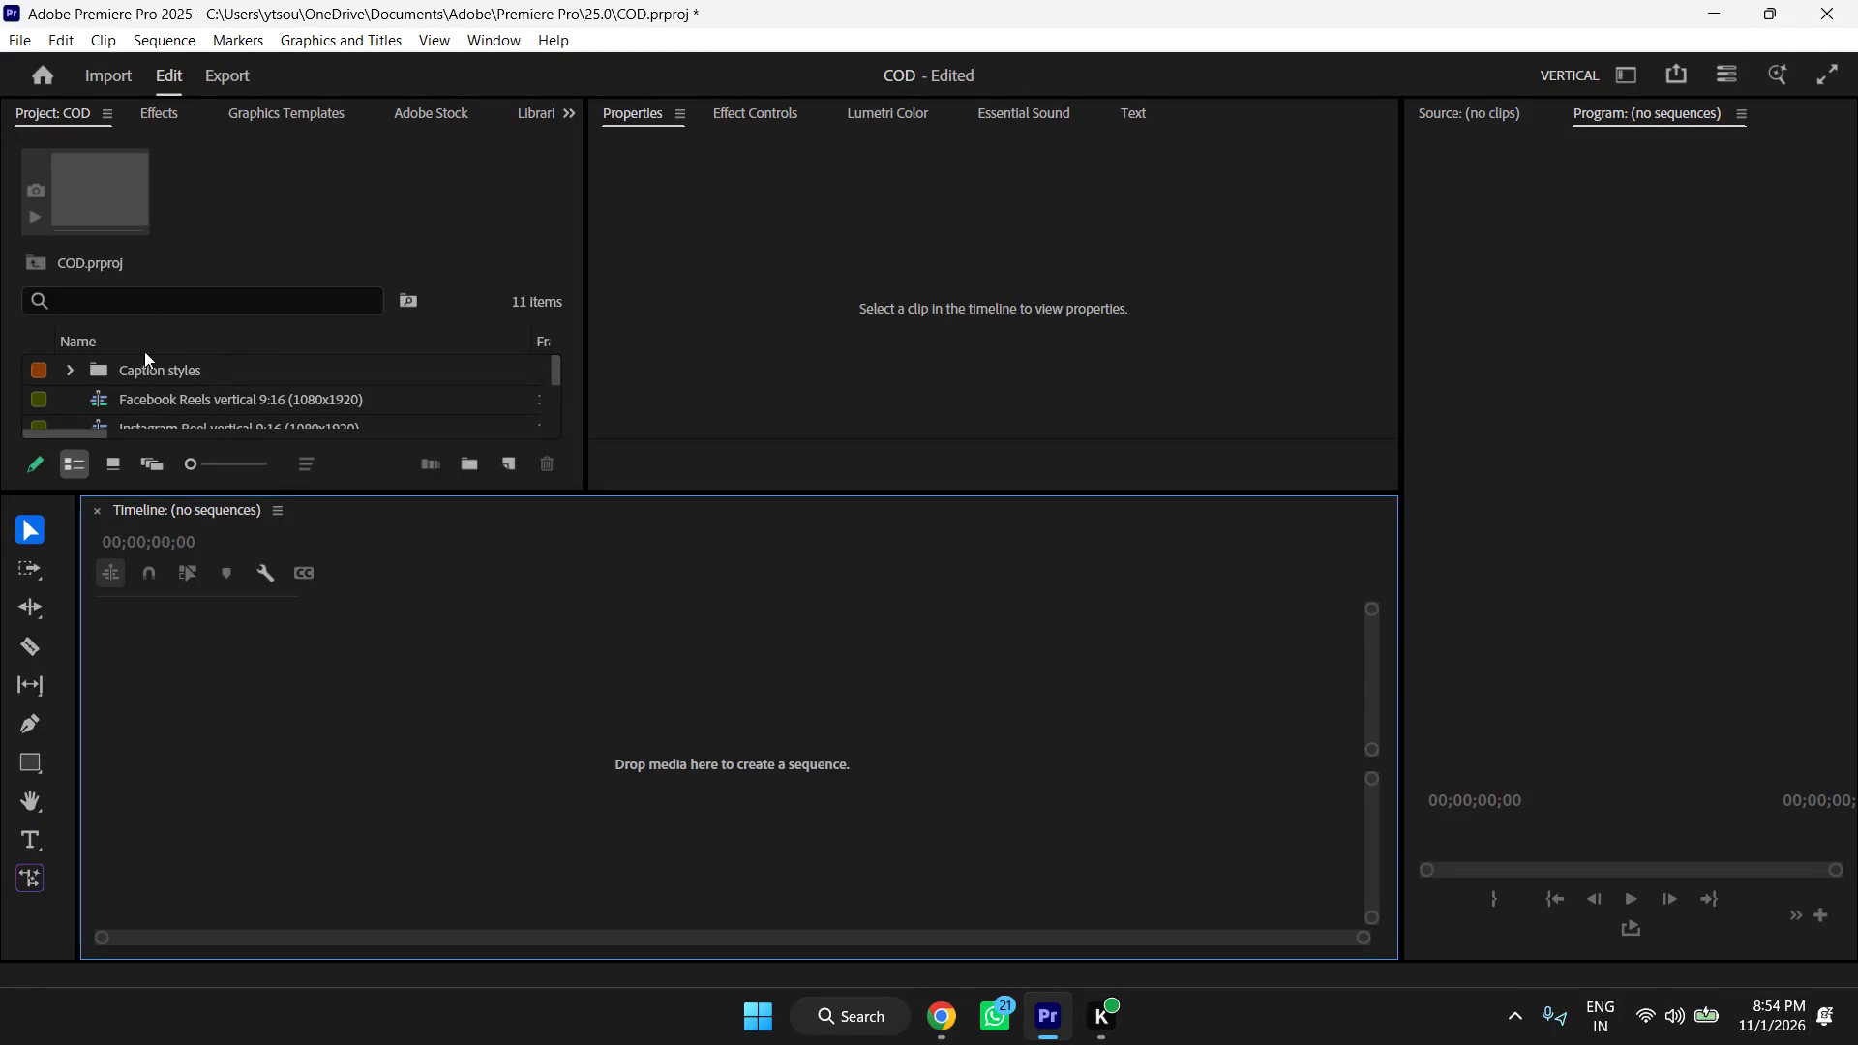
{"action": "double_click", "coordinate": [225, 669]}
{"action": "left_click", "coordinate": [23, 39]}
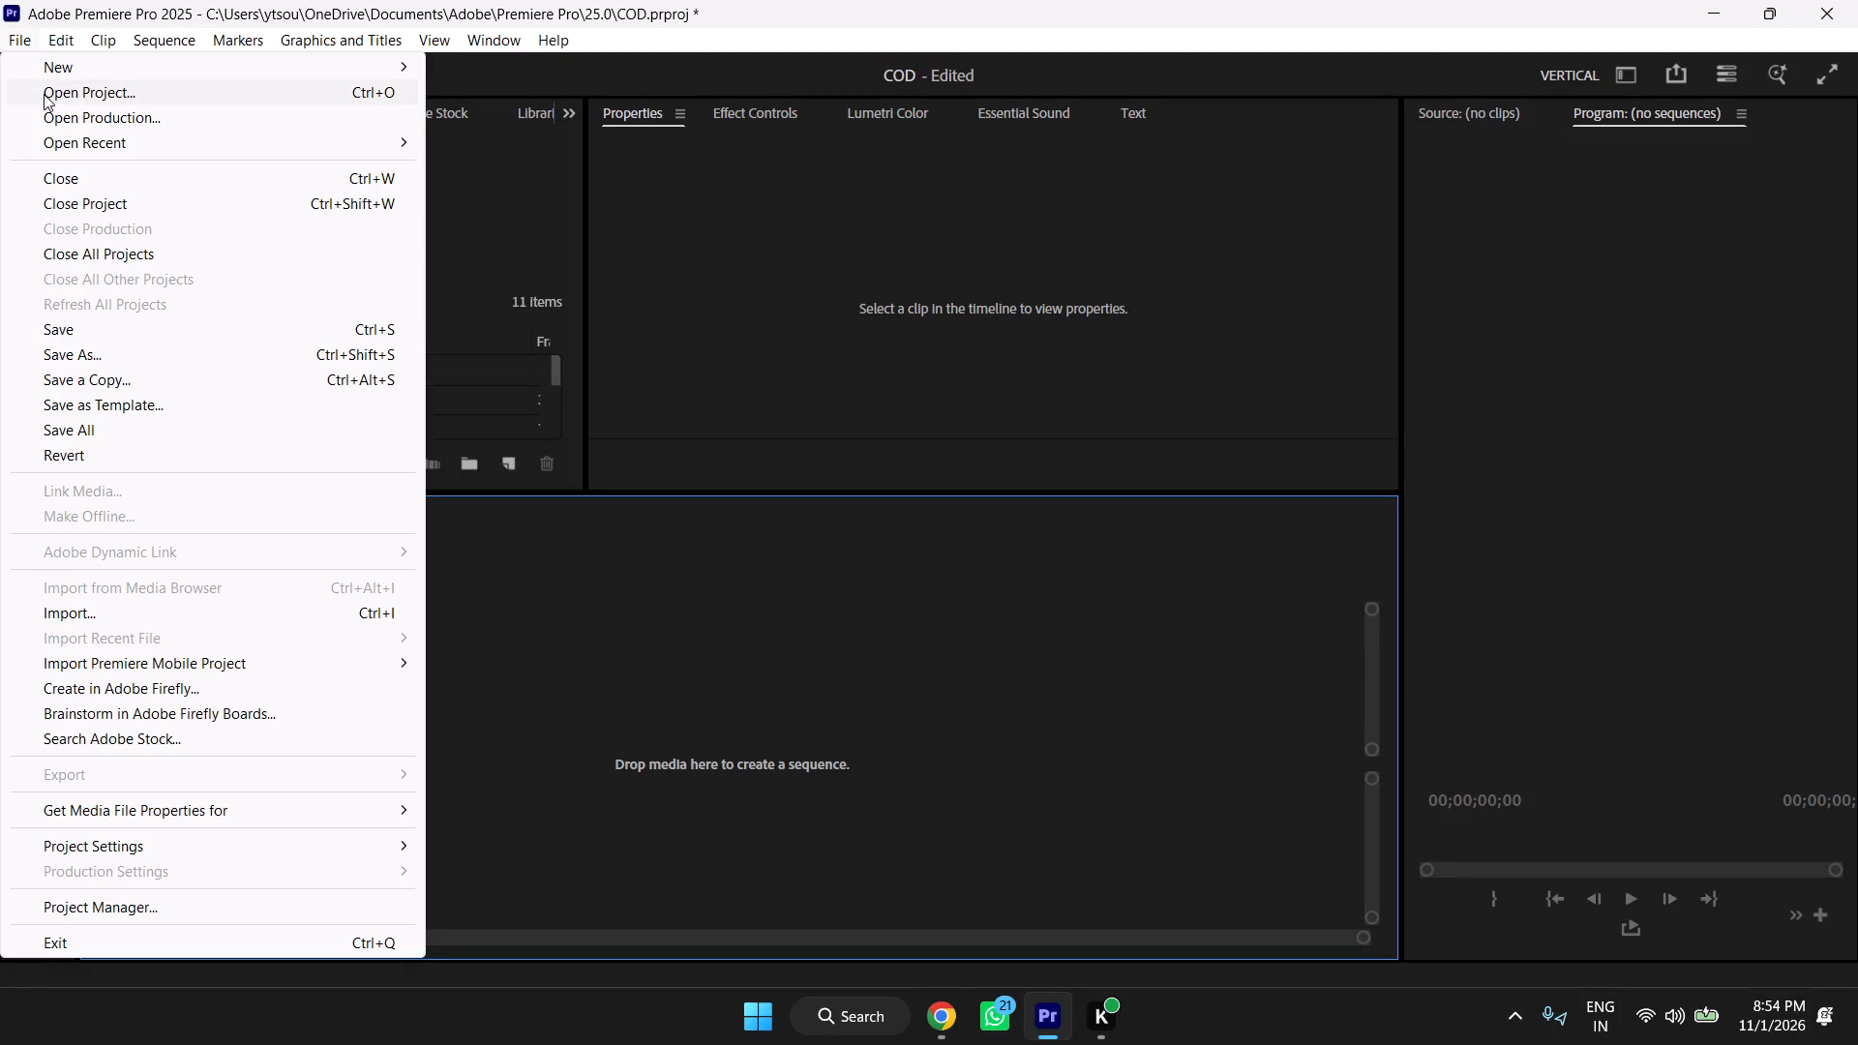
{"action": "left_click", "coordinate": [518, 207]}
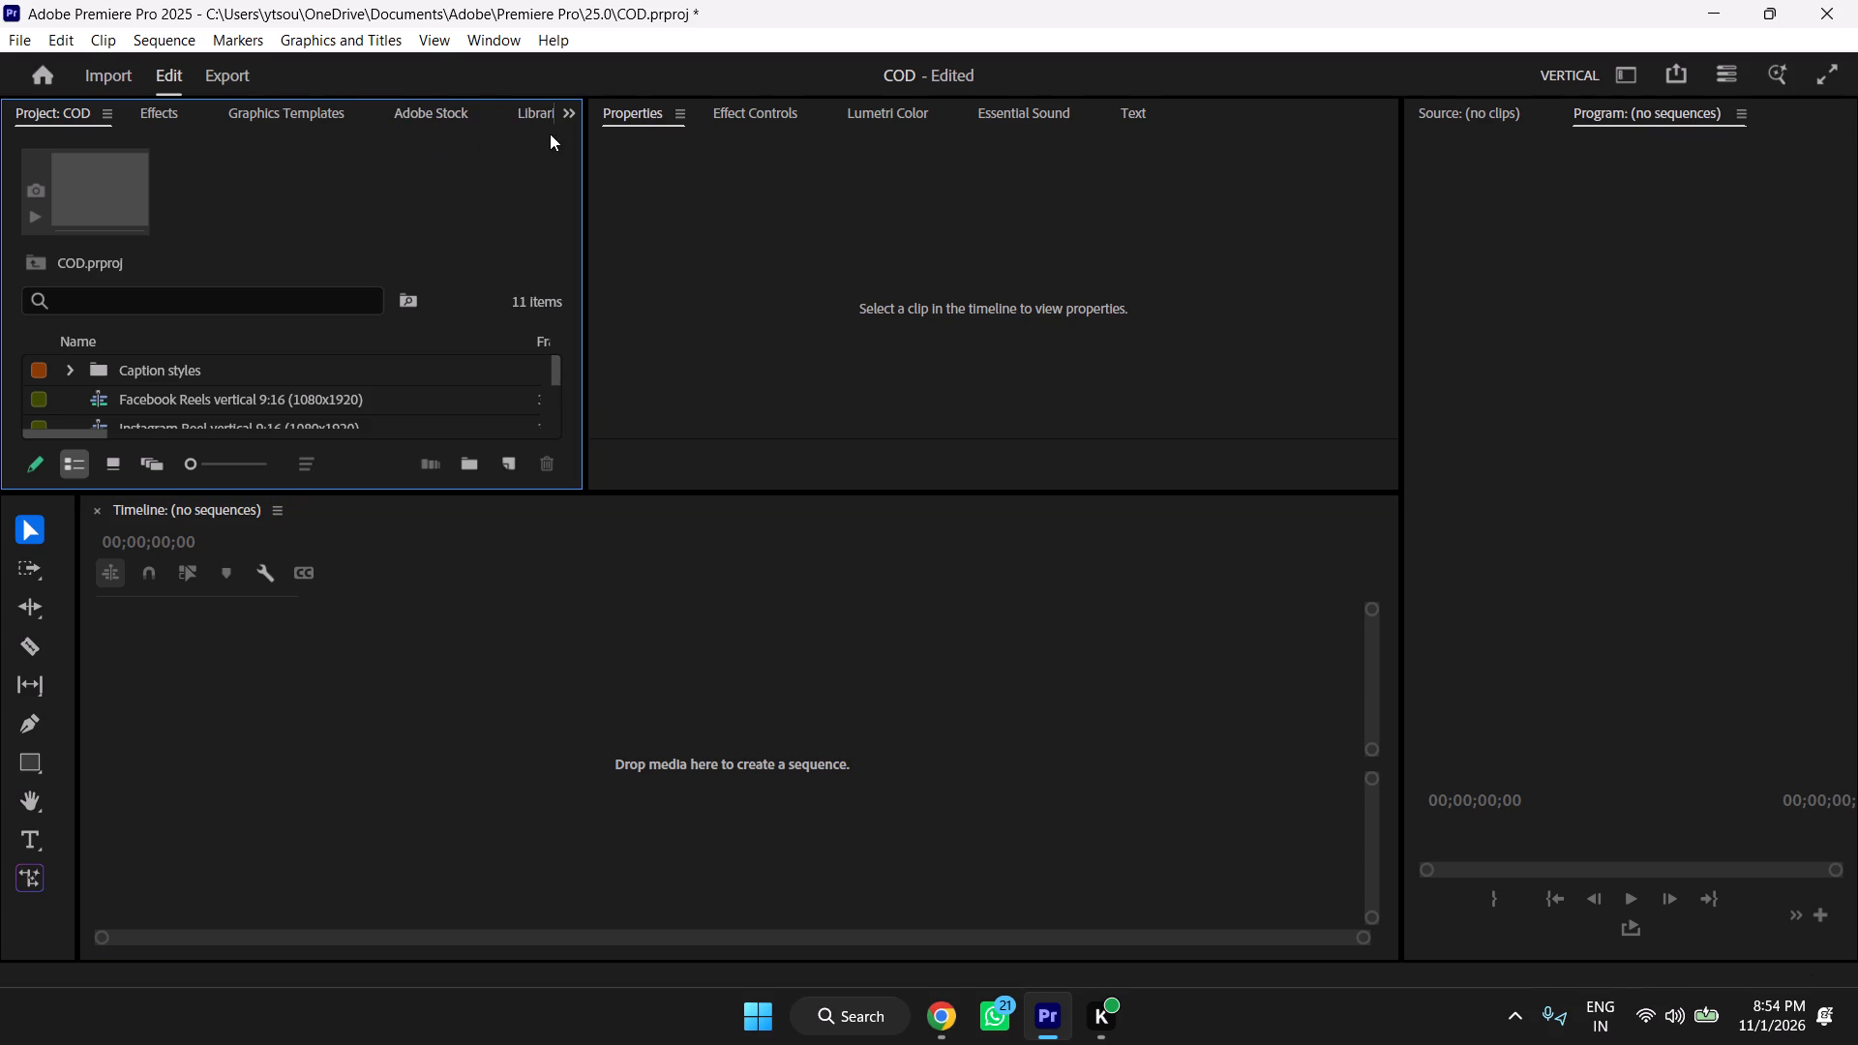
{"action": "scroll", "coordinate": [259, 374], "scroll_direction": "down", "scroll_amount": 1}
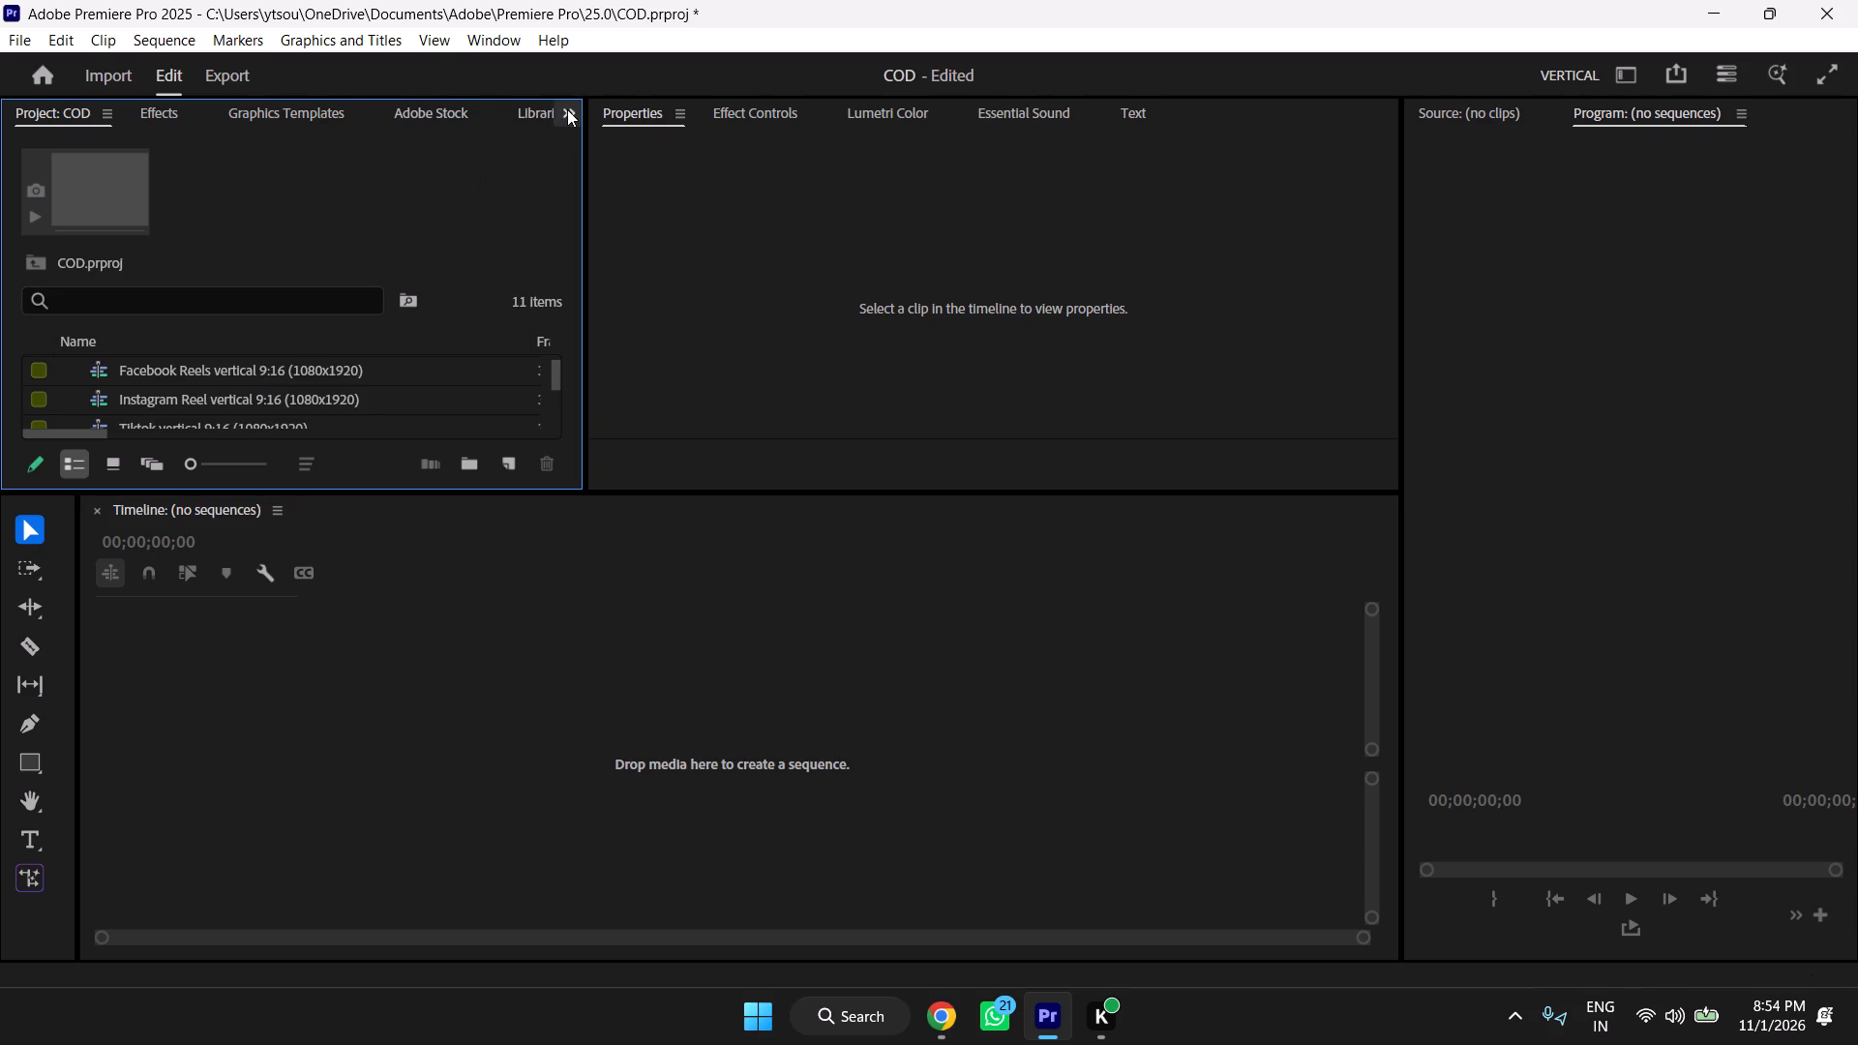
Show the Media Browser and go from Downloads to the S: (Hello) drive under Local Drives.
{"action": "left_click", "coordinate": [570, 107]}
{"action": "left_click", "coordinate": [588, 292]}
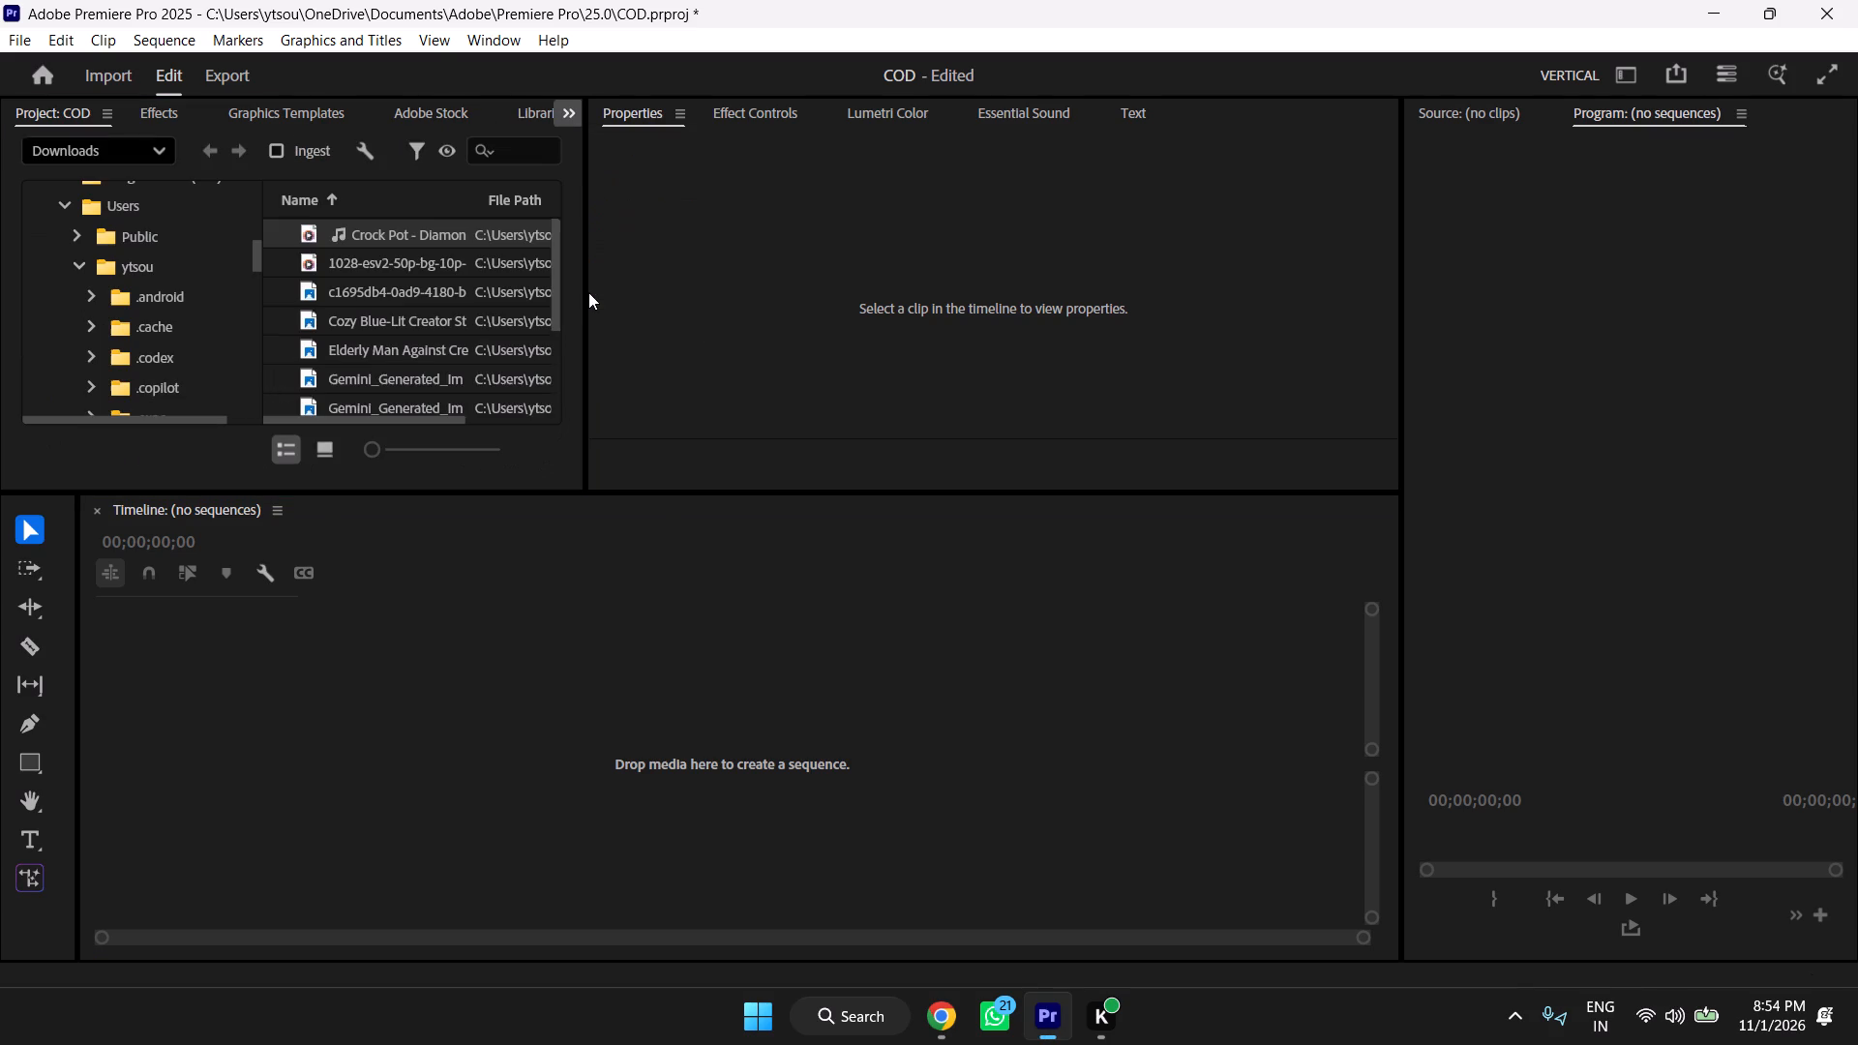
{"action": "scroll", "coordinate": [156, 306], "scroll_direction": "up", "scroll_amount": 2}
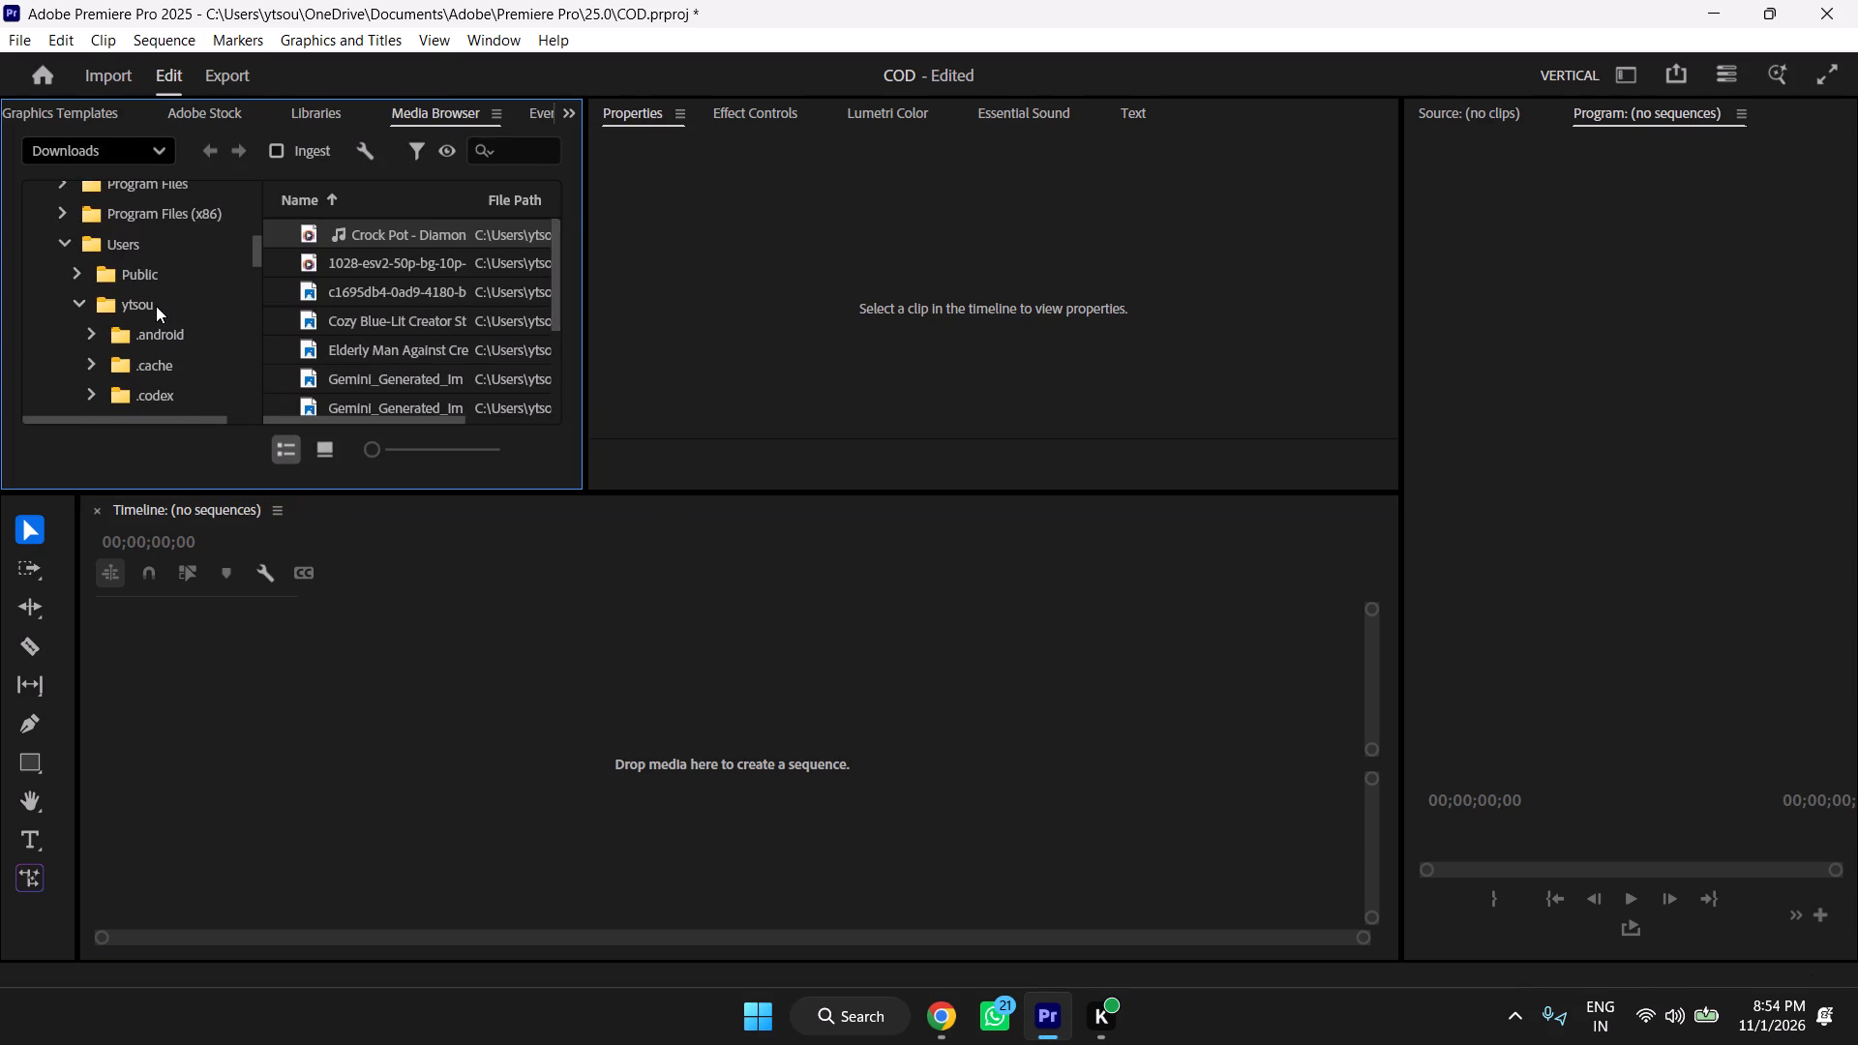
{"action": "scroll", "coordinate": [156, 306], "scroll_direction": "up", "scroll_amount": 5}
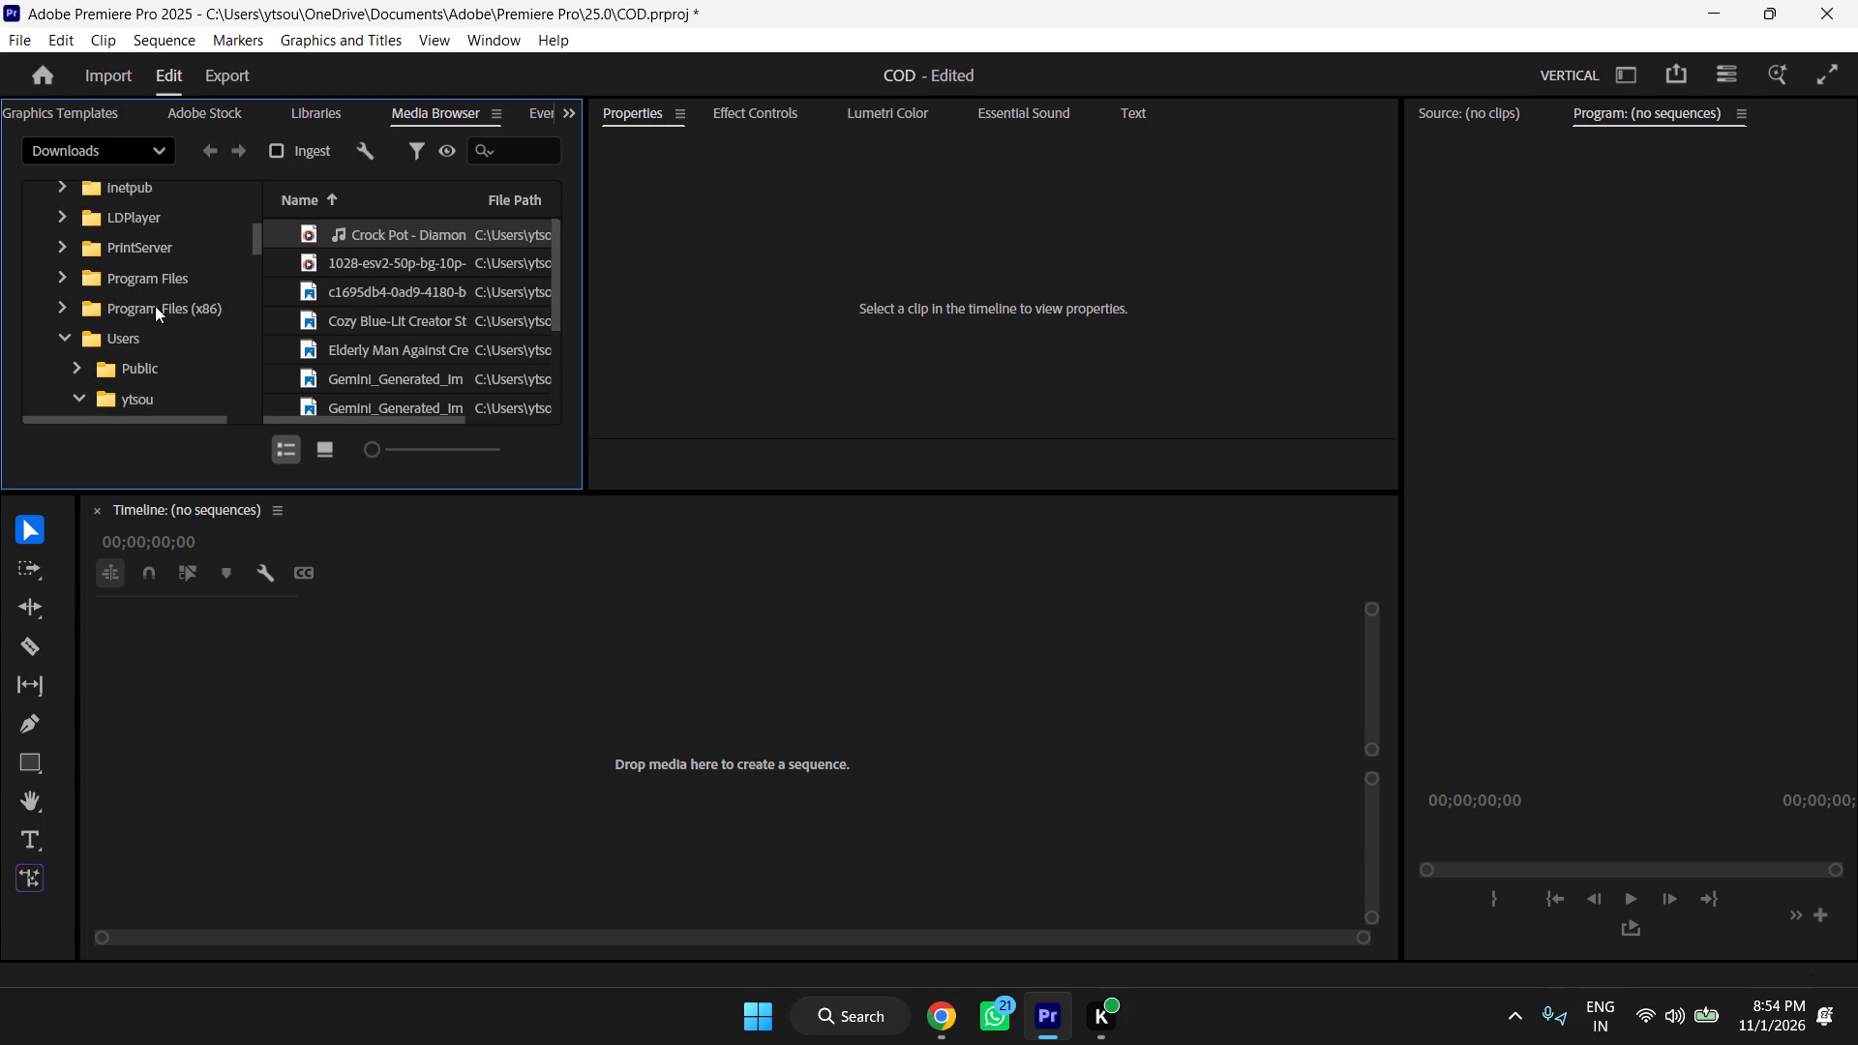
{"action": "scroll", "coordinate": [155, 306], "scroll_direction": "up", "scroll_amount": 7}
{"action": "scroll", "coordinate": [155, 306], "scroll_direction": "down", "scroll_amount": 11}
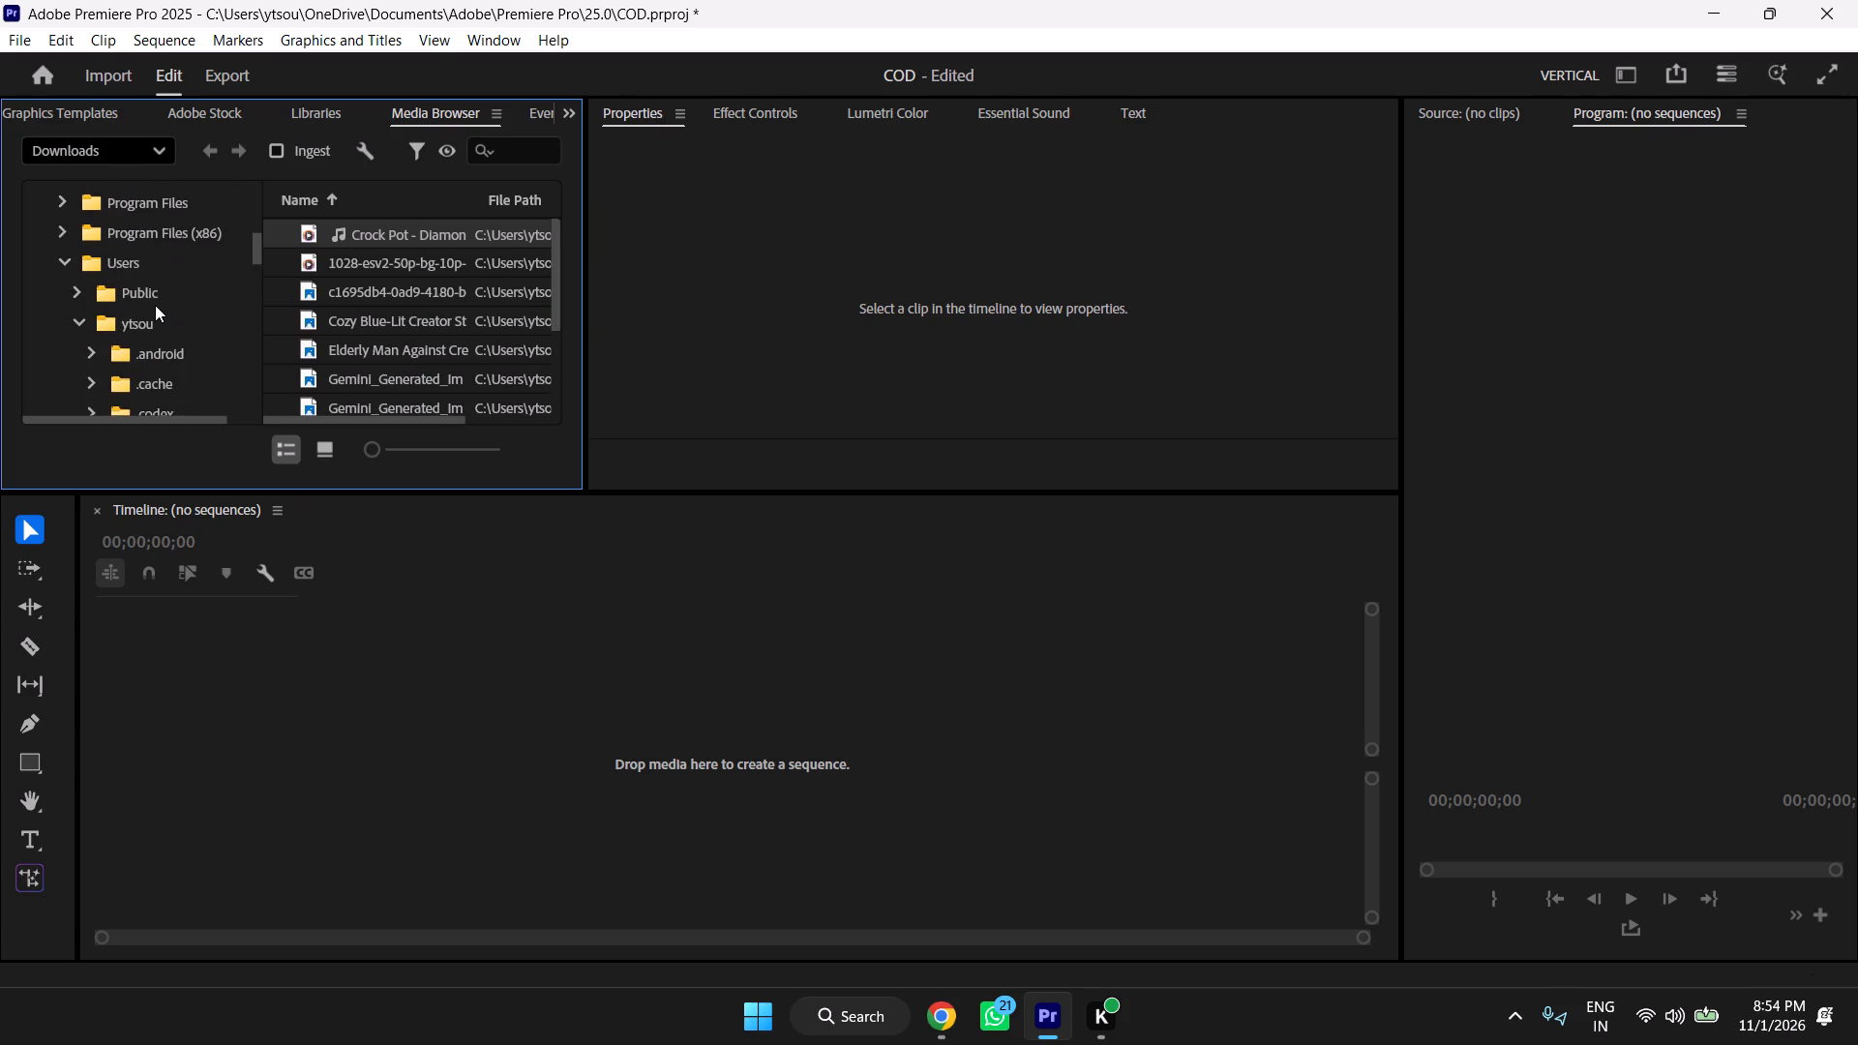
{"action": "scroll", "coordinate": [155, 305], "scroll_direction": "down", "scroll_amount": 12}
{"action": "scroll", "coordinate": [155, 303], "scroll_direction": "up", "scroll_amount": 1}
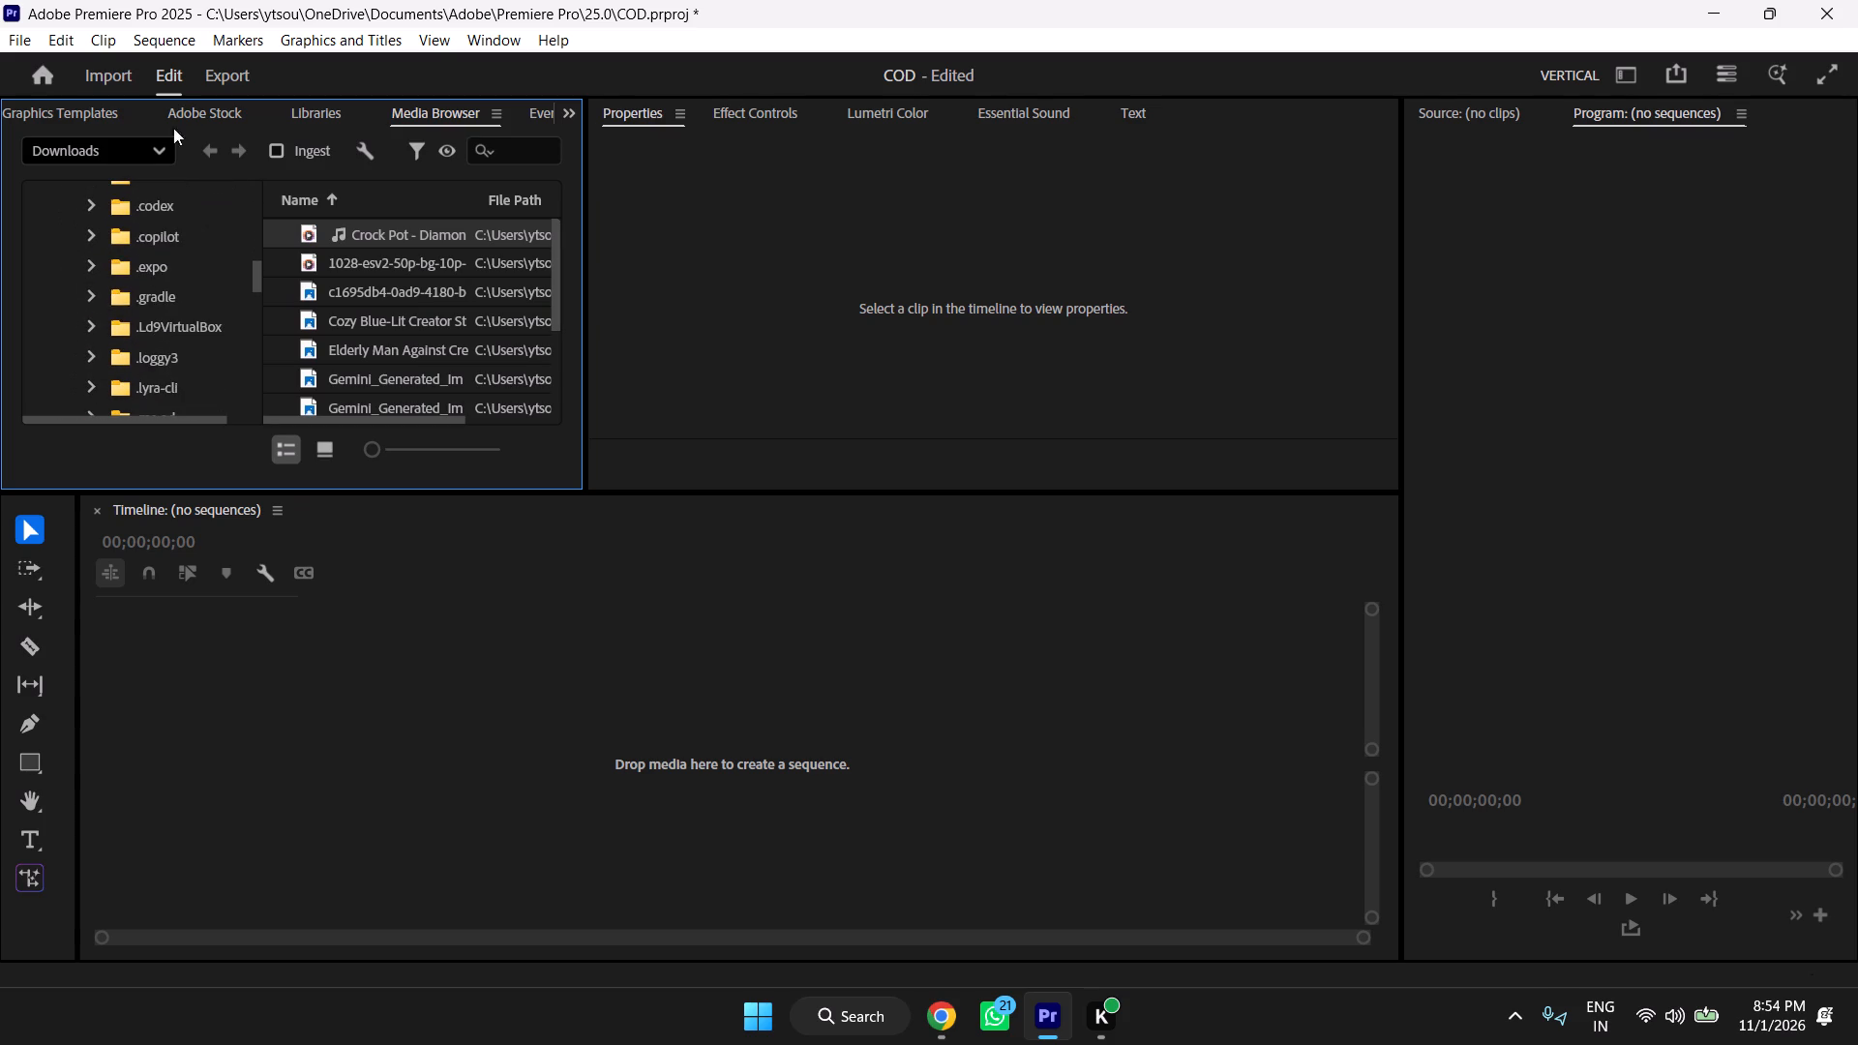
{"action": "left_click", "coordinate": [154, 144]}
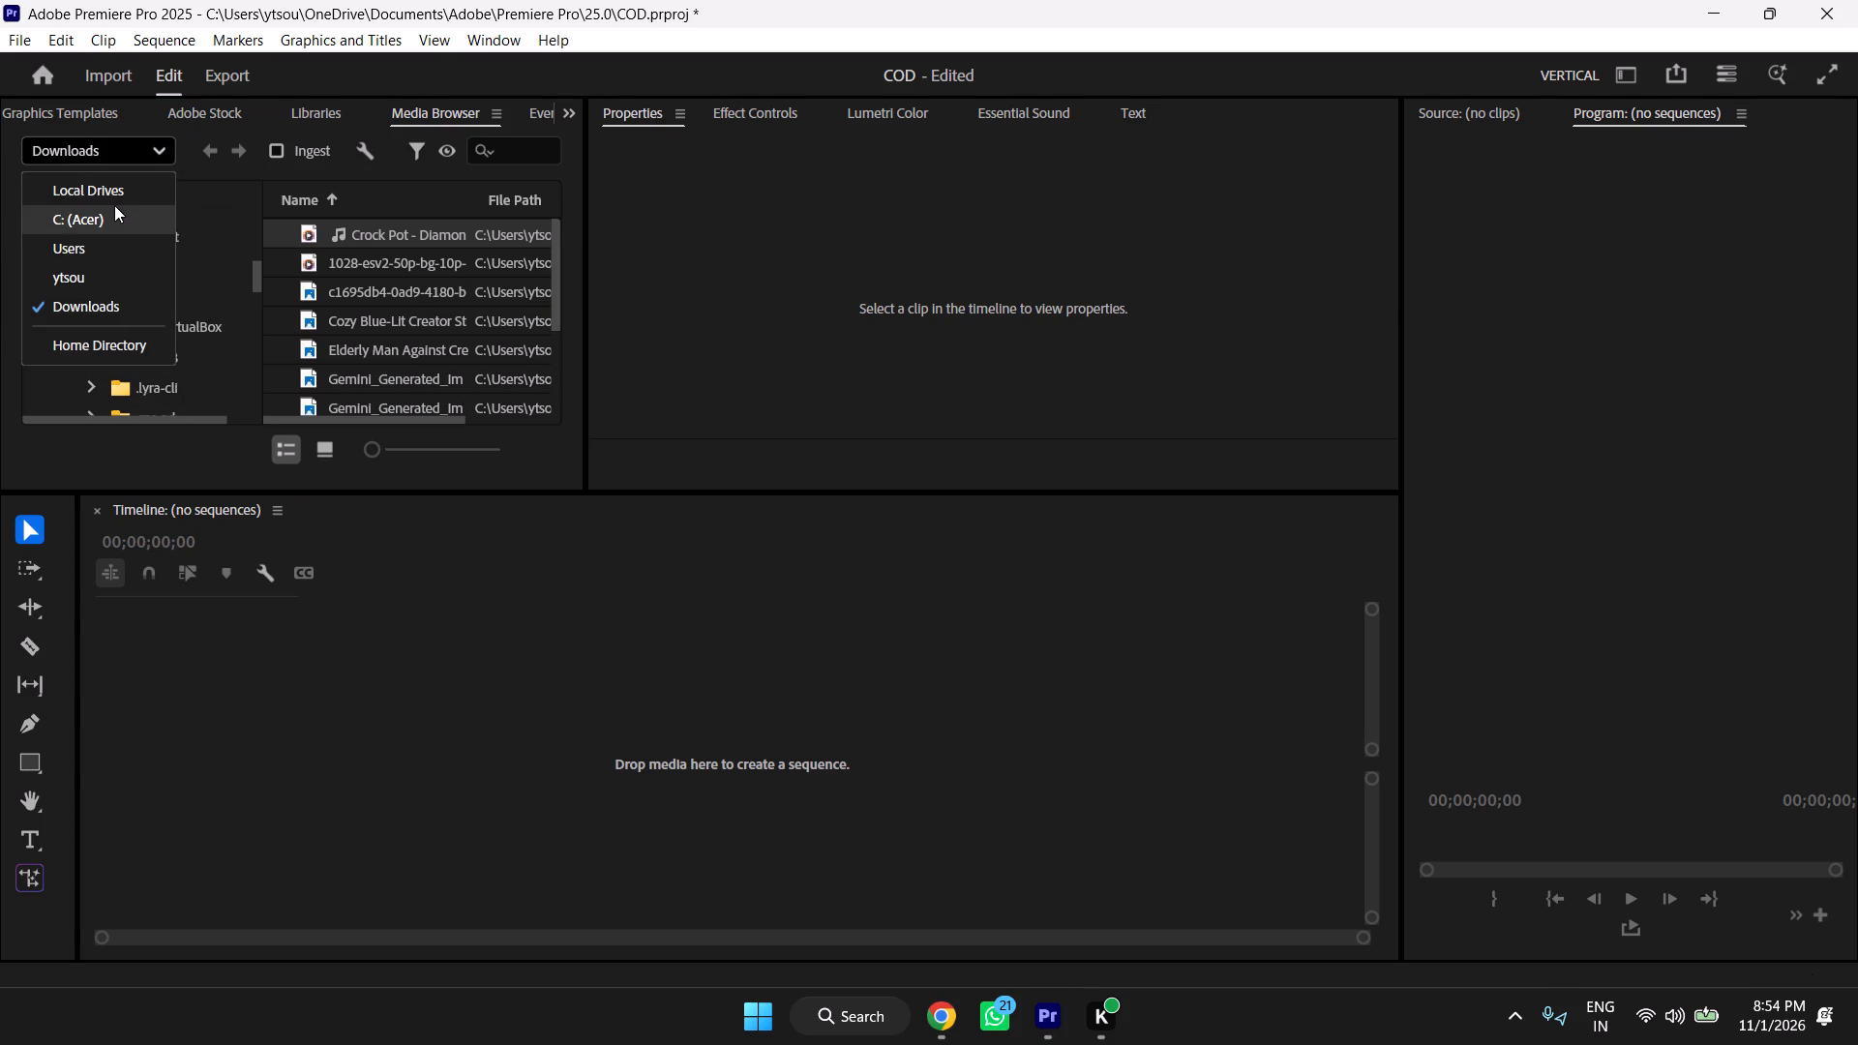
{"action": "scroll", "coordinate": [95, 319], "scroll_direction": "down", "scroll_amount": 2}
{"action": "left_click", "coordinate": [120, 186]}
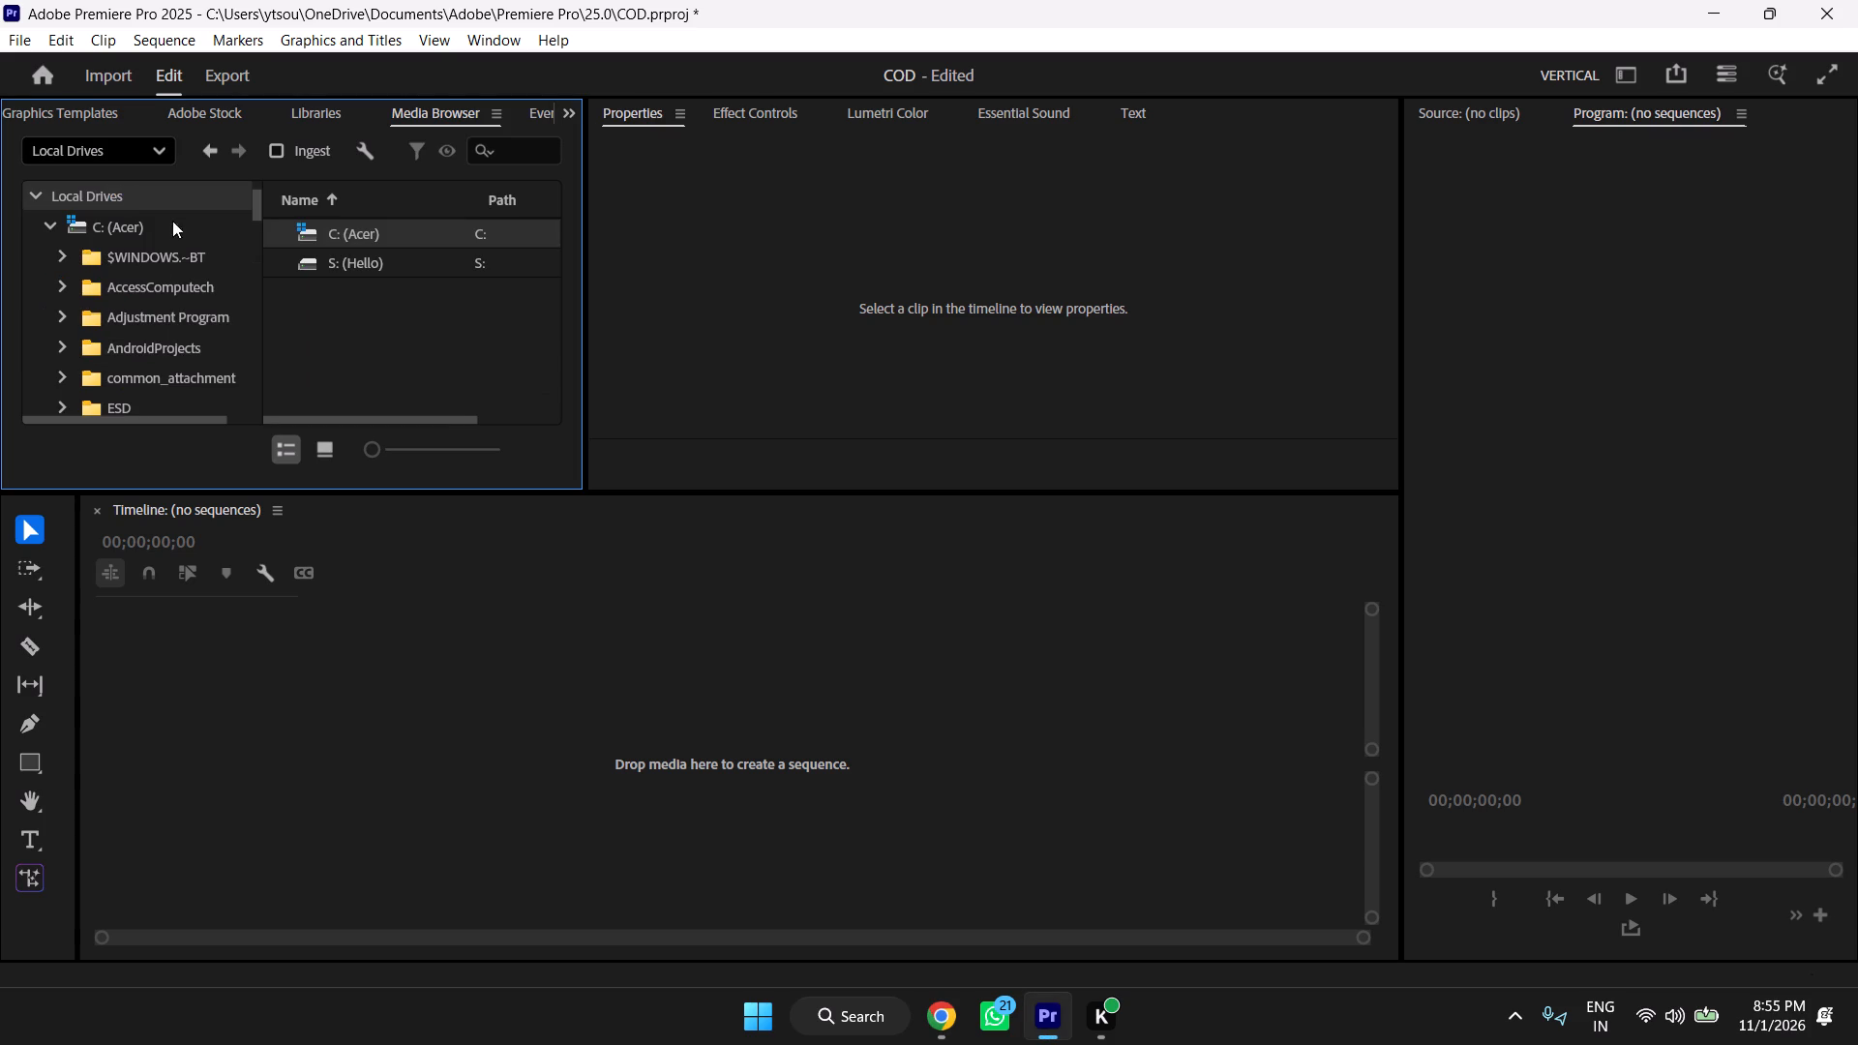
{"action": "double_click", "coordinate": [391, 262]}
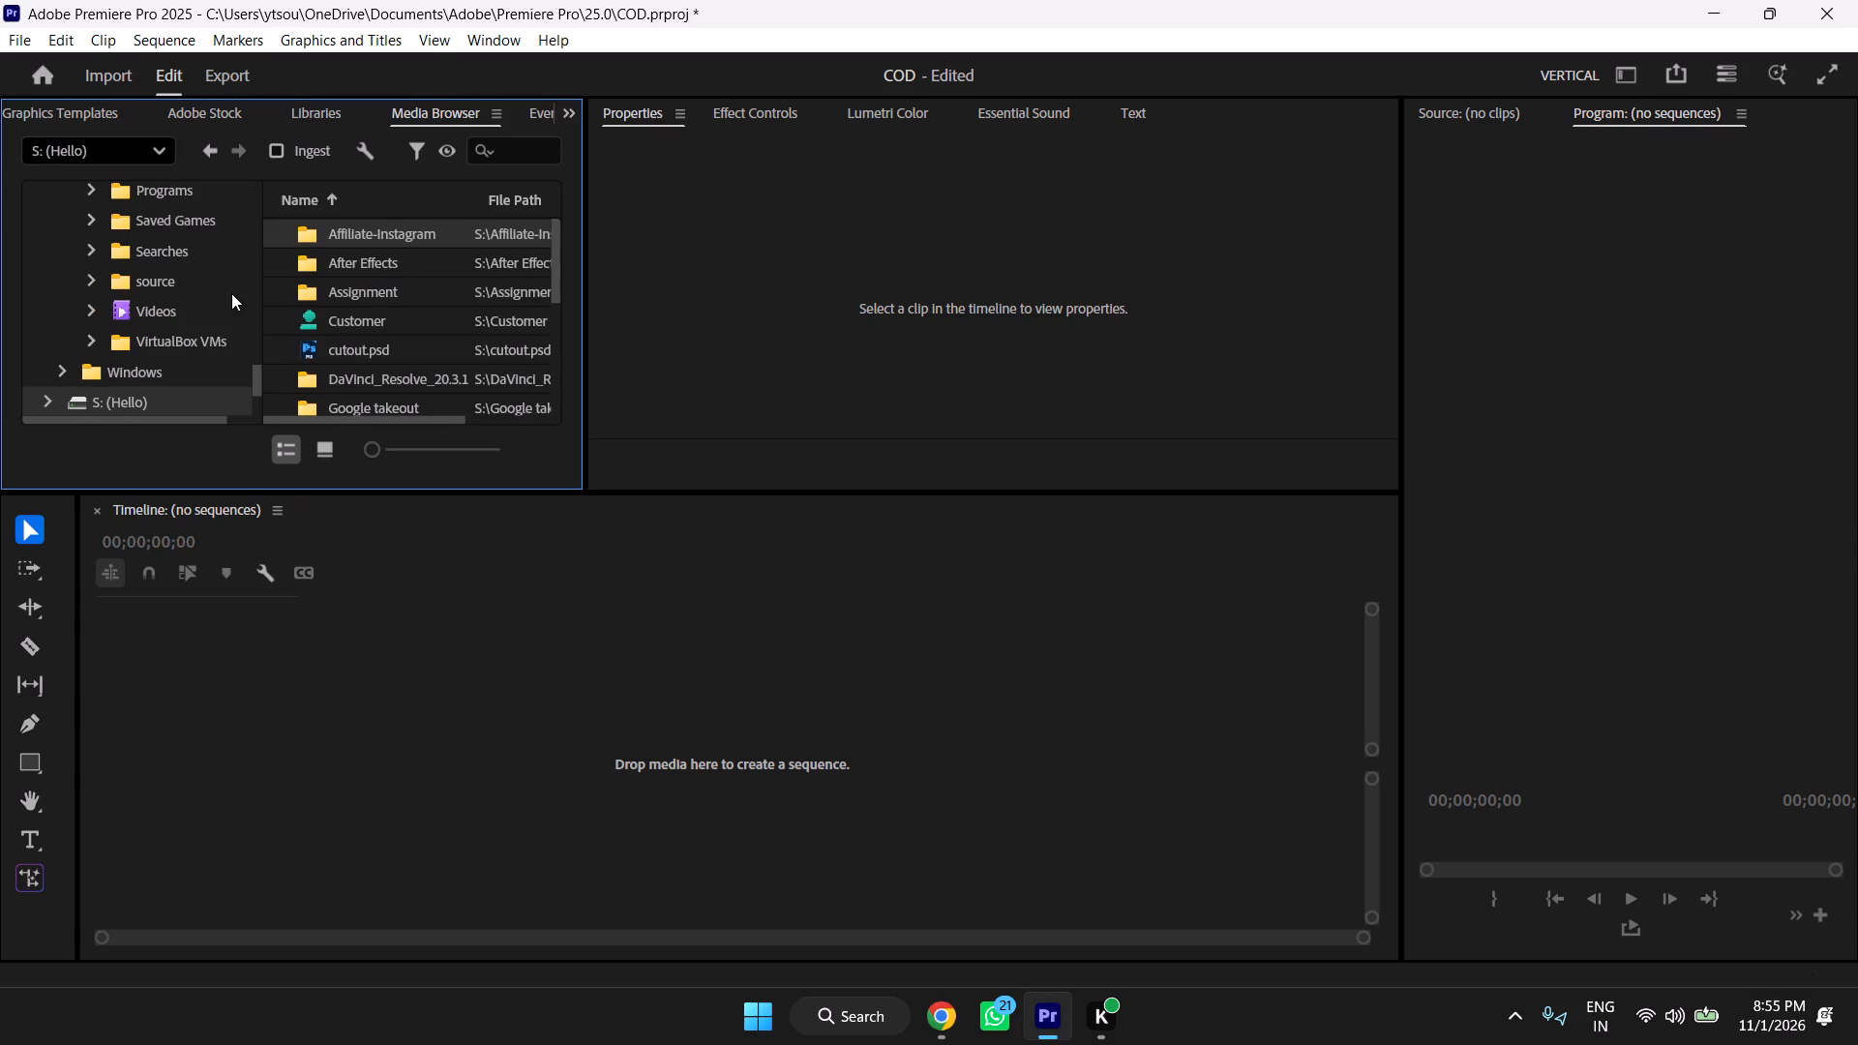
Open the QuickShare folder on the S: (Hello) drive in the Media Browser.
{"action": "scroll", "coordinate": [417, 295], "scroll_direction": "down", "scroll_amount": 6}
{"action": "scroll", "coordinate": [414, 332], "scroll_direction": "up", "scroll_amount": 10}
{"action": "scroll", "coordinate": [415, 270], "scroll_direction": "down", "scroll_amount": 4}
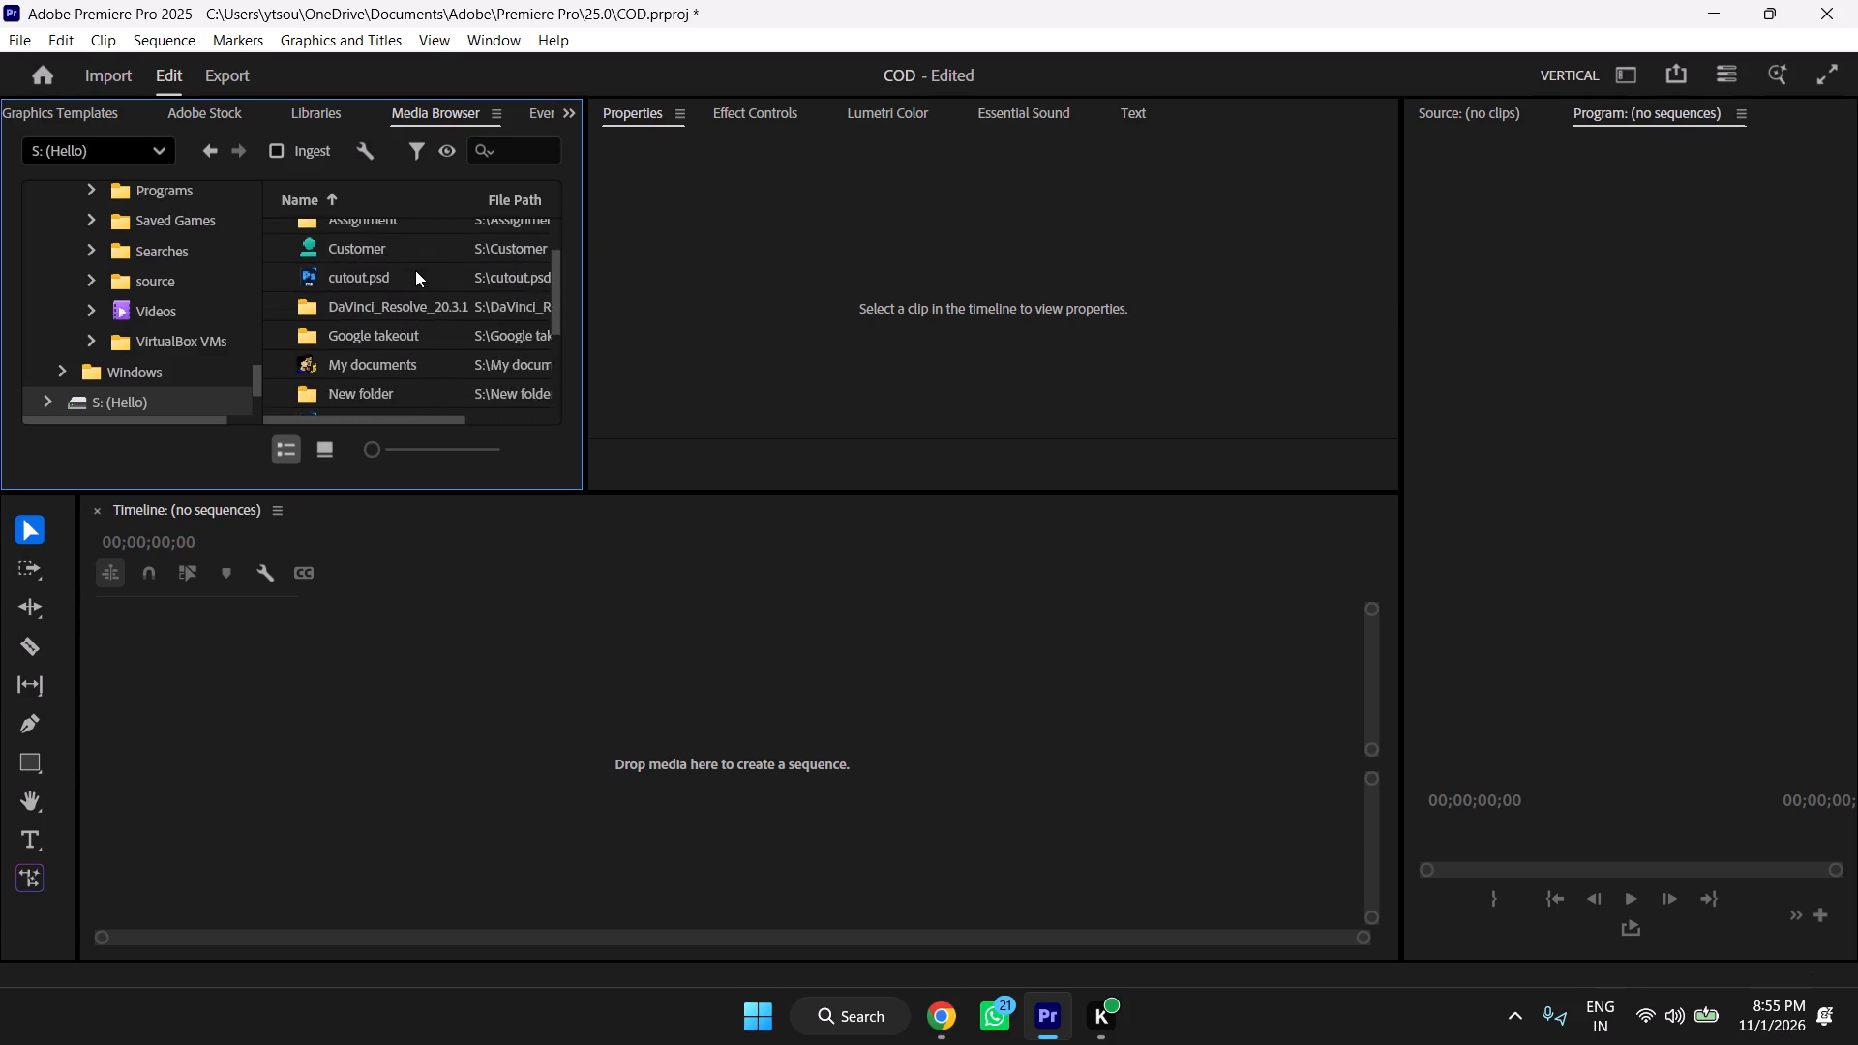
{"action": "scroll", "coordinate": [415, 270], "scroll_direction": "down", "scroll_amount": 12}
{"action": "double_click", "coordinate": [390, 322]}
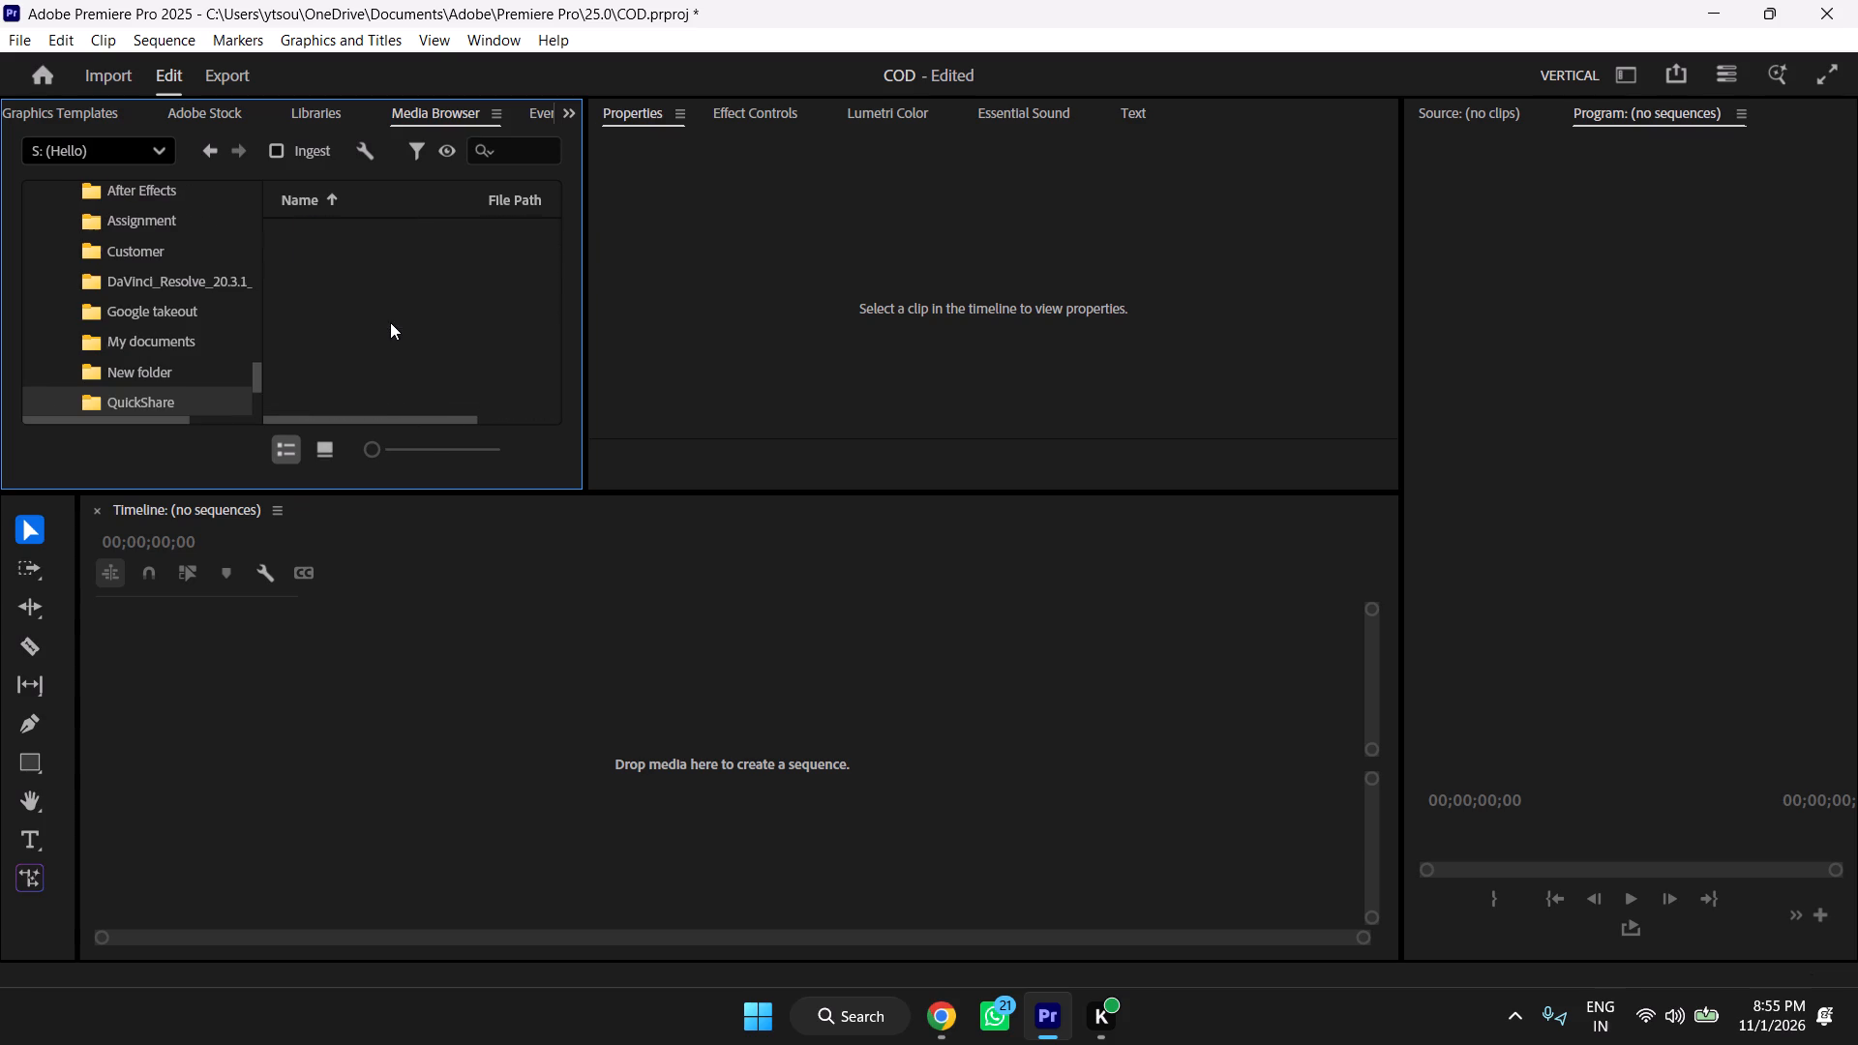
Load the MW4_S1_Premium_TRAILER video from the QuickShare folder into the Source monitor.
{"action": "scroll", "coordinate": [402, 315], "scroll_direction": "down", "scroll_amount": 15}
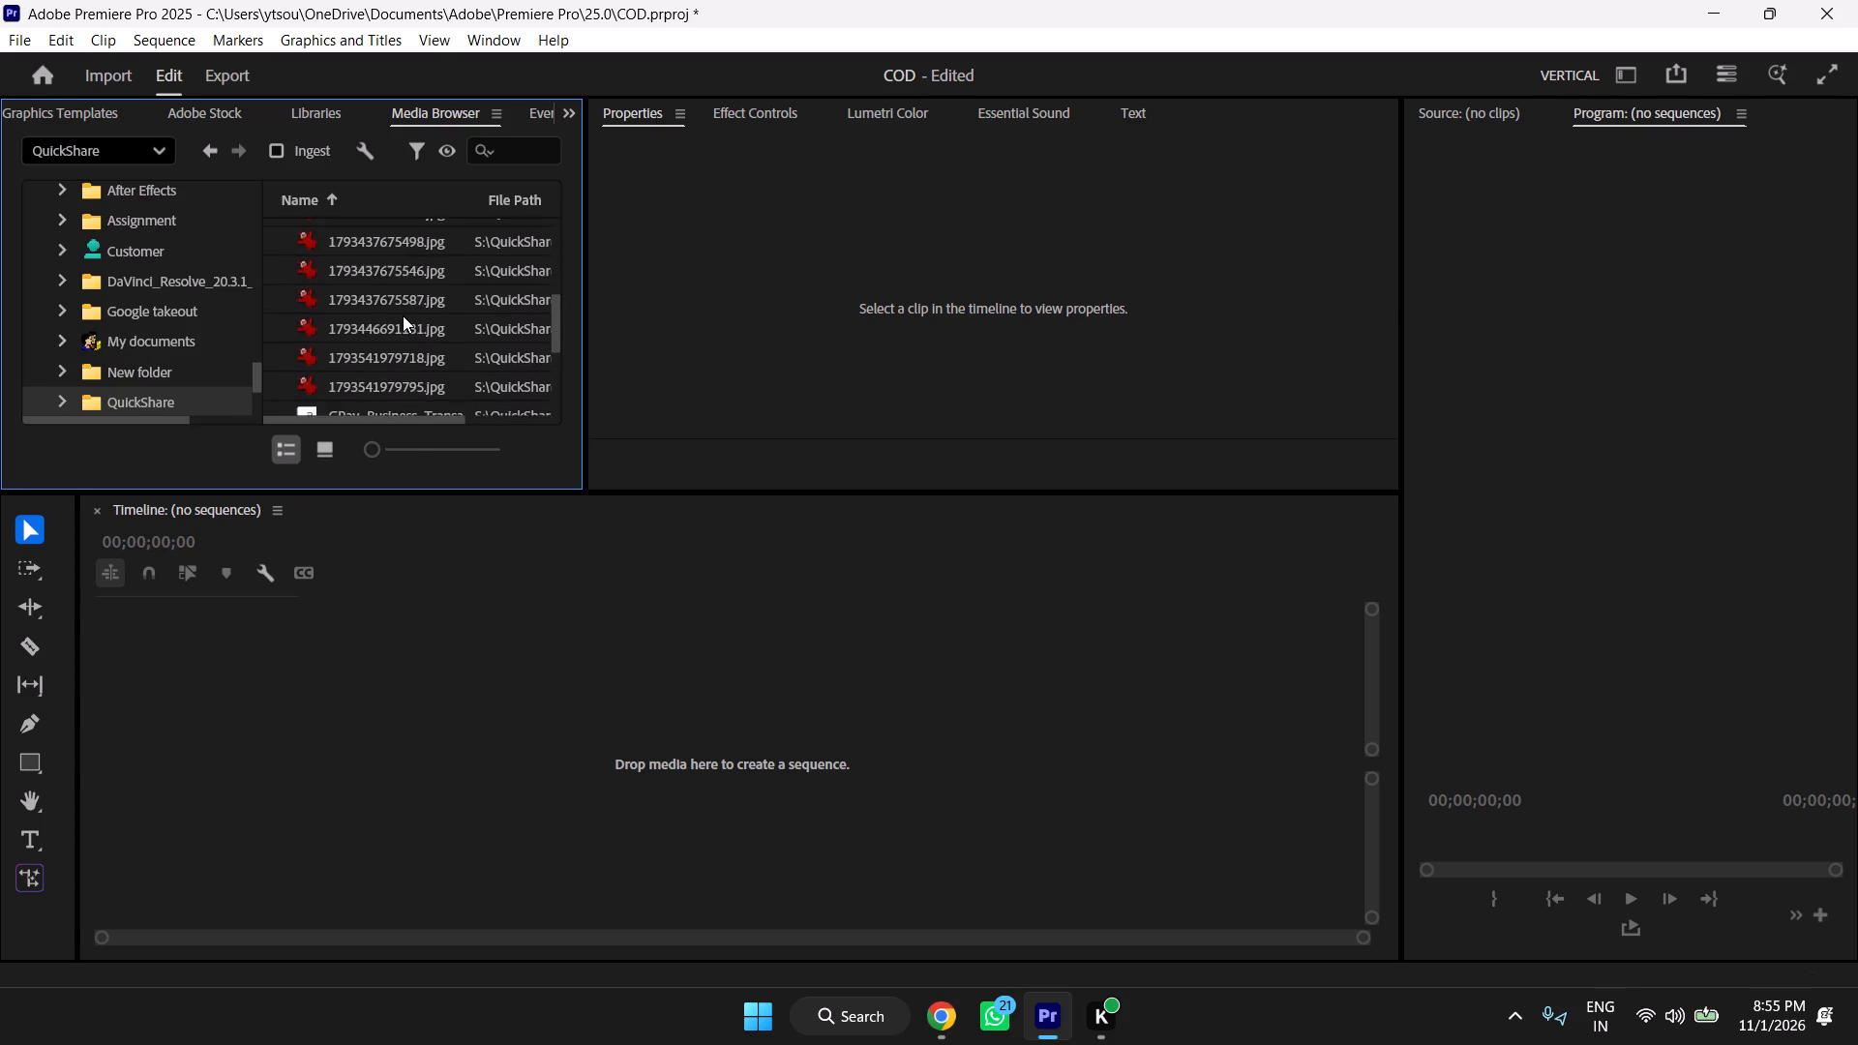
{"action": "scroll", "coordinate": [403, 315], "scroll_direction": "down", "scroll_amount": 17}
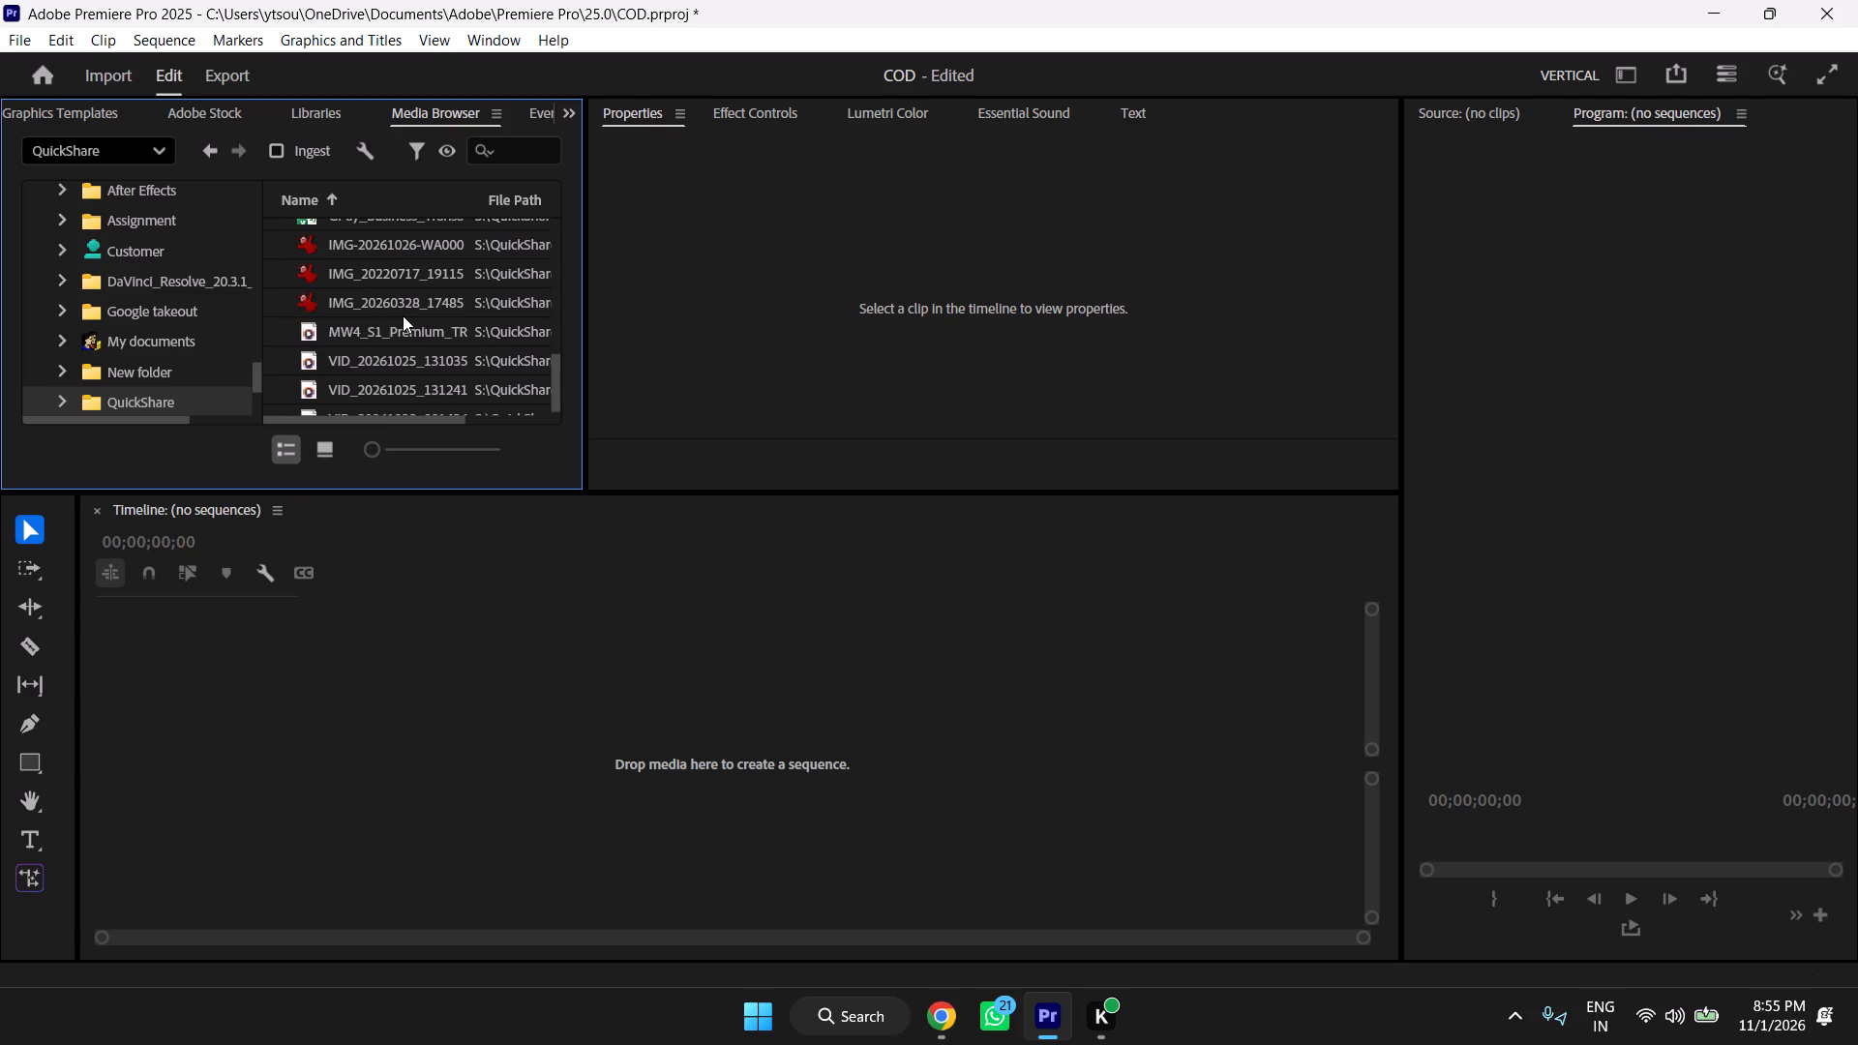
{"action": "scroll", "coordinate": [403, 315], "scroll_direction": "down", "scroll_amount": 2}
{"action": "double_click", "coordinate": [403, 315]}
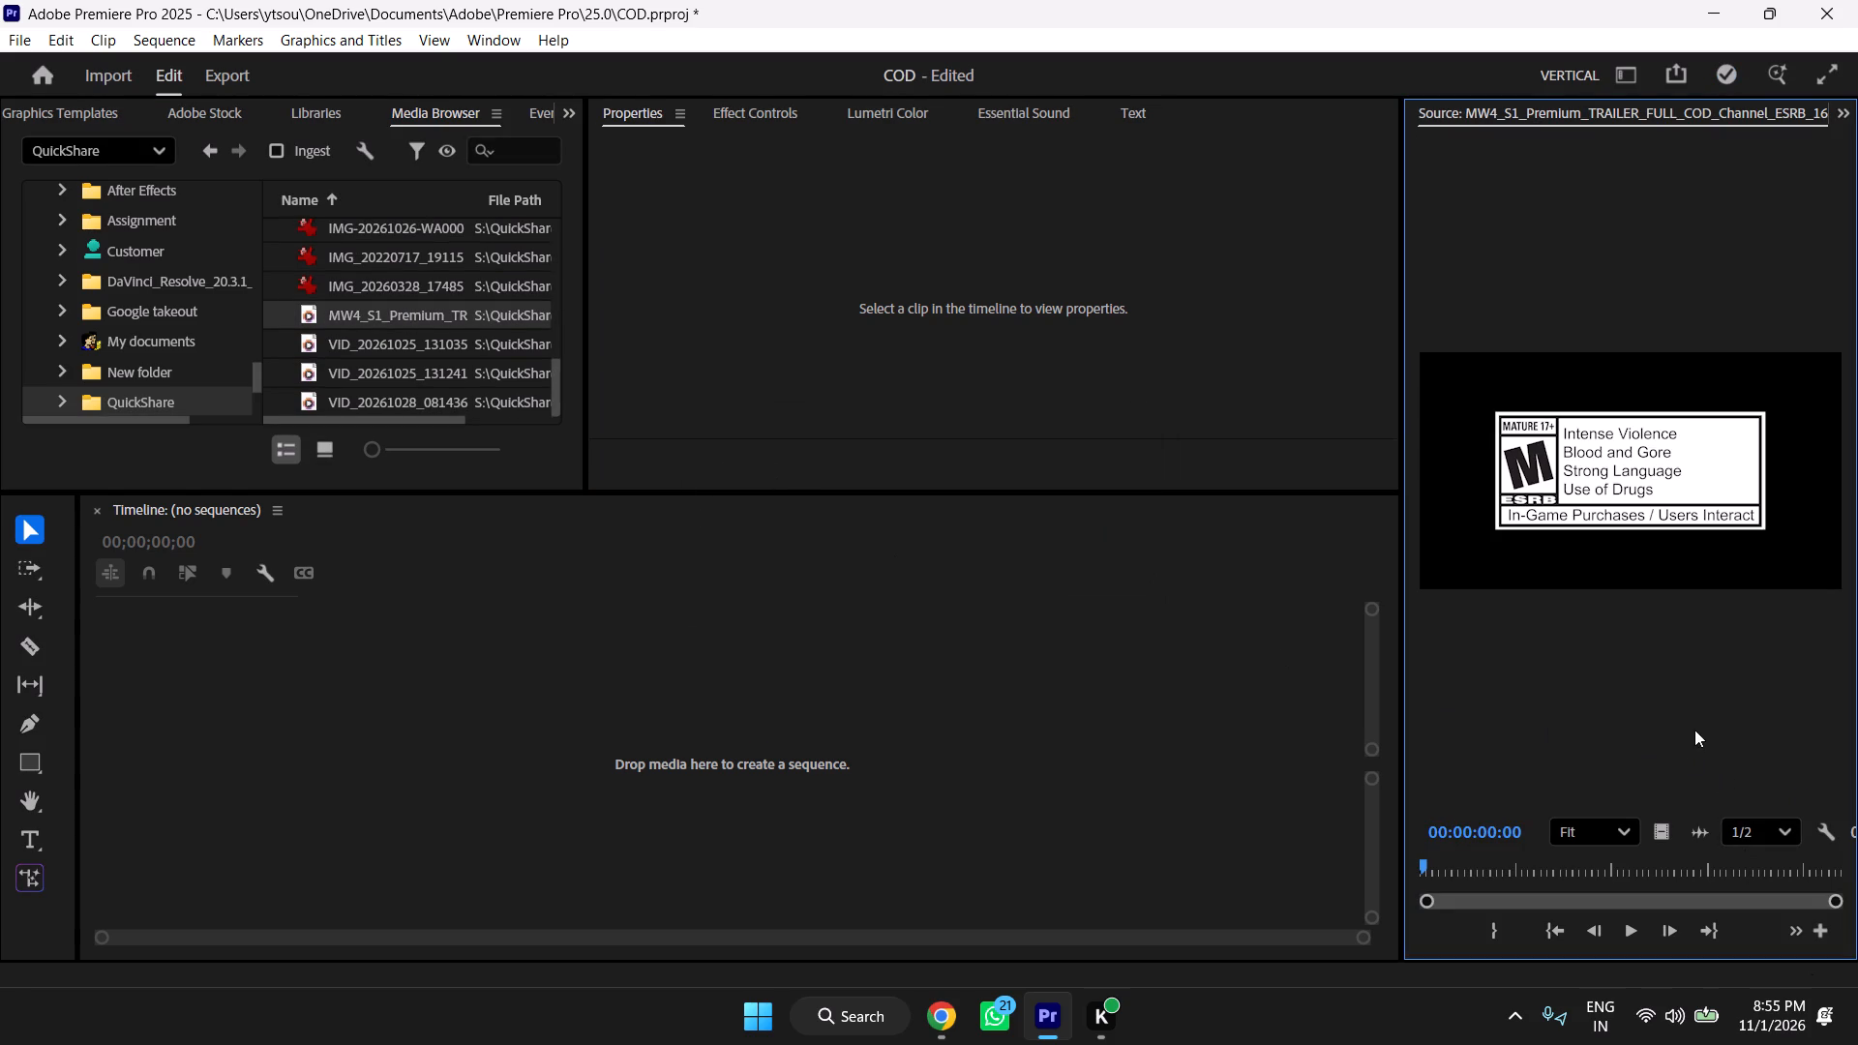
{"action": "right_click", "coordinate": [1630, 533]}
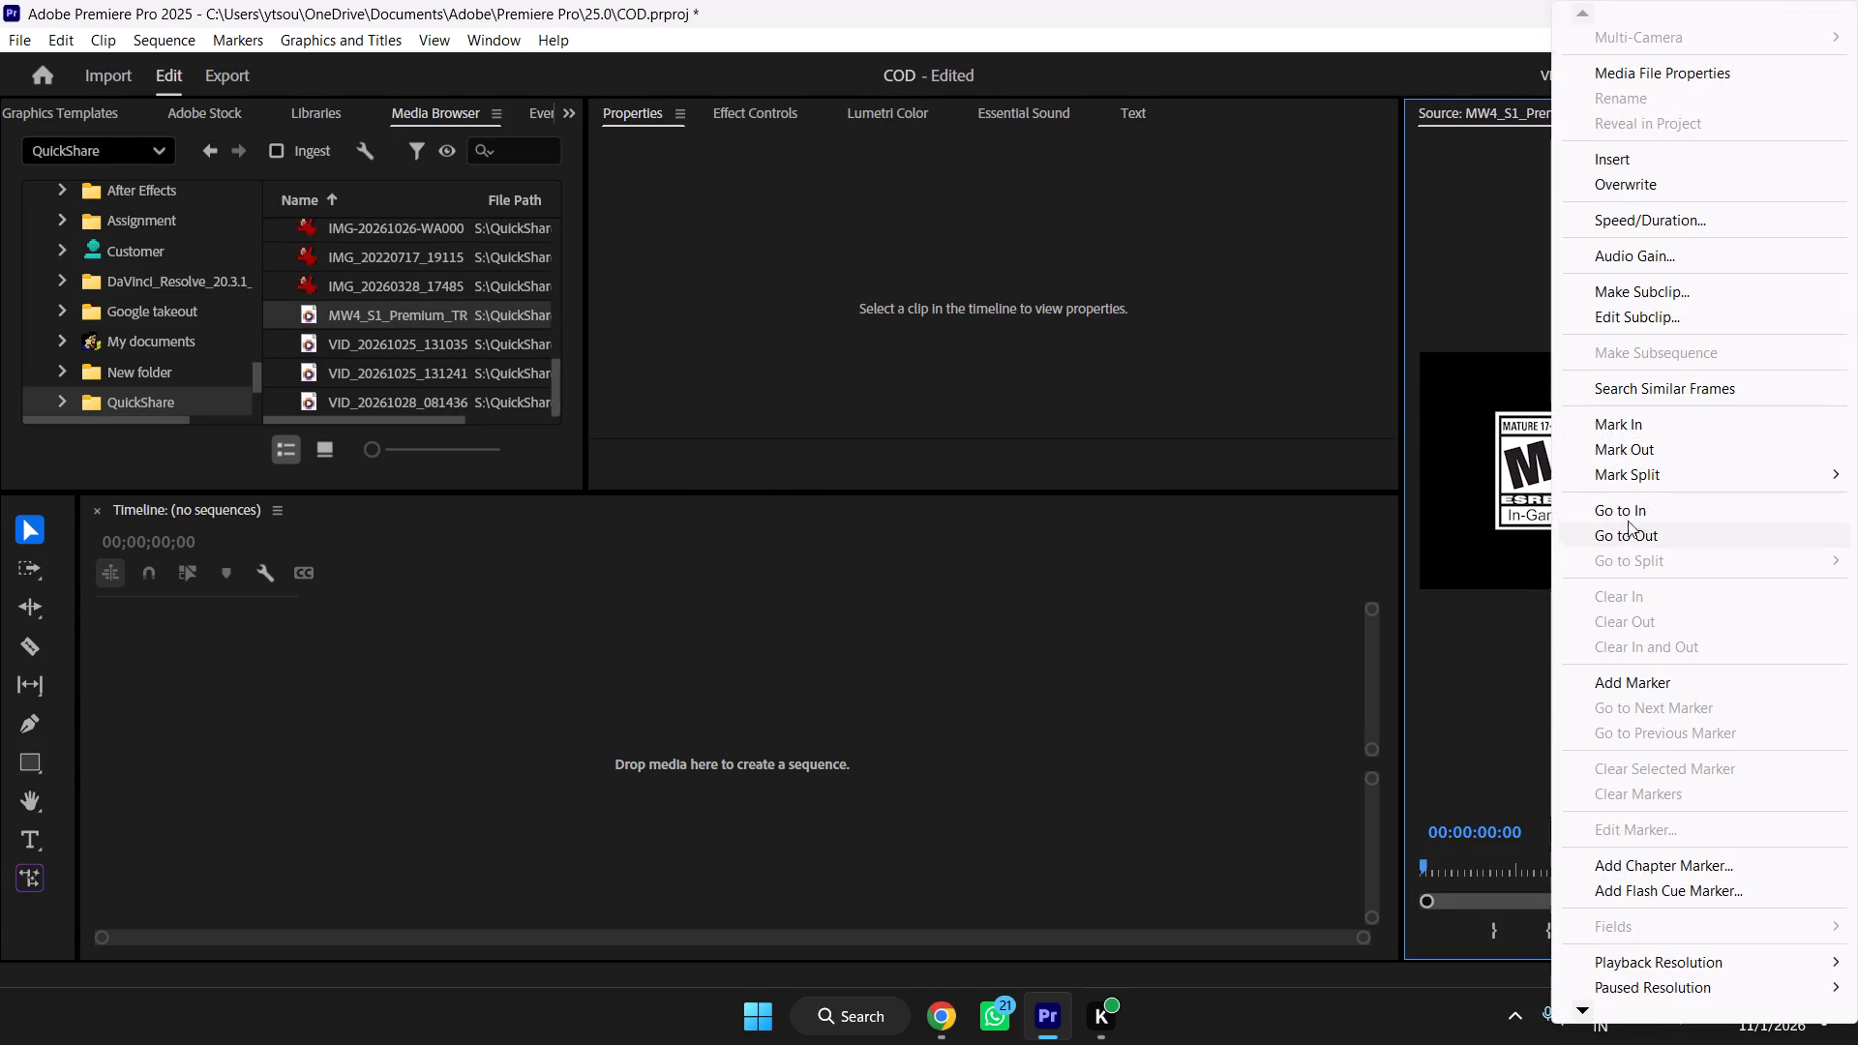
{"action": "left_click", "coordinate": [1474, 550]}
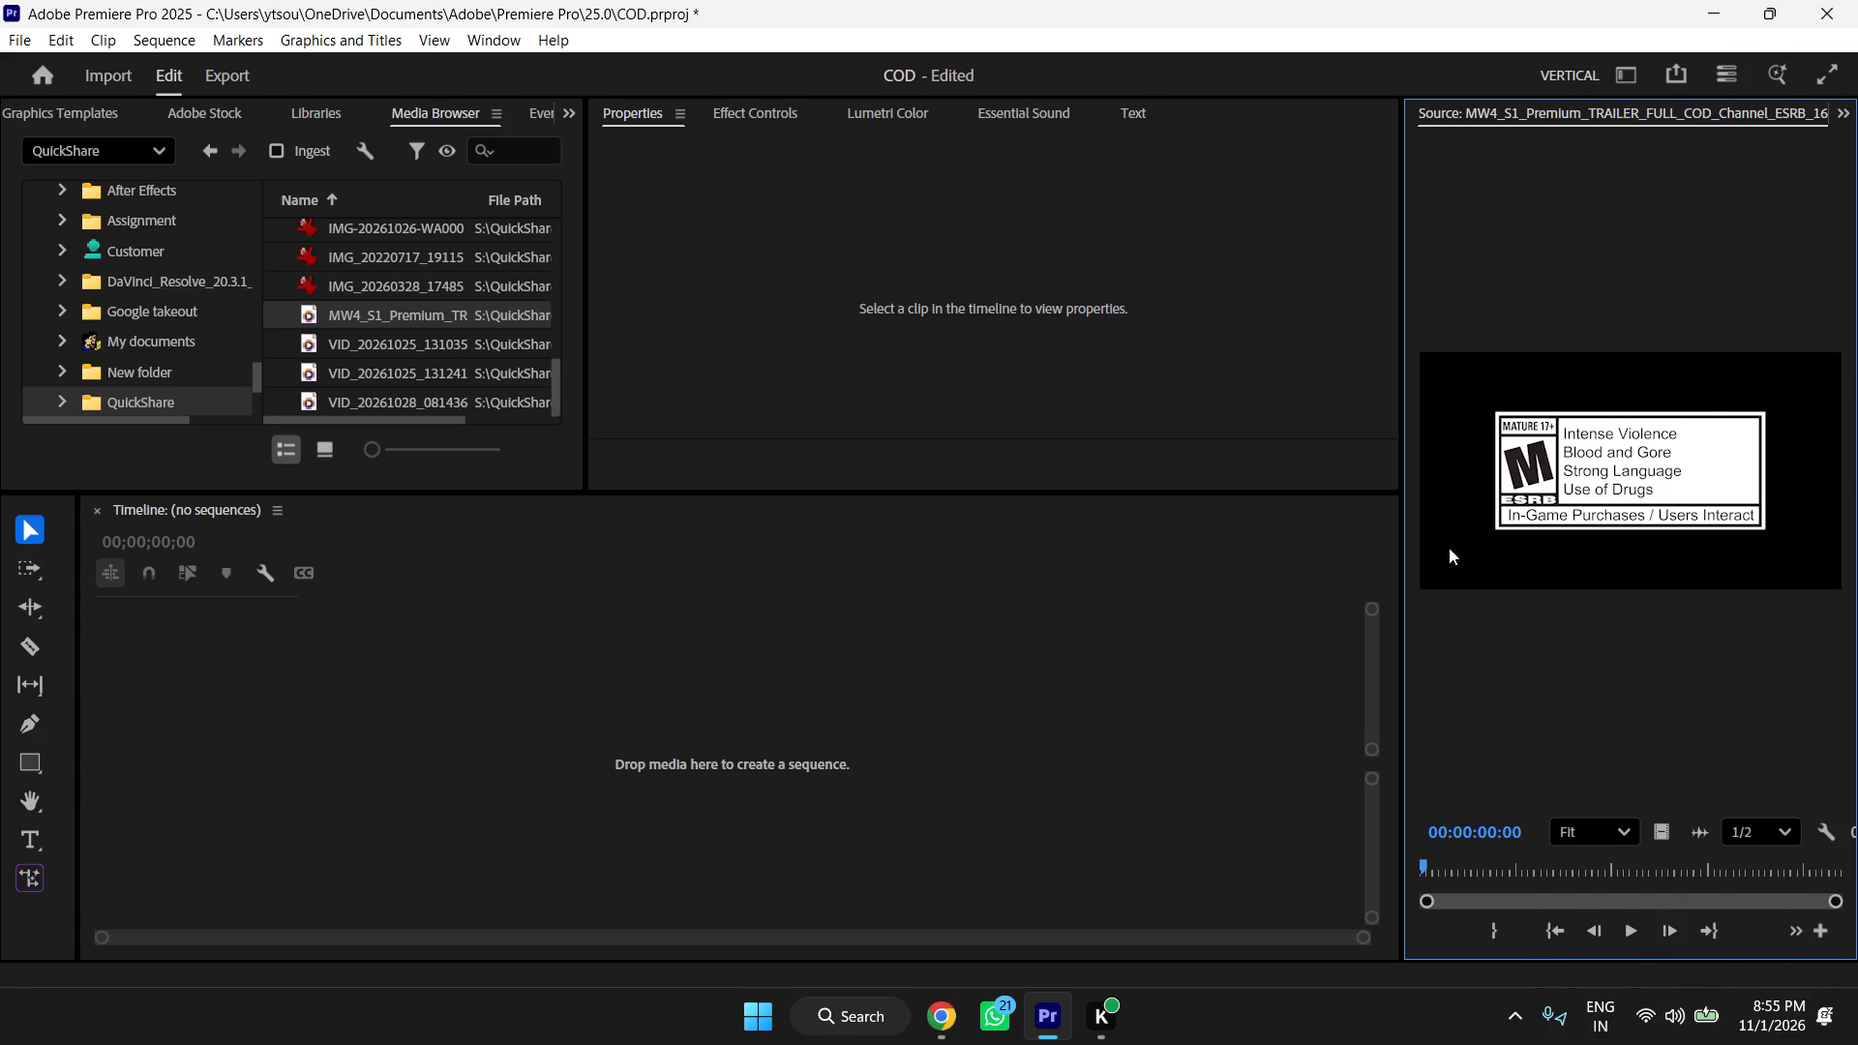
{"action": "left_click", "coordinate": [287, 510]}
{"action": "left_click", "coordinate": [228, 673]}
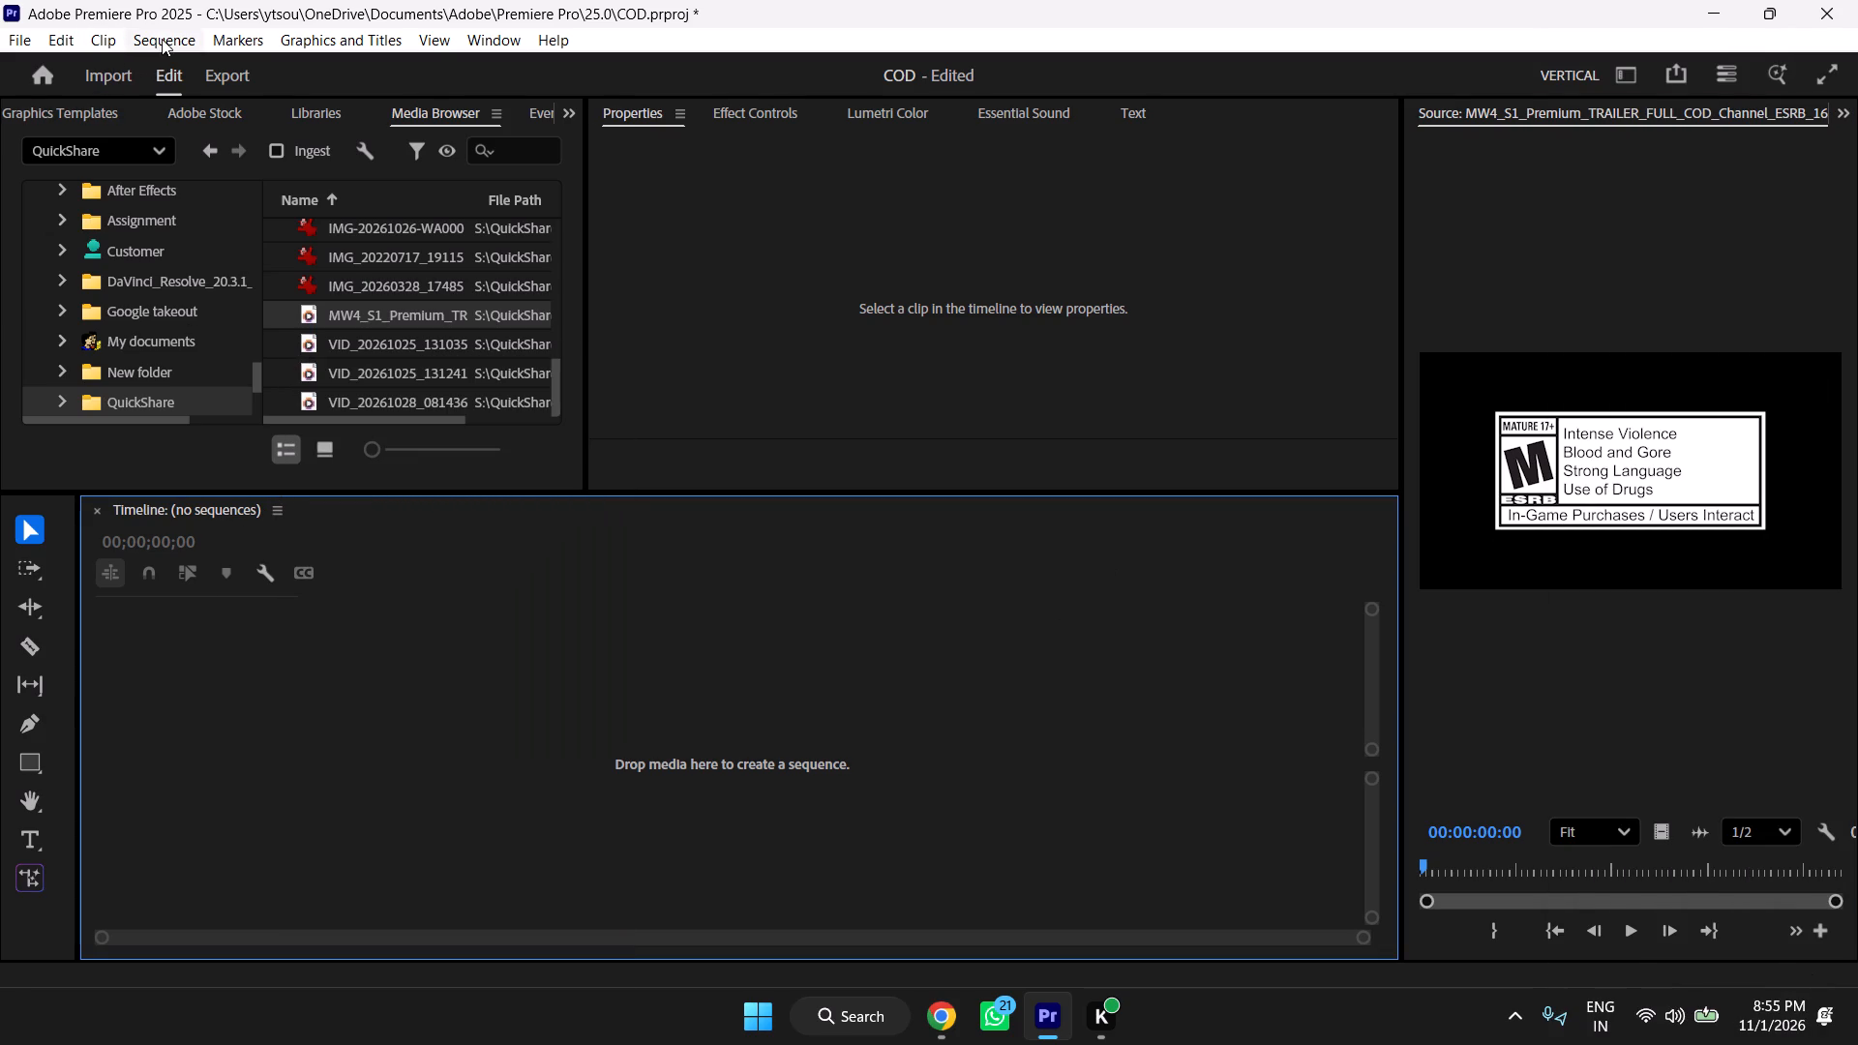
Review the COD project's General, Color, Scratch Disks and Ingest settings, including the display format options, without changing anything.
{"action": "left_click", "coordinate": [29, 43]}
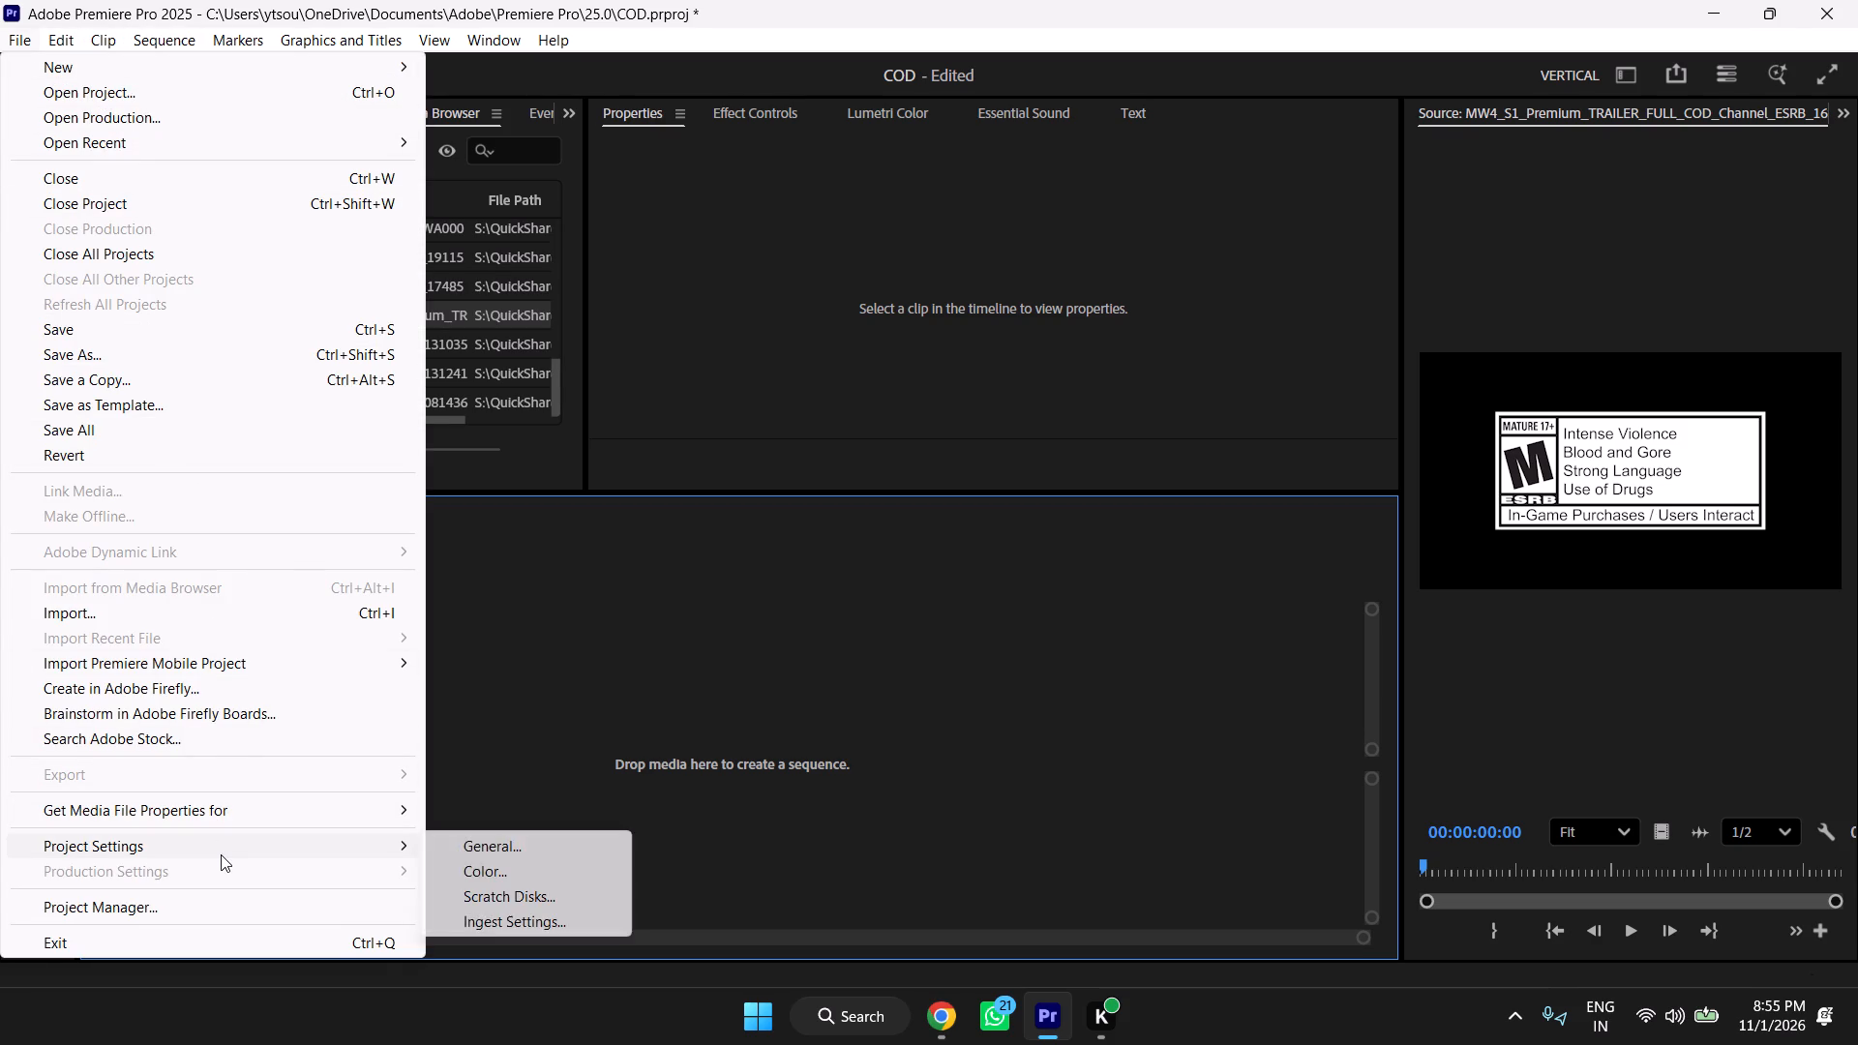
{"action": "left_click", "coordinate": [492, 842]}
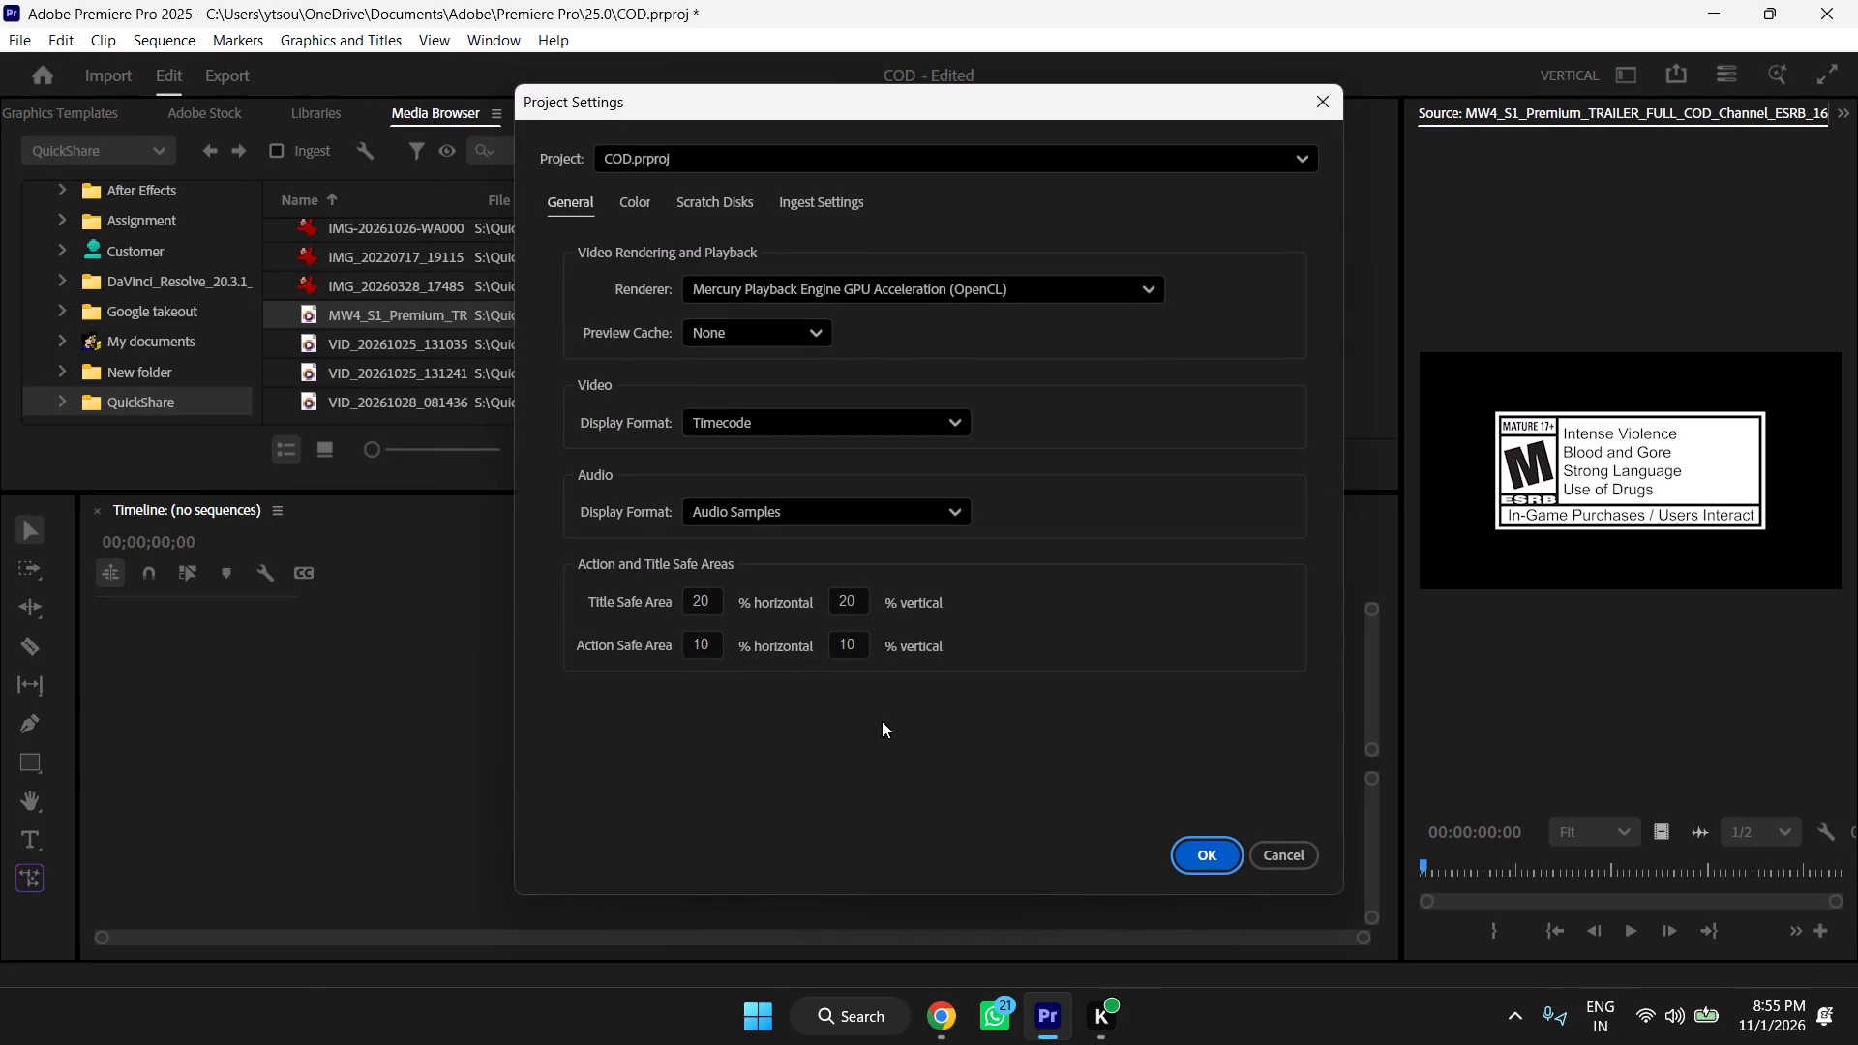
{"action": "left_click", "coordinate": [819, 196]}
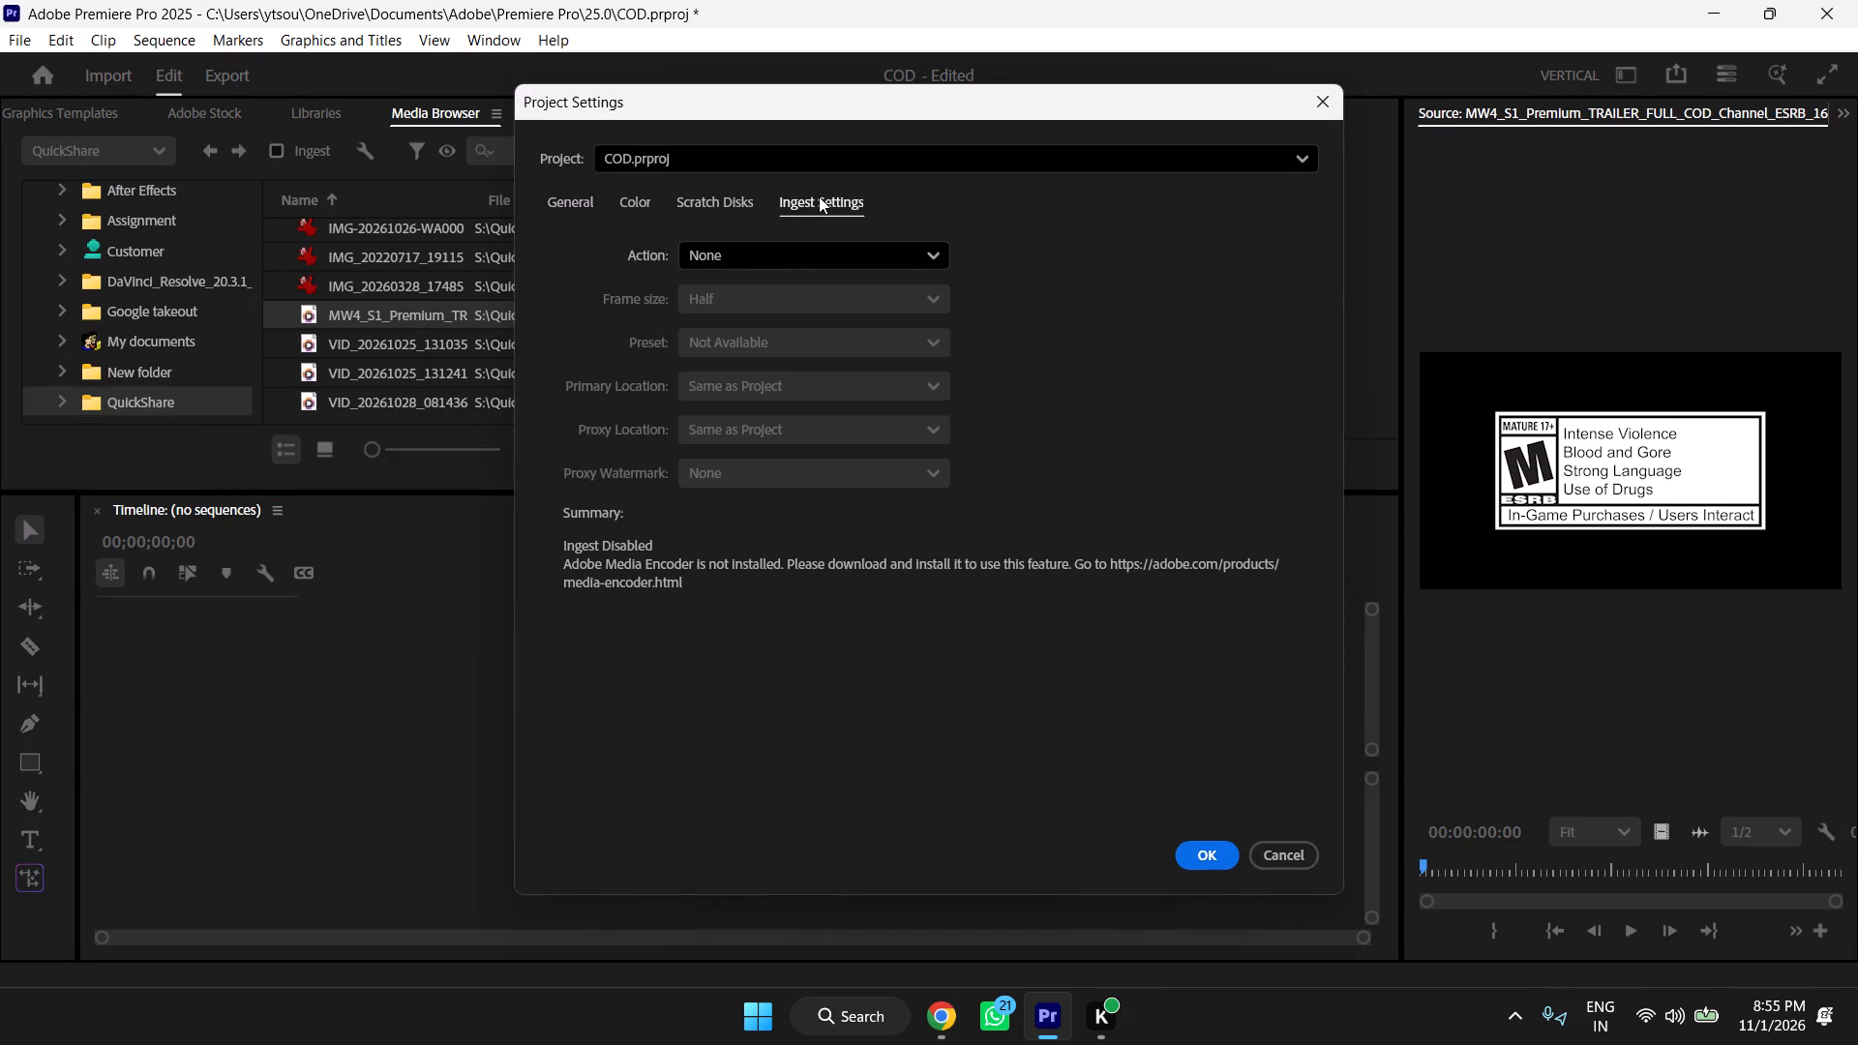
{"action": "left_click", "coordinate": [613, 199]}
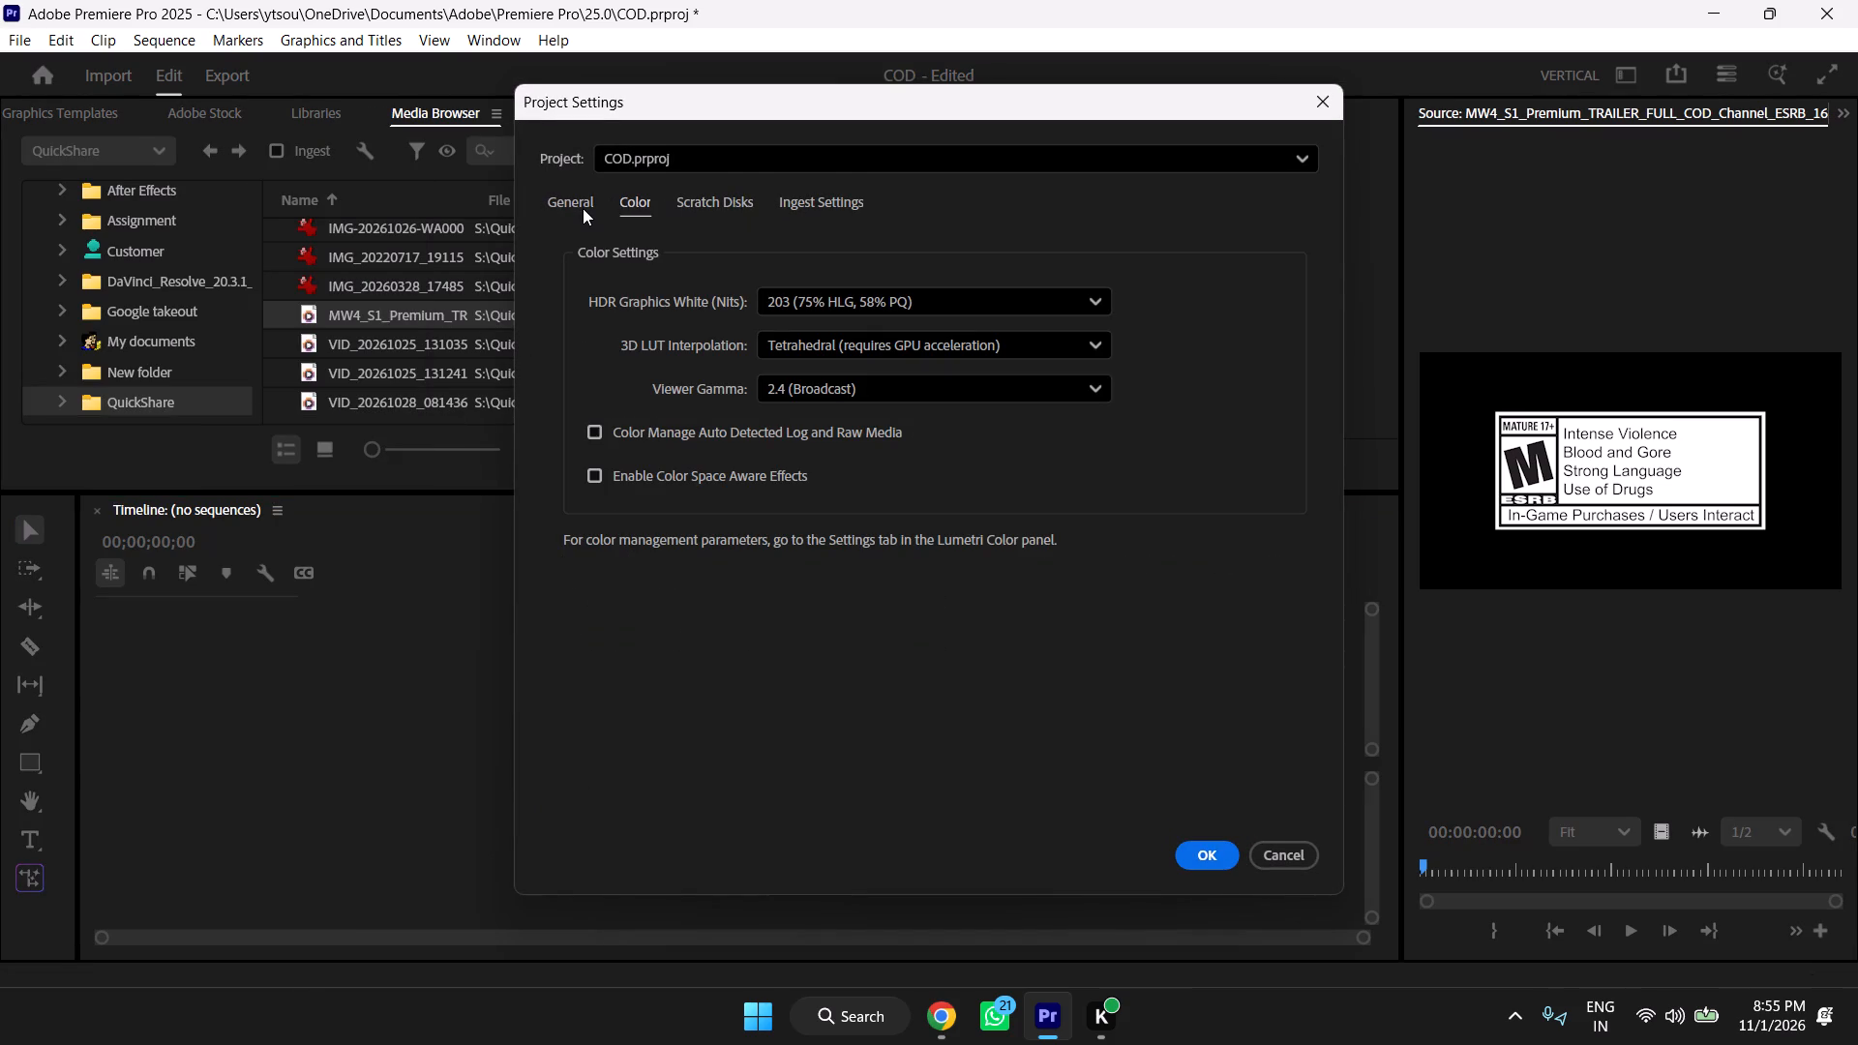
{"action": "left_click", "coordinate": [583, 208]}
{"action": "left_click", "coordinate": [783, 209]}
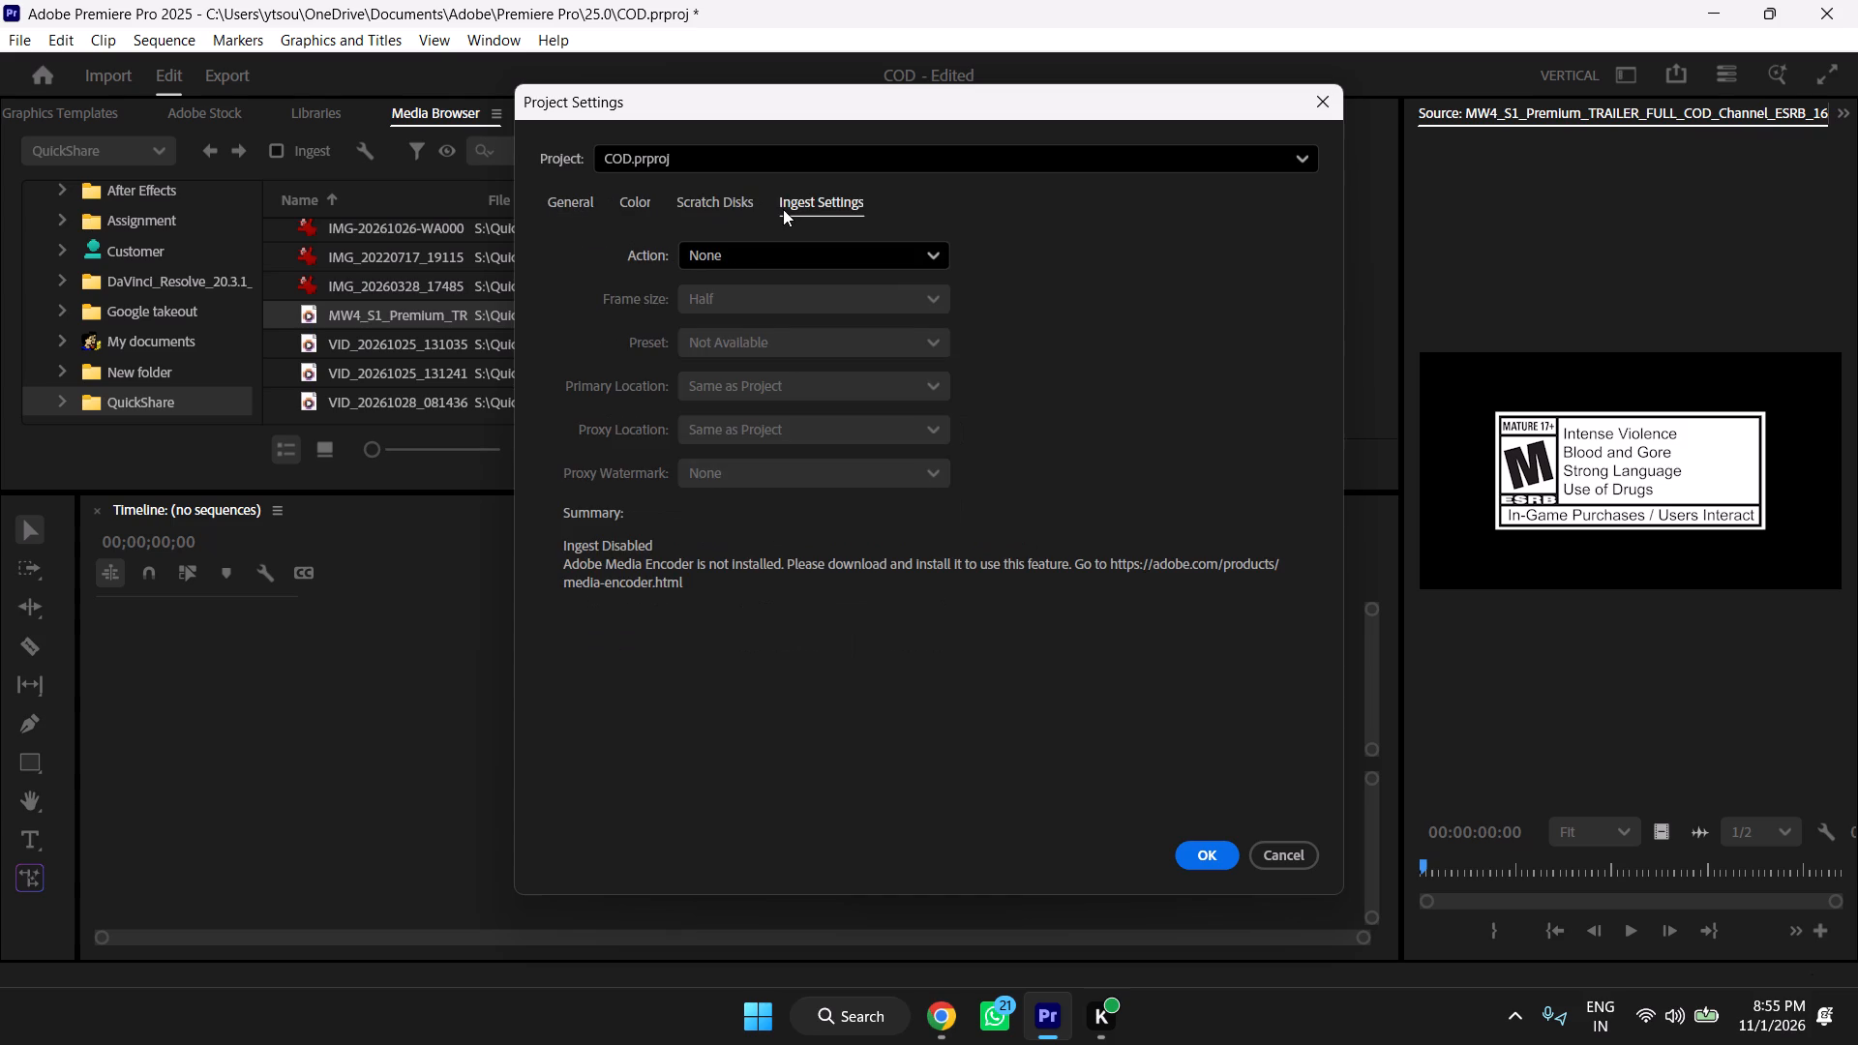
{"action": "left_click", "coordinate": [722, 209]}
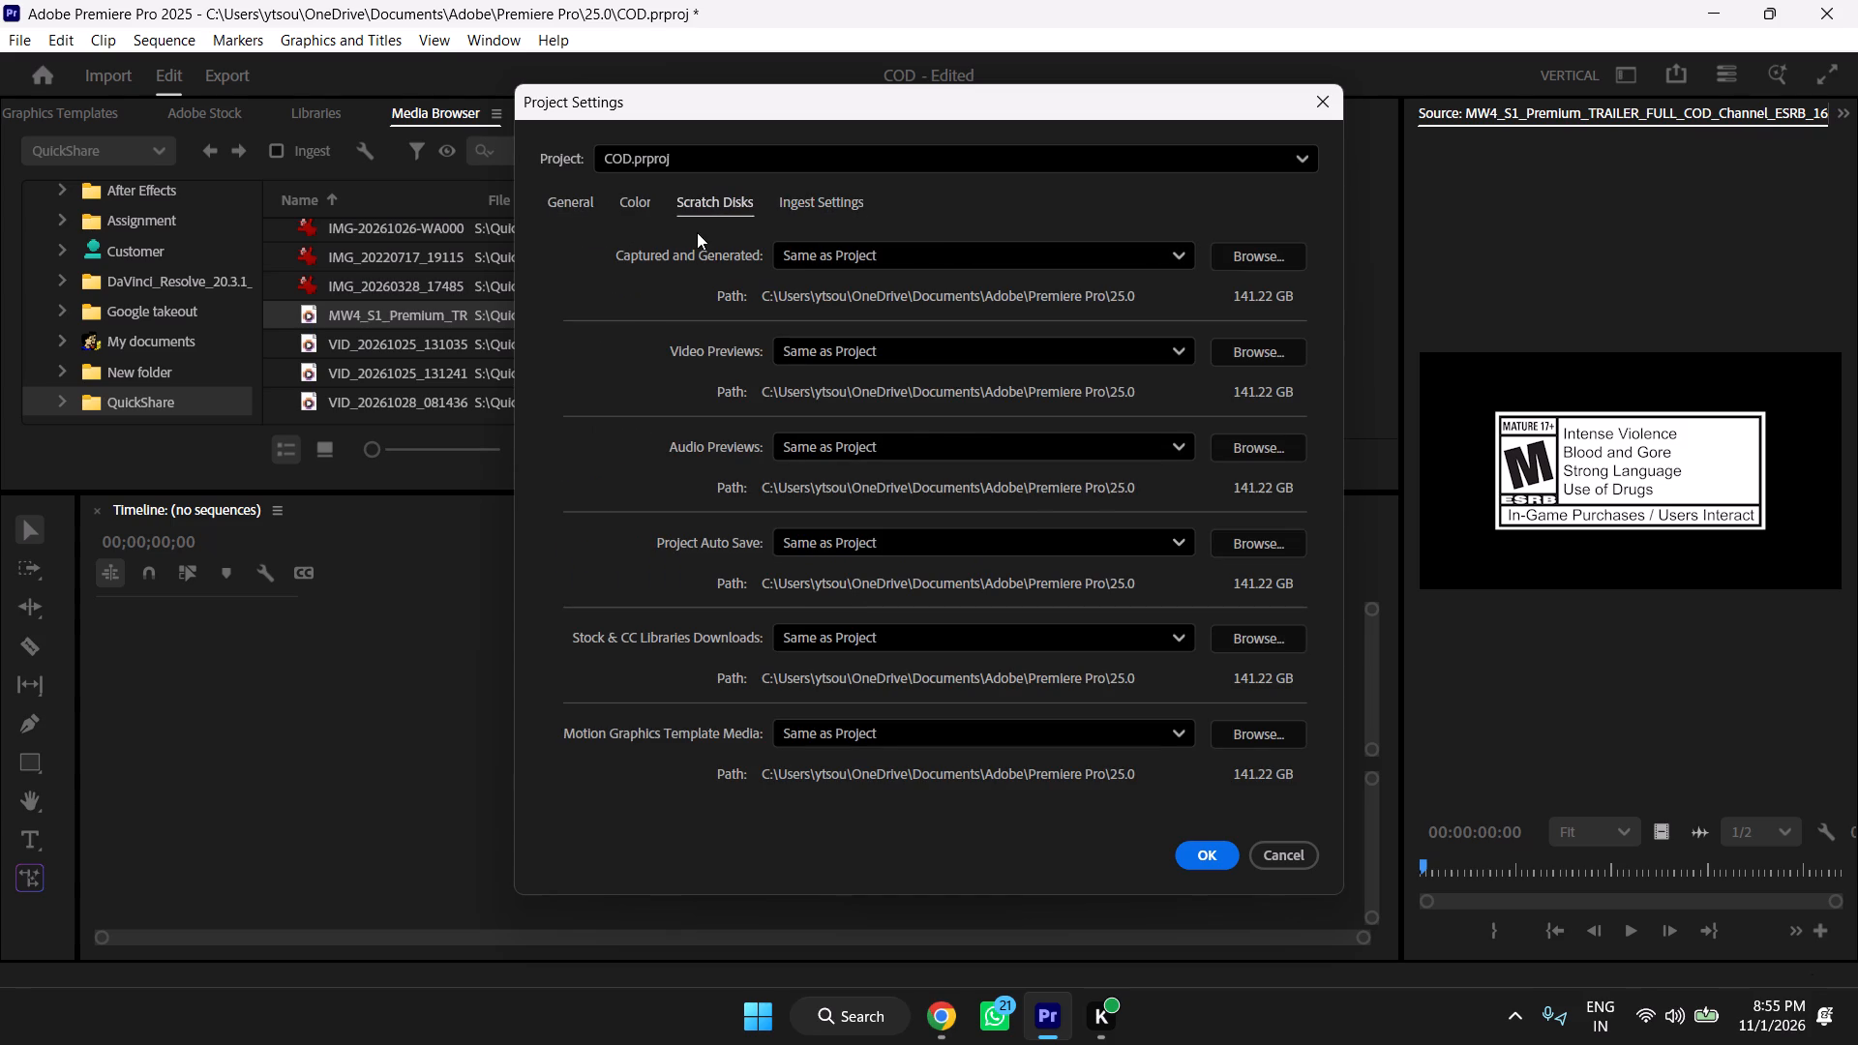
{"action": "left_click", "coordinate": [600, 206]}
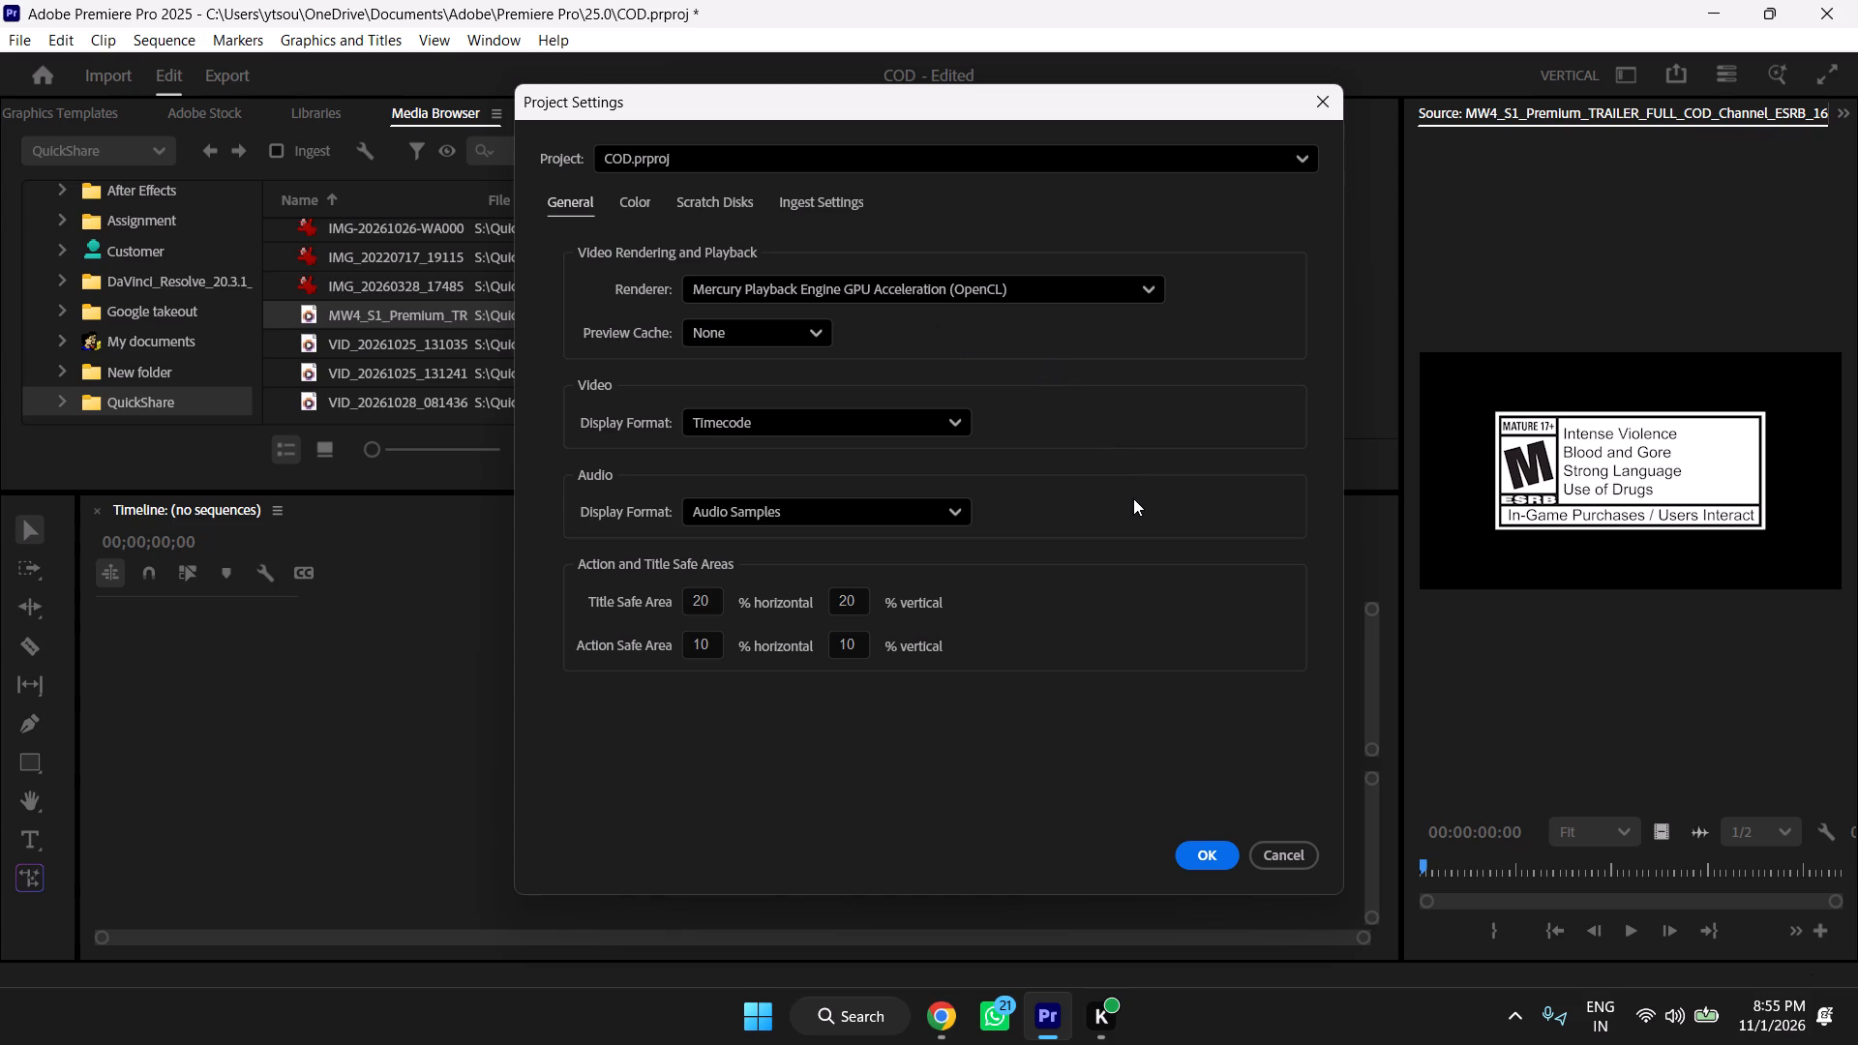
{"action": "left_click", "coordinate": [946, 507]}
{"action": "left_click", "coordinate": [946, 507]}
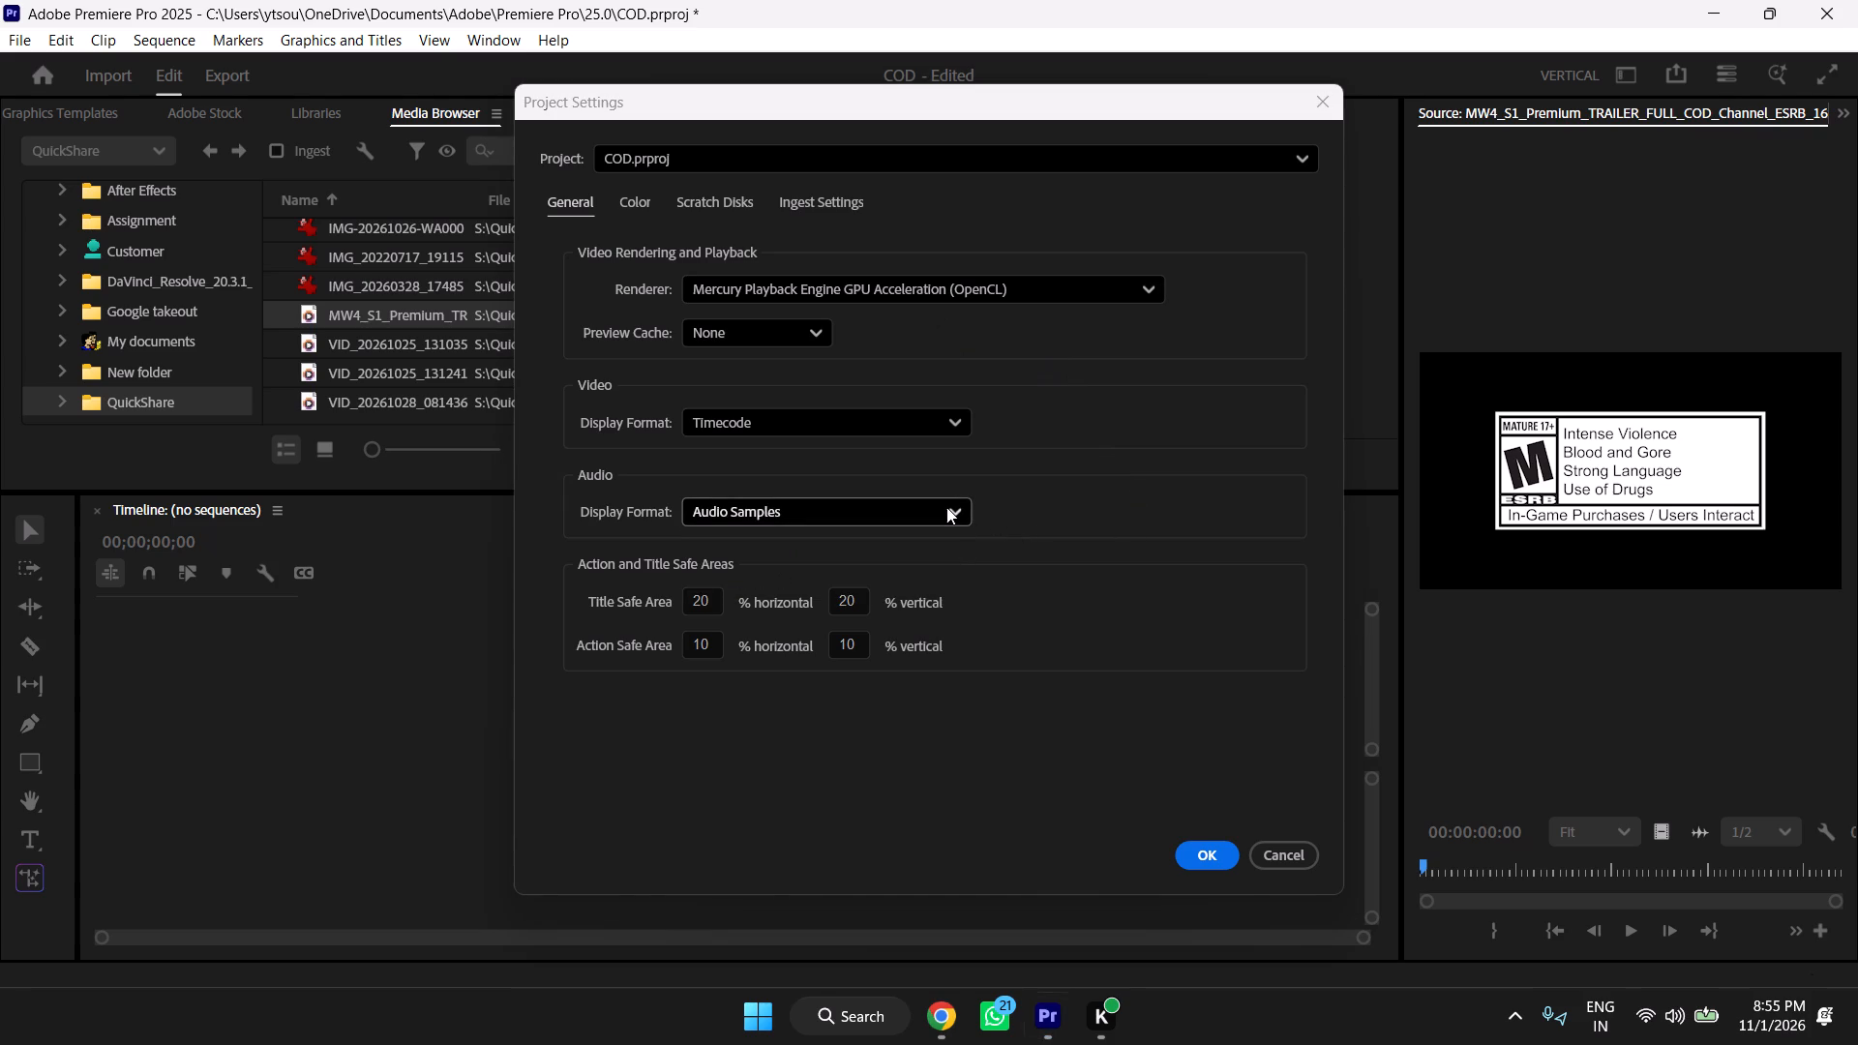
{"action": "left_click", "coordinate": [945, 425]}
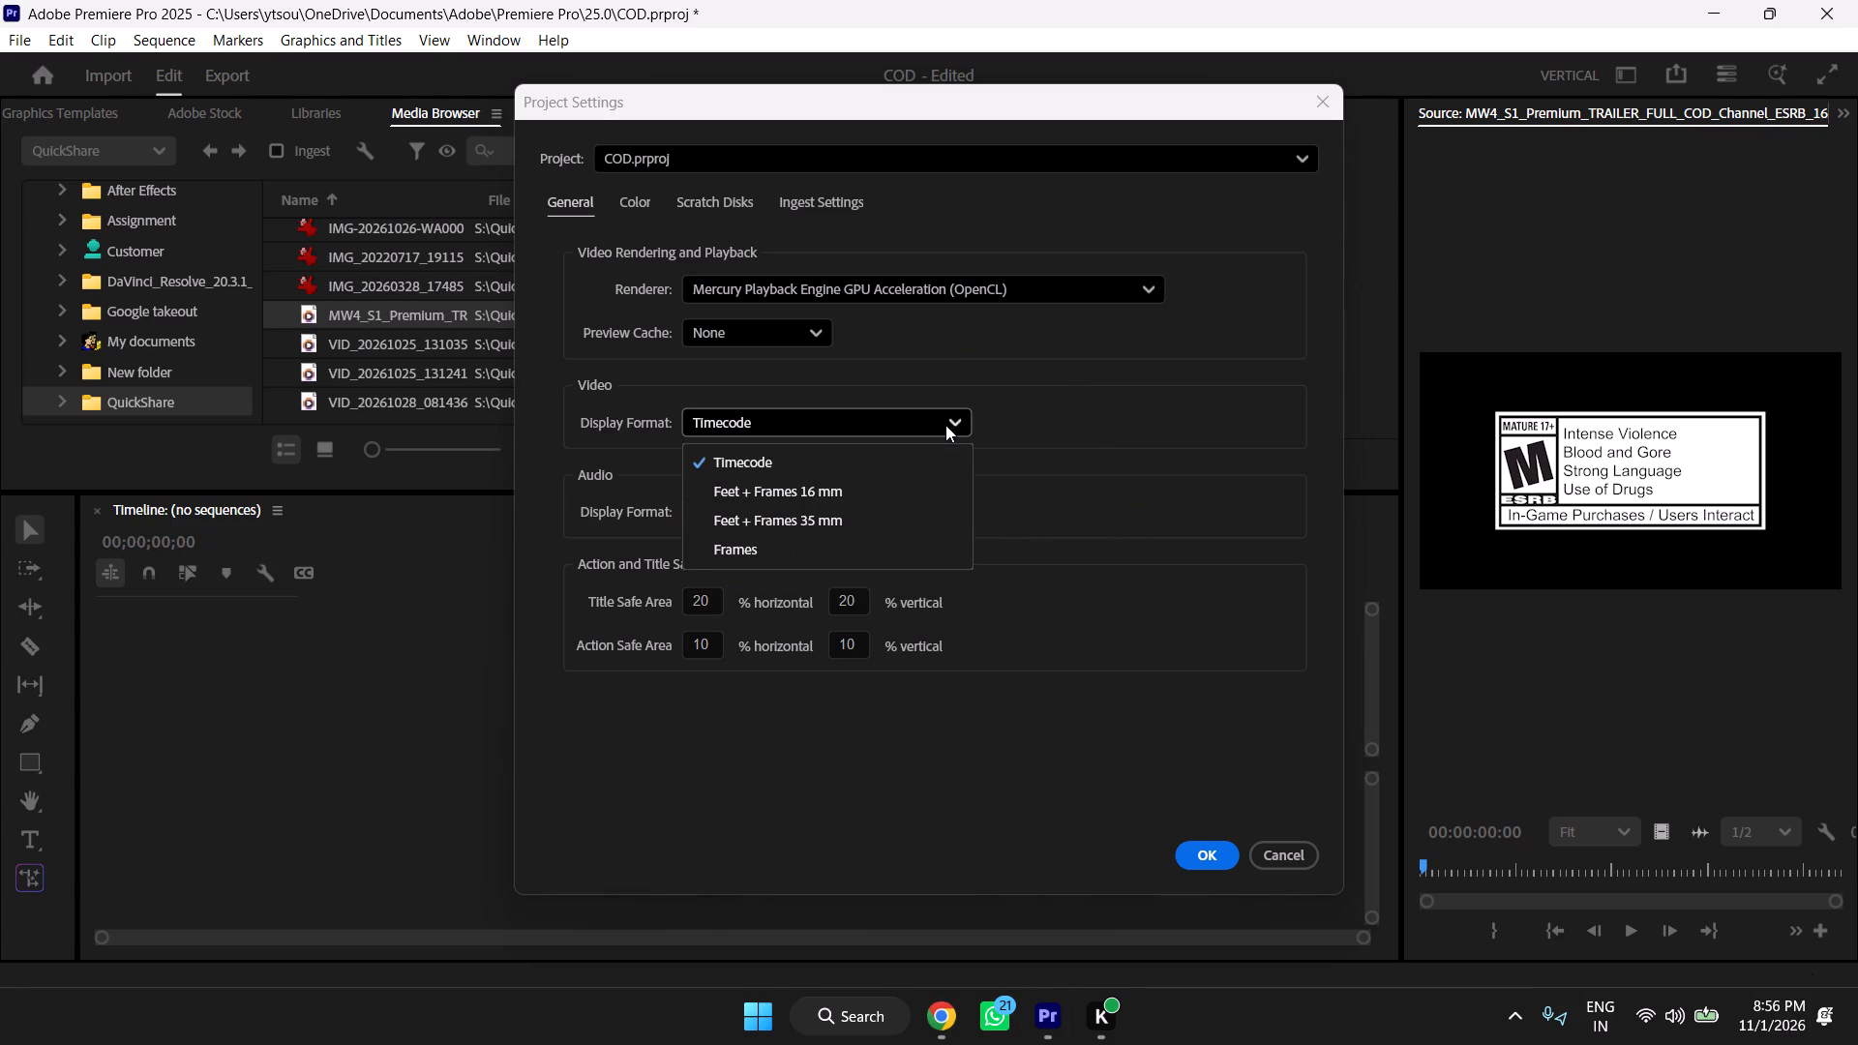
{"action": "left_click", "coordinate": [945, 425]}
{"action": "left_click", "coordinate": [1285, 845]}
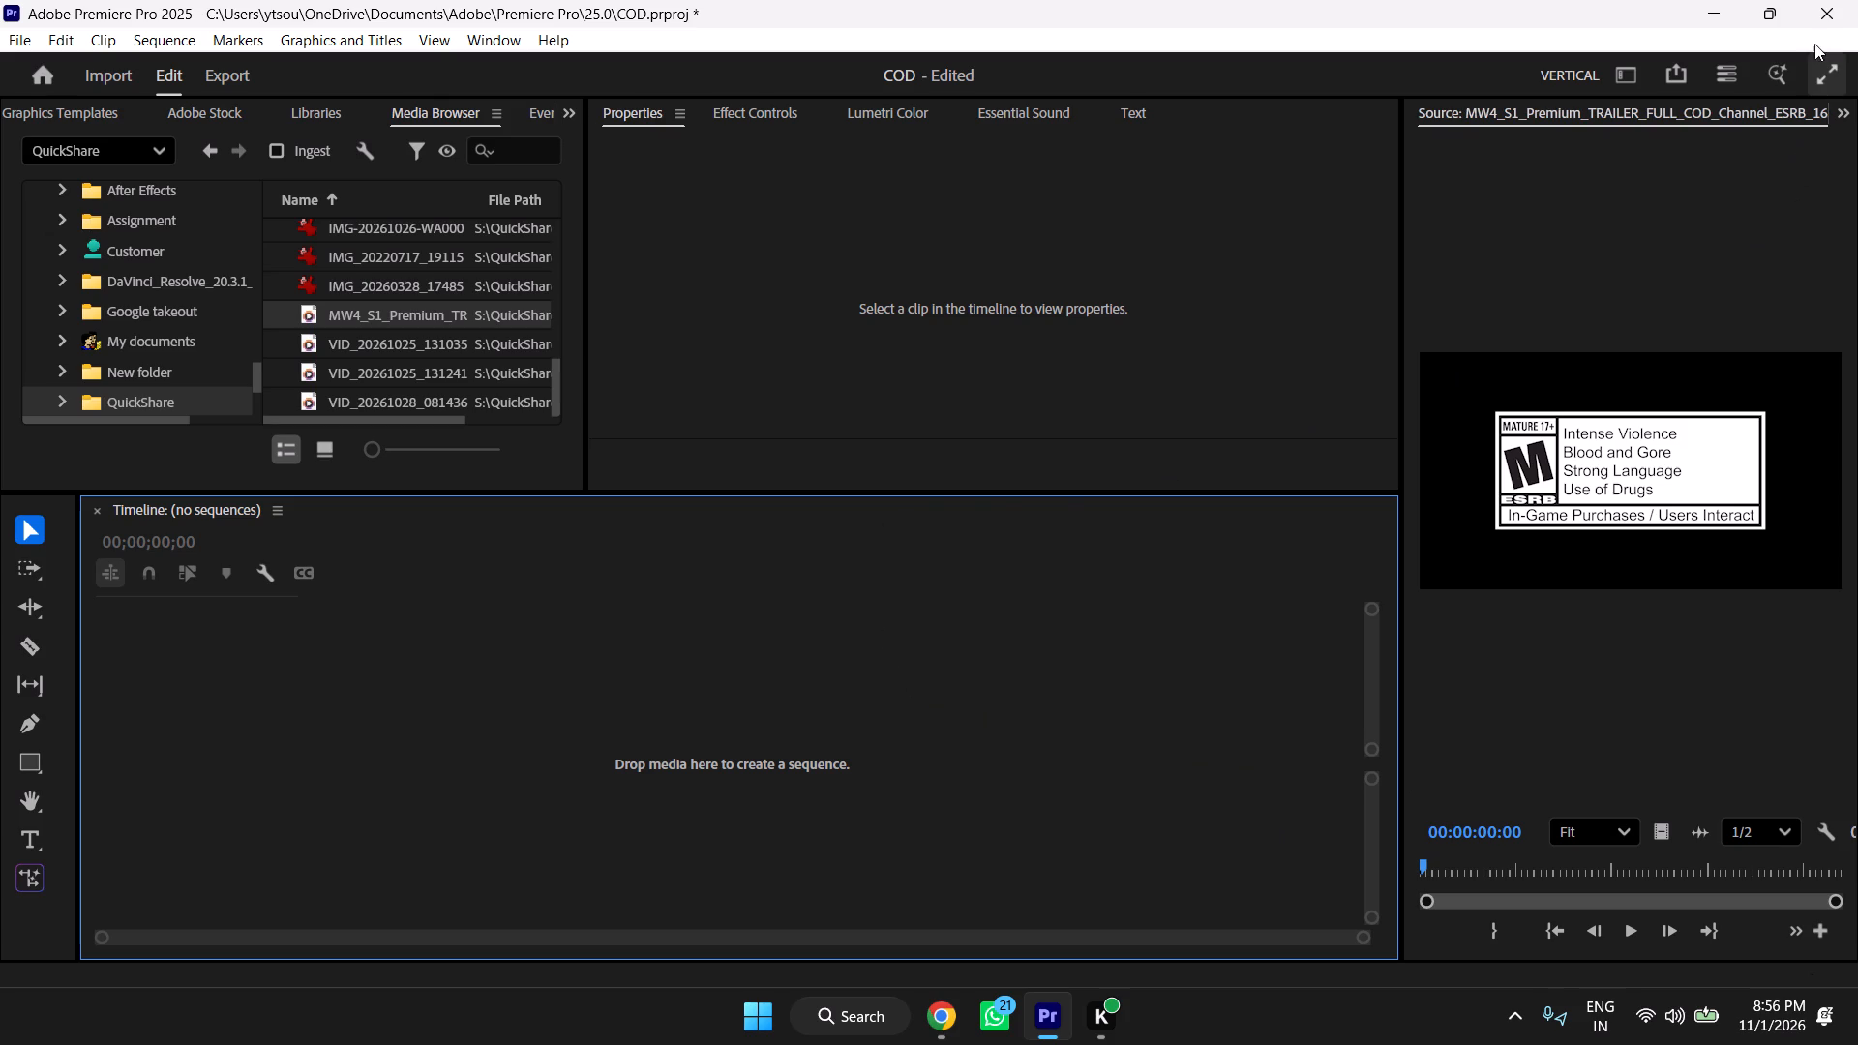
Create a new project named Untitled with no template, replacing the existing project file of that name.
{"action": "left_click", "coordinate": [32, 43]}
{"action": "left_click", "coordinate": [31, 63]}
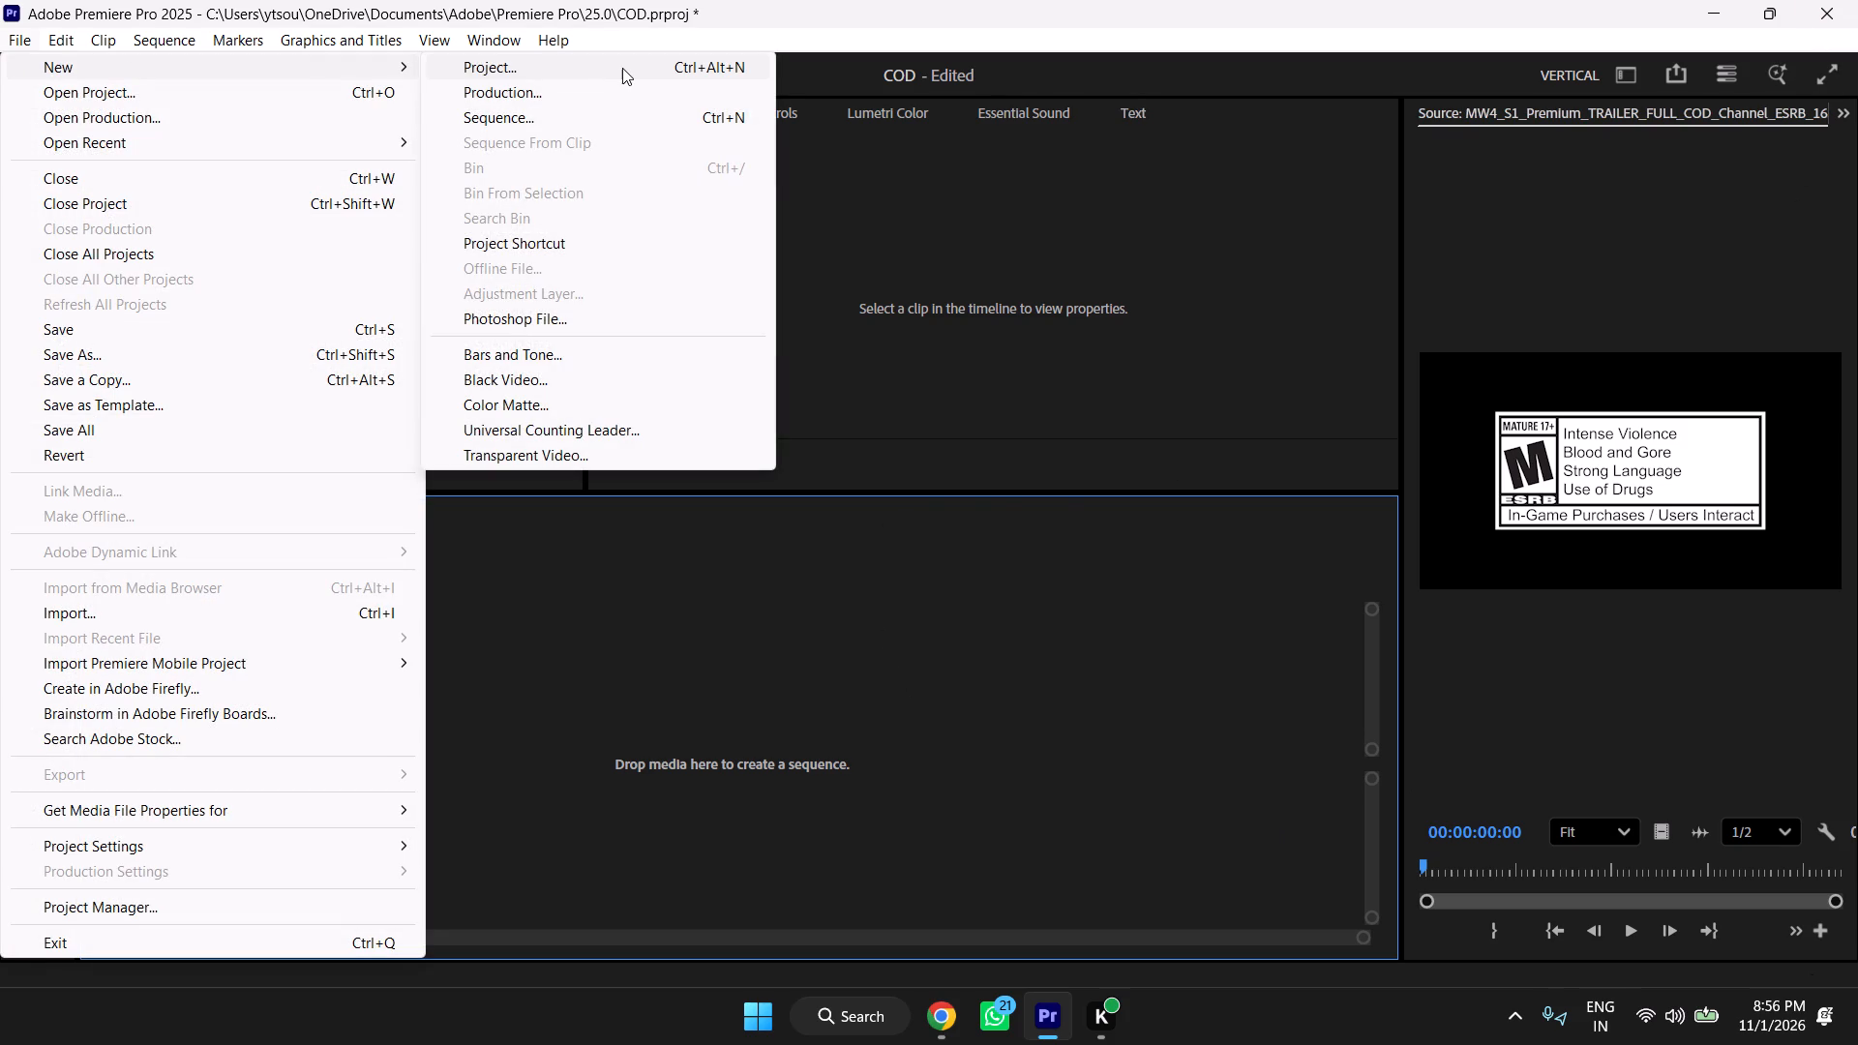
{"action": "left_click", "coordinate": [622, 68]}
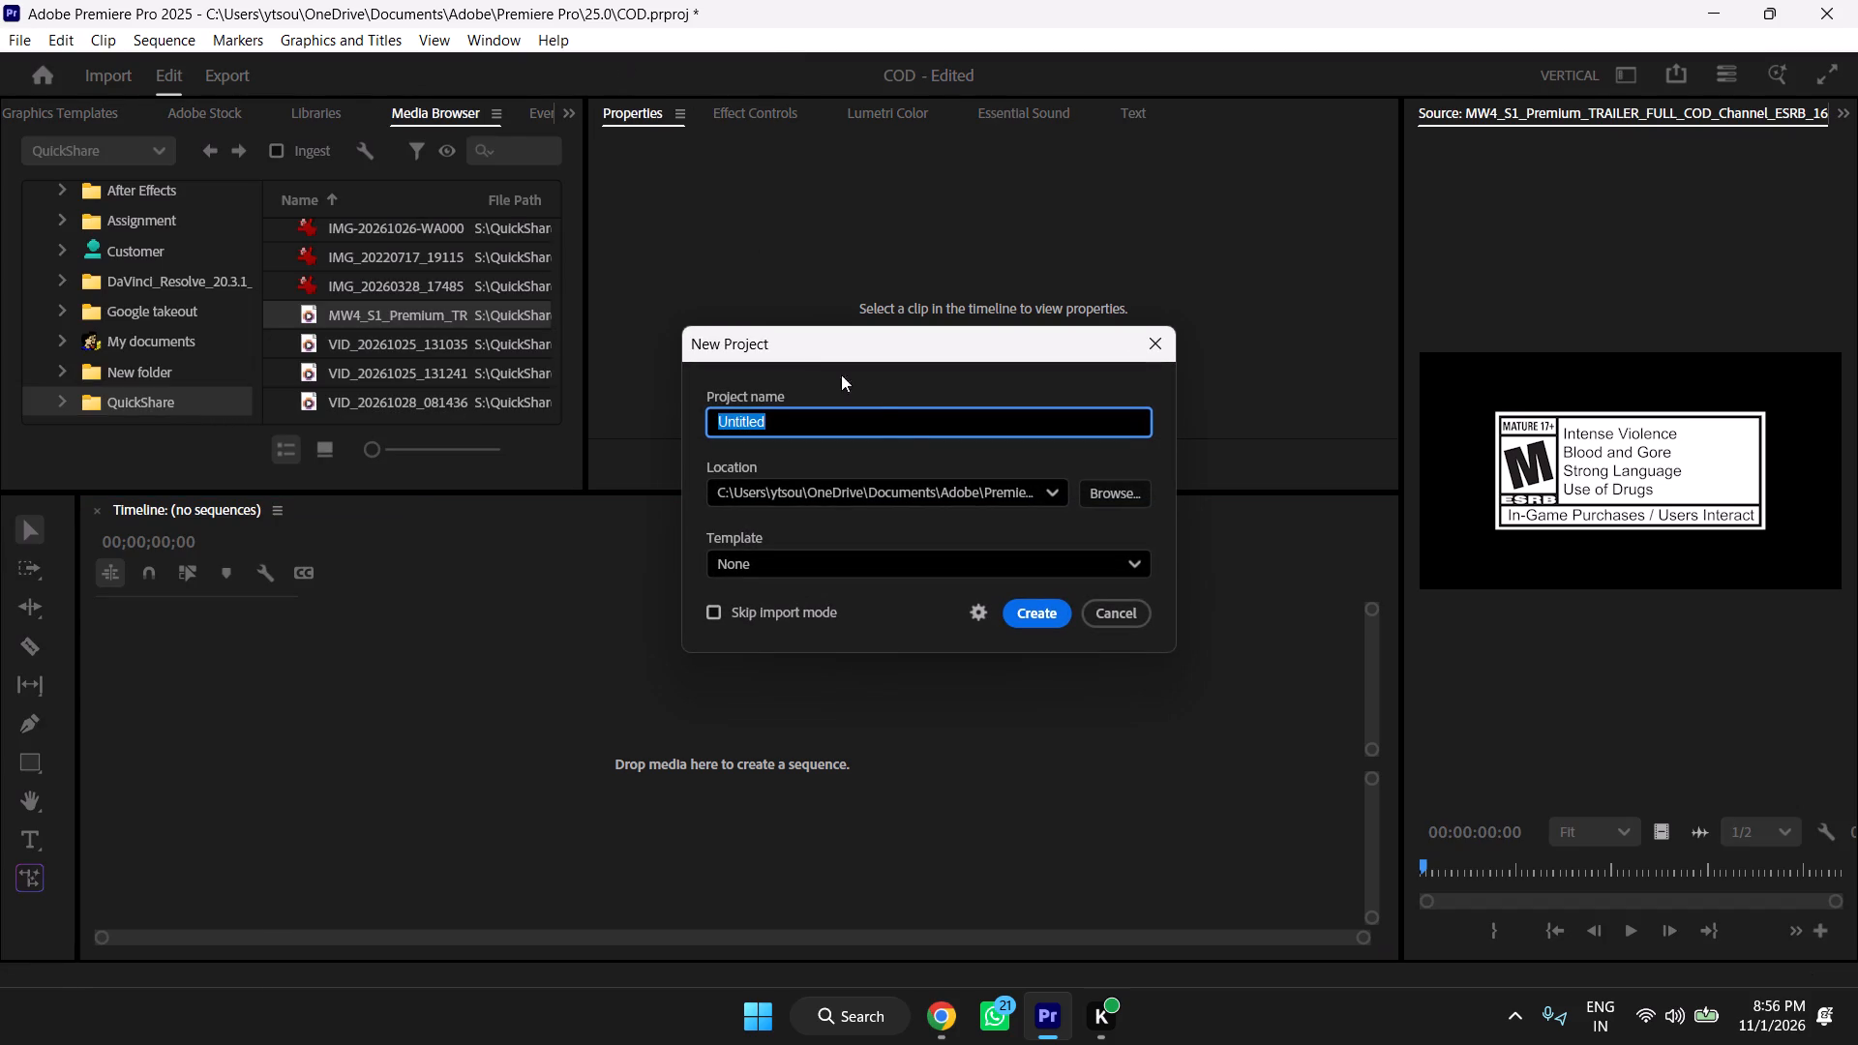
{"action": "left_click", "coordinate": [977, 554]}
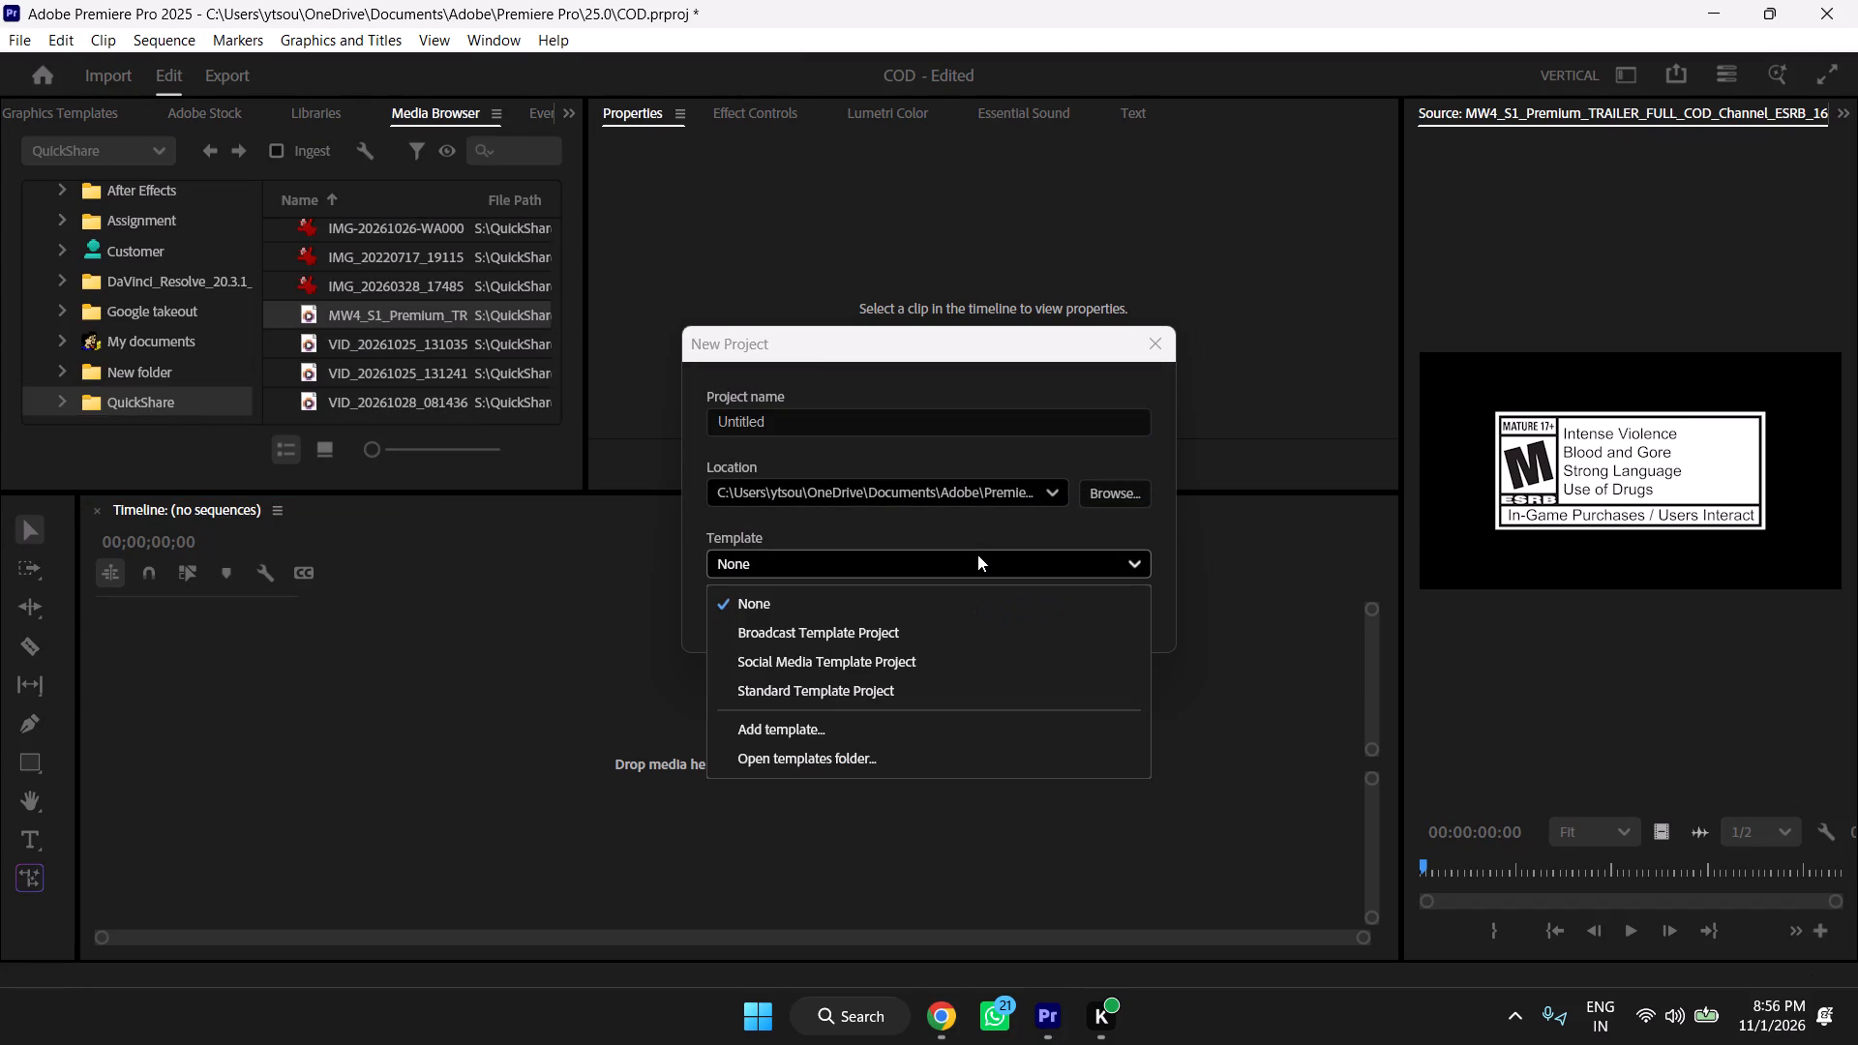
{"action": "left_click", "coordinate": [977, 554]}
{"action": "left_click", "coordinate": [1022, 610]}
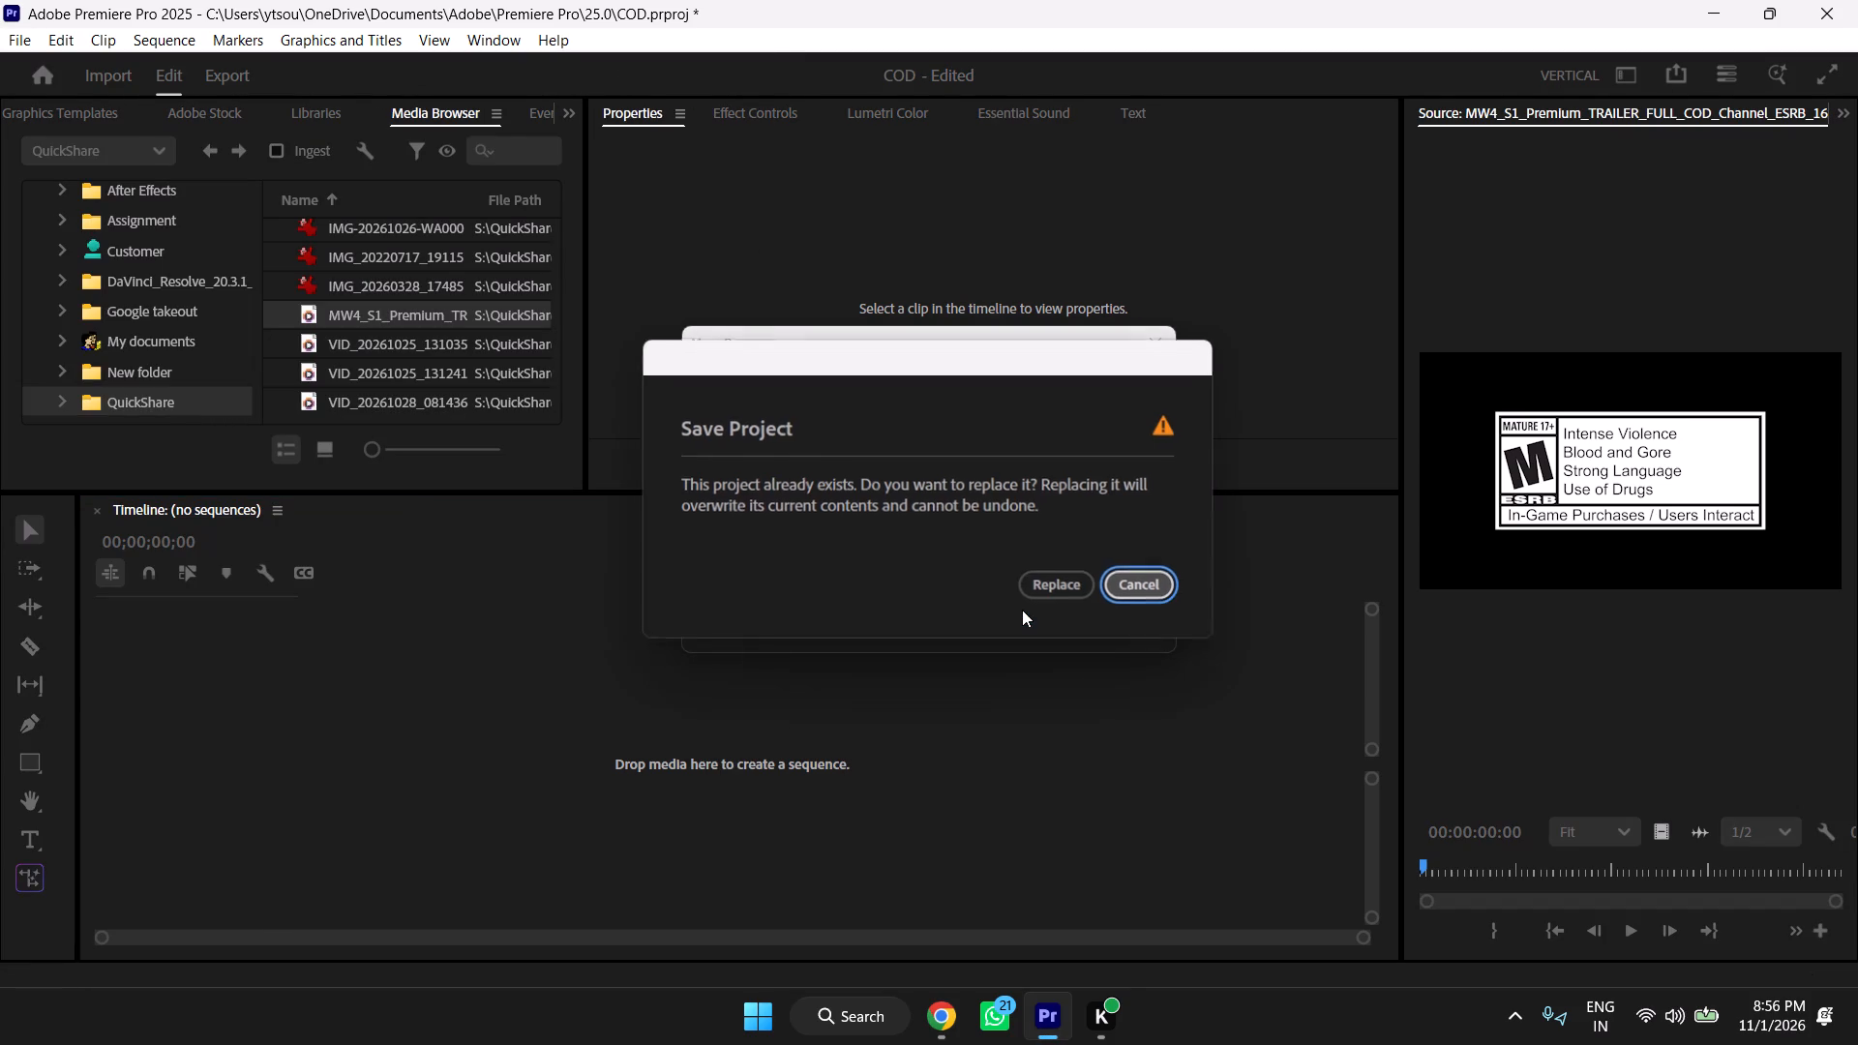
{"action": "left_click", "coordinate": [1078, 582]}
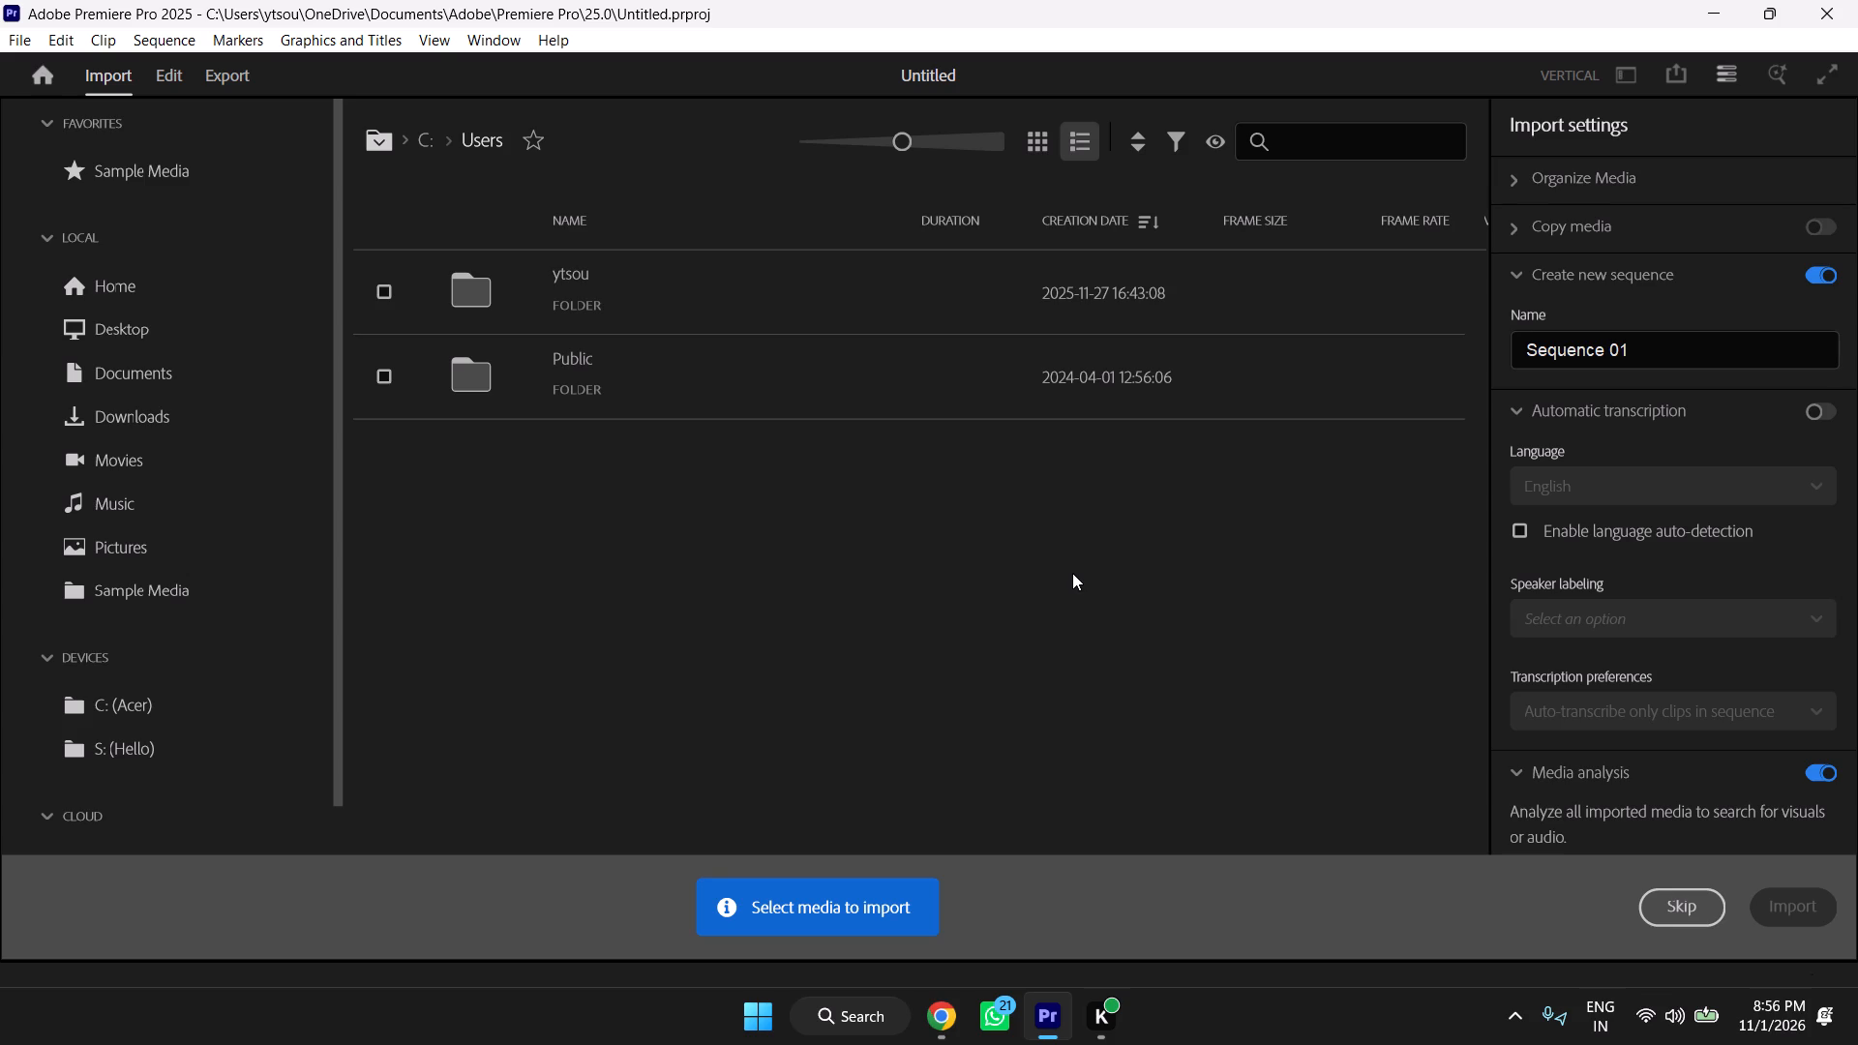
Close the application.
{"action": "left_click", "coordinate": [1838, 15]}
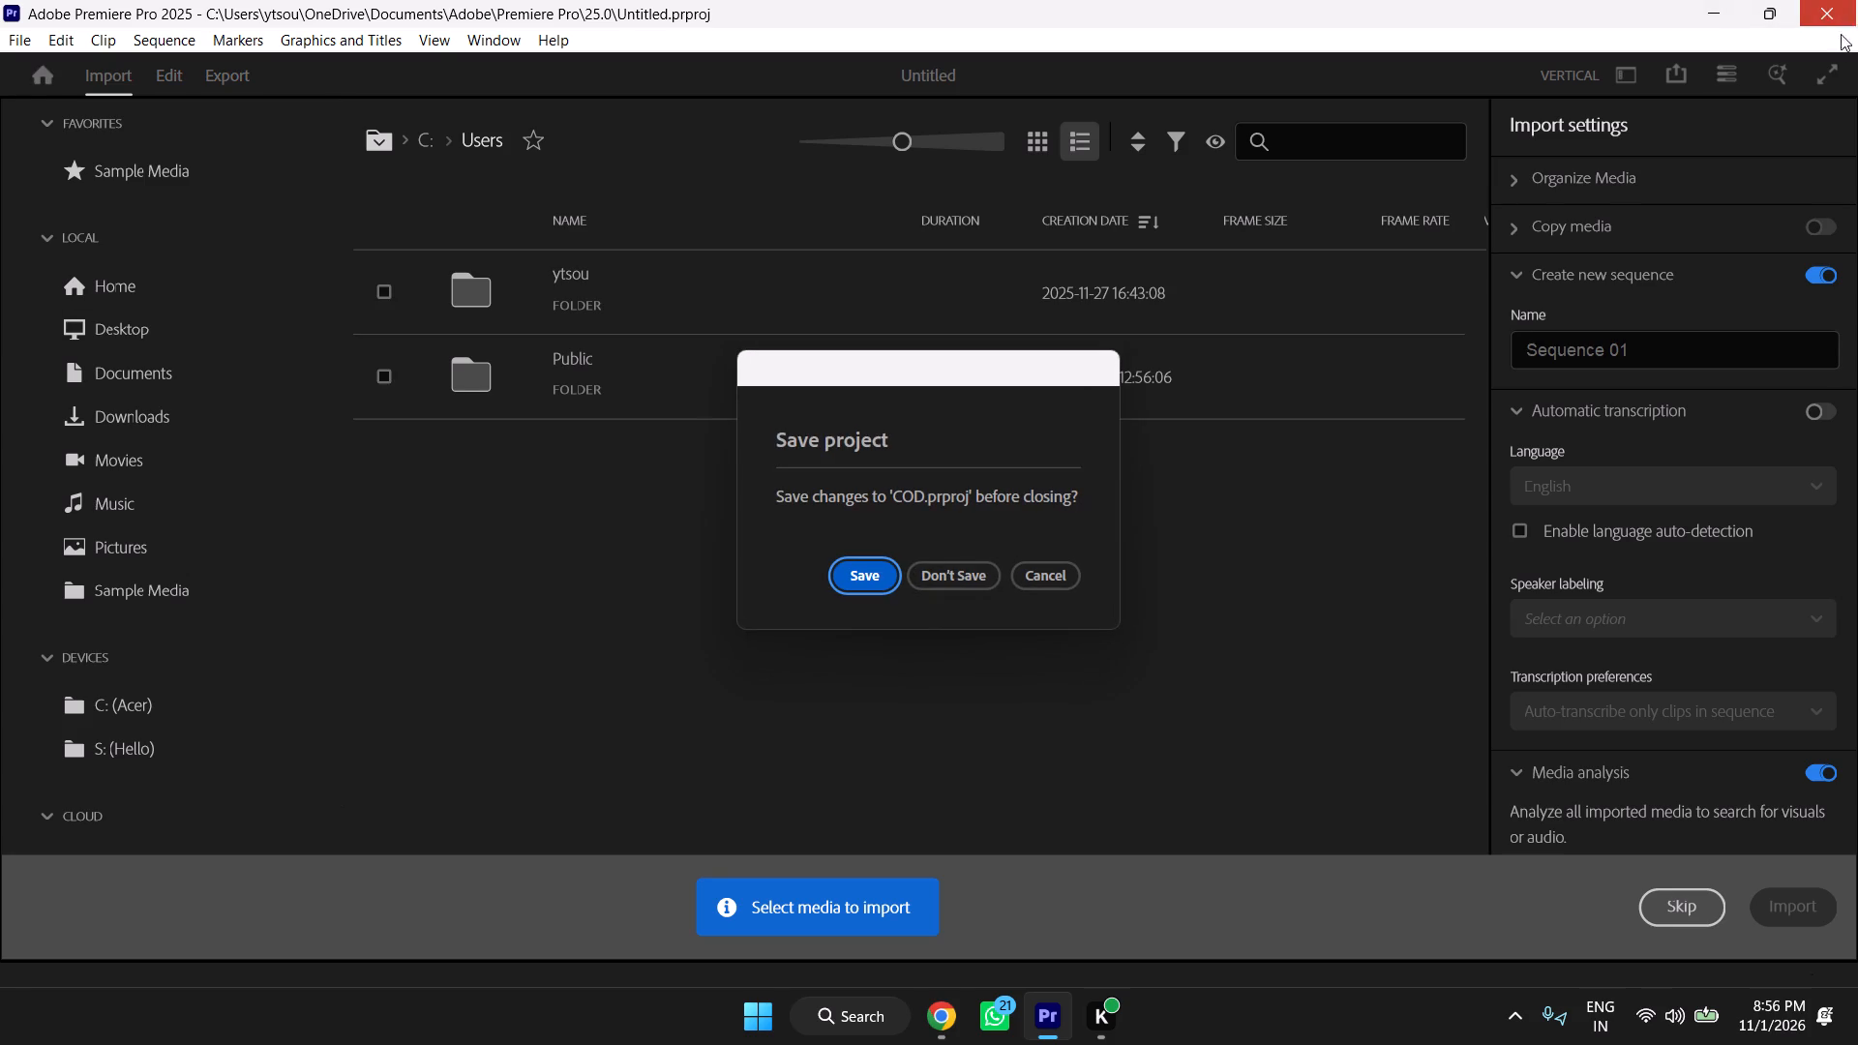
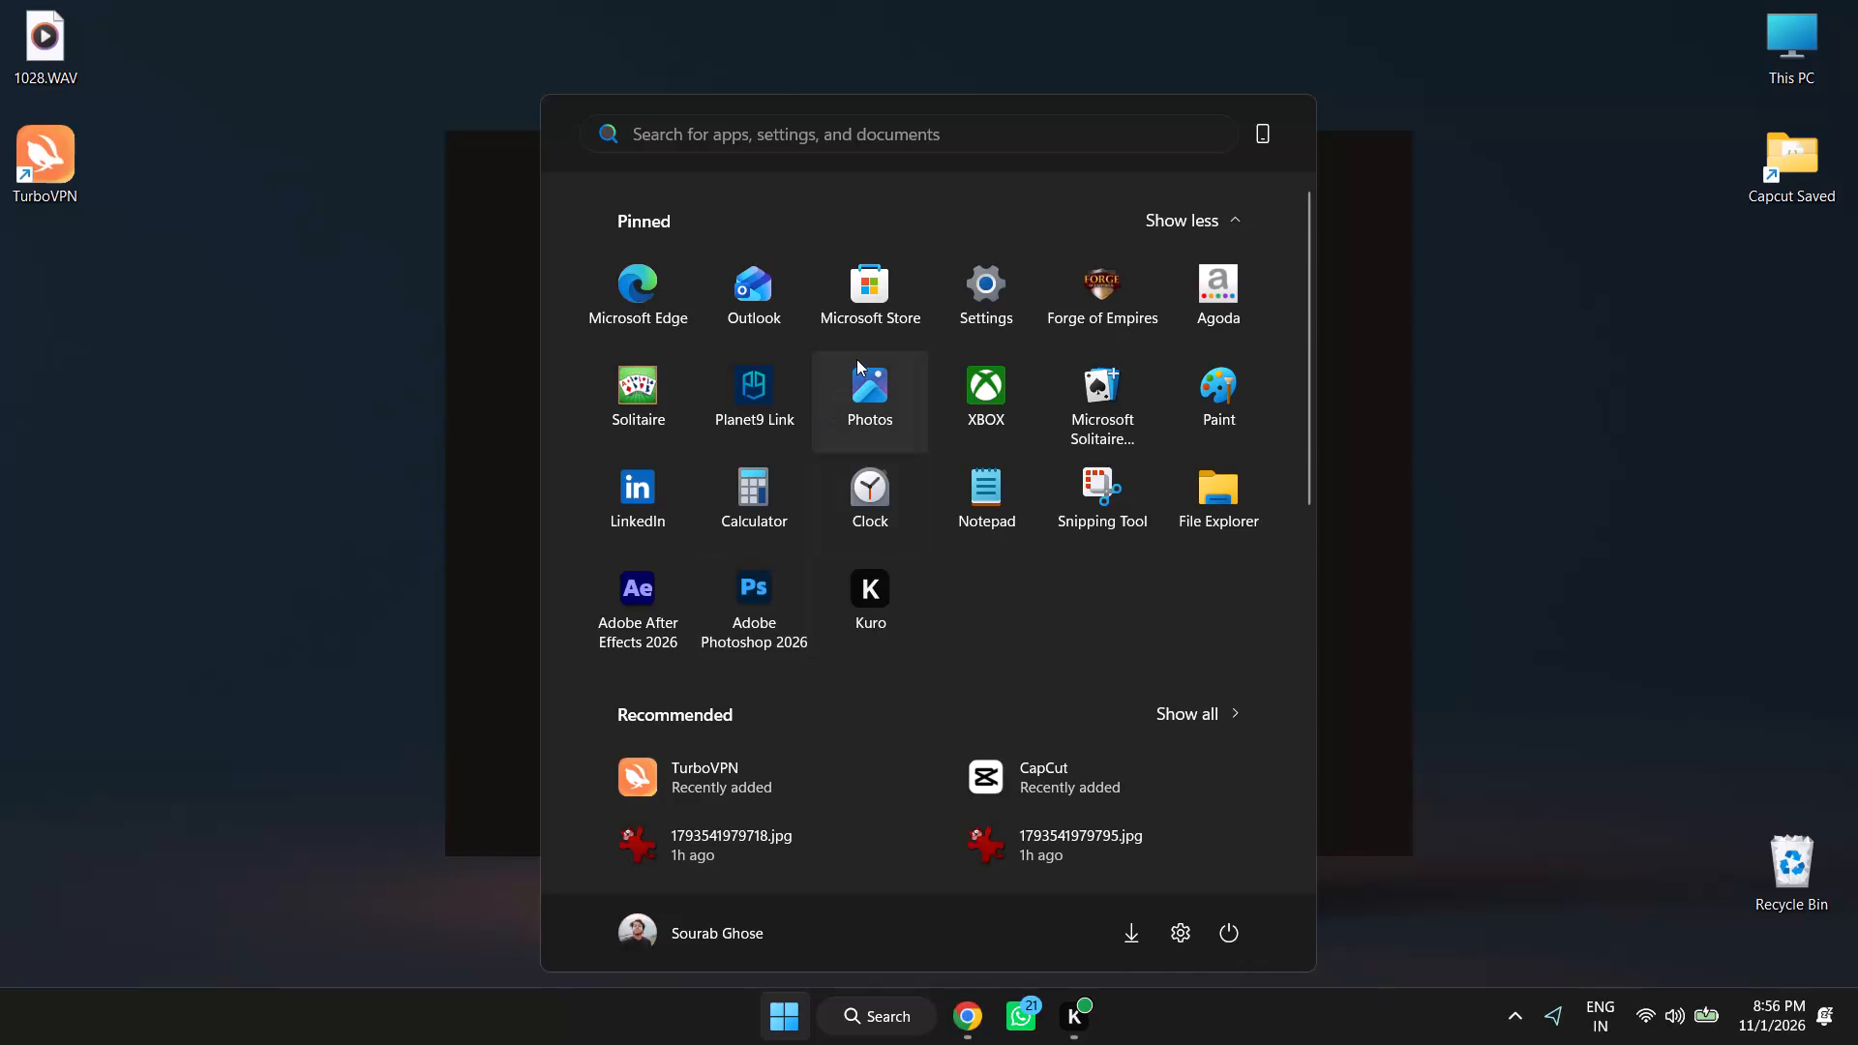
Launch Adobe Premiere Pro 2025 and open the recent project named Untitled.
{"action": "key", "text": "p"}
{"action": "key", "text": "r"}
{"action": "key", "text": "e"}
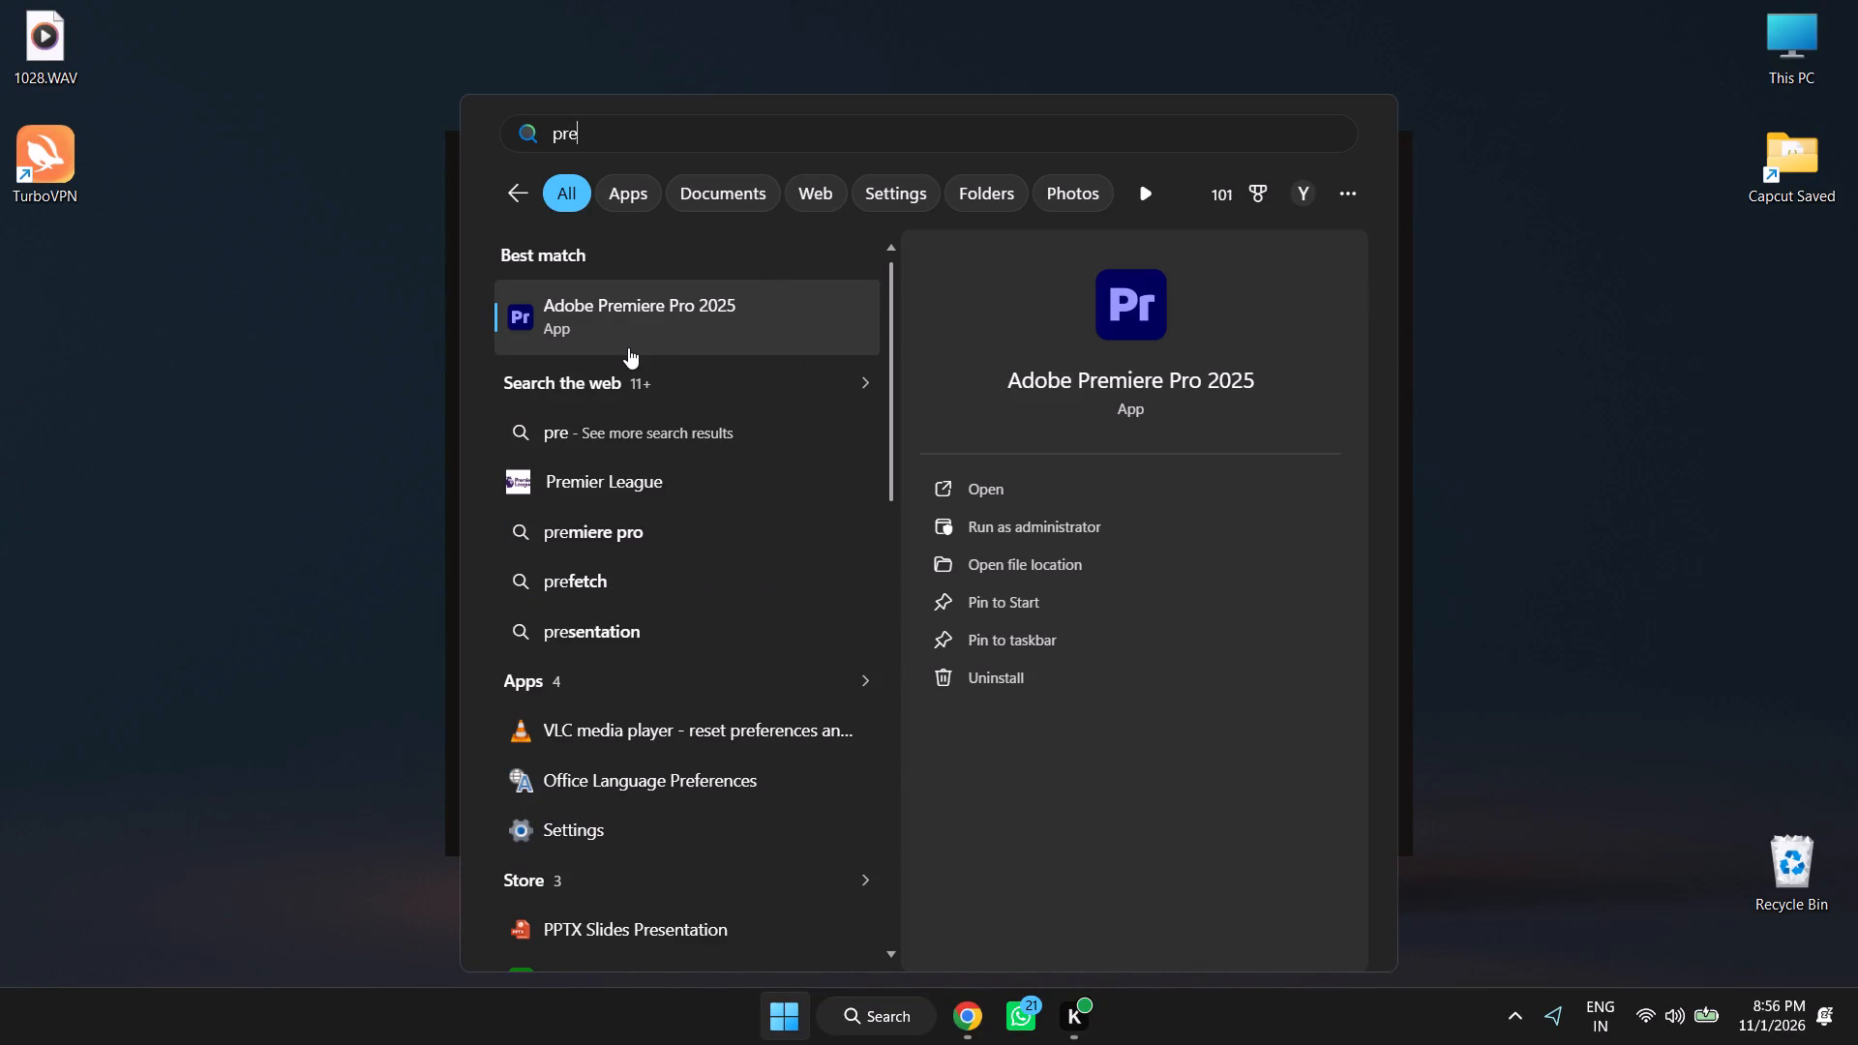
{"action": "left_click", "coordinate": [627, 340]}
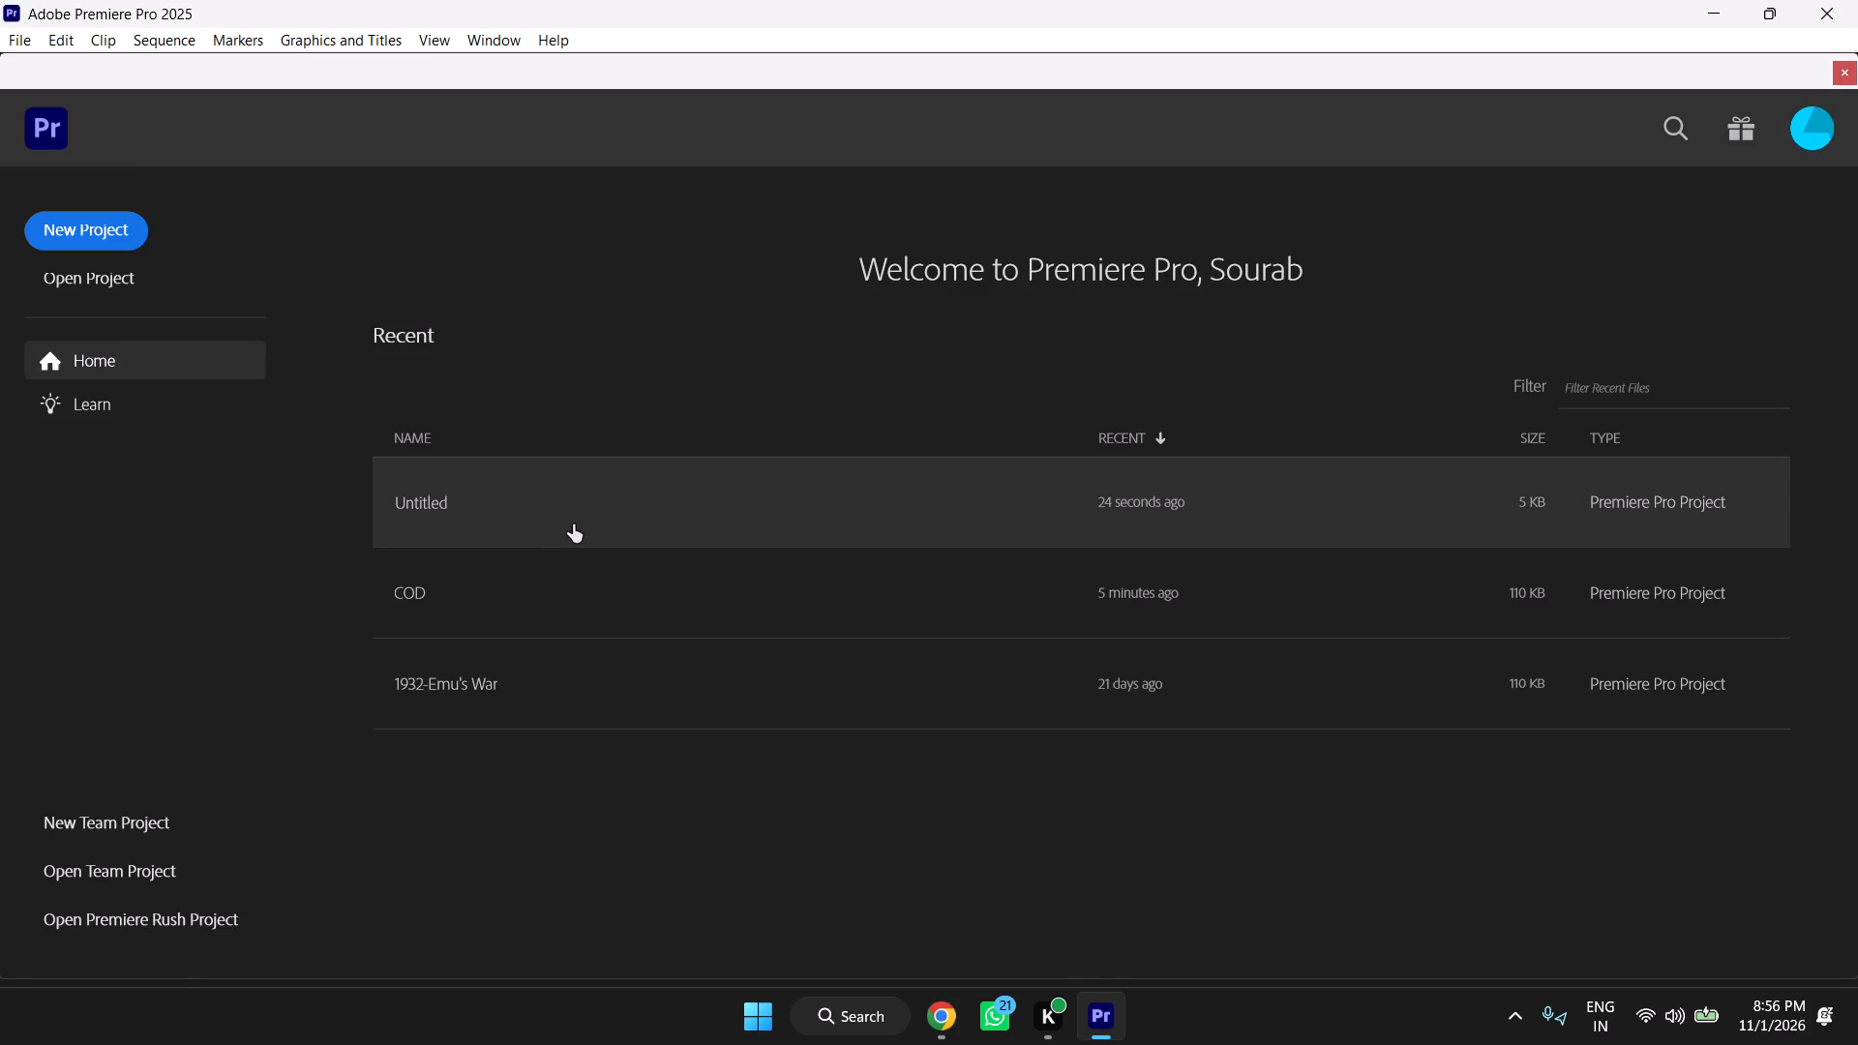
{"action": "left_click", "coordinate": [573, 524]}
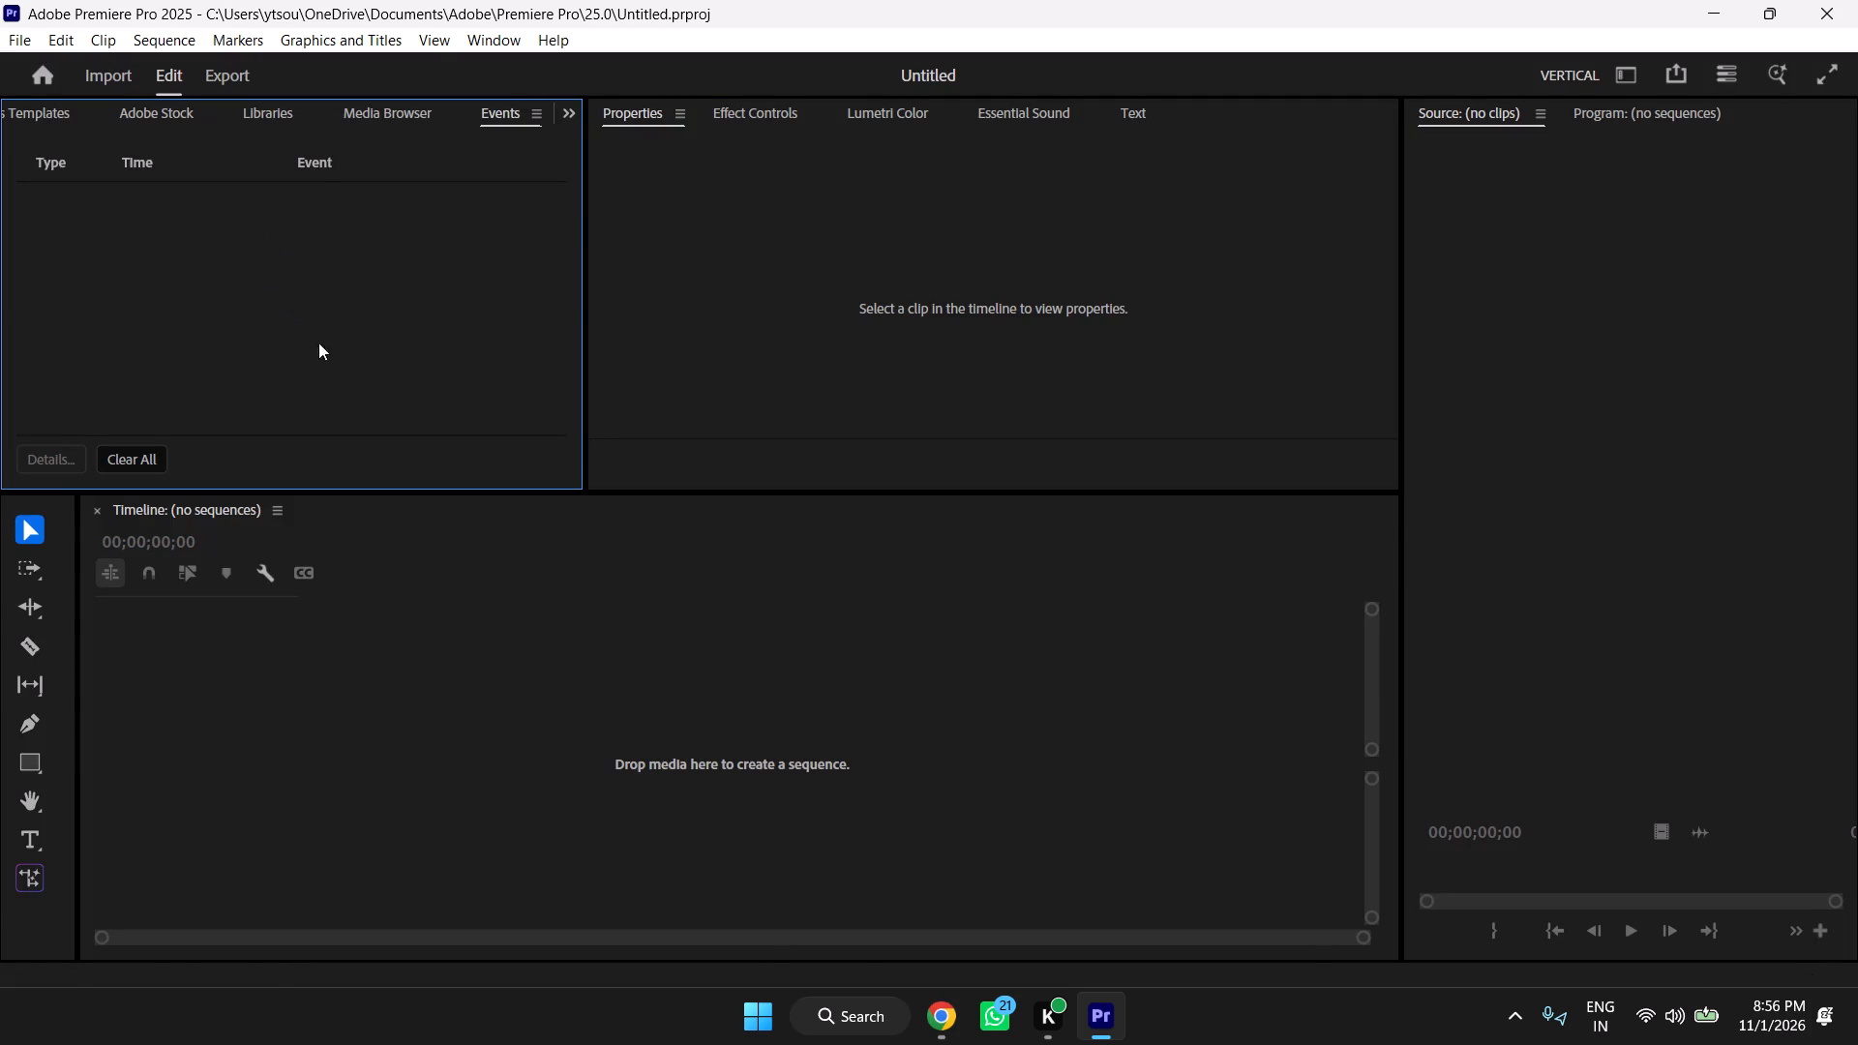
Bring the MW4_S1_Premium_TRAILER video from the QuickShare folder into the empty timeline as a new sequence, then close the folder window.
{"action": "left_click", "coordinate": [753, 1025]}
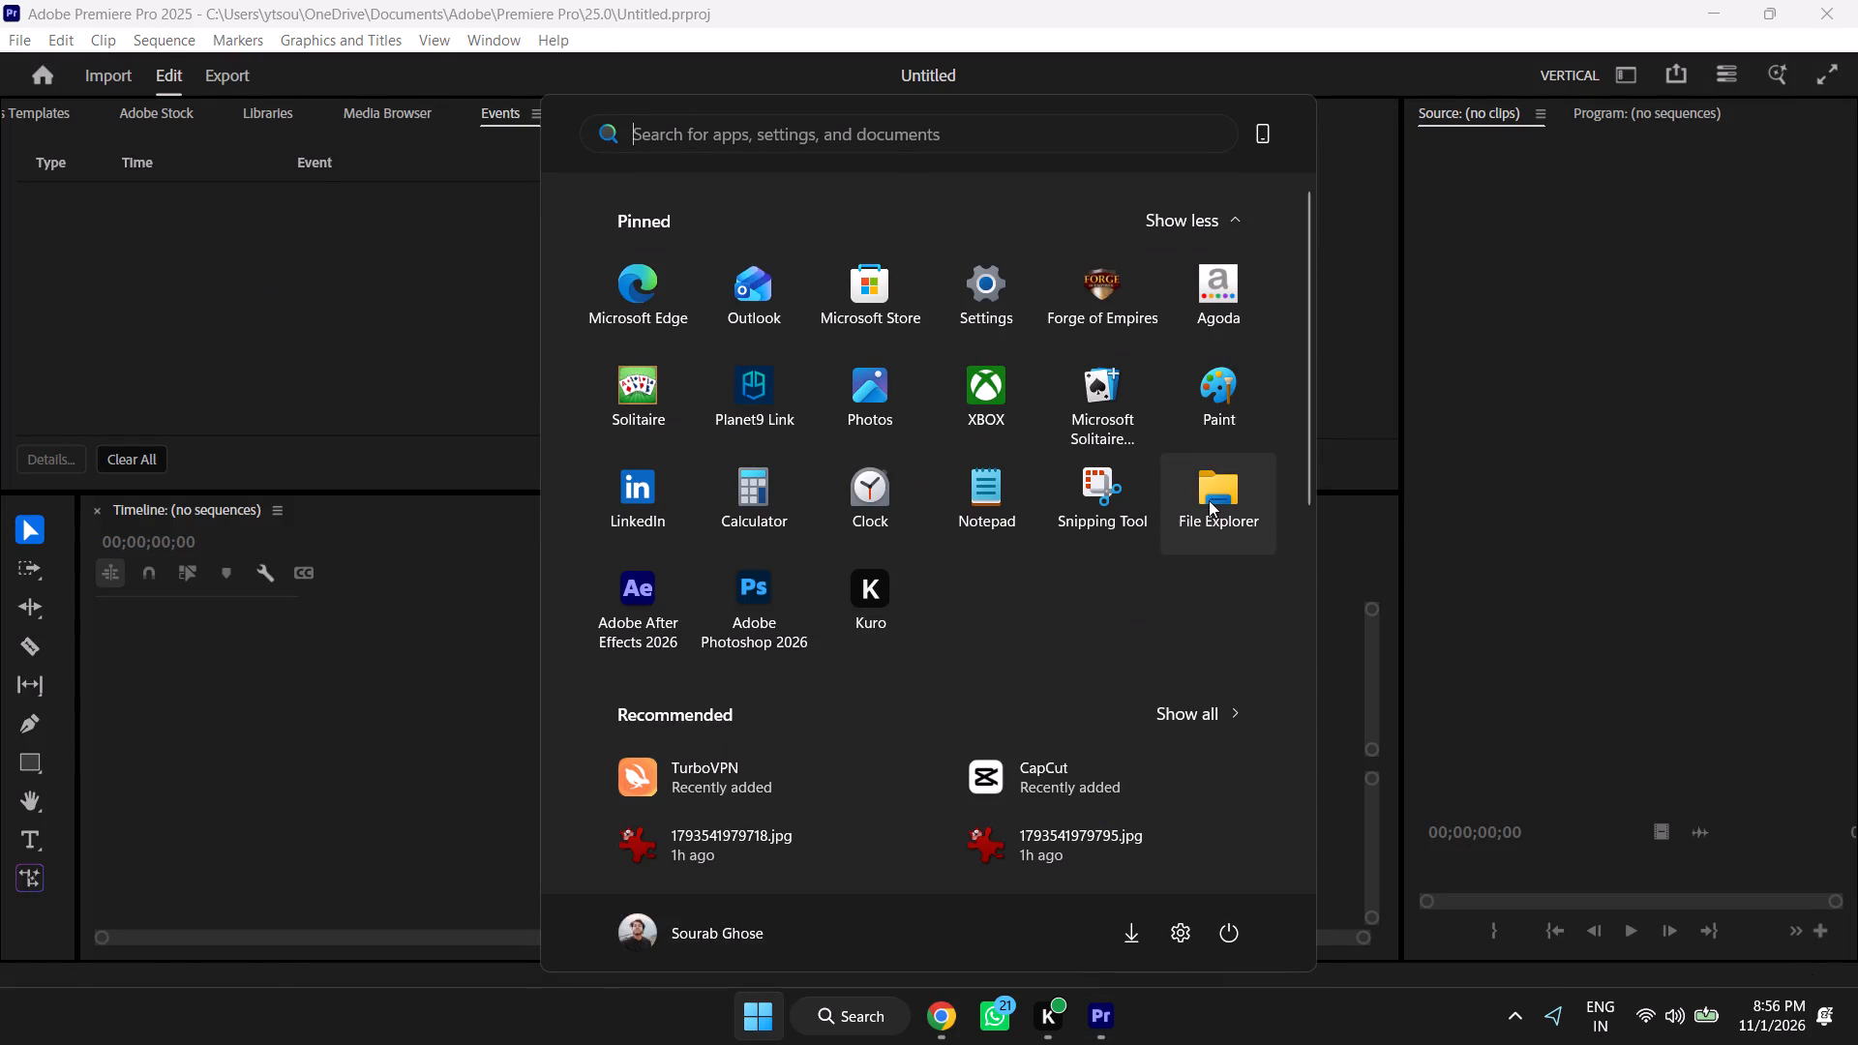
{"action": "left_click", "coordinate": [1209, 500]}
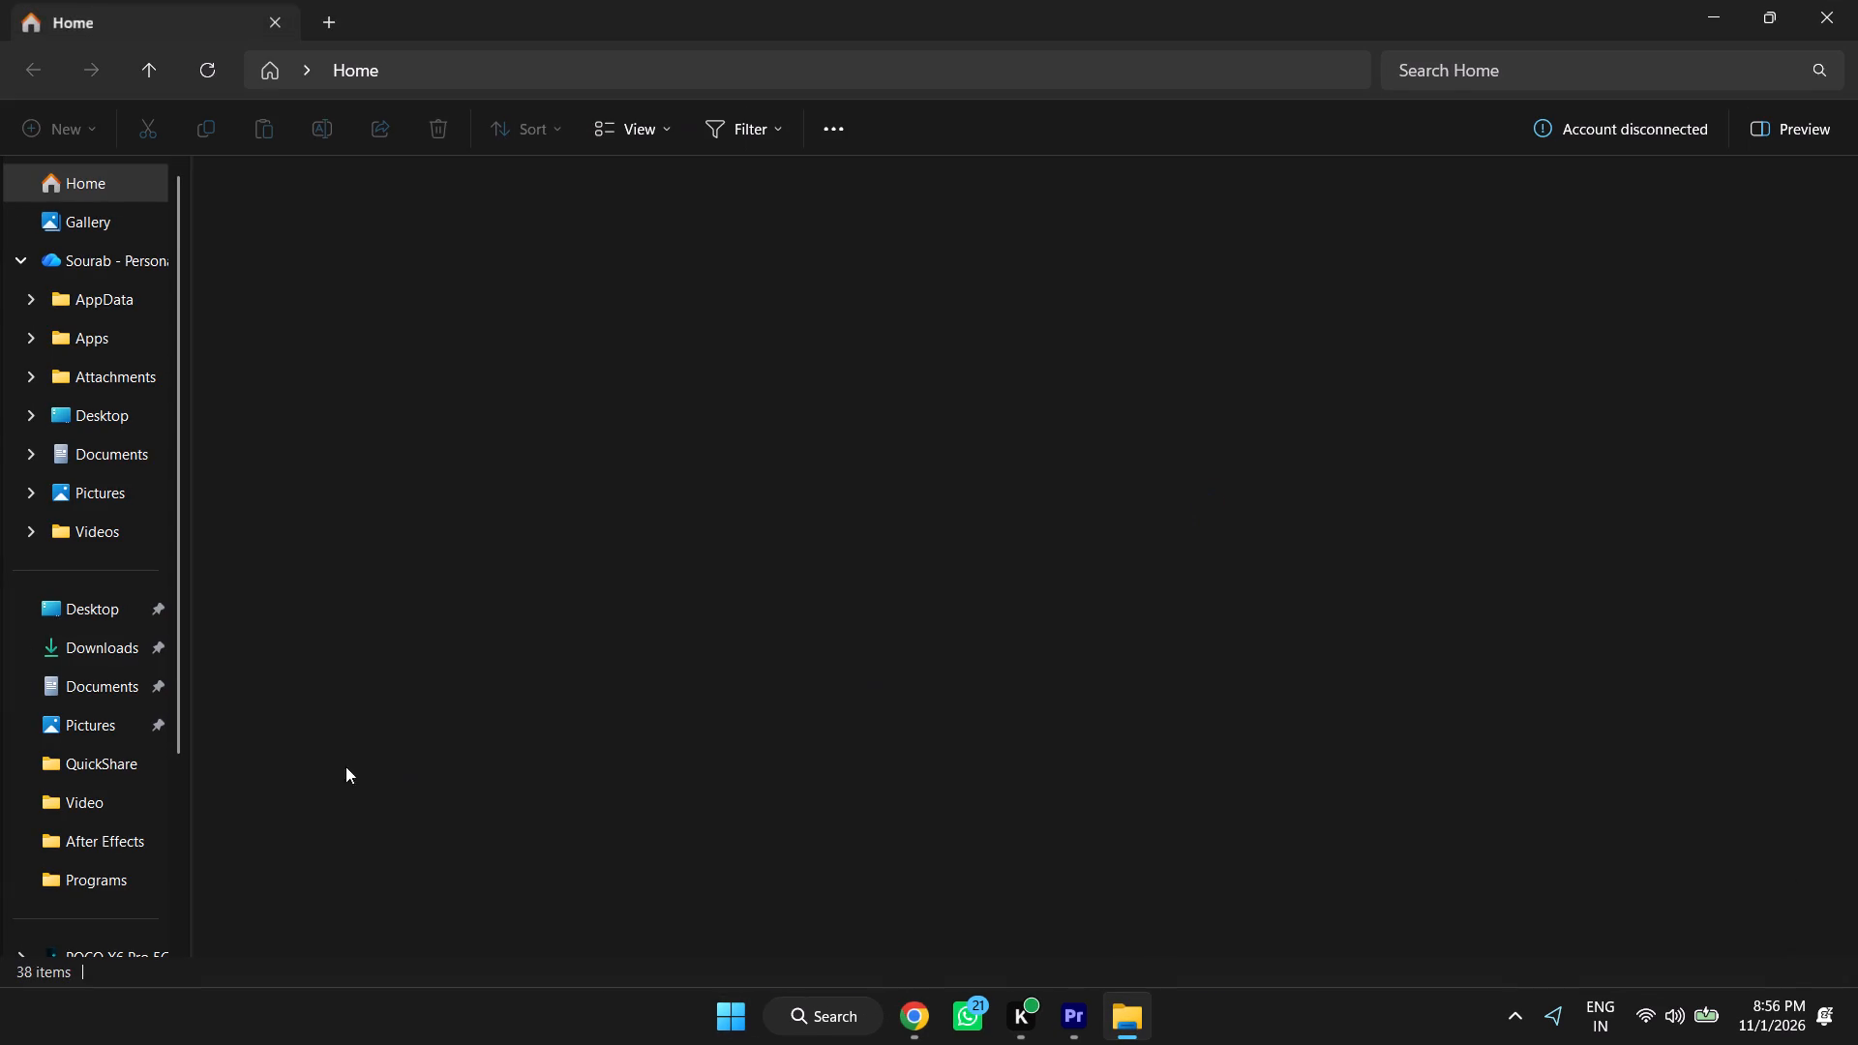
{"action": "left_click", "coordinate": [106, 768]}
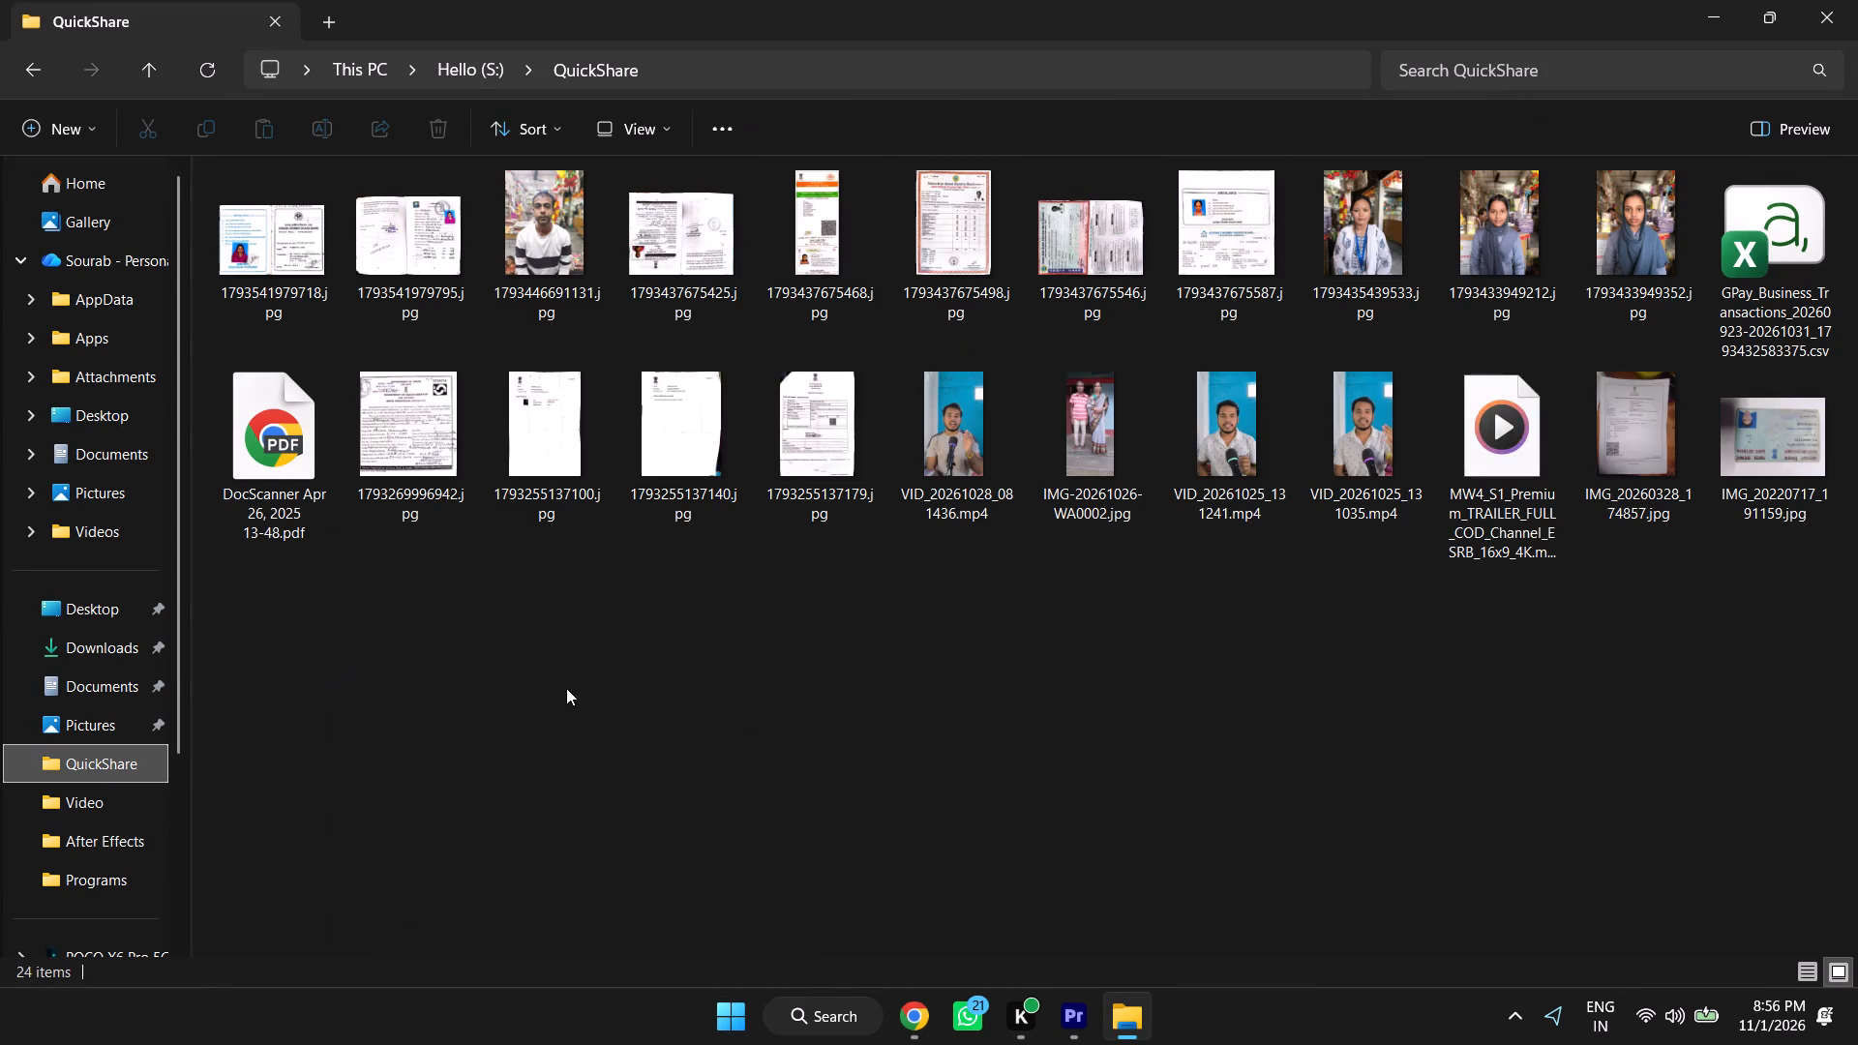
{"action": "left_click_drag", "start_coordinate": [1512, 445], "coordinate": [1124, 881]}
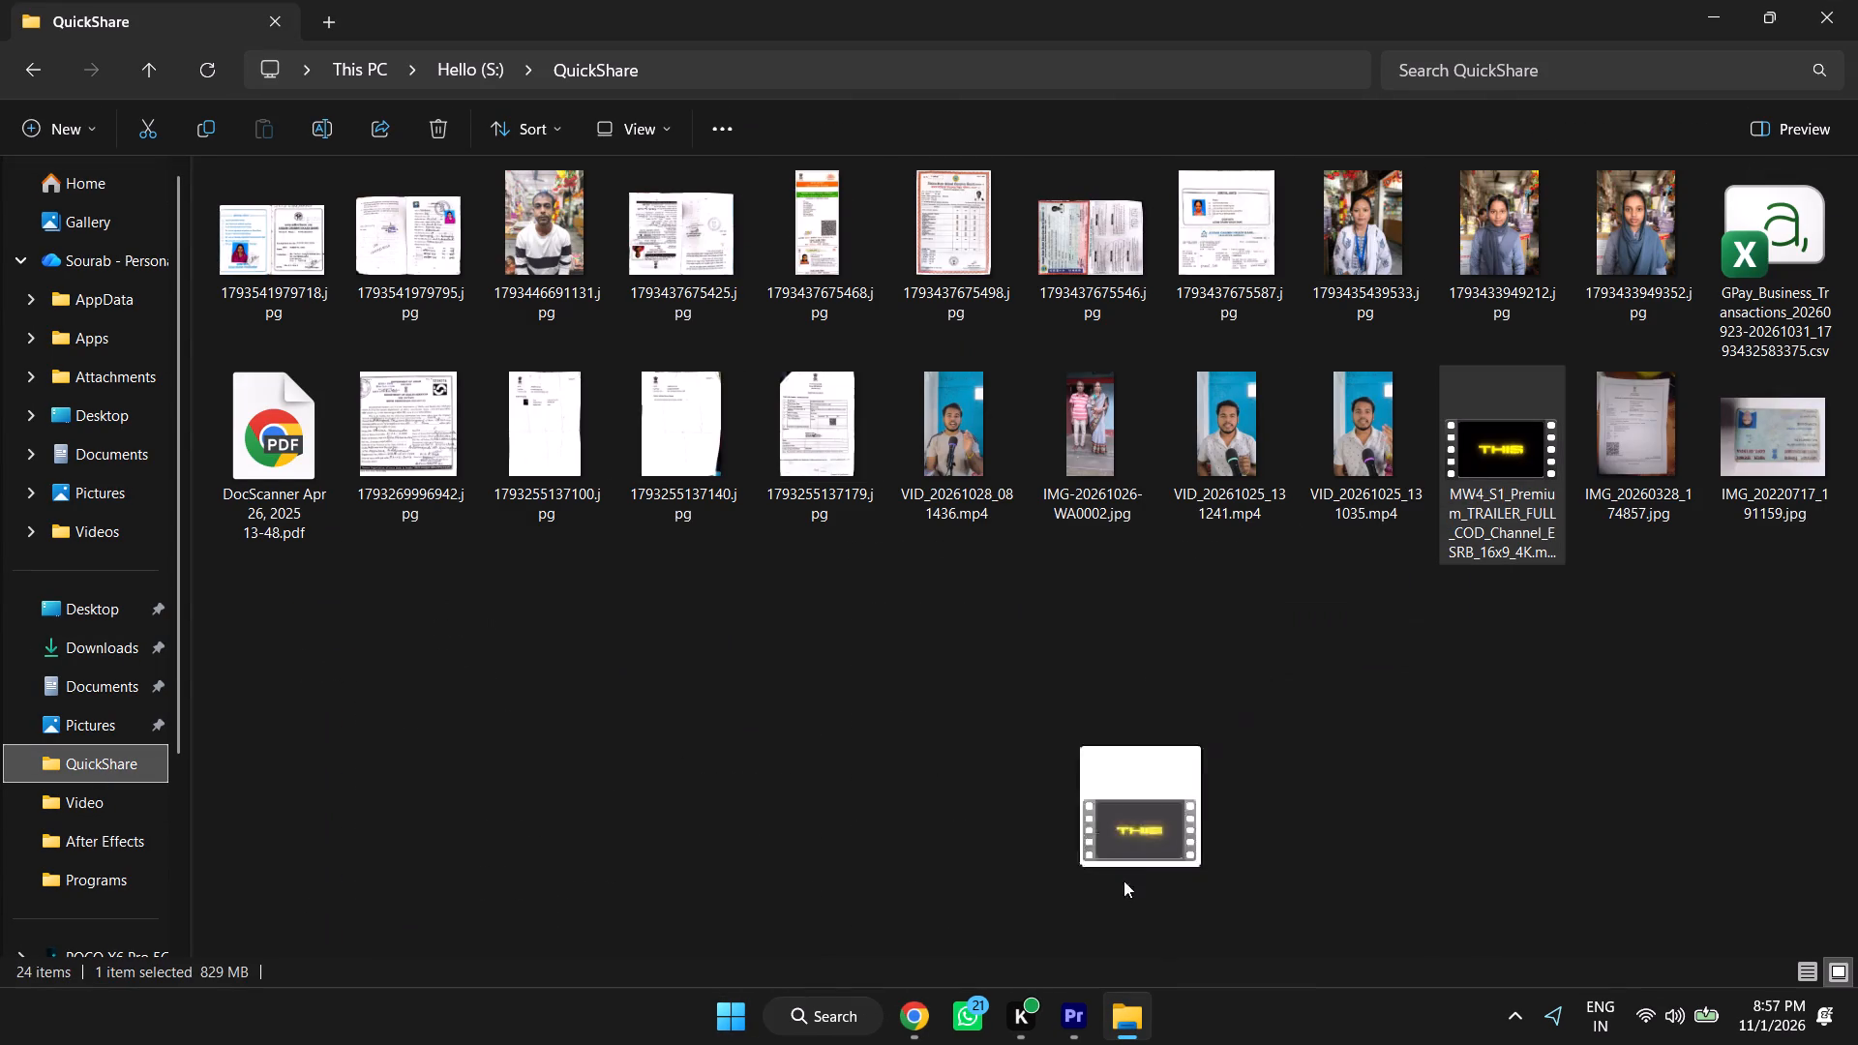
{"action": "left_click_drag", "start_coordinate": [1124, 881], "coordinate": [1467, 518]}
{"action": "left_click", "coordinate": [1766, 12]}
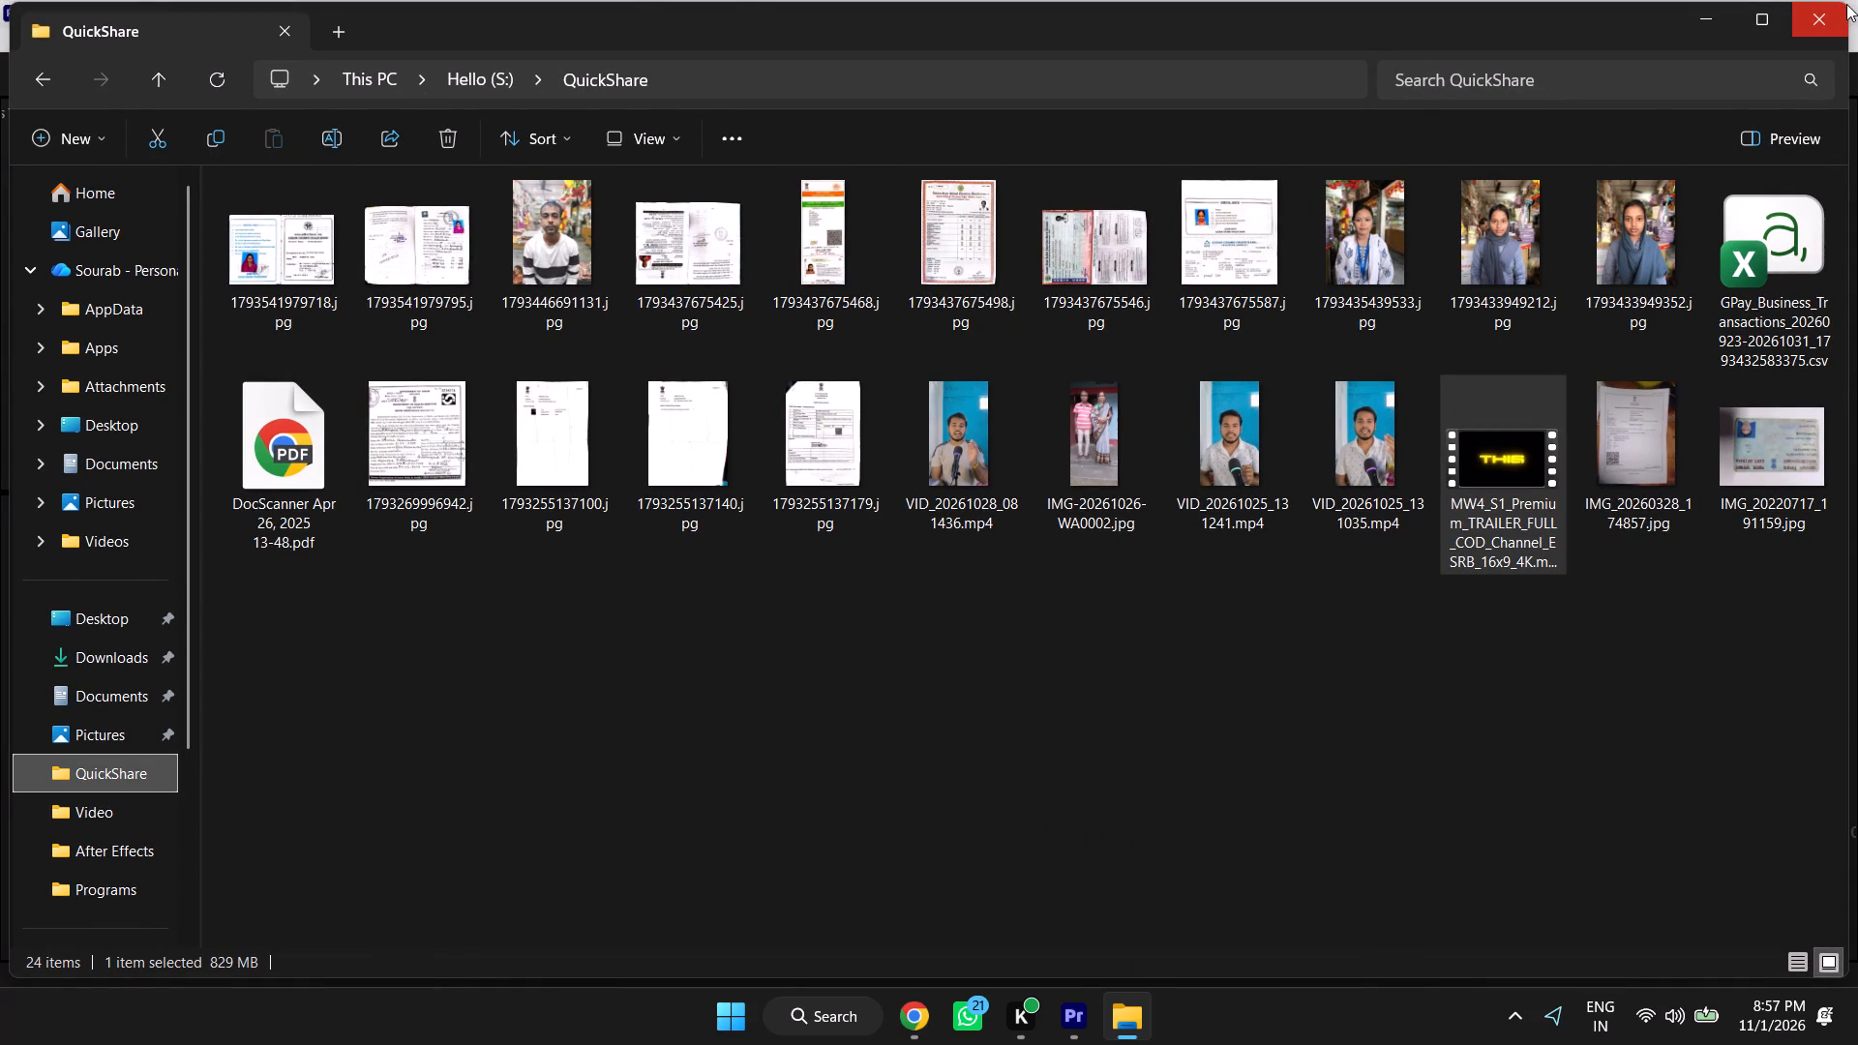
{"action": "left_click_drag", "start_coordinate": [1849, 2], "coordinate": [1827, 554]}
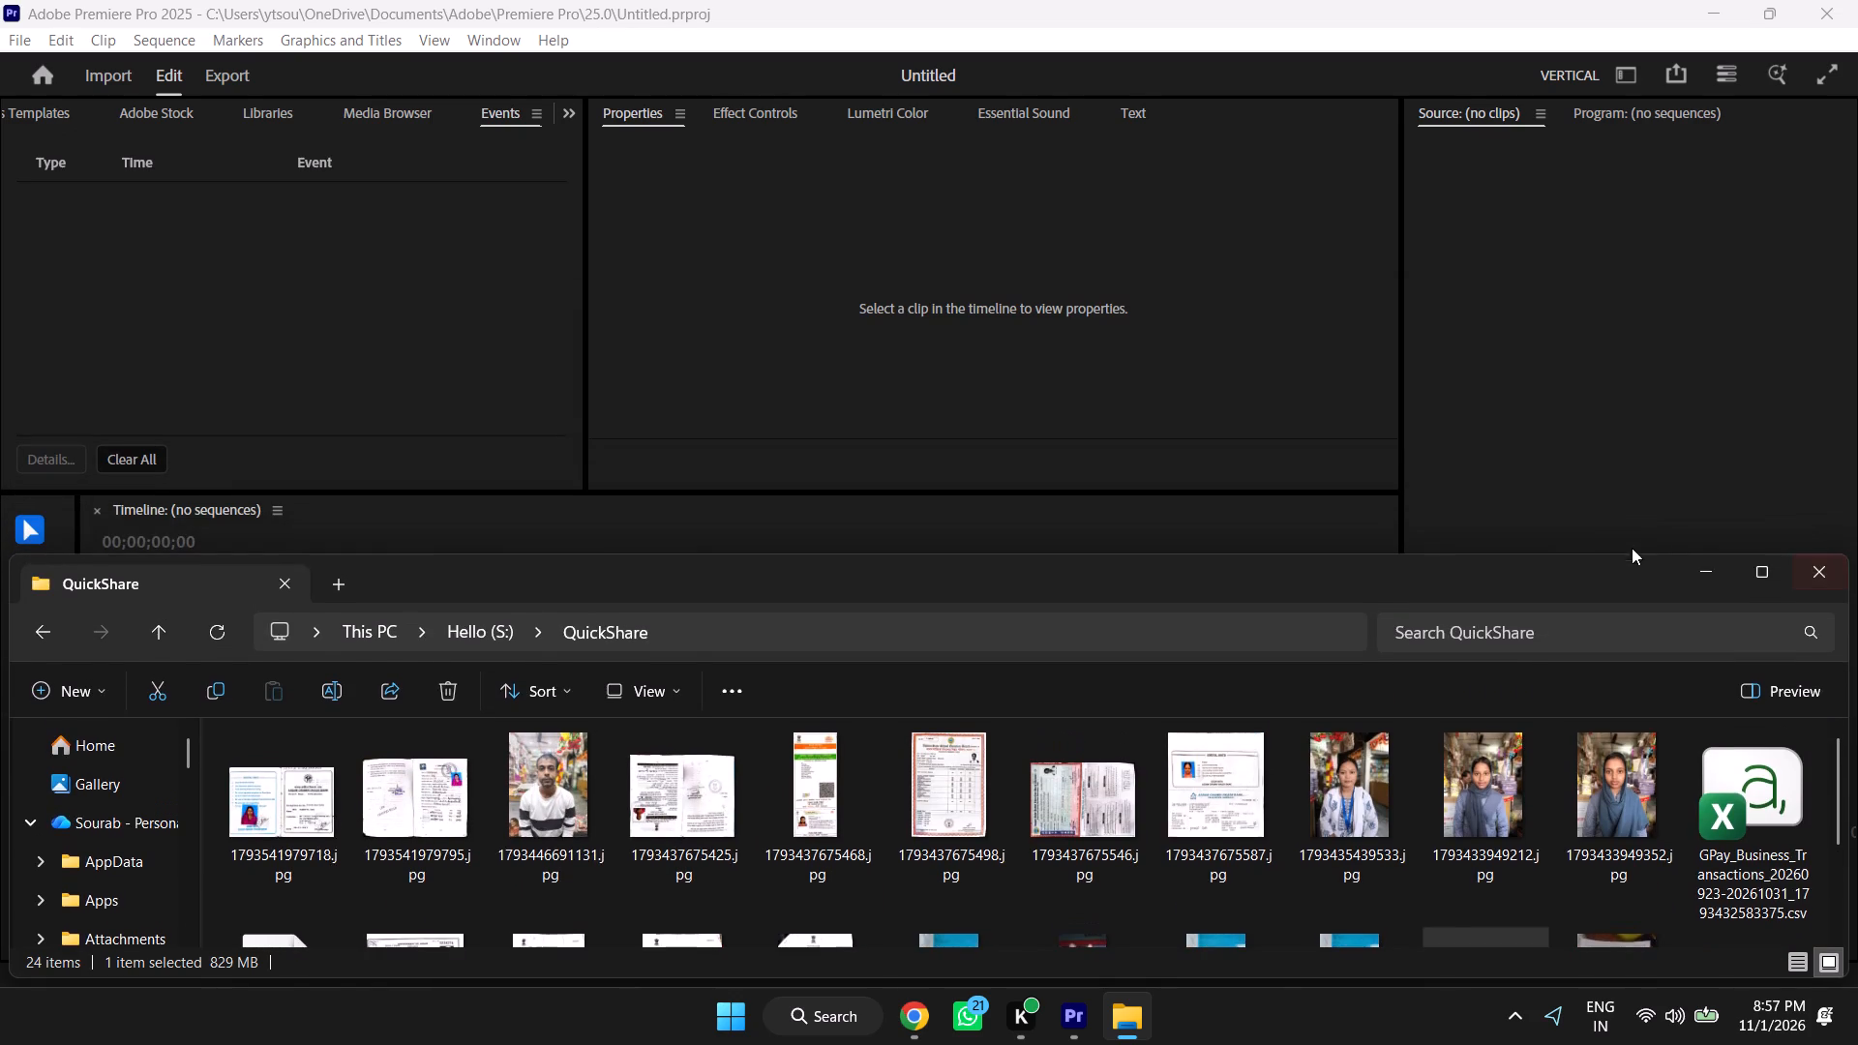
{"action": "left_click_drag", "start_coordinate": [1603, 572], "coordinate": [1611, 131]}
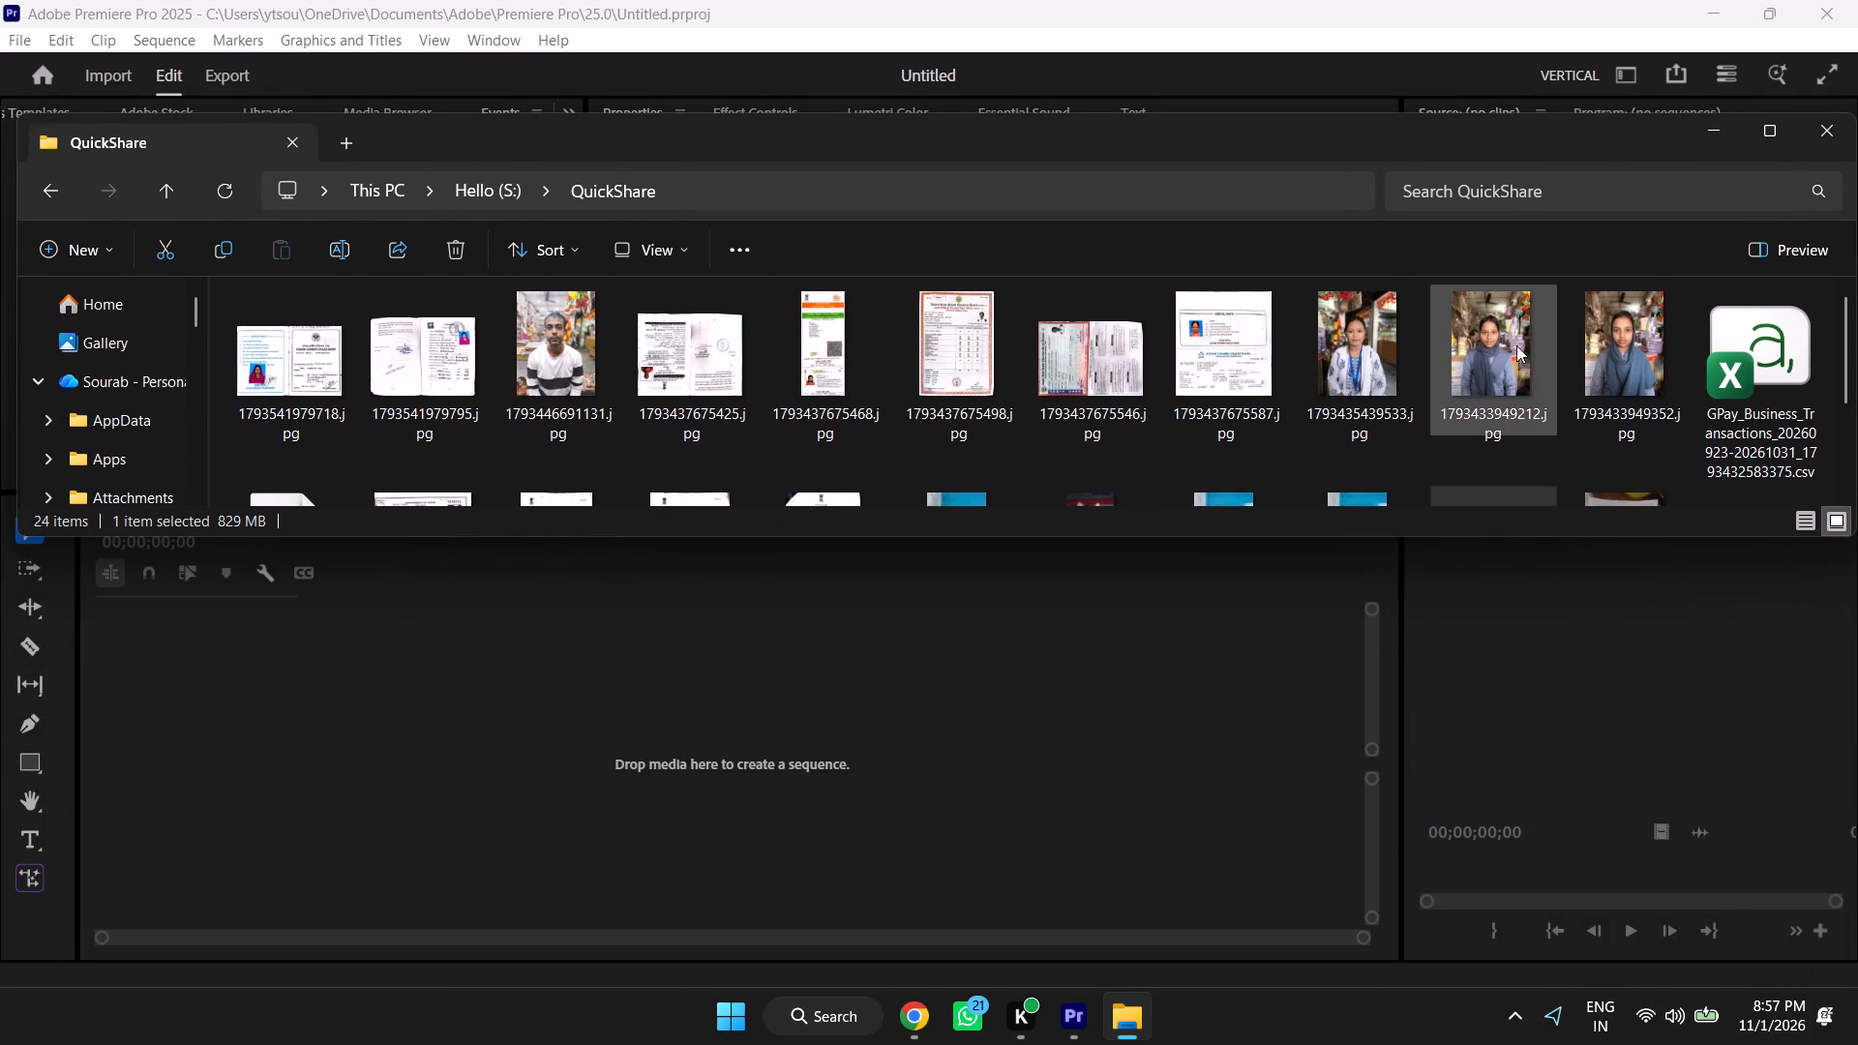
{"action": "scroll", "coordinate": [1516, 345], "scroll_direction": "down", "scroll_amount": 2}
{"action": "left_click_drag", "start_coordinate": [1524, 377], "coordinate": [393, 695]}
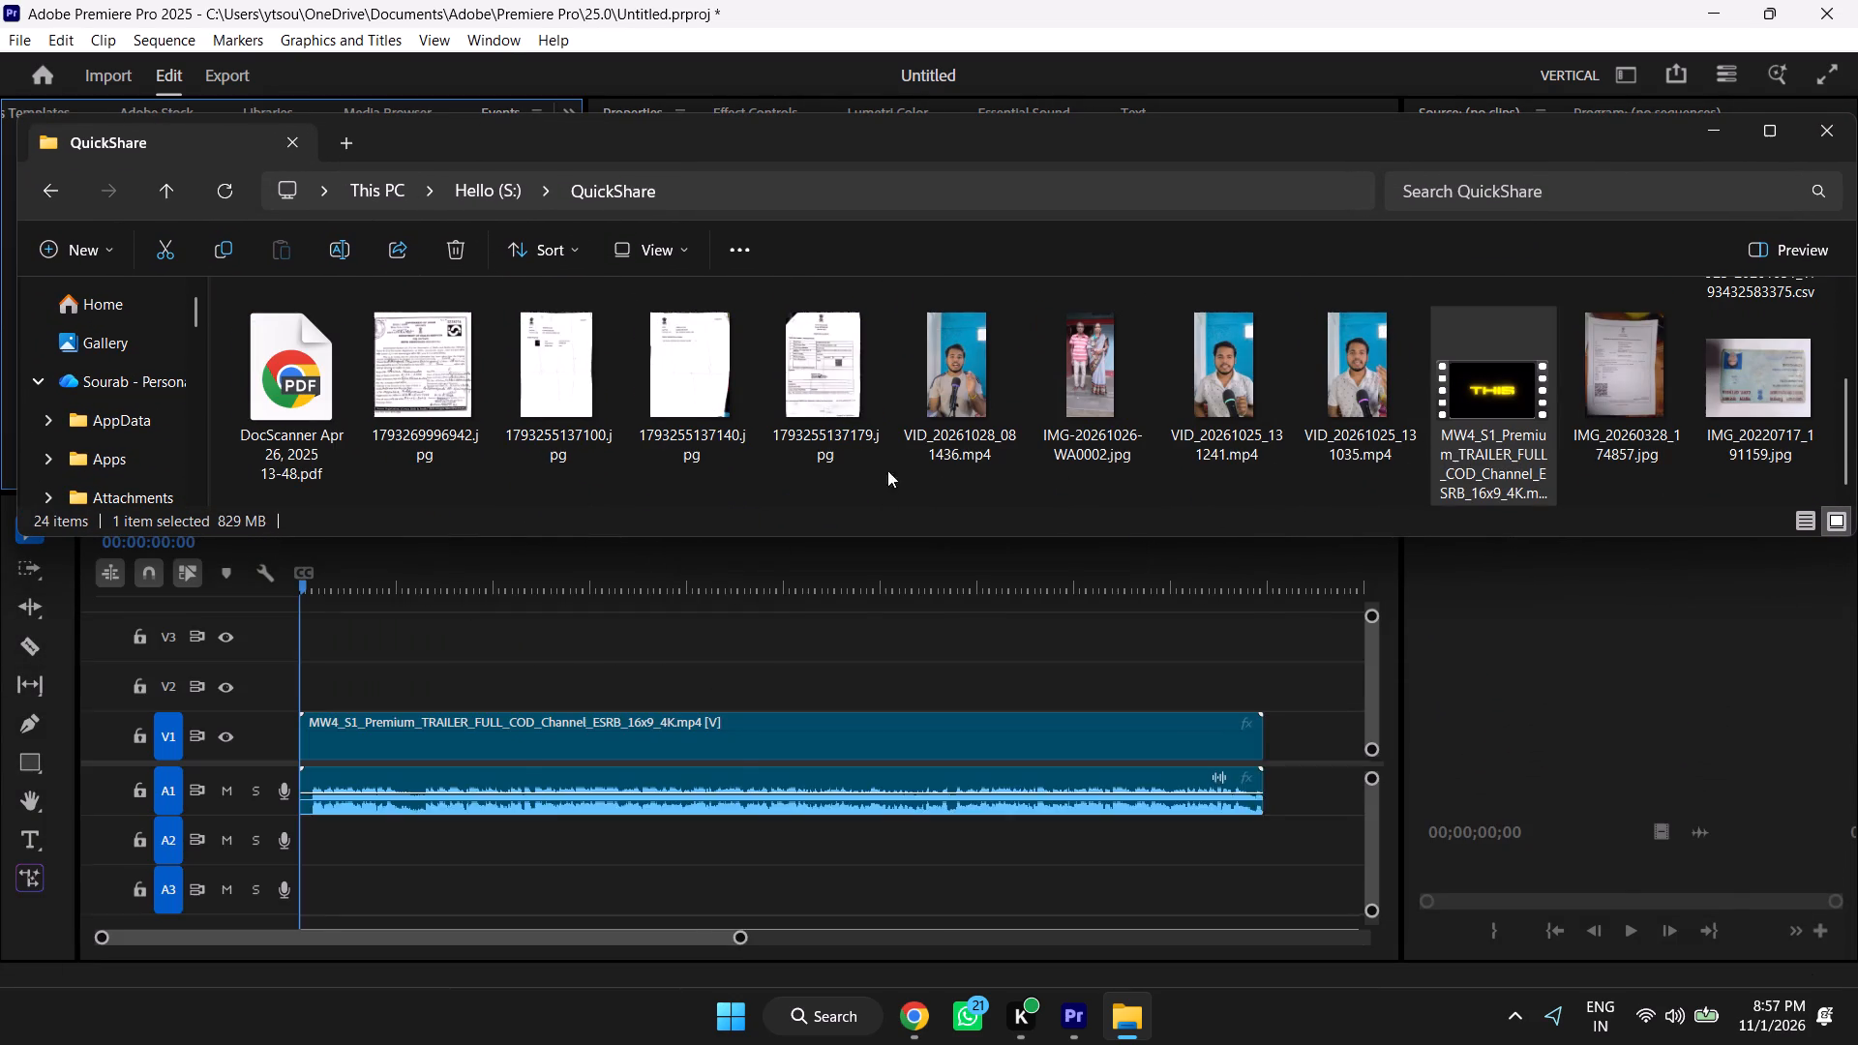
{"action": "left_click", "coordinate": [1813, 126]}
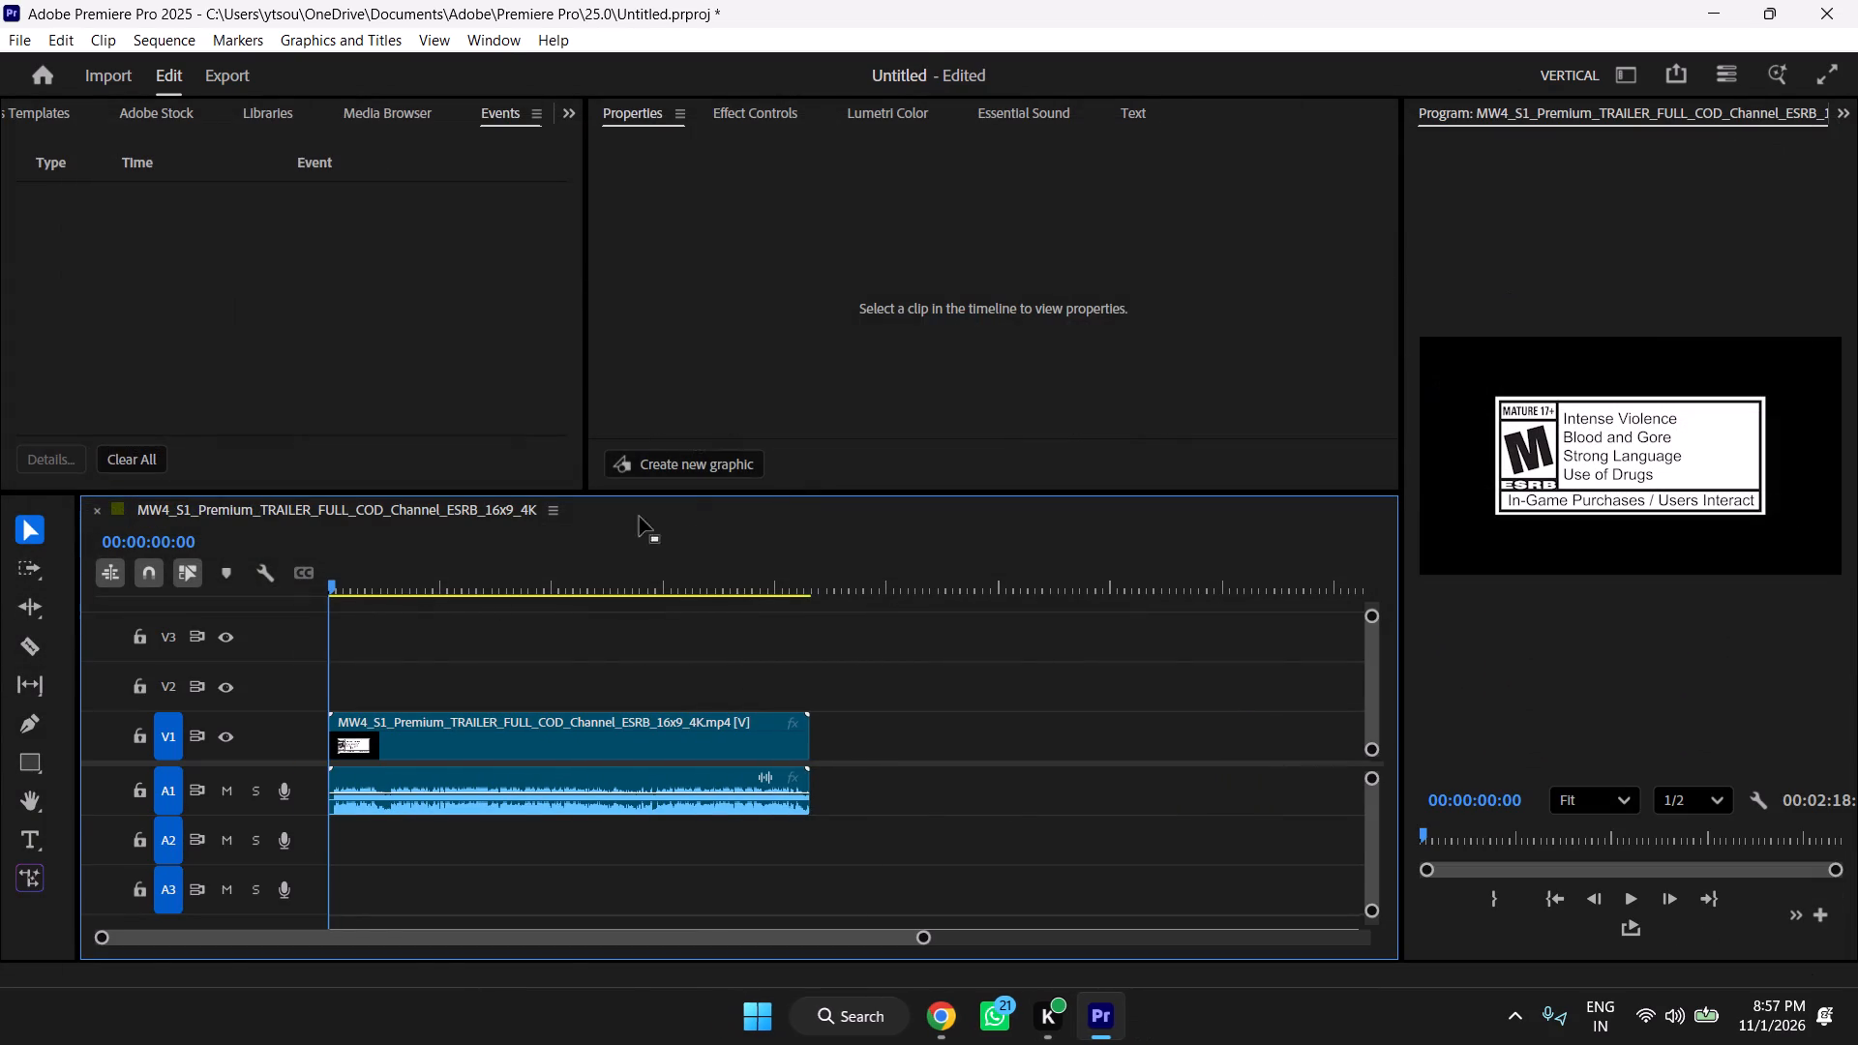
Play the trailer sequence at several points to check its playback, and view the progress of the background tasks.
{"action": "left_click_drag", "start_coordinate": [369, 585], "coordinate": [257, 600]}
{"action": "key", "text": "space"}
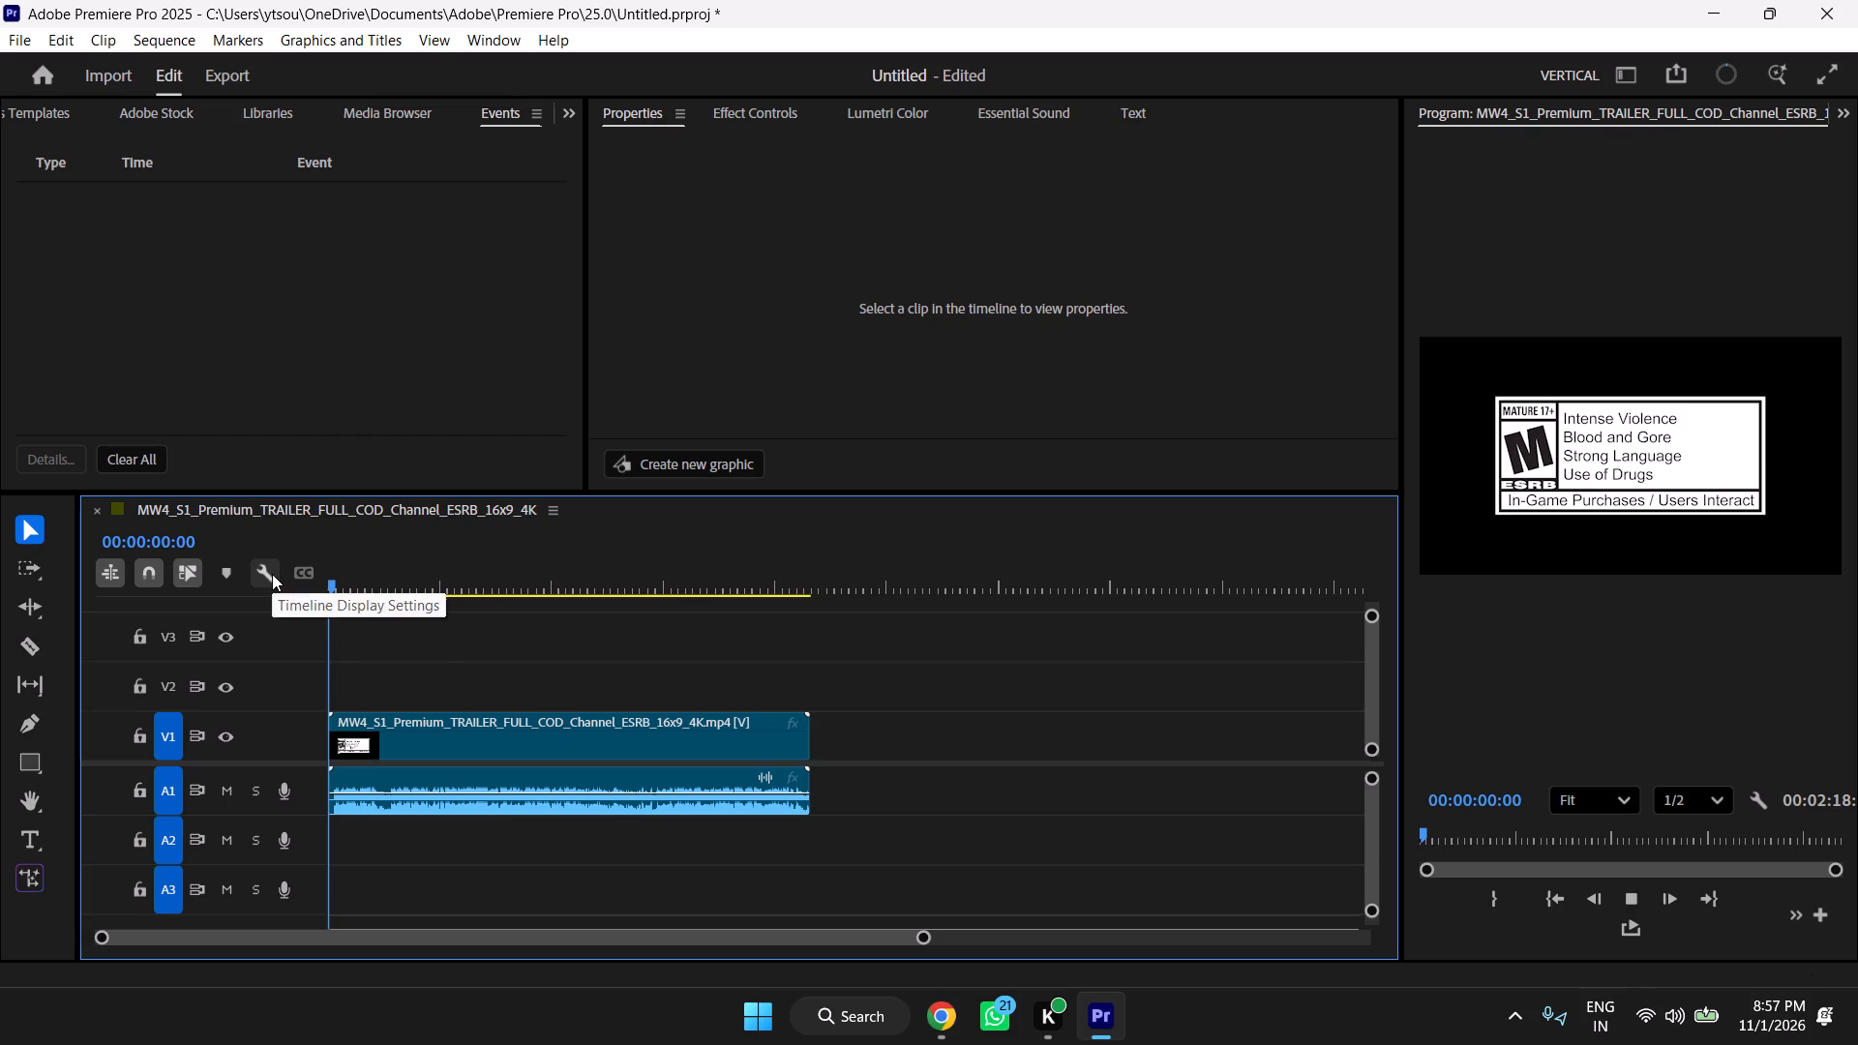
{"action": "key", "text": "space"}
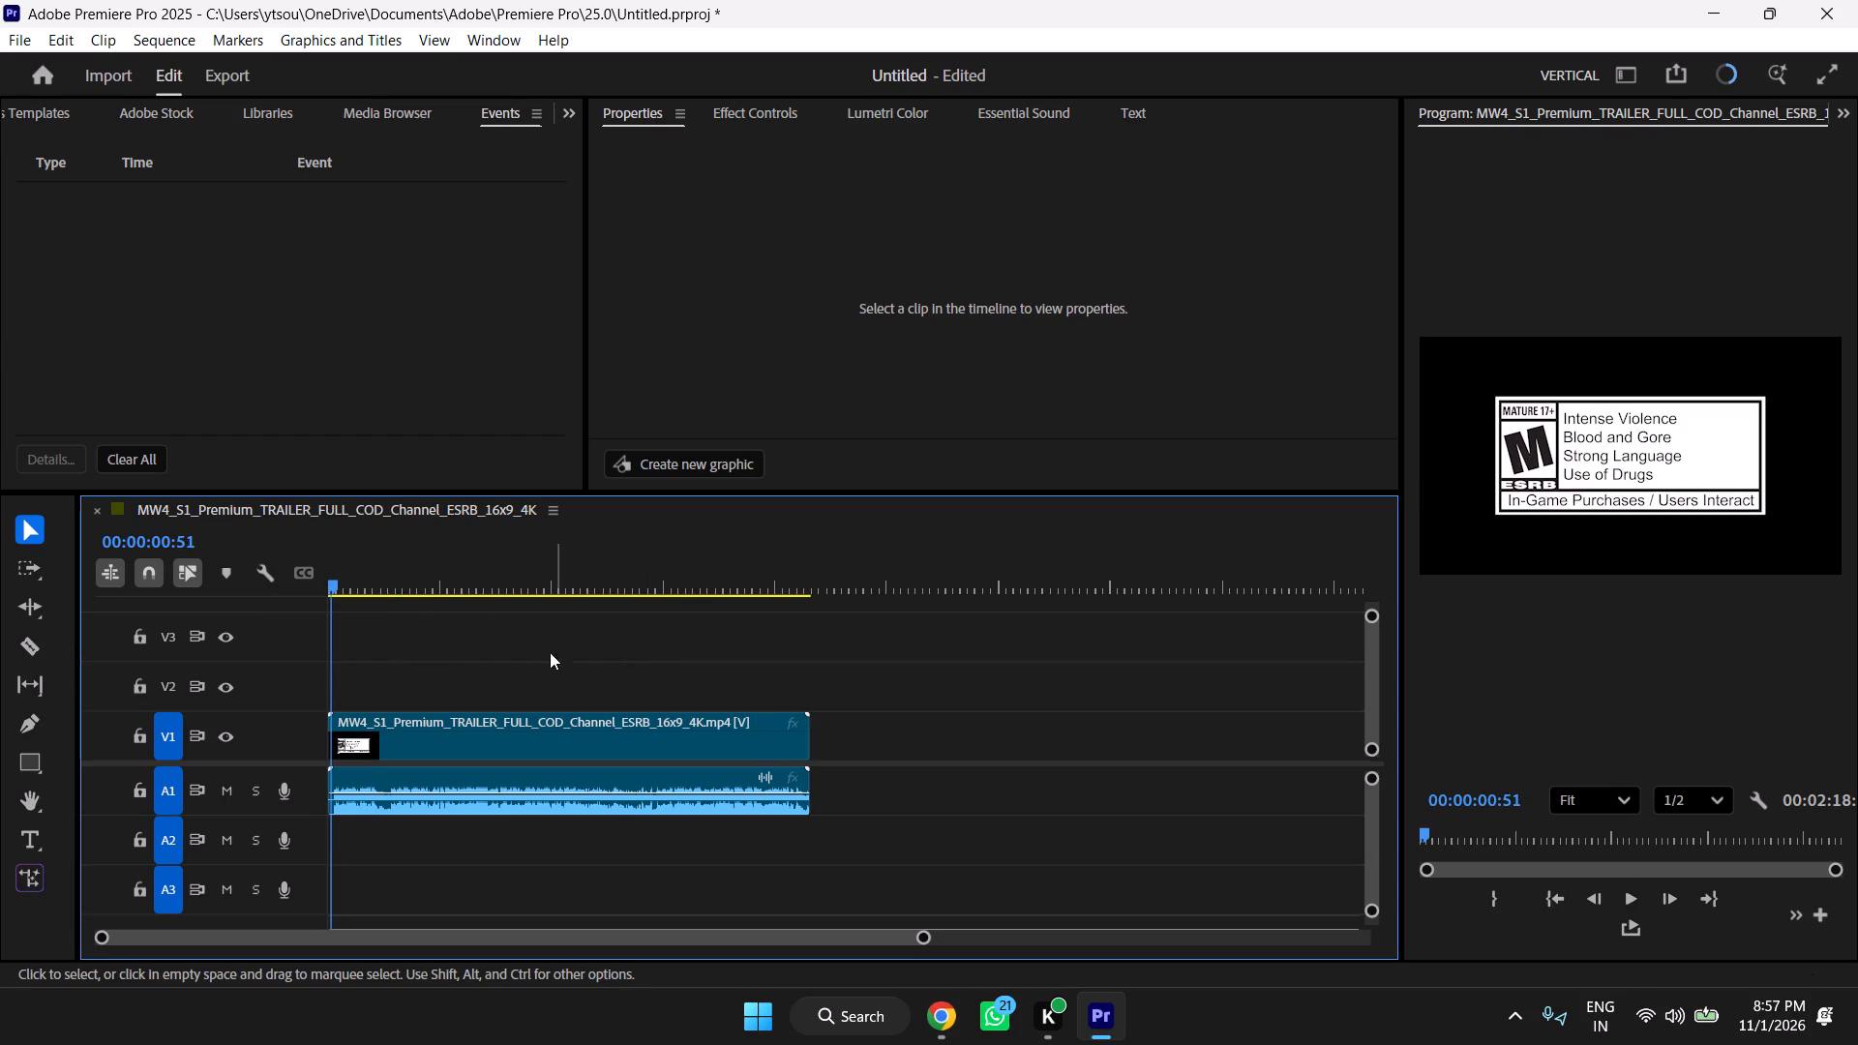
{"action": "left_click", "coordinate": [541, 663]}
{"action": "left_click", "coordinate": [464, 590]}
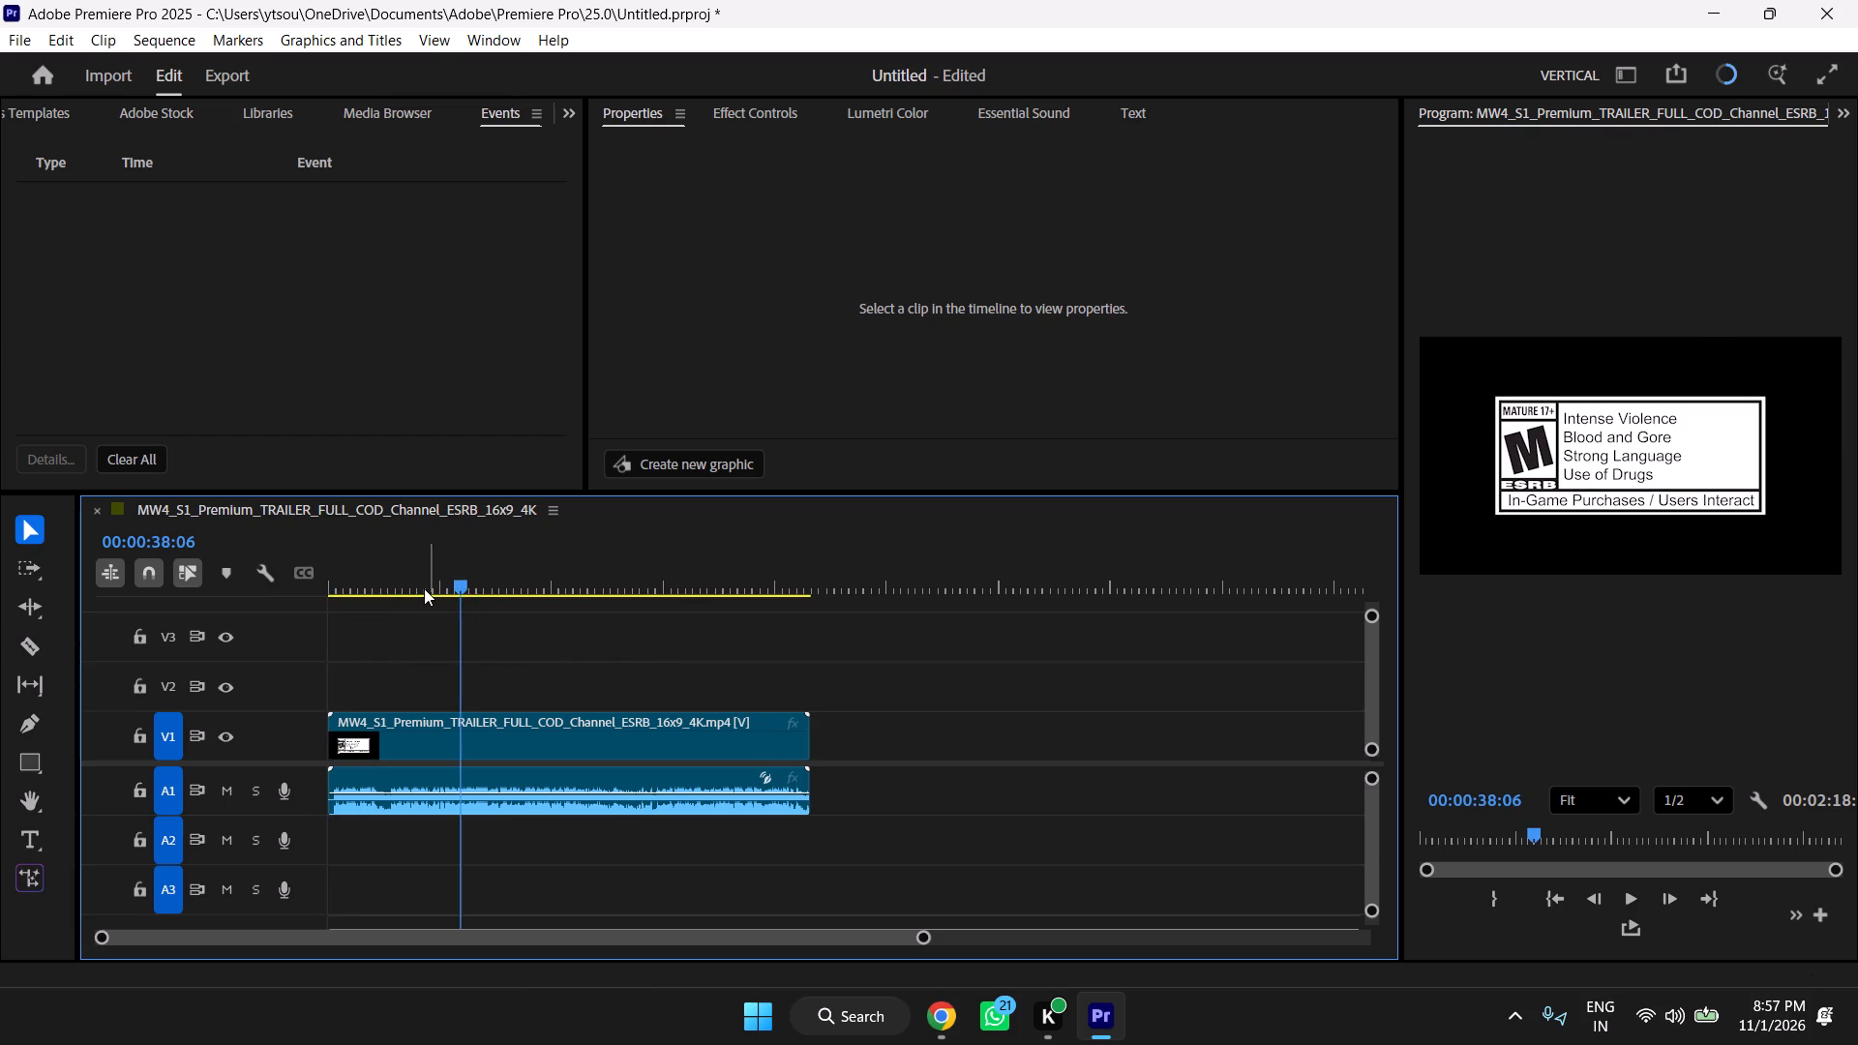
{"action": "left_click", "coordinate": [424, 588]}
{"action": "right_click", "coordinate": [379, 589]}
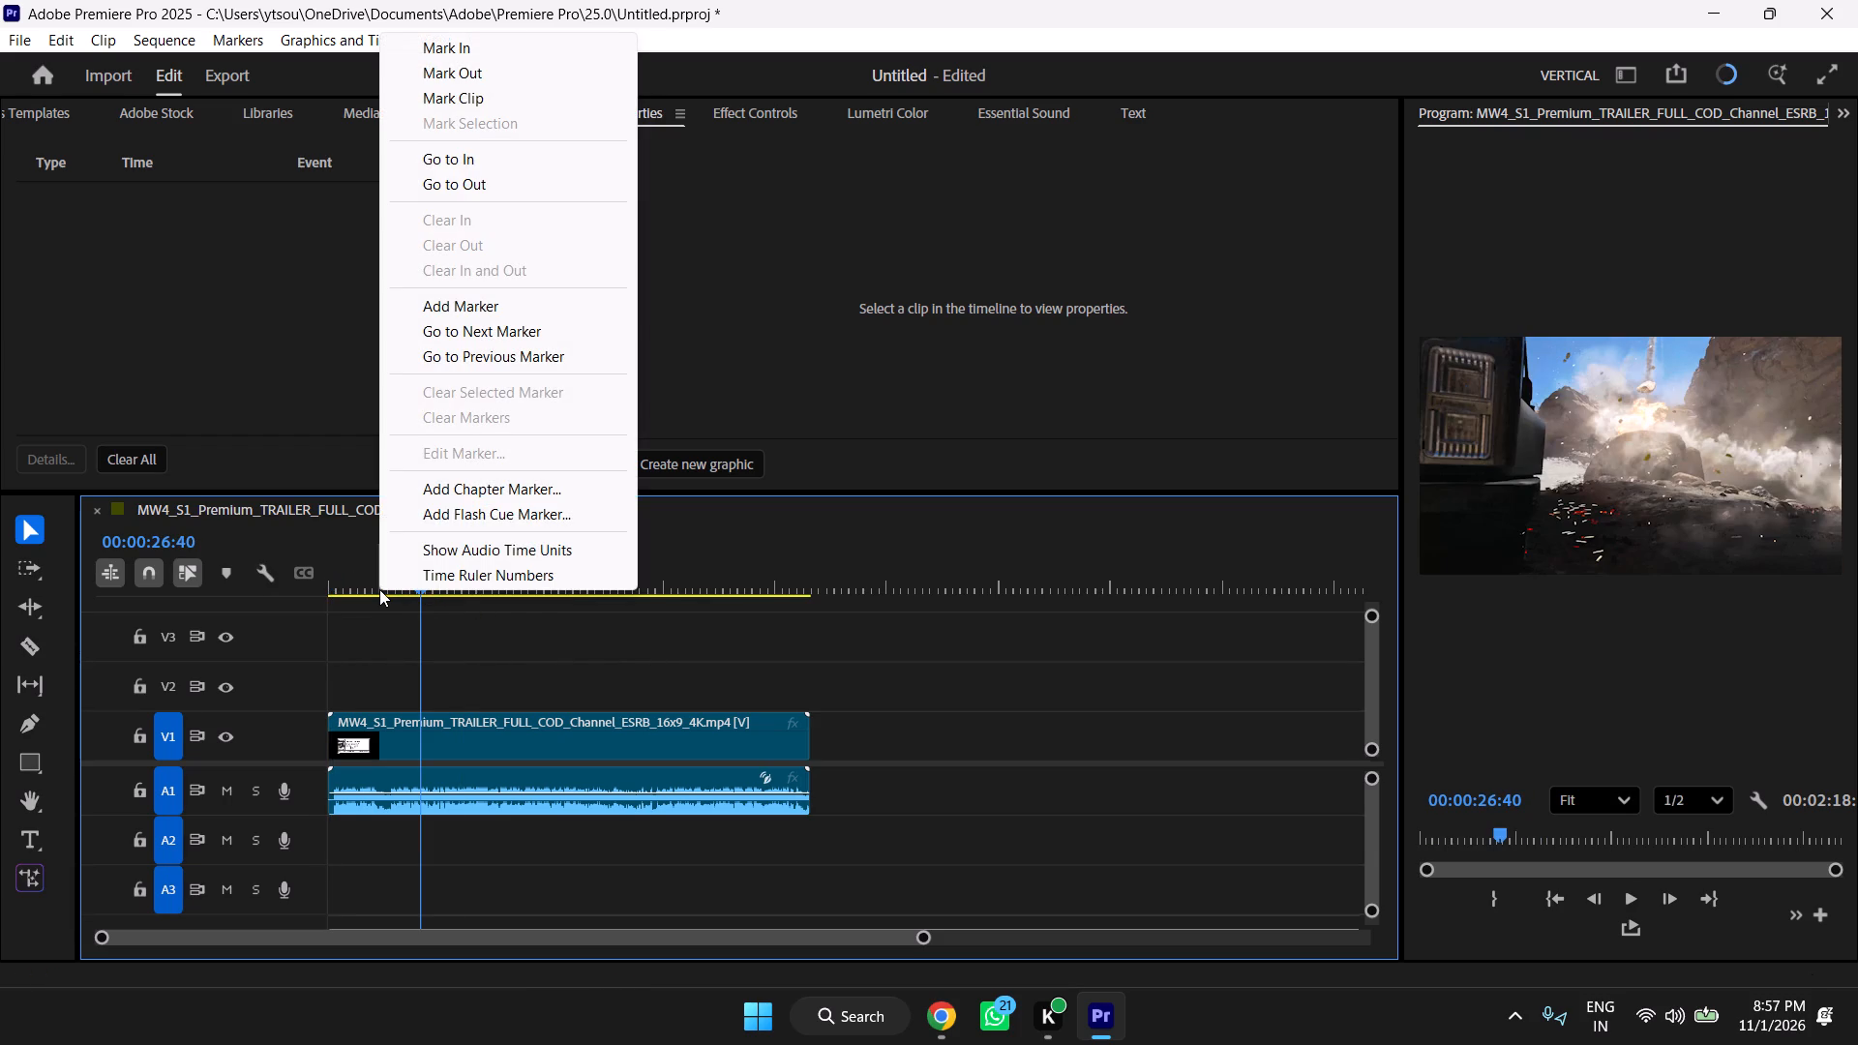
{"action": "left_click", "coordinate": [342, 626]}
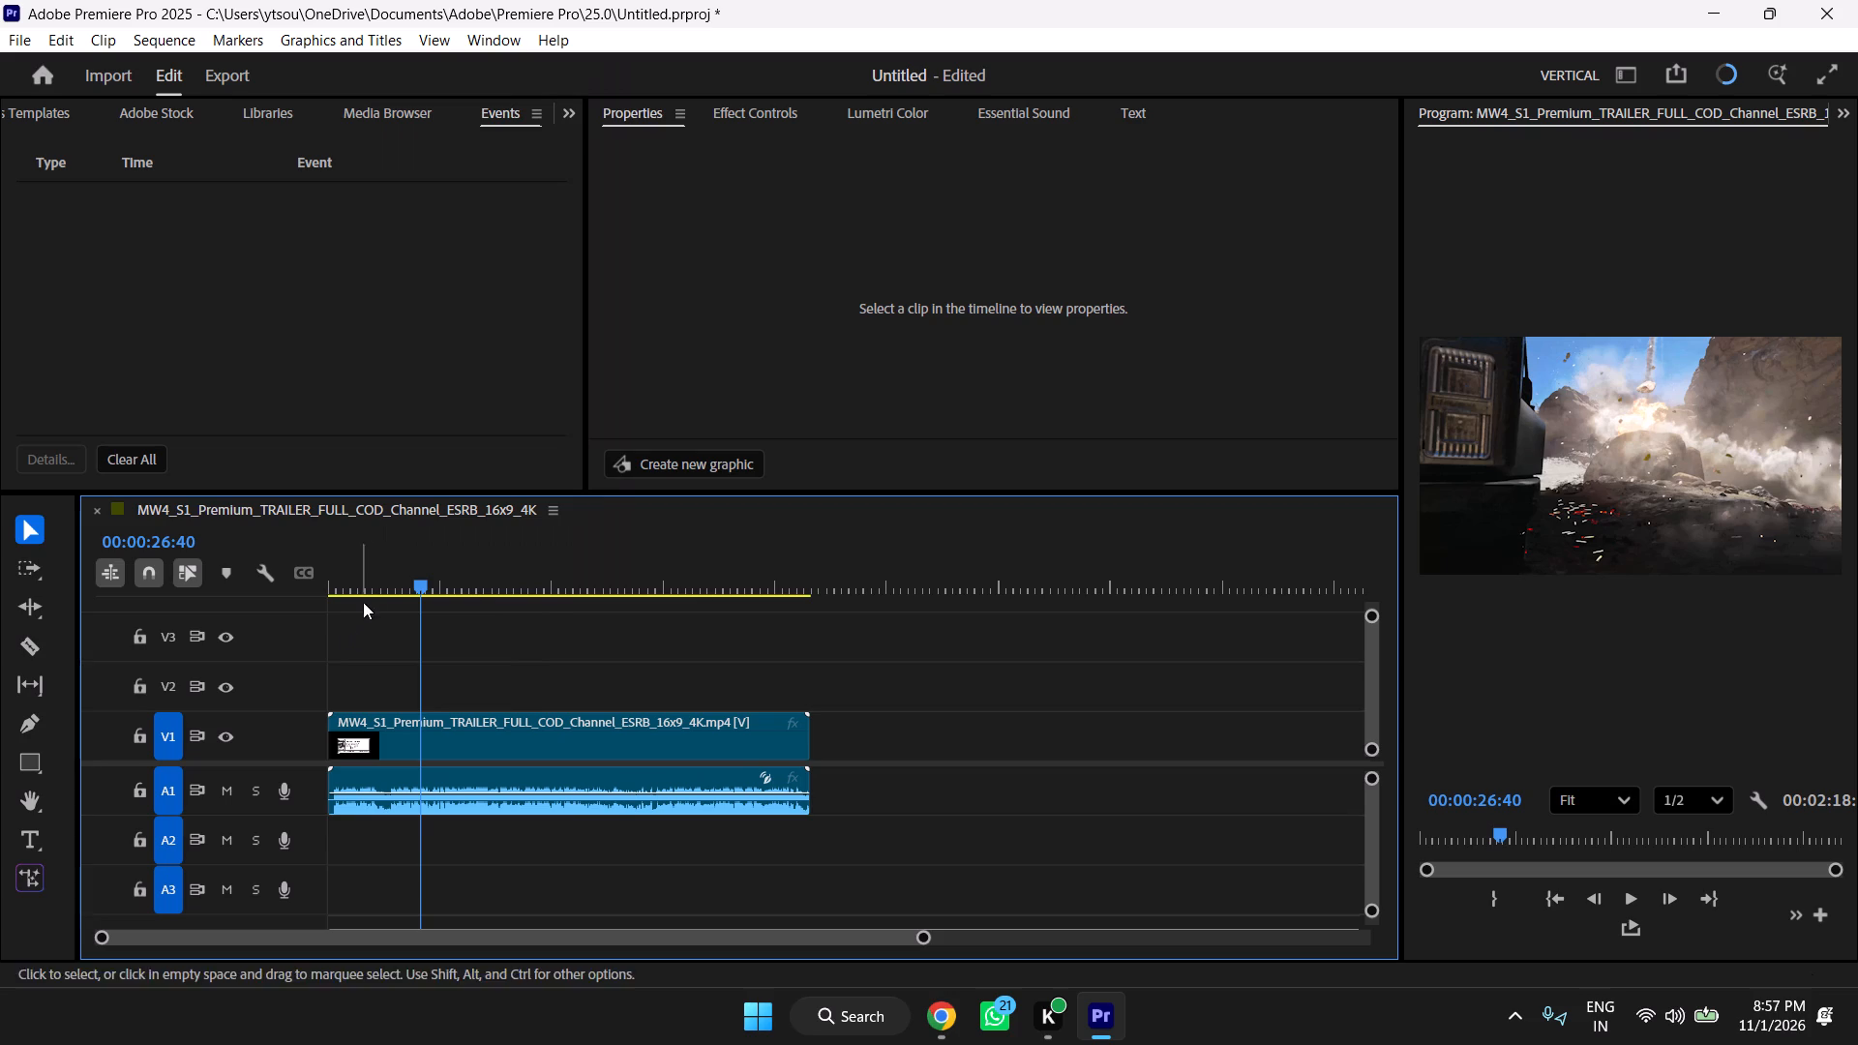
{"action": "left_click", "coordinate": [367, 593]}
{"action": "key", "text": "space"}
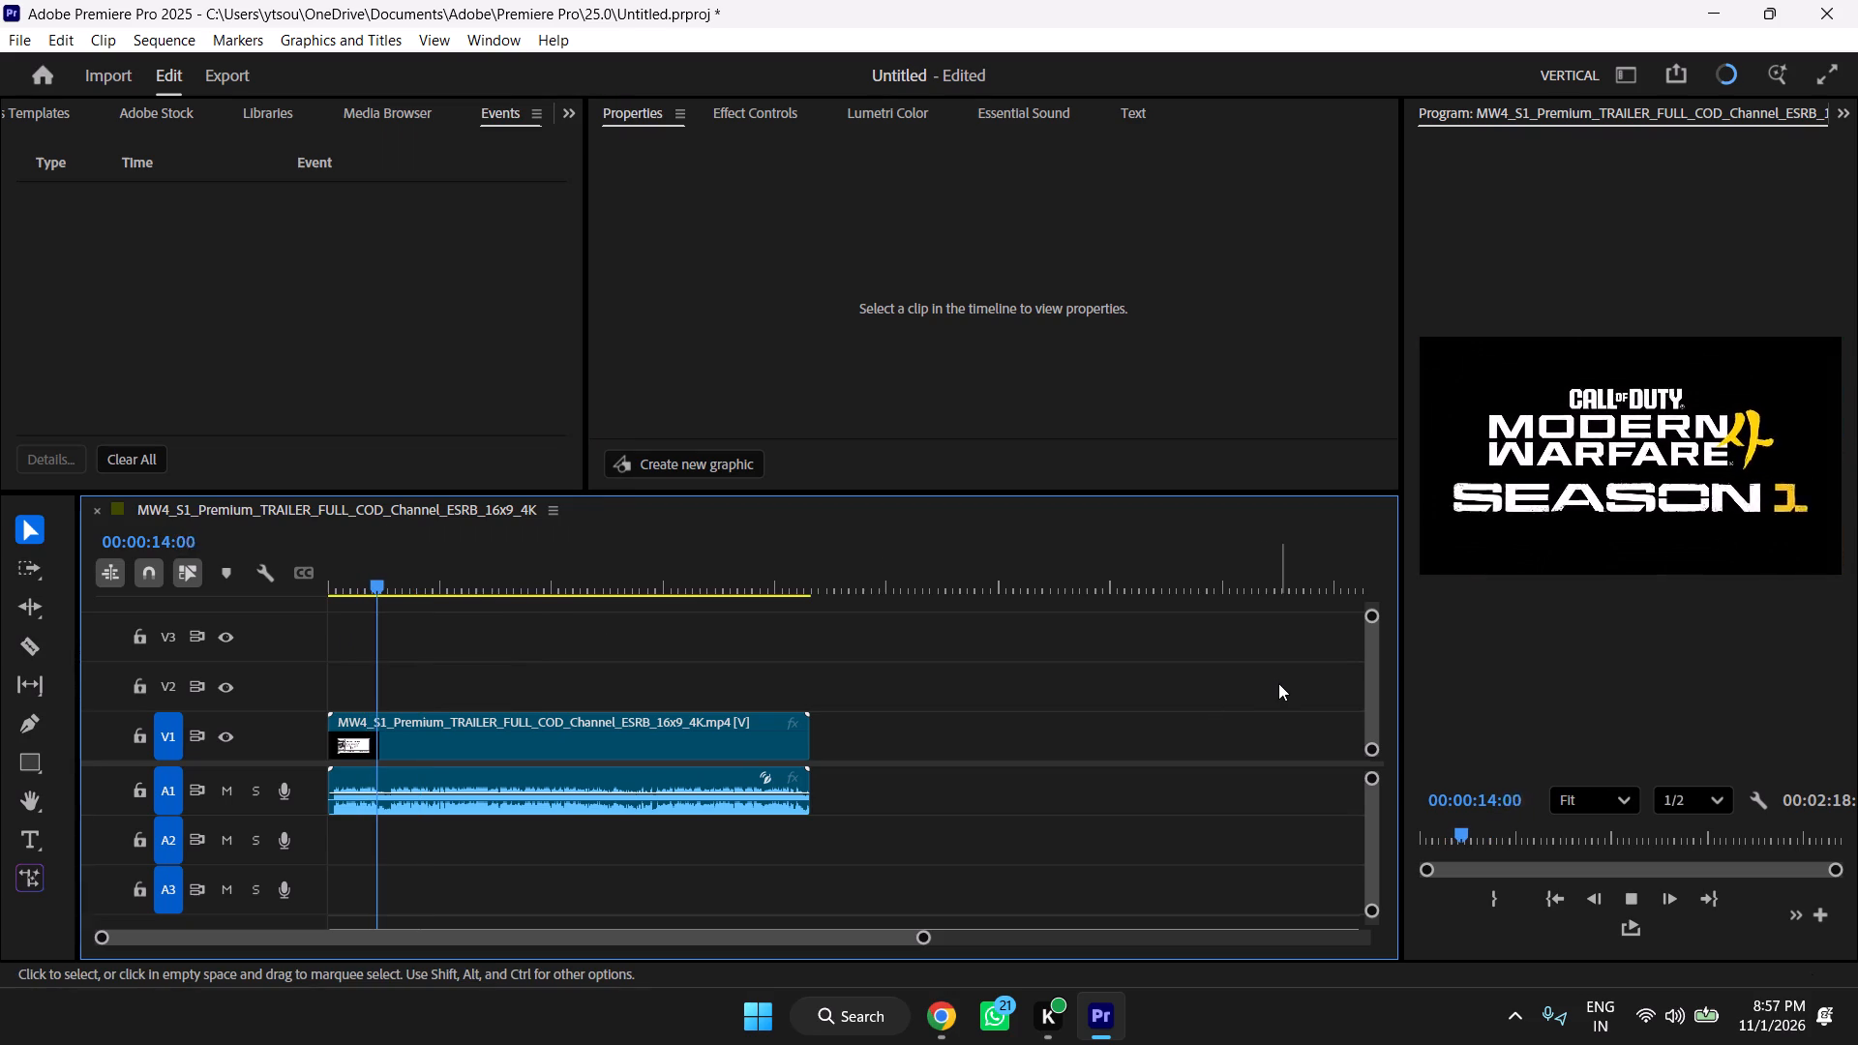
{"action": "key", "text": "space"}
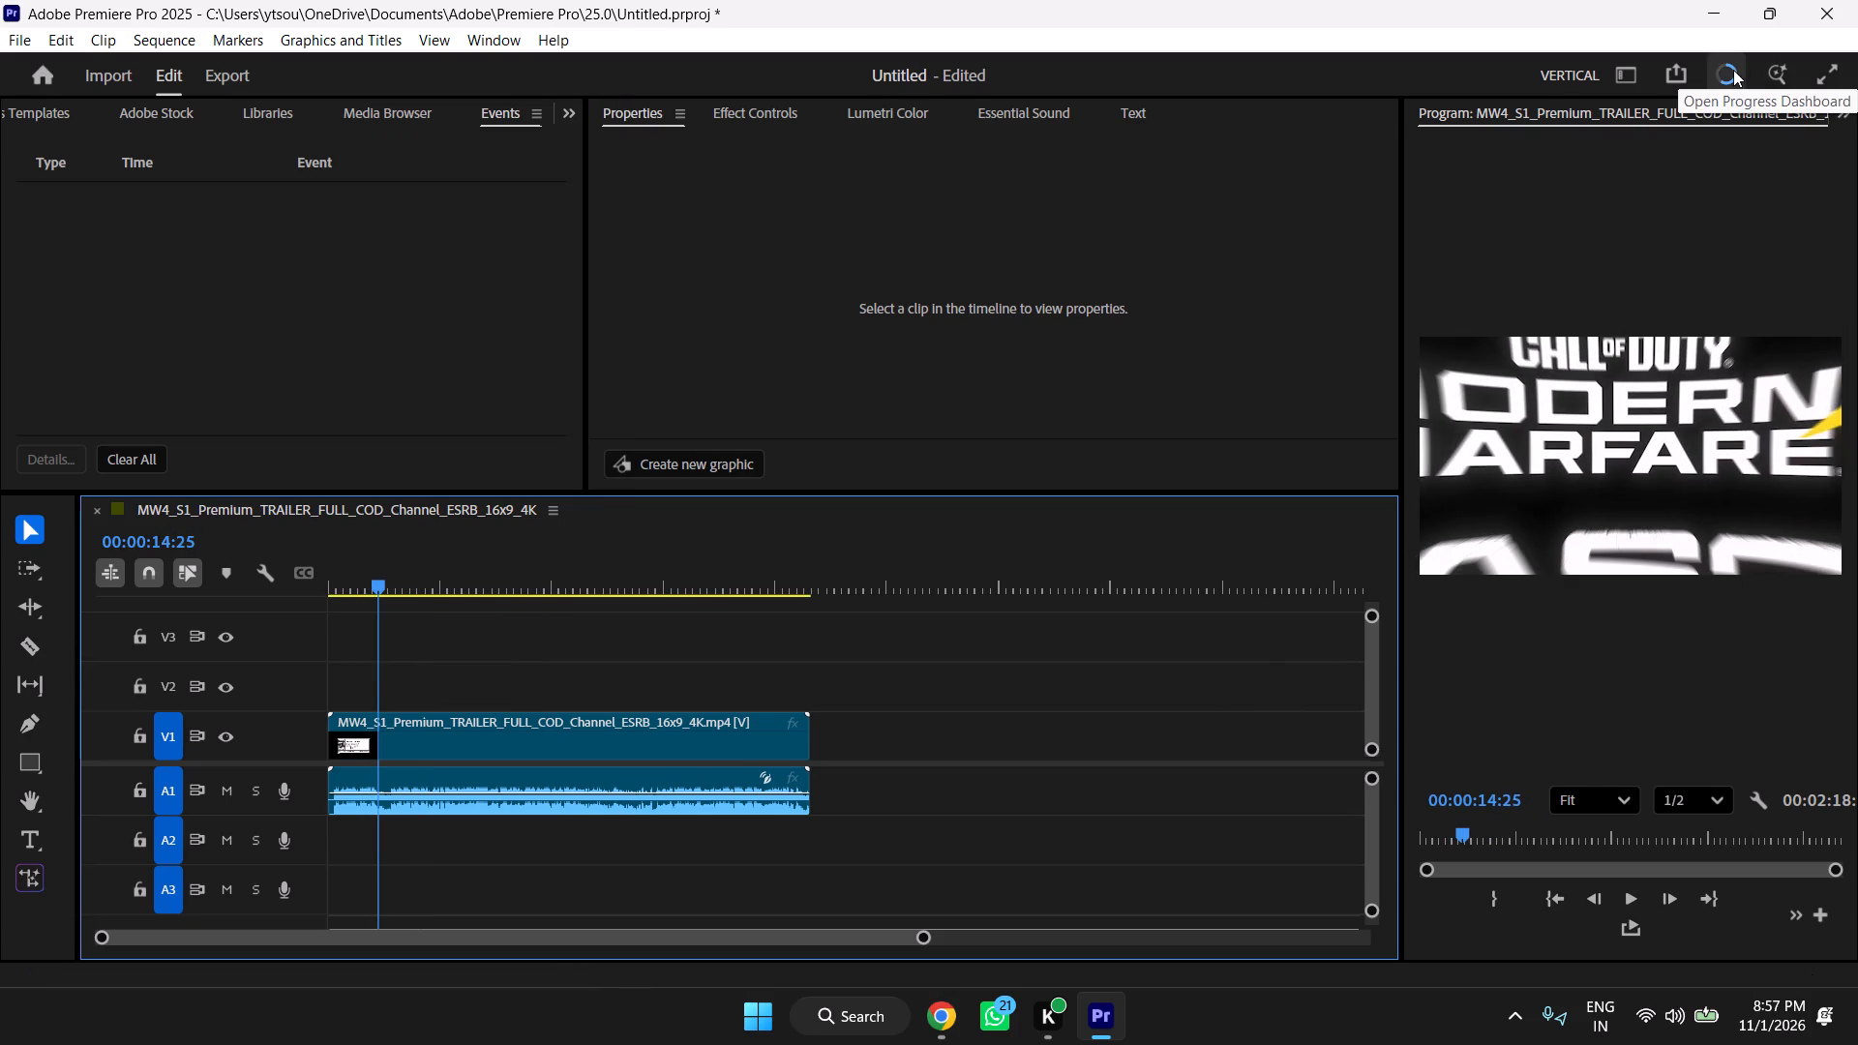
{"action": "left_click", "coordinate": [1733, 70]}
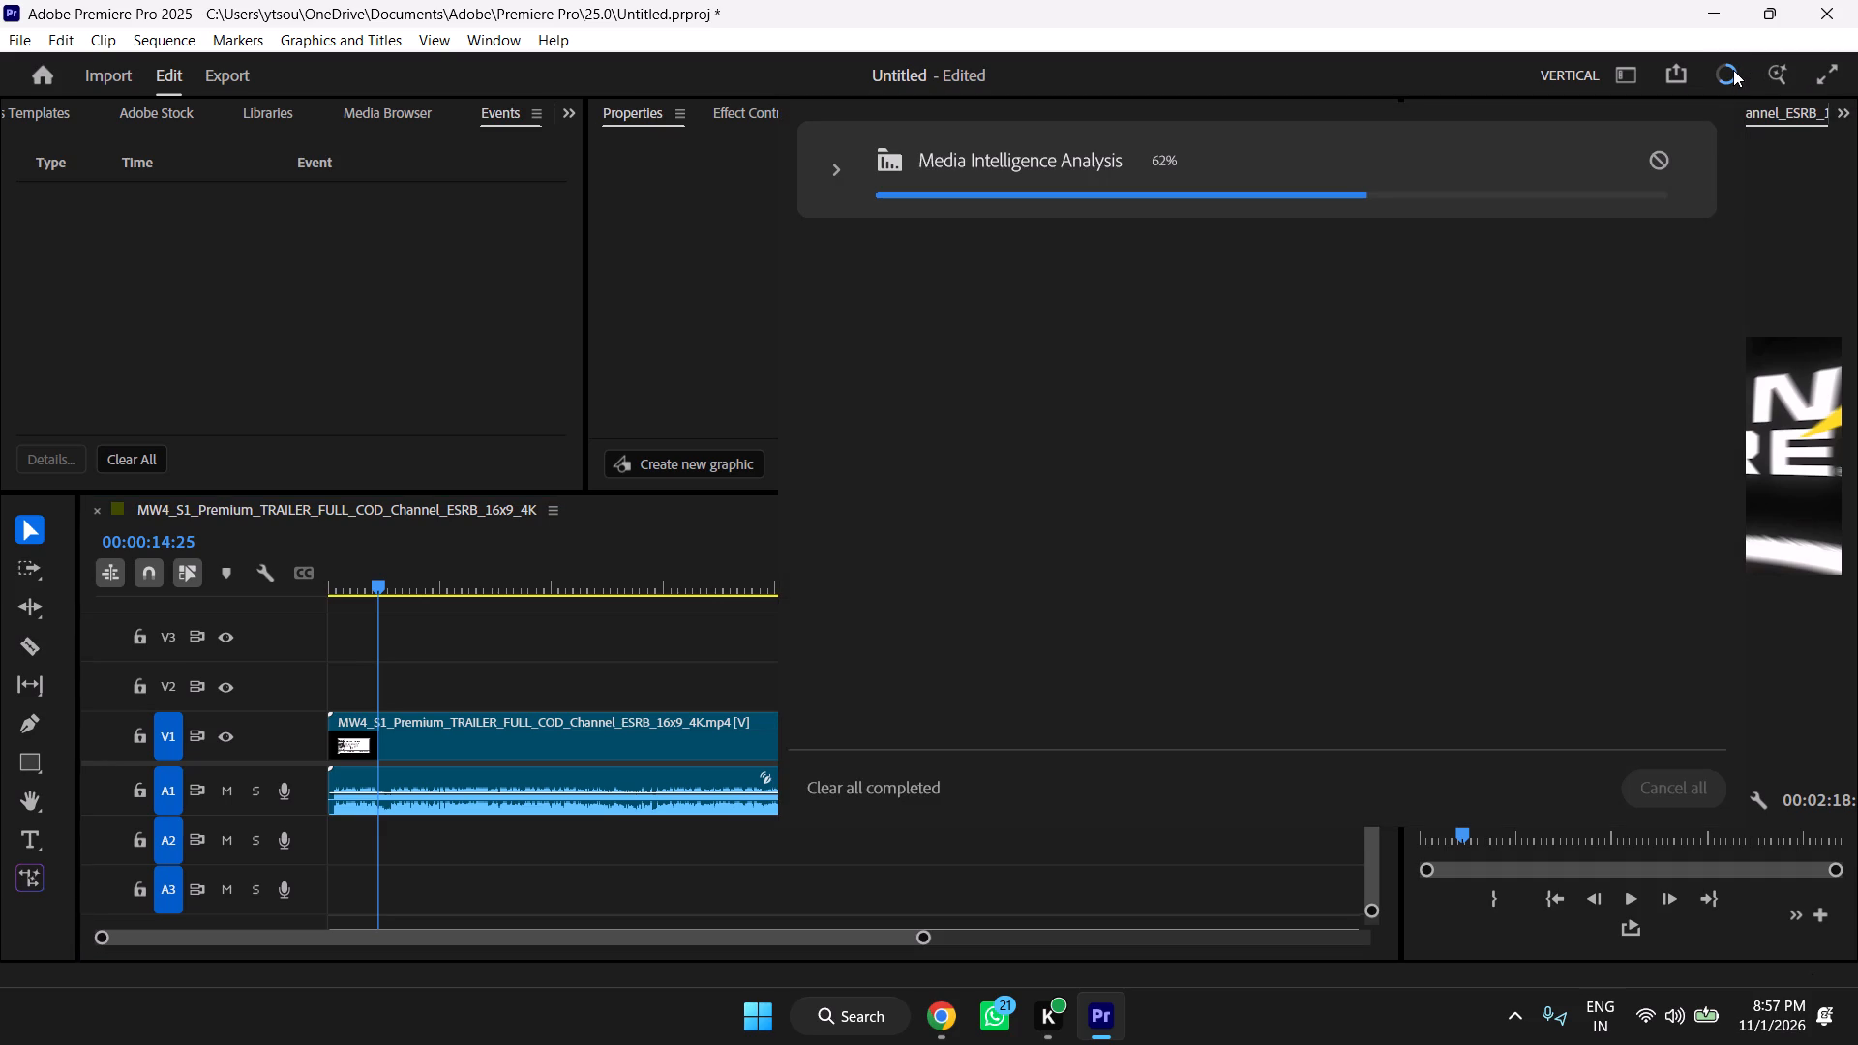
{"action": "left_click", "coordinate": [671, 431]}
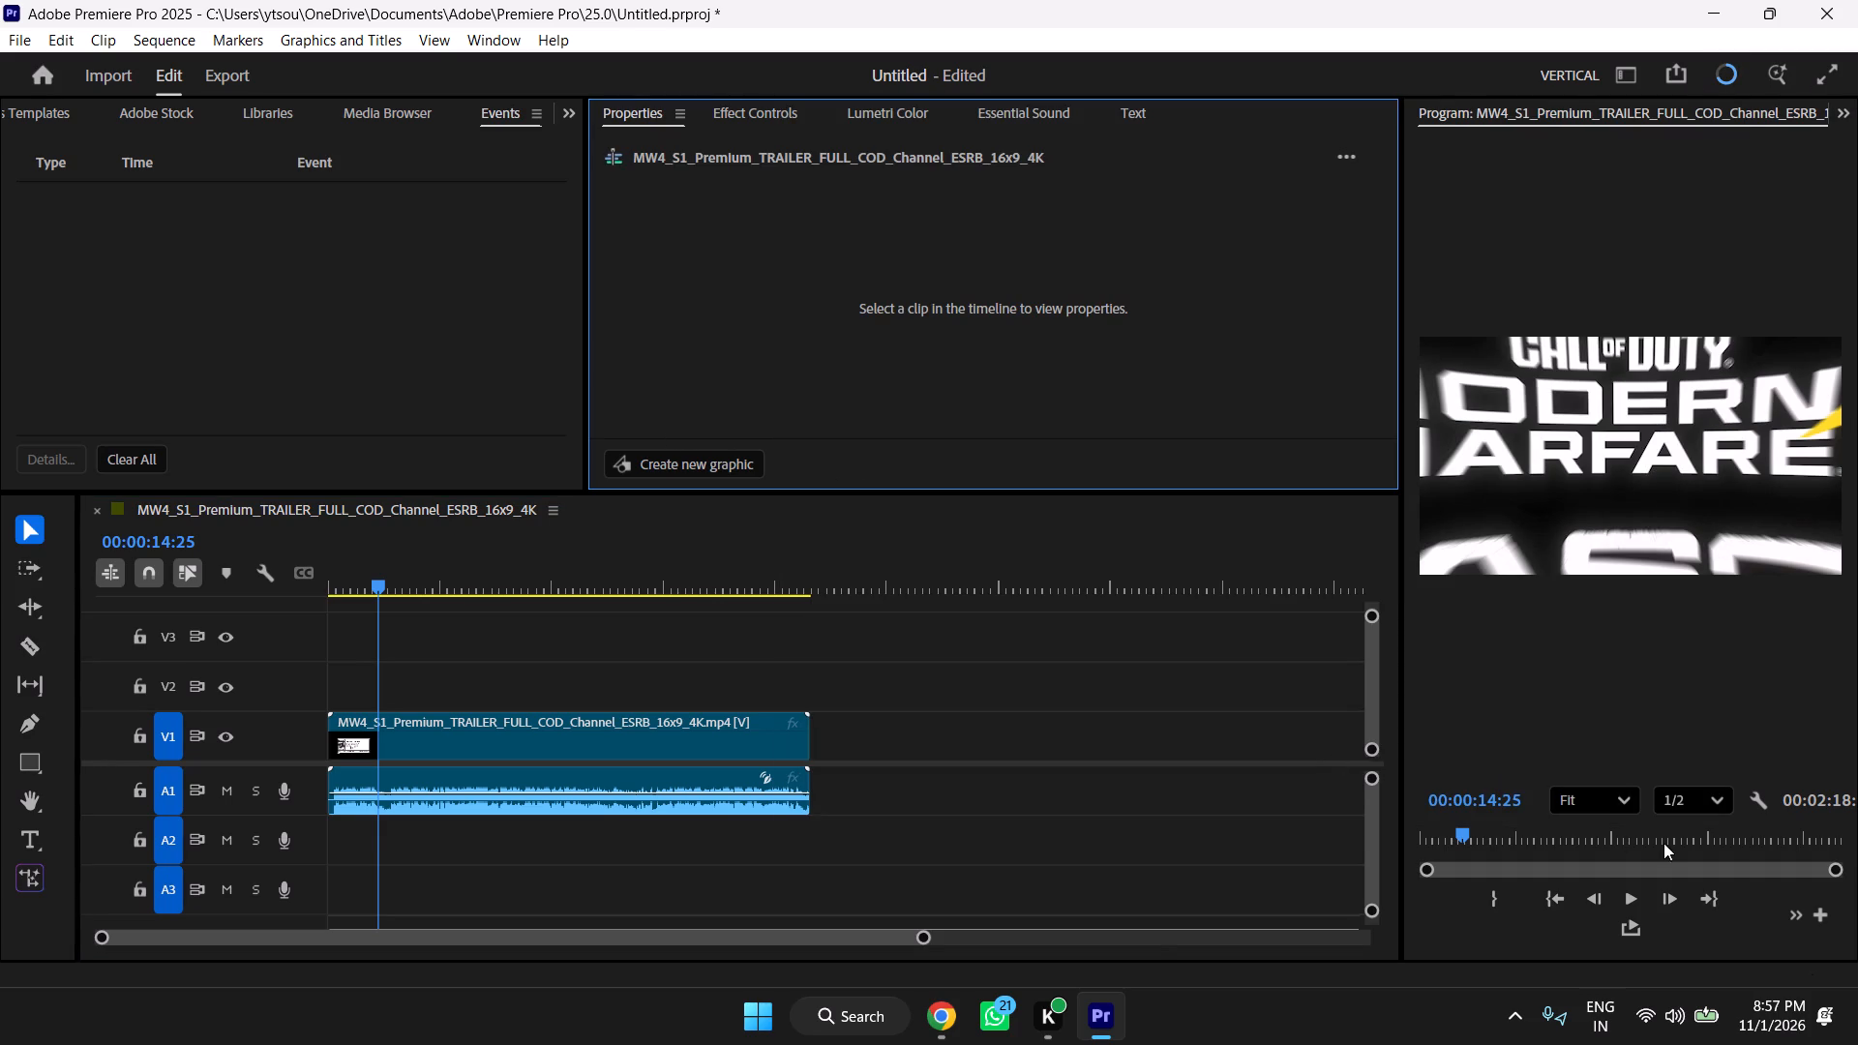
Examine the Program monitor's zoom, playback resolution and paused resolution options without changing them.
{"action": "left_click", "coordinate": [1613, 798]}
{"action": "left_click", "coordinate": [1613, 798]}
{"action": "left_click", "coordinate": [1737, 807]}
{"action": "left_click", "coordinate": [1720, 802]}
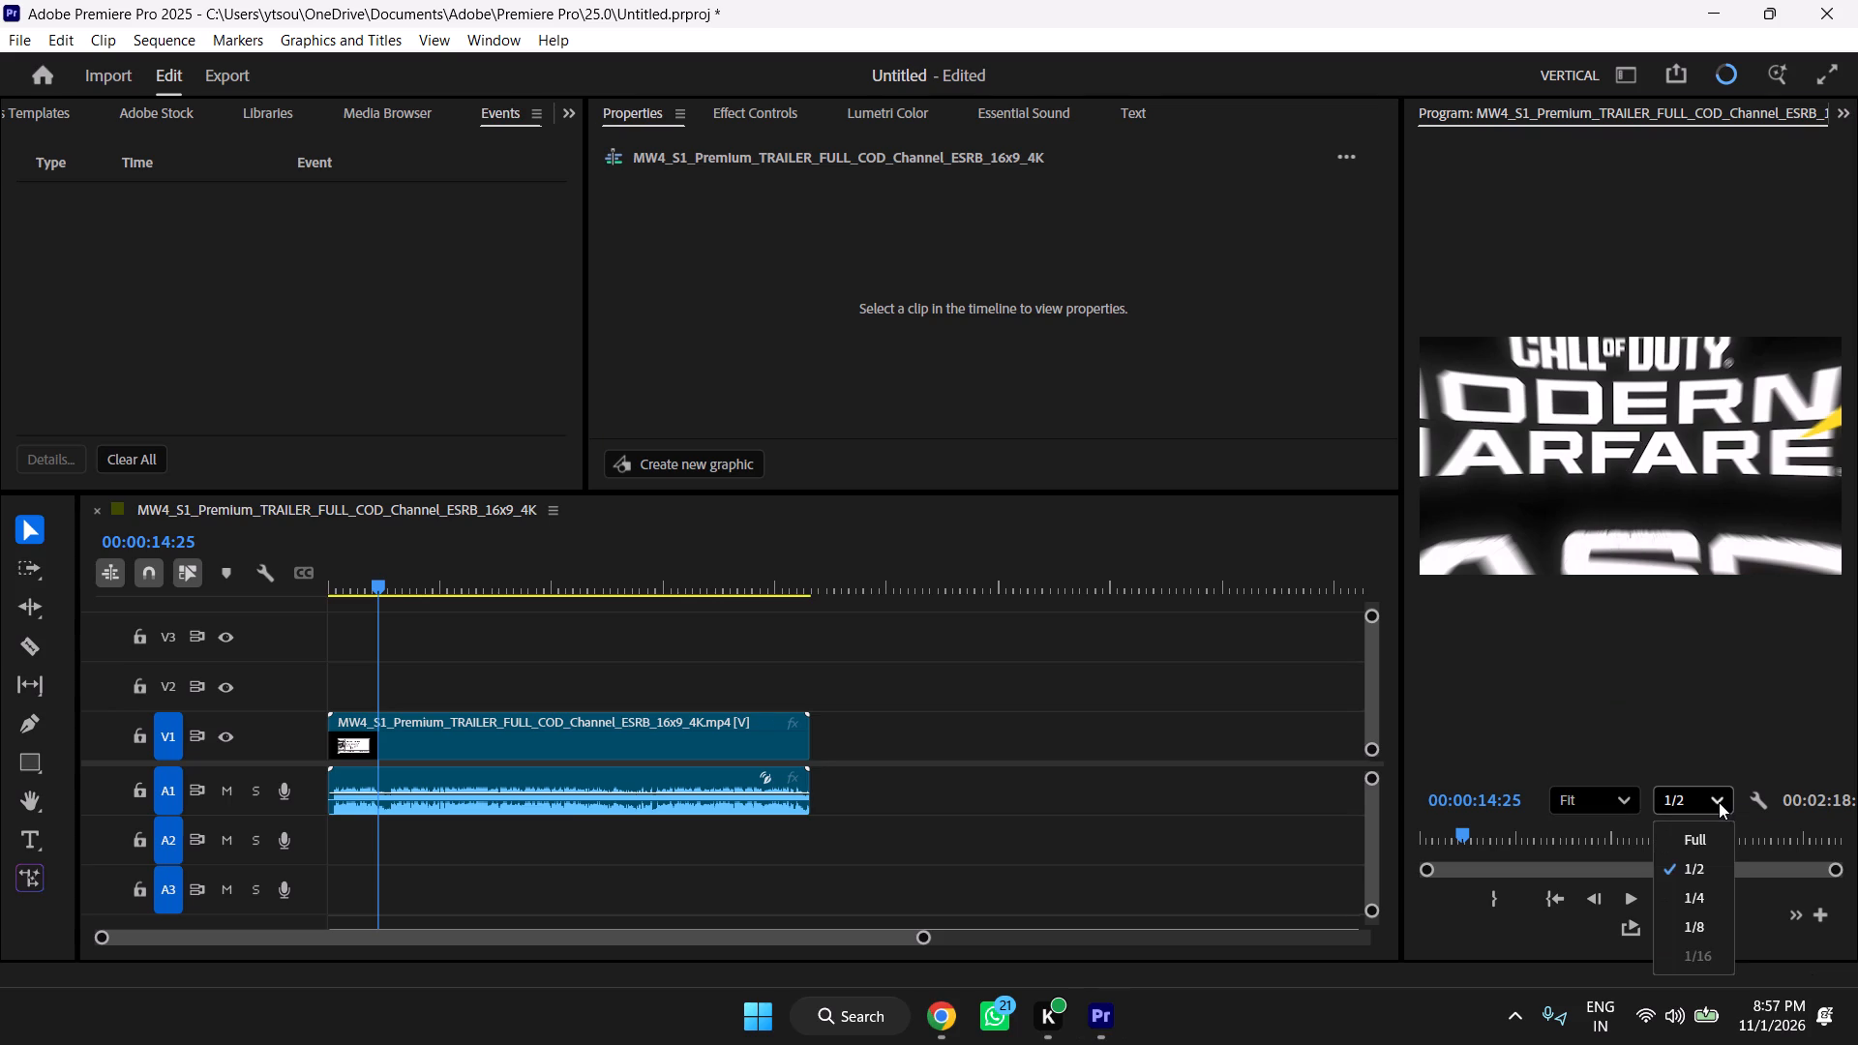
{"action": "left_click", "coordinate": [1719, 802]}
{"action": "left_click", "coordinate": [1752, 792]}
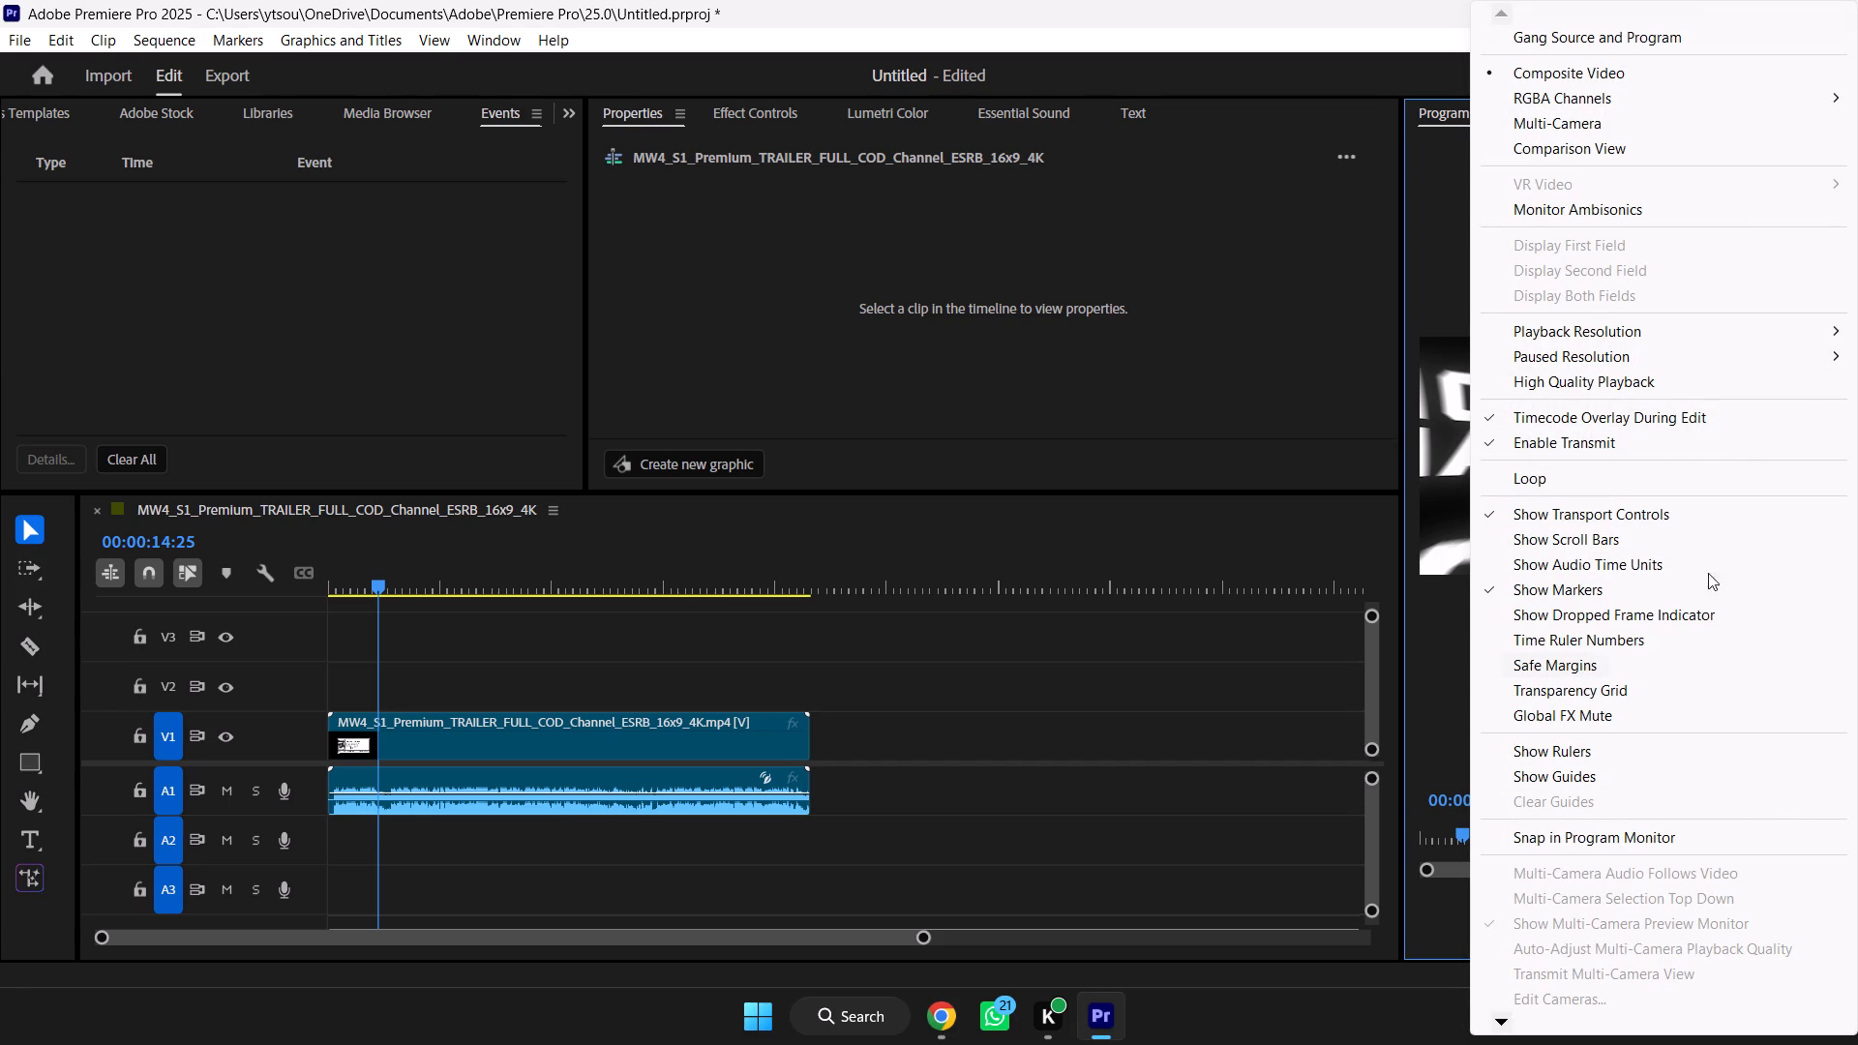
{"action": "left_click", "coordinate": [1657, 332]}
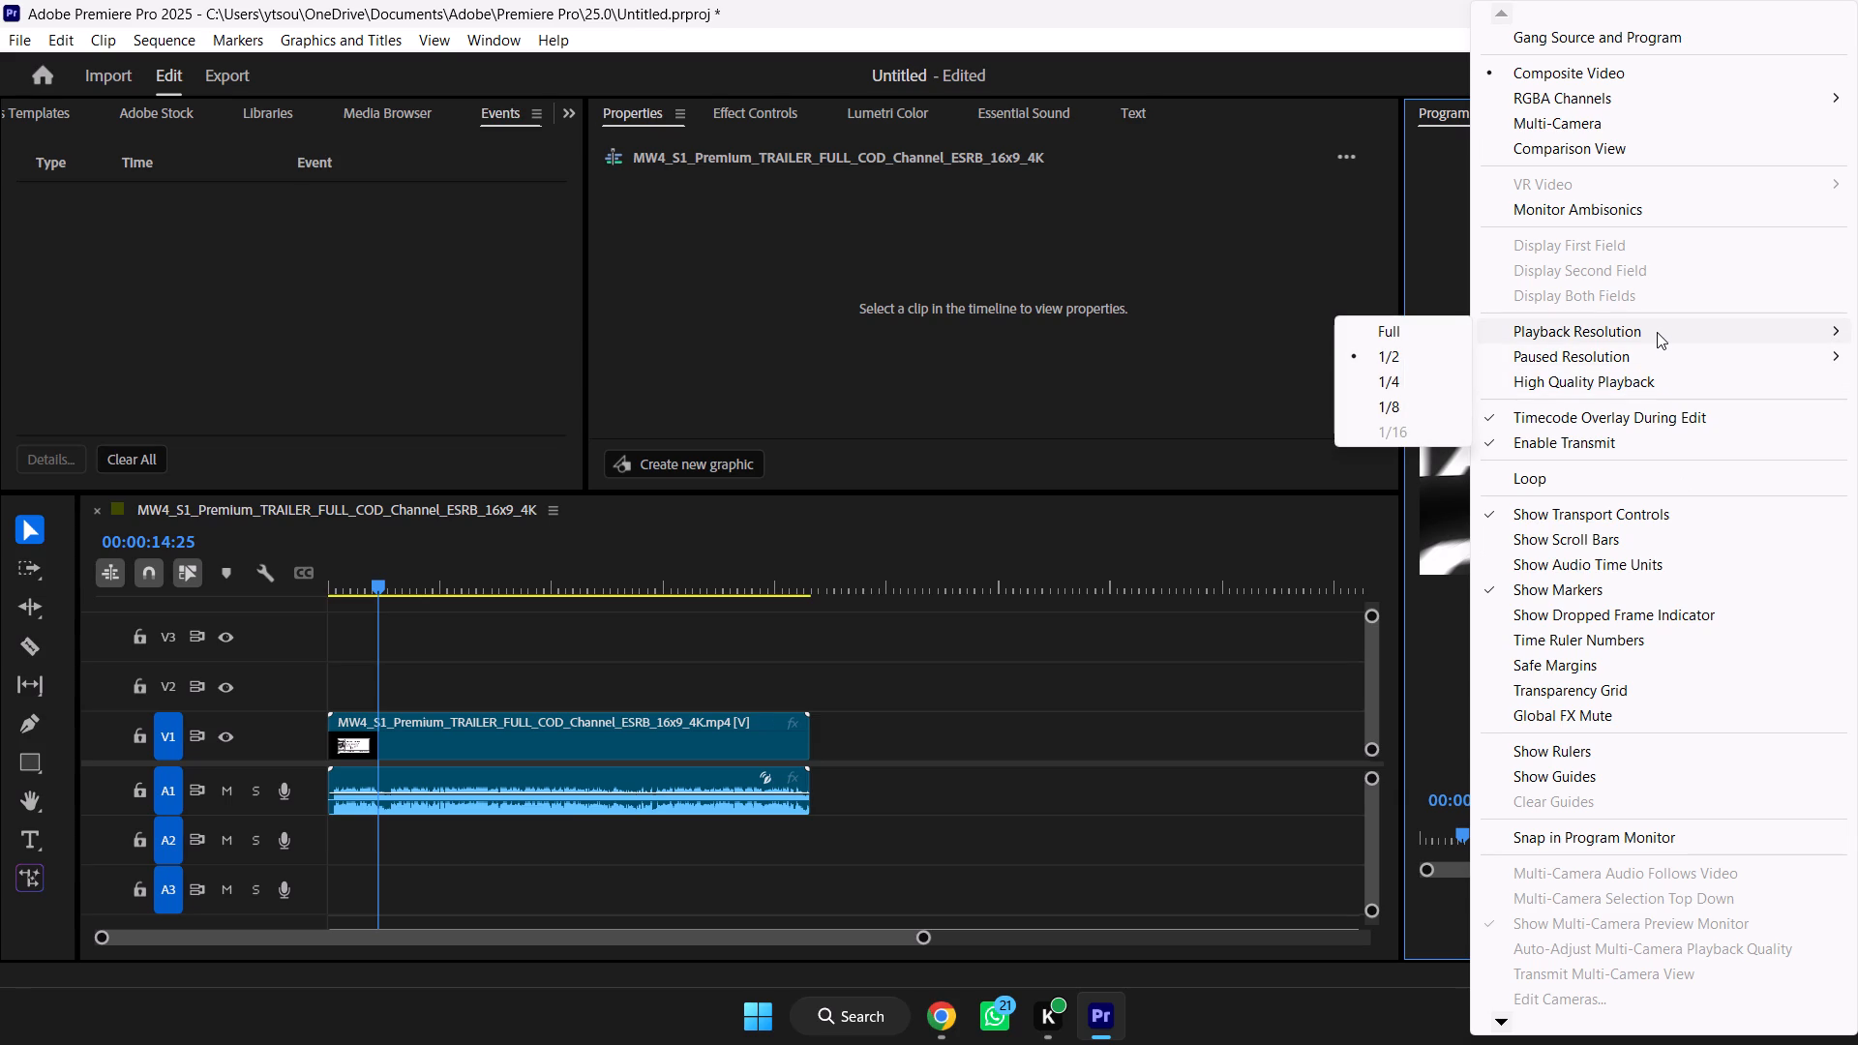
{"action": "left_click", "coordinate": [1657, 332]}
{"action": "left_click", "coordinate": [1597, 362]}
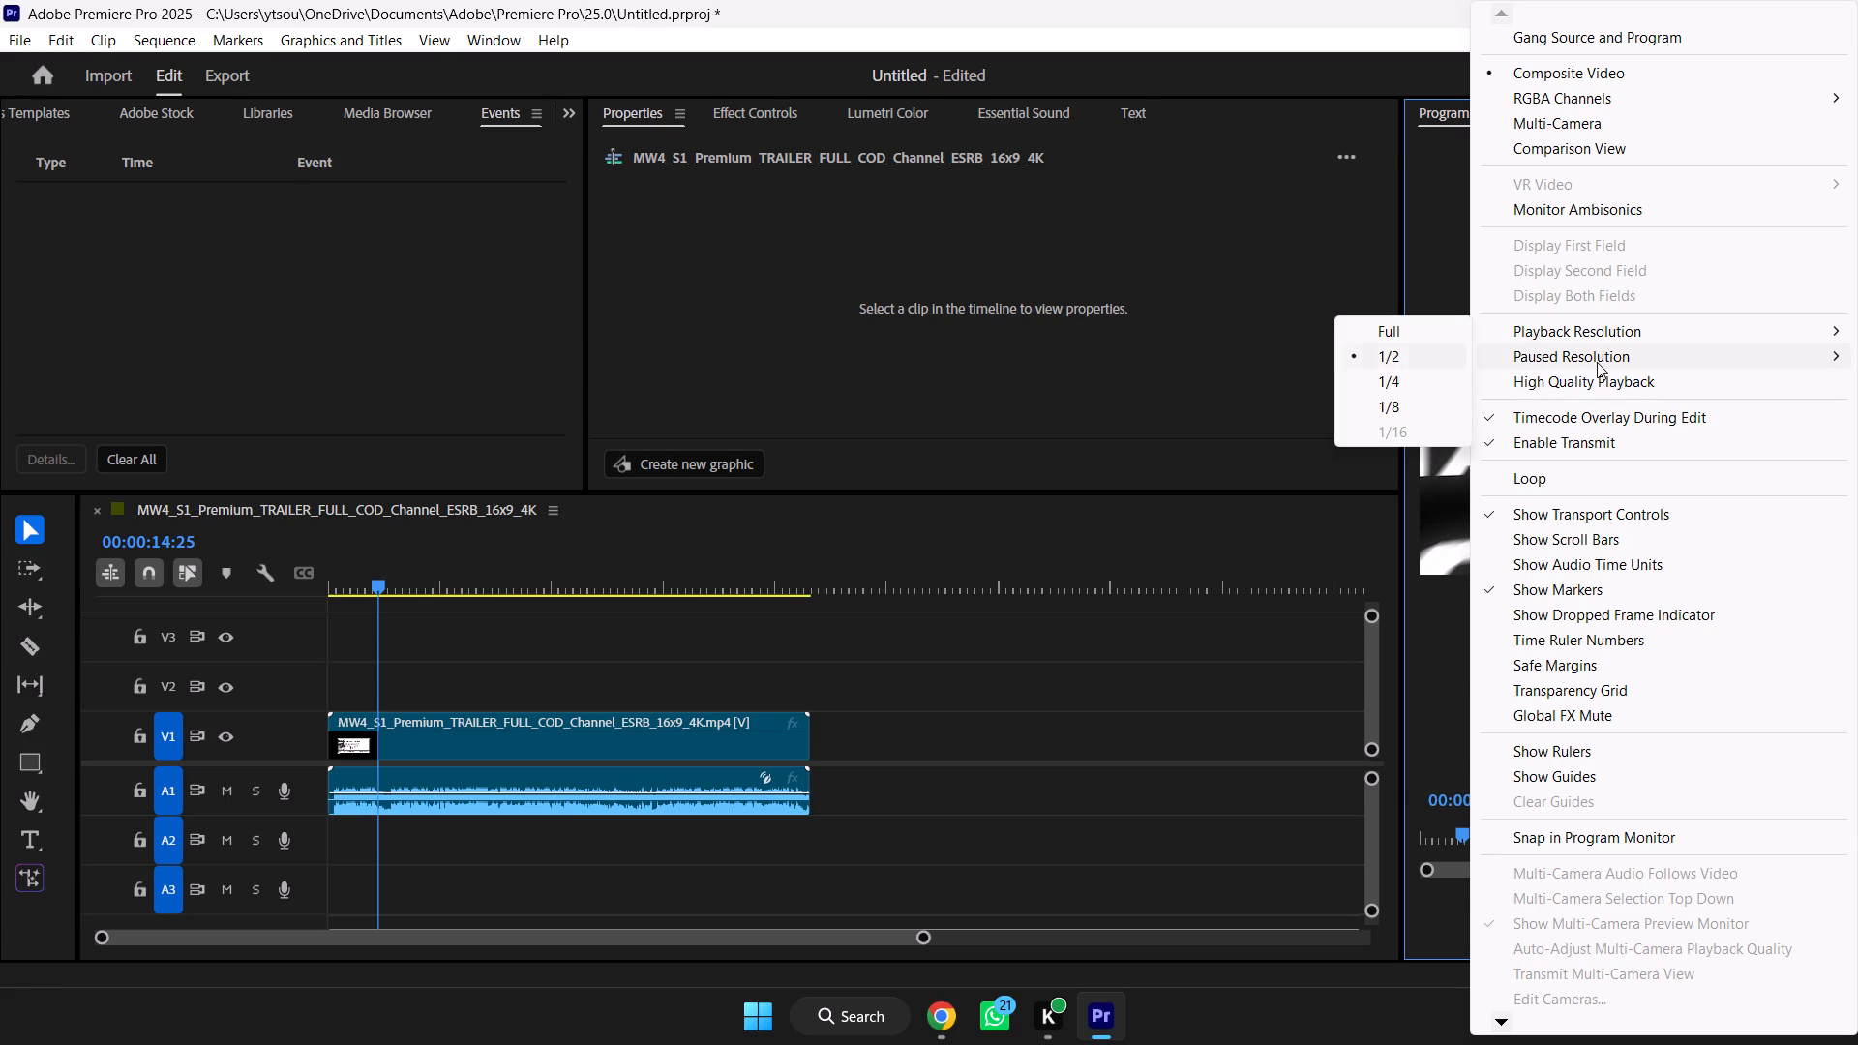
{"action": "left_click", "coordinate": [1597, 362]}
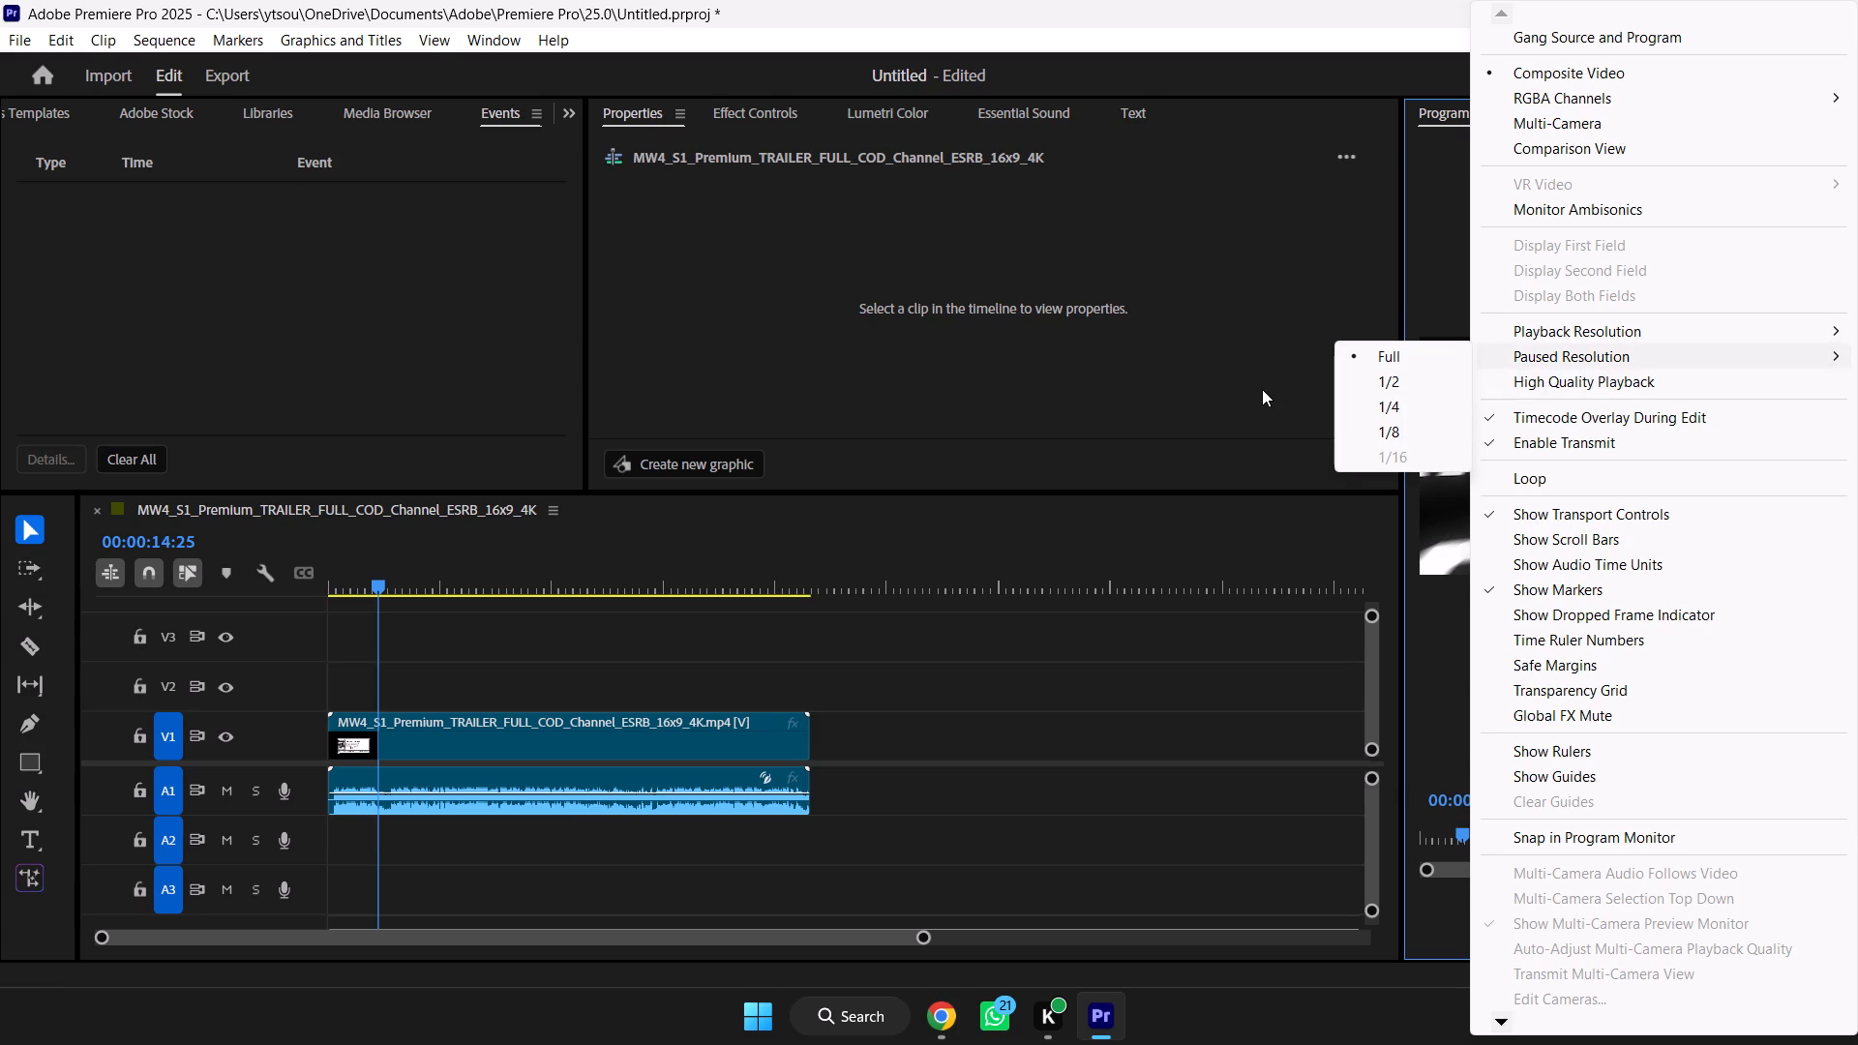
{"action": "left_click", "coordinate": [1262, 389]}
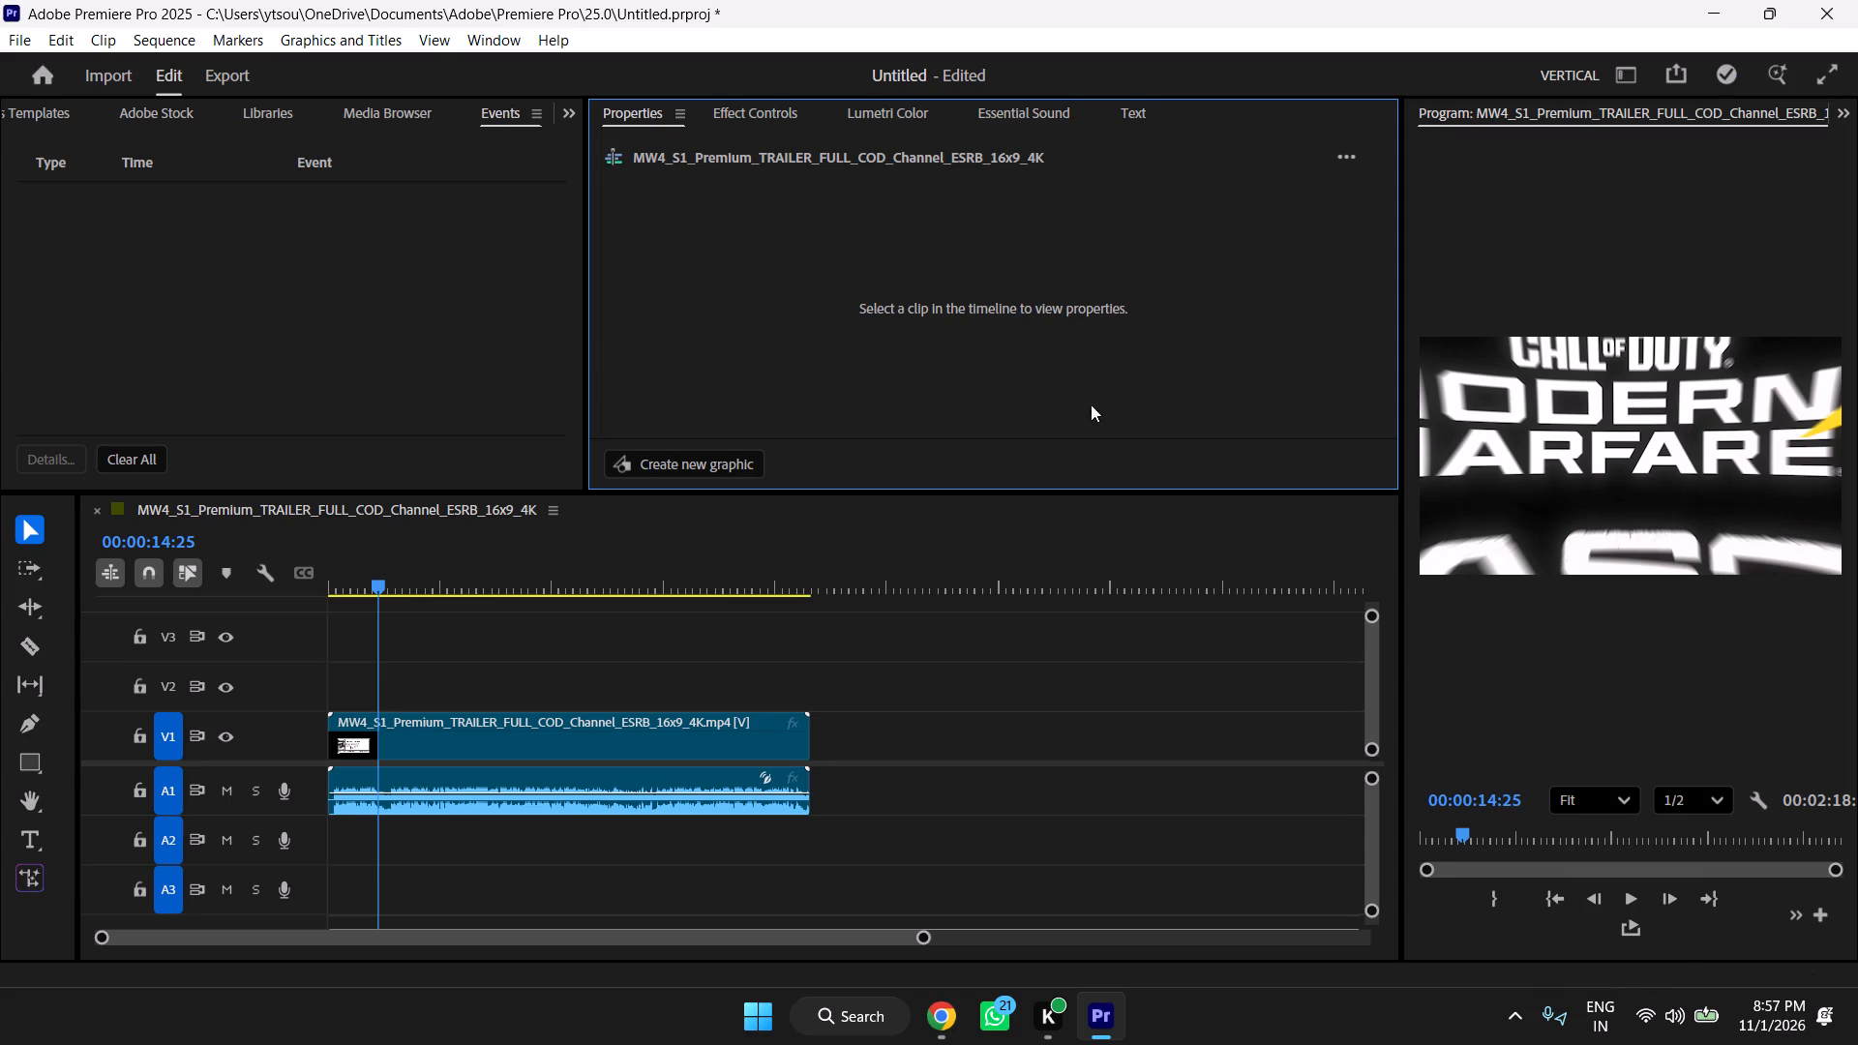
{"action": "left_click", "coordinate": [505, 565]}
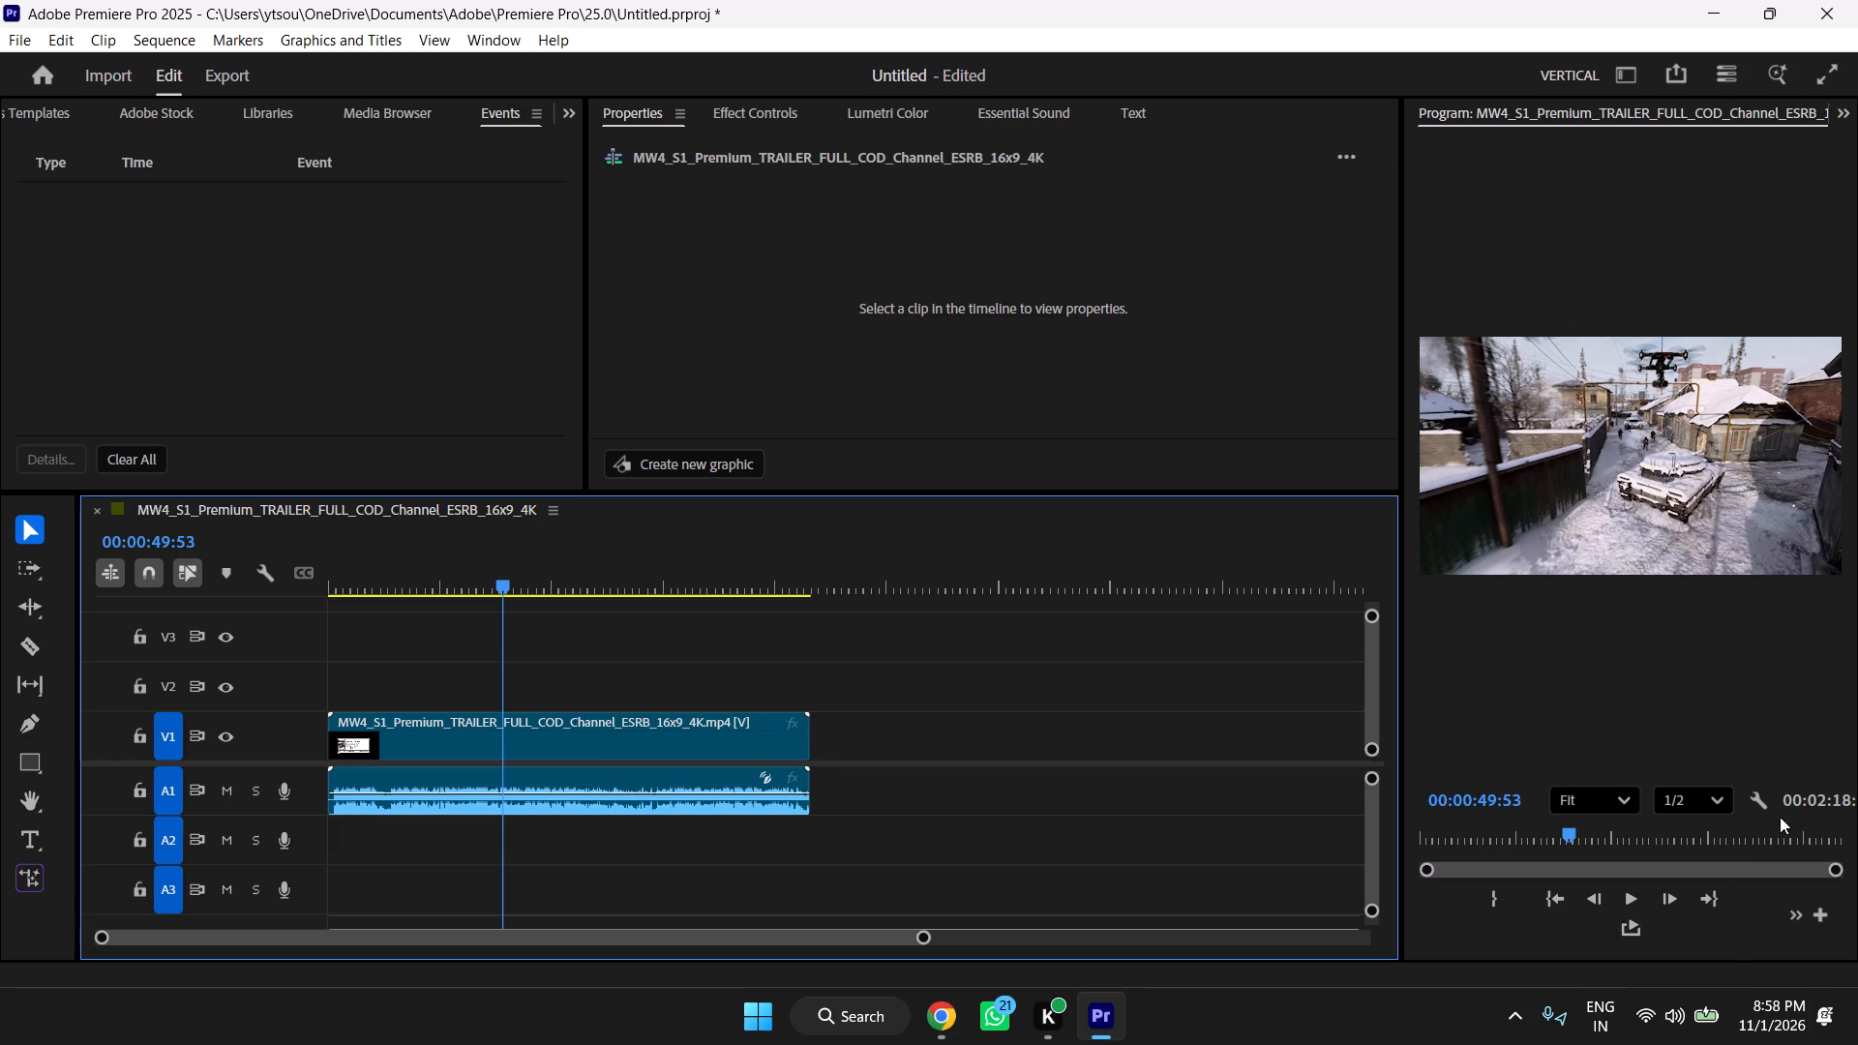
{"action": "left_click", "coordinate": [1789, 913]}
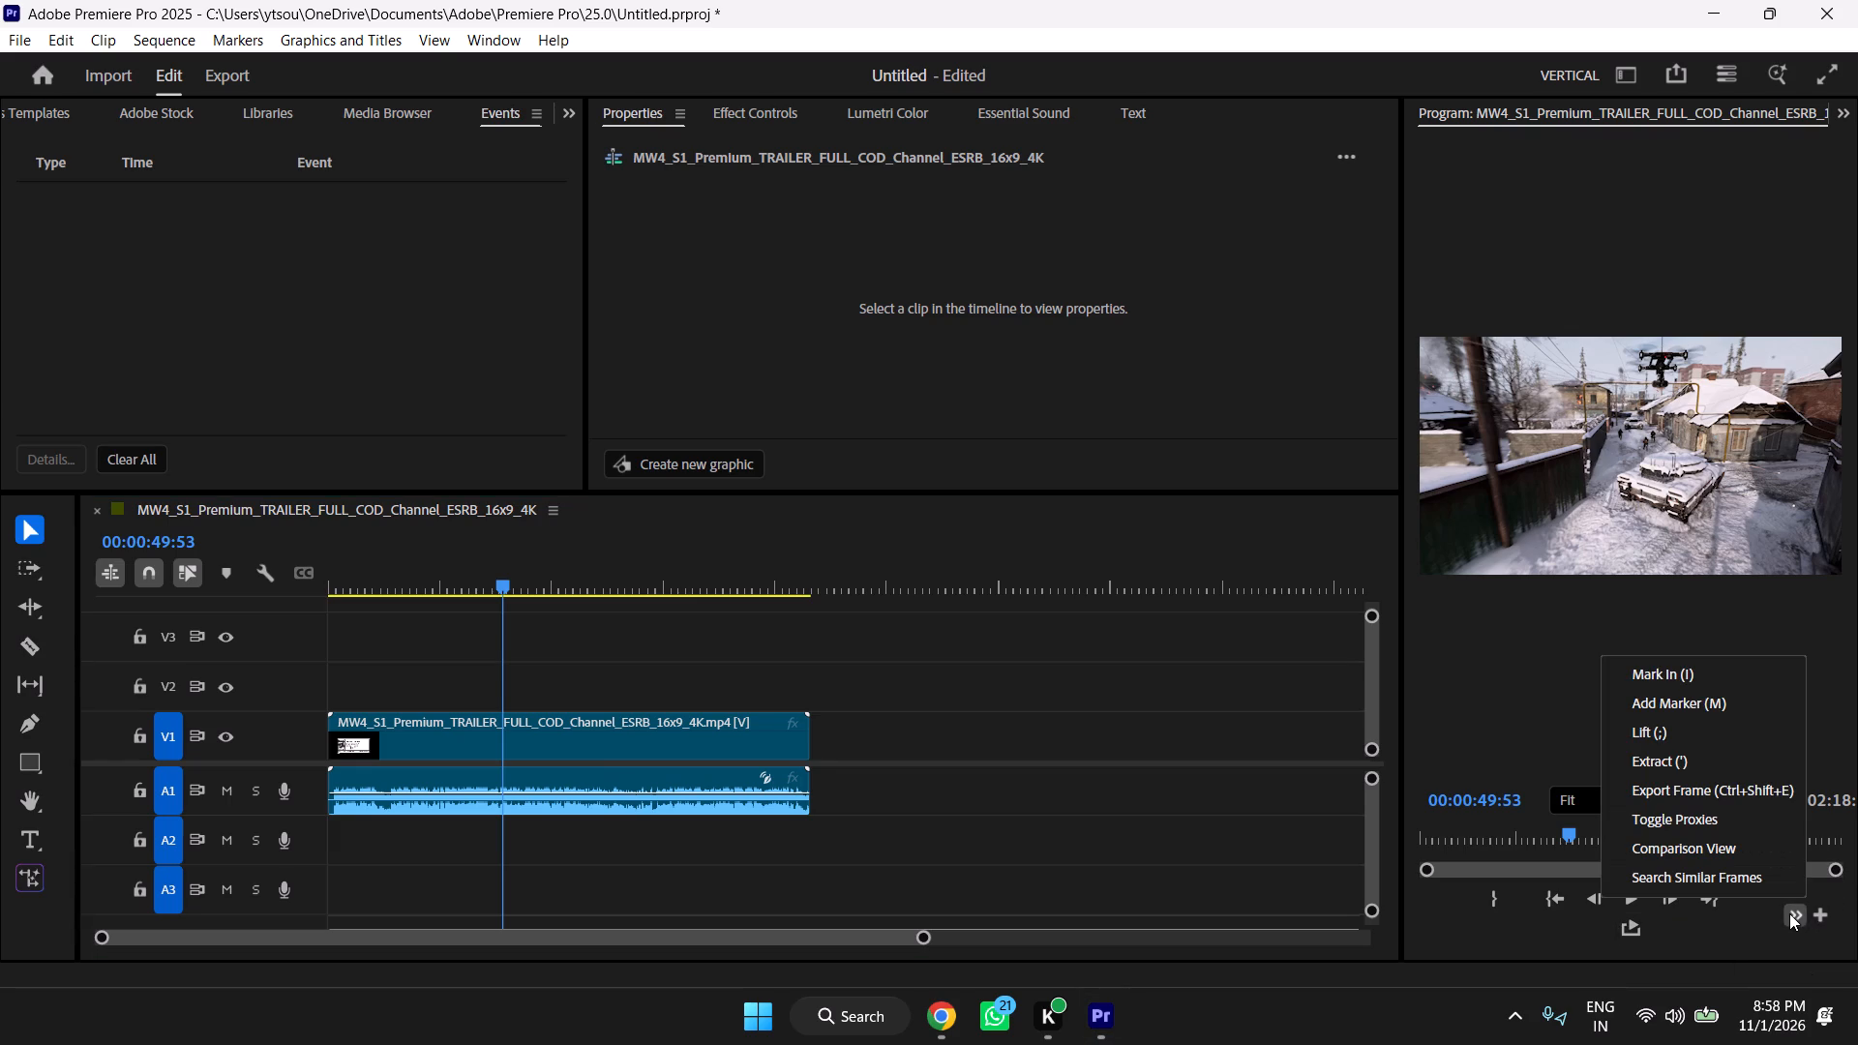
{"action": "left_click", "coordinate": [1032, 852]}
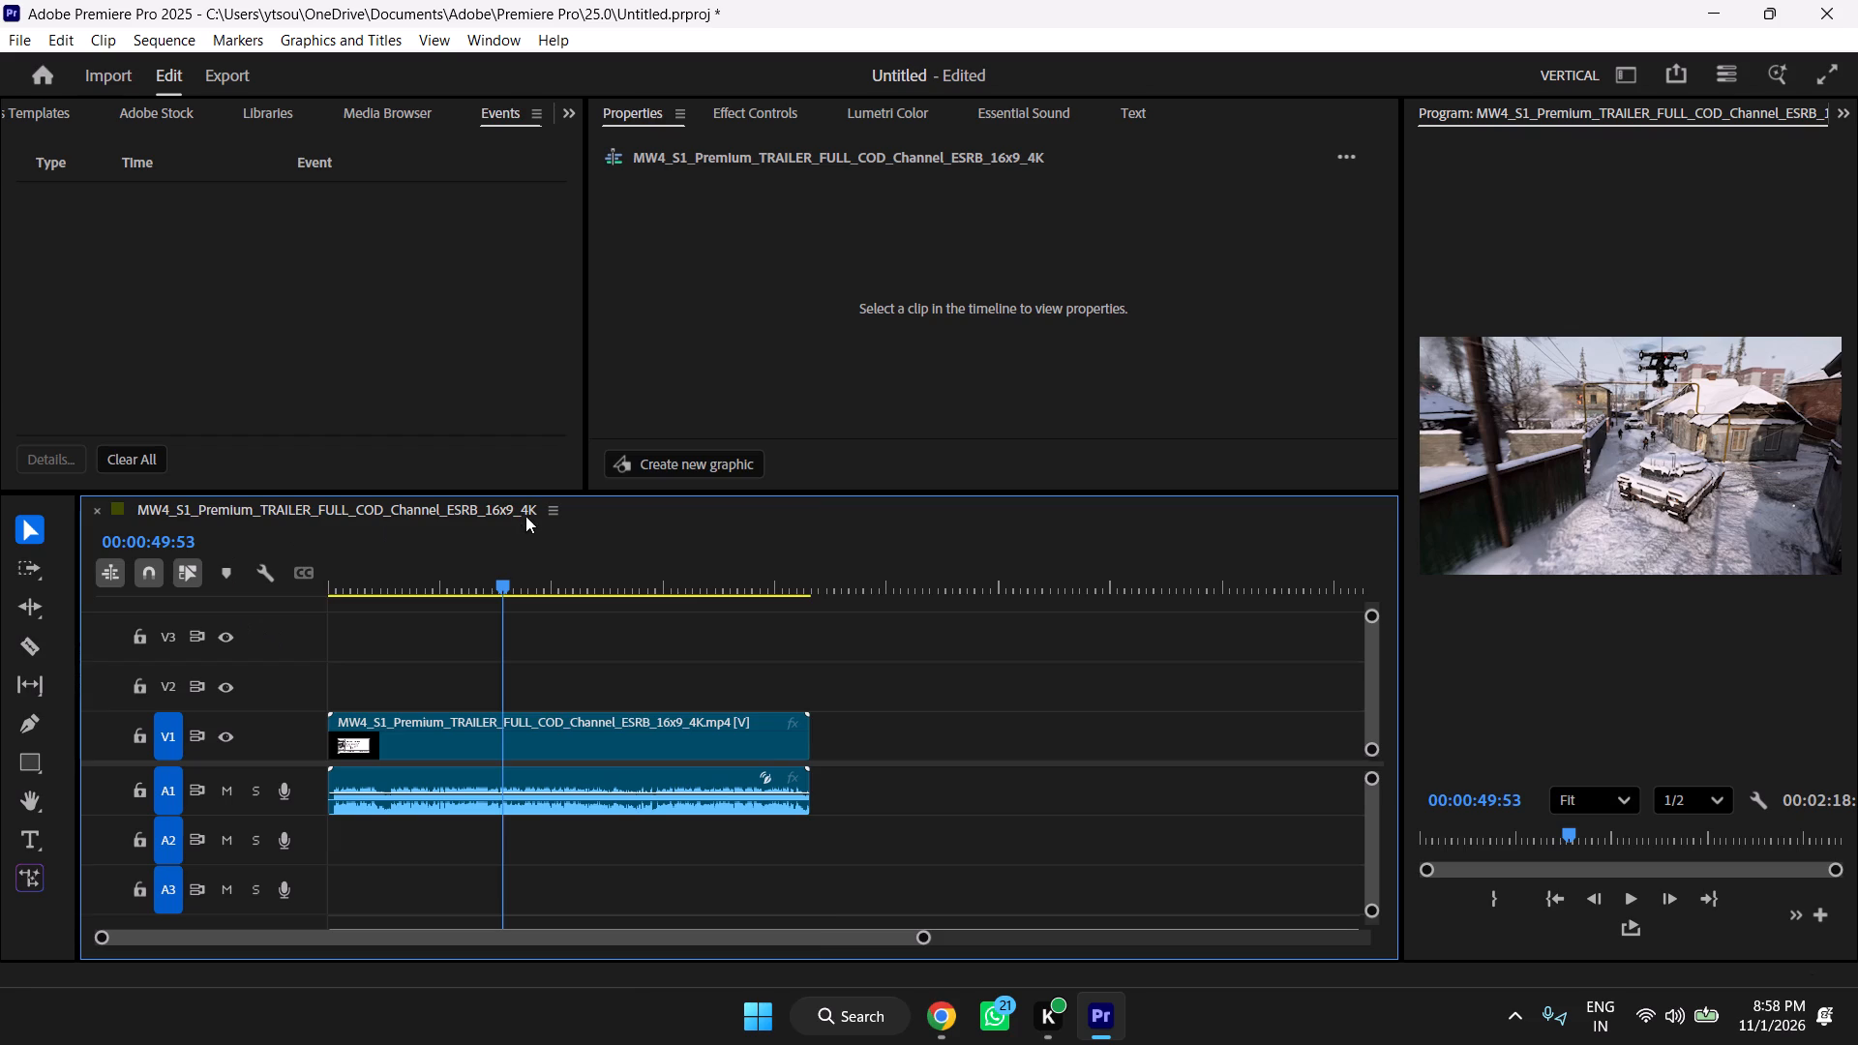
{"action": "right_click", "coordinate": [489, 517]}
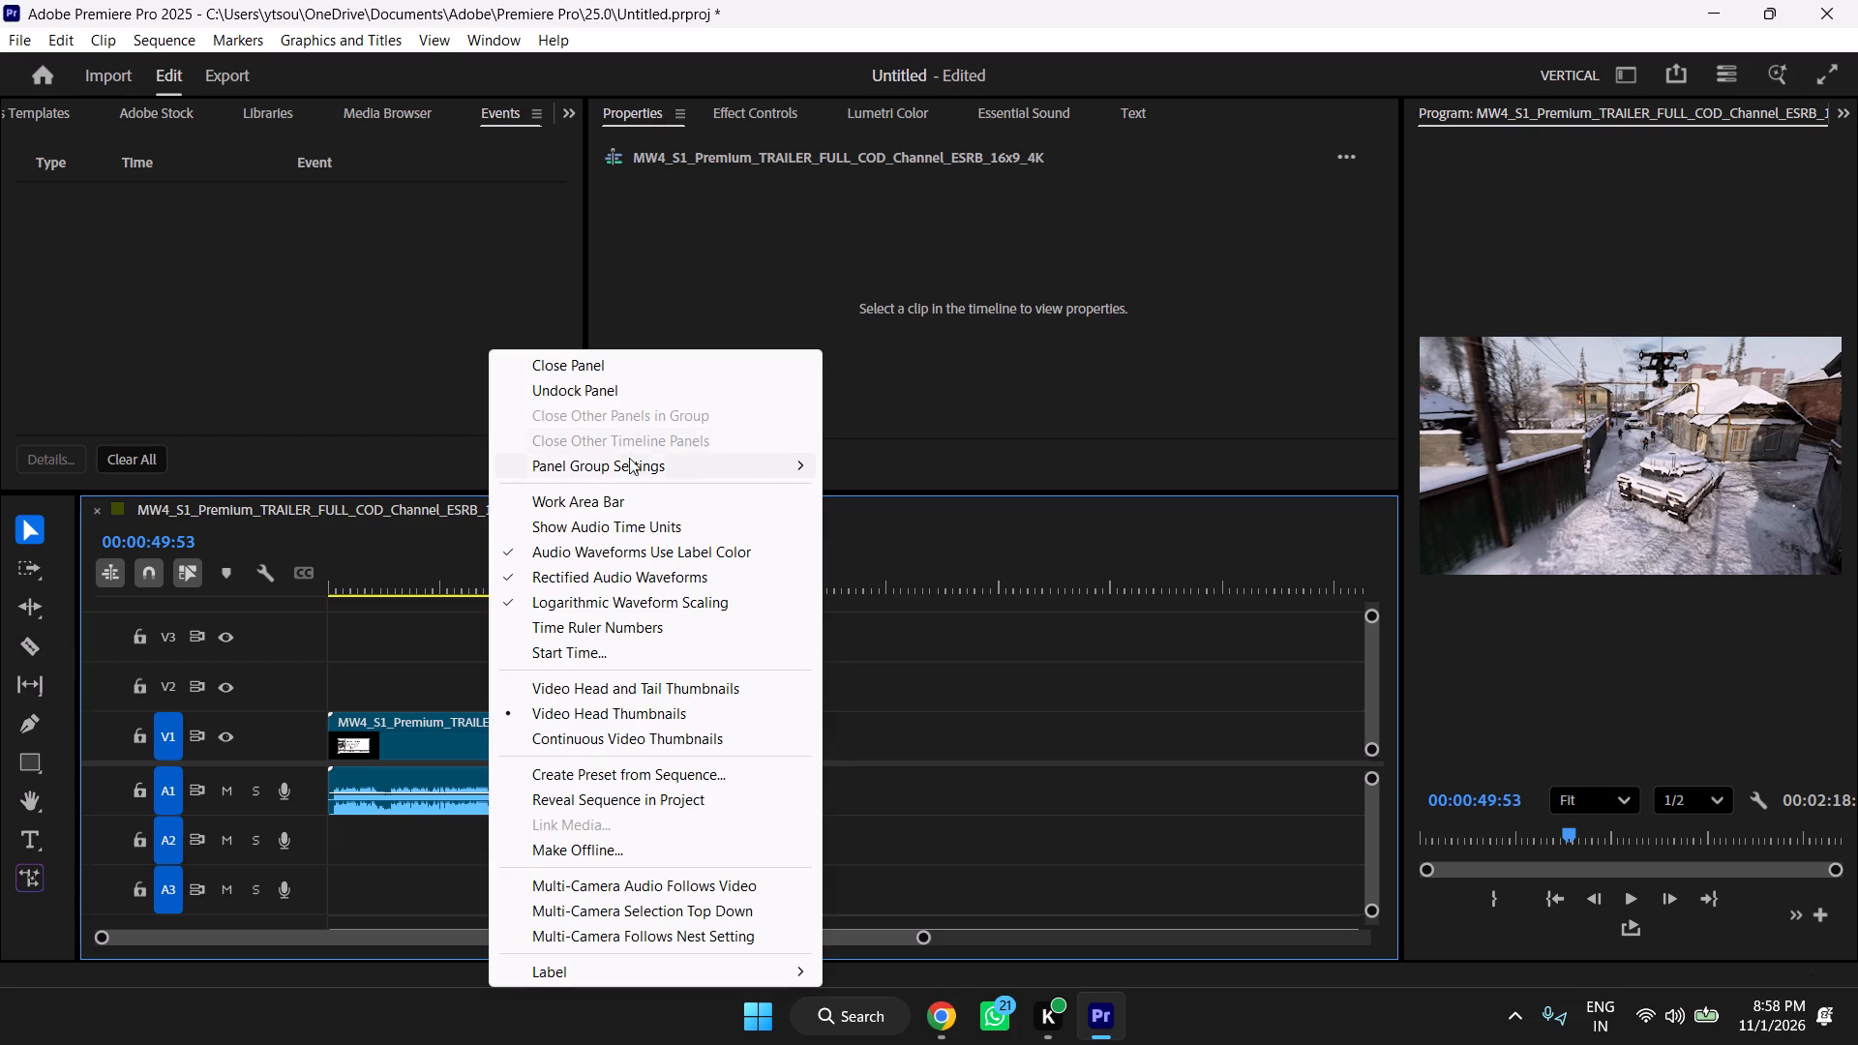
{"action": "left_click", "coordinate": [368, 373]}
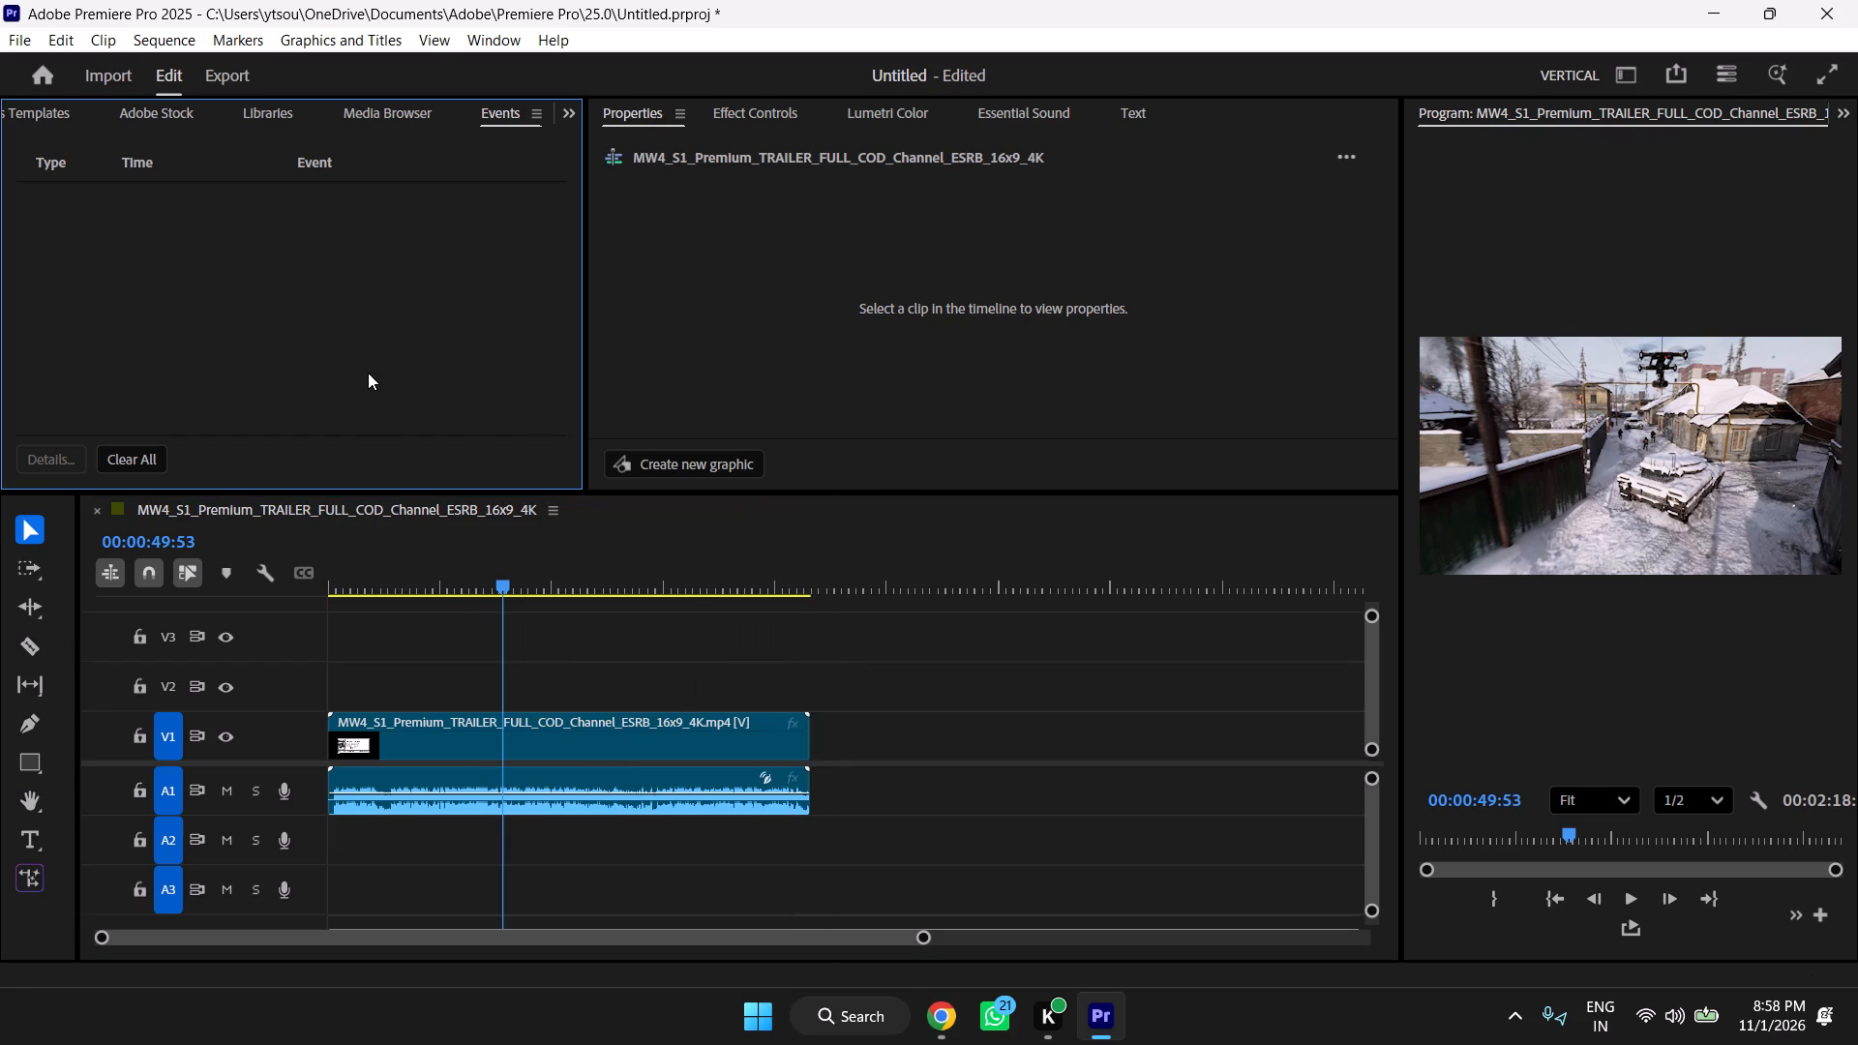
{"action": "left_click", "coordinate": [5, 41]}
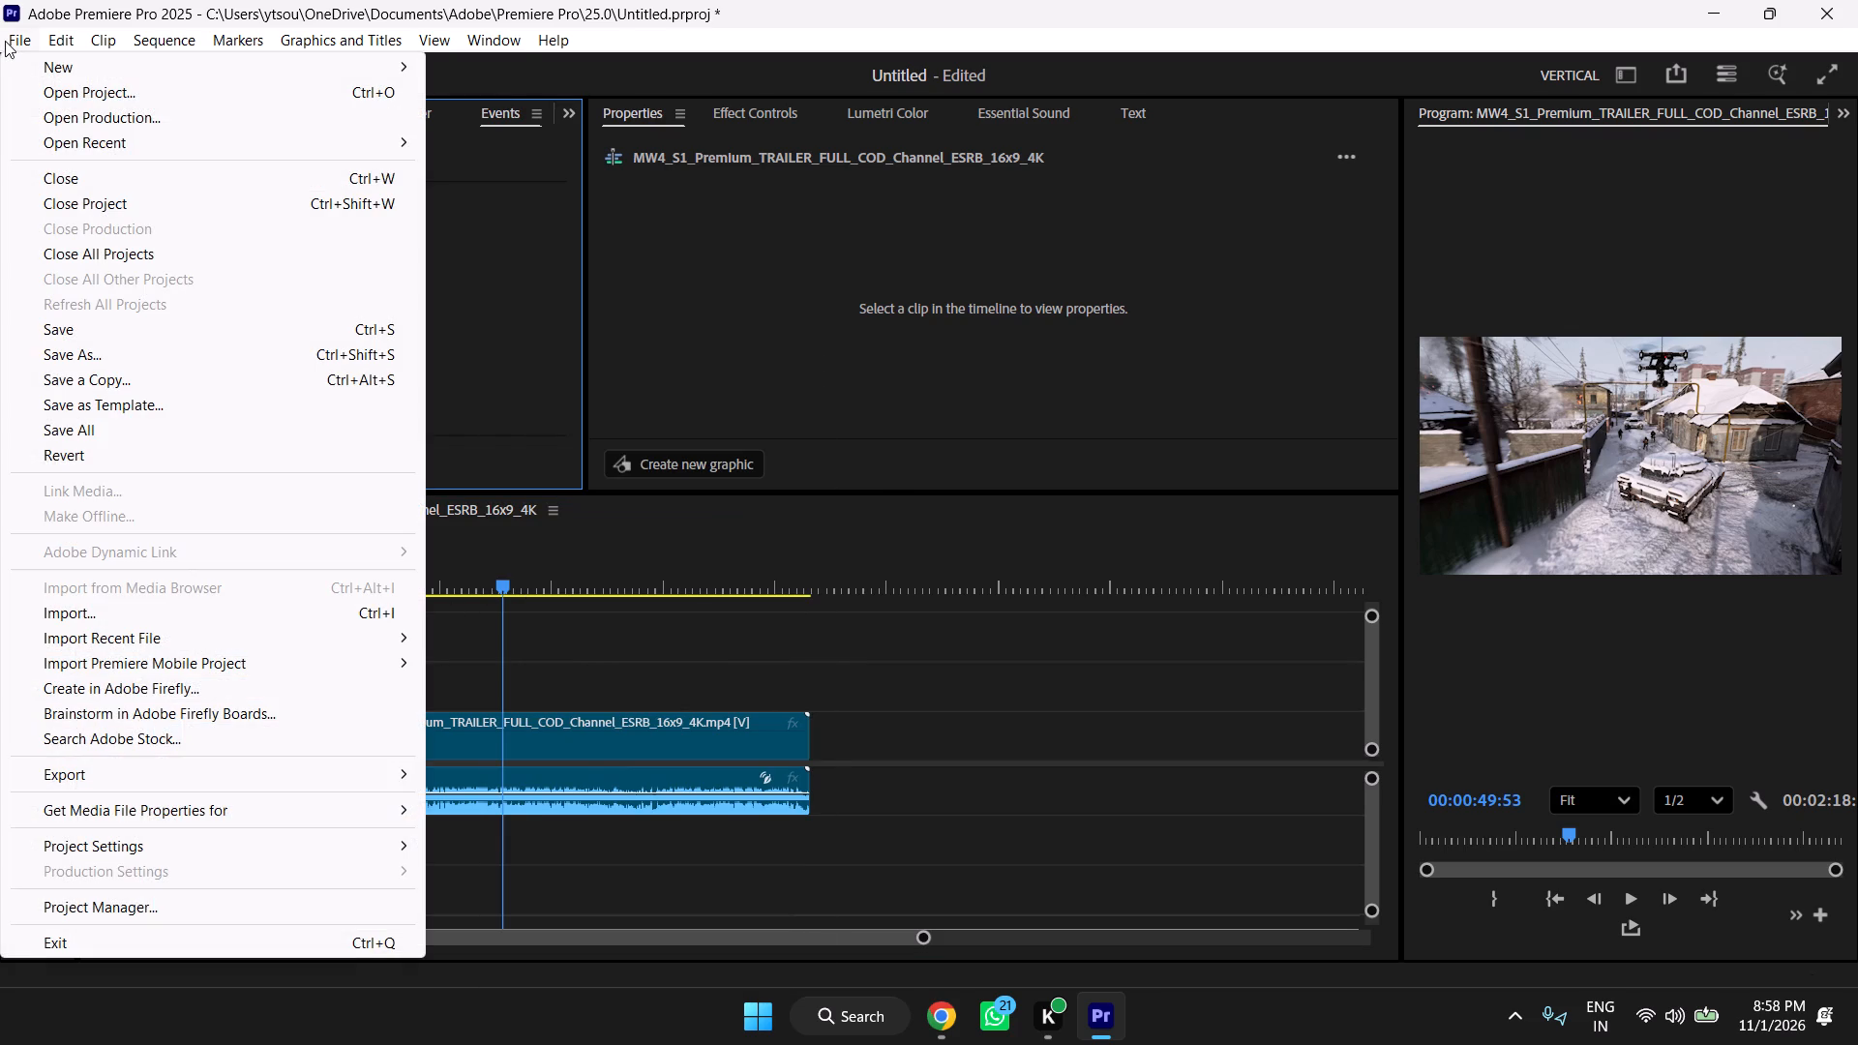
Switch to Chrome and search the web in a new tab for how to change Premiere Pro aspect ratio.
{"action": "left_click", "coordinate": [945, 1011]}
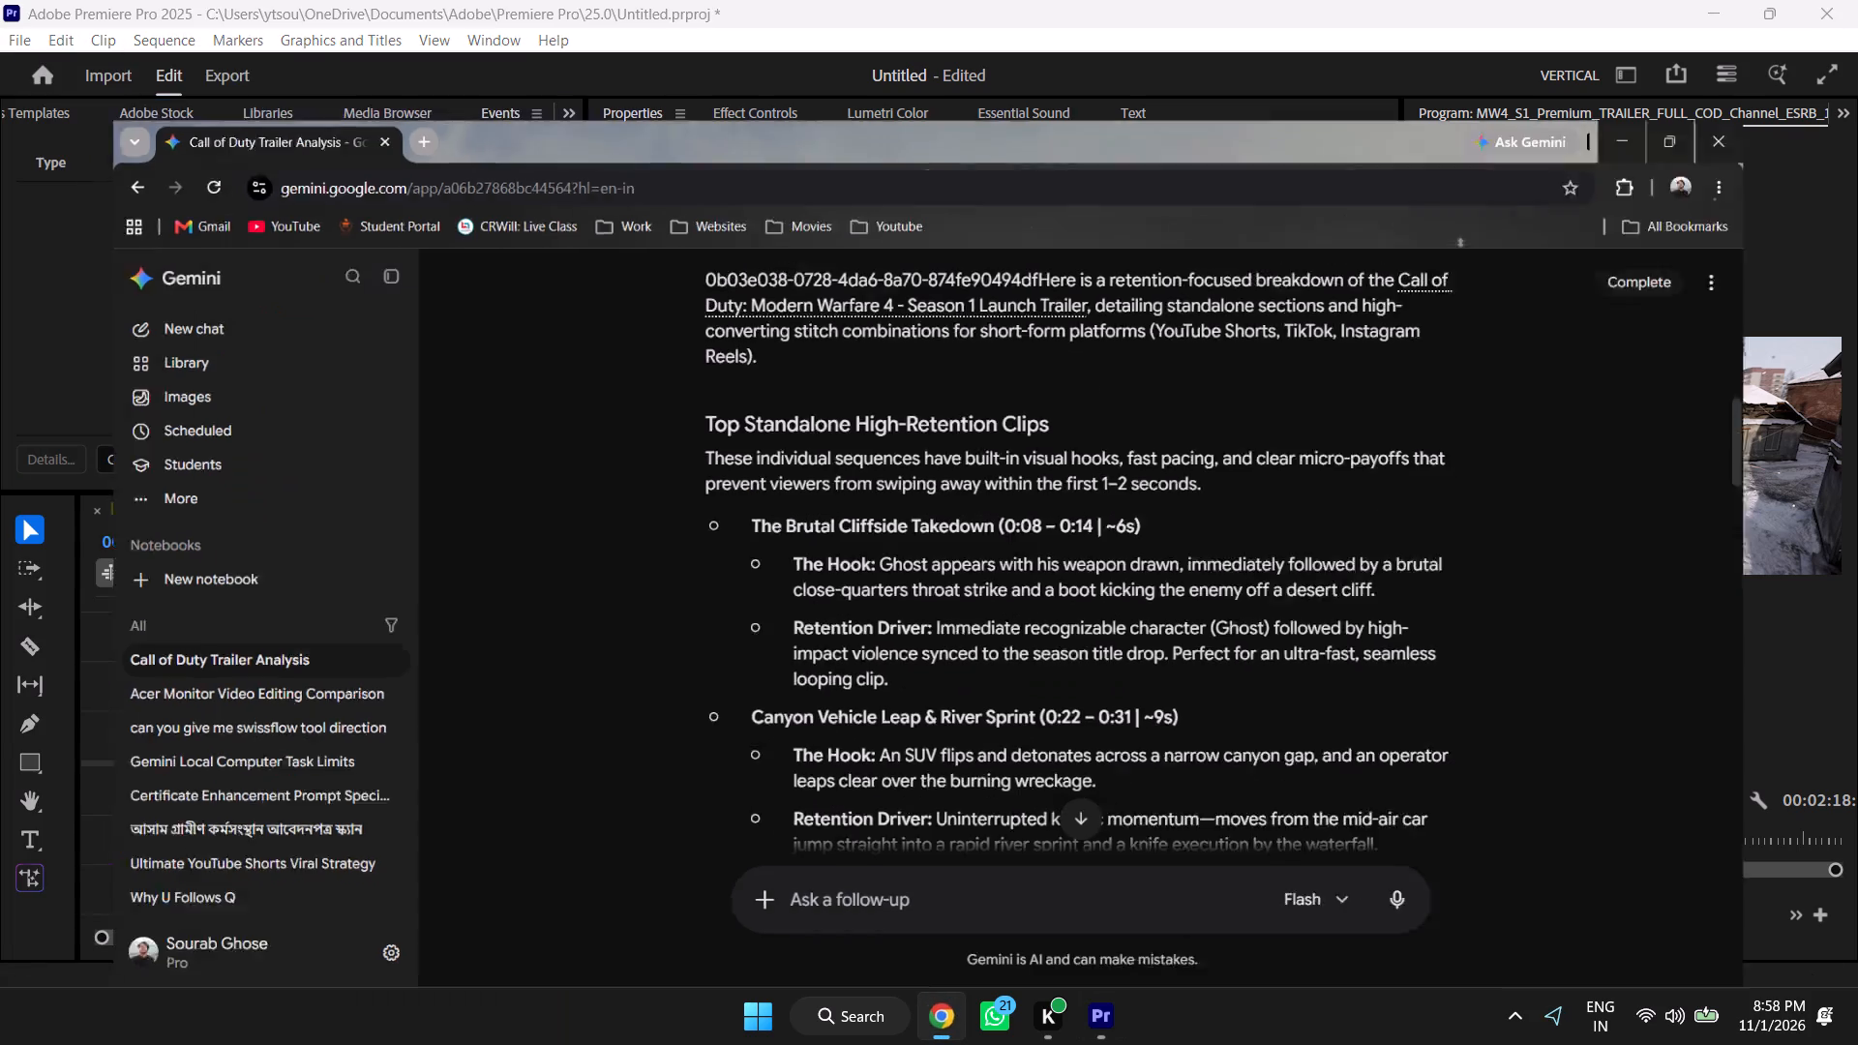
{"action": "left_click", "coordinate": [357, 17]}
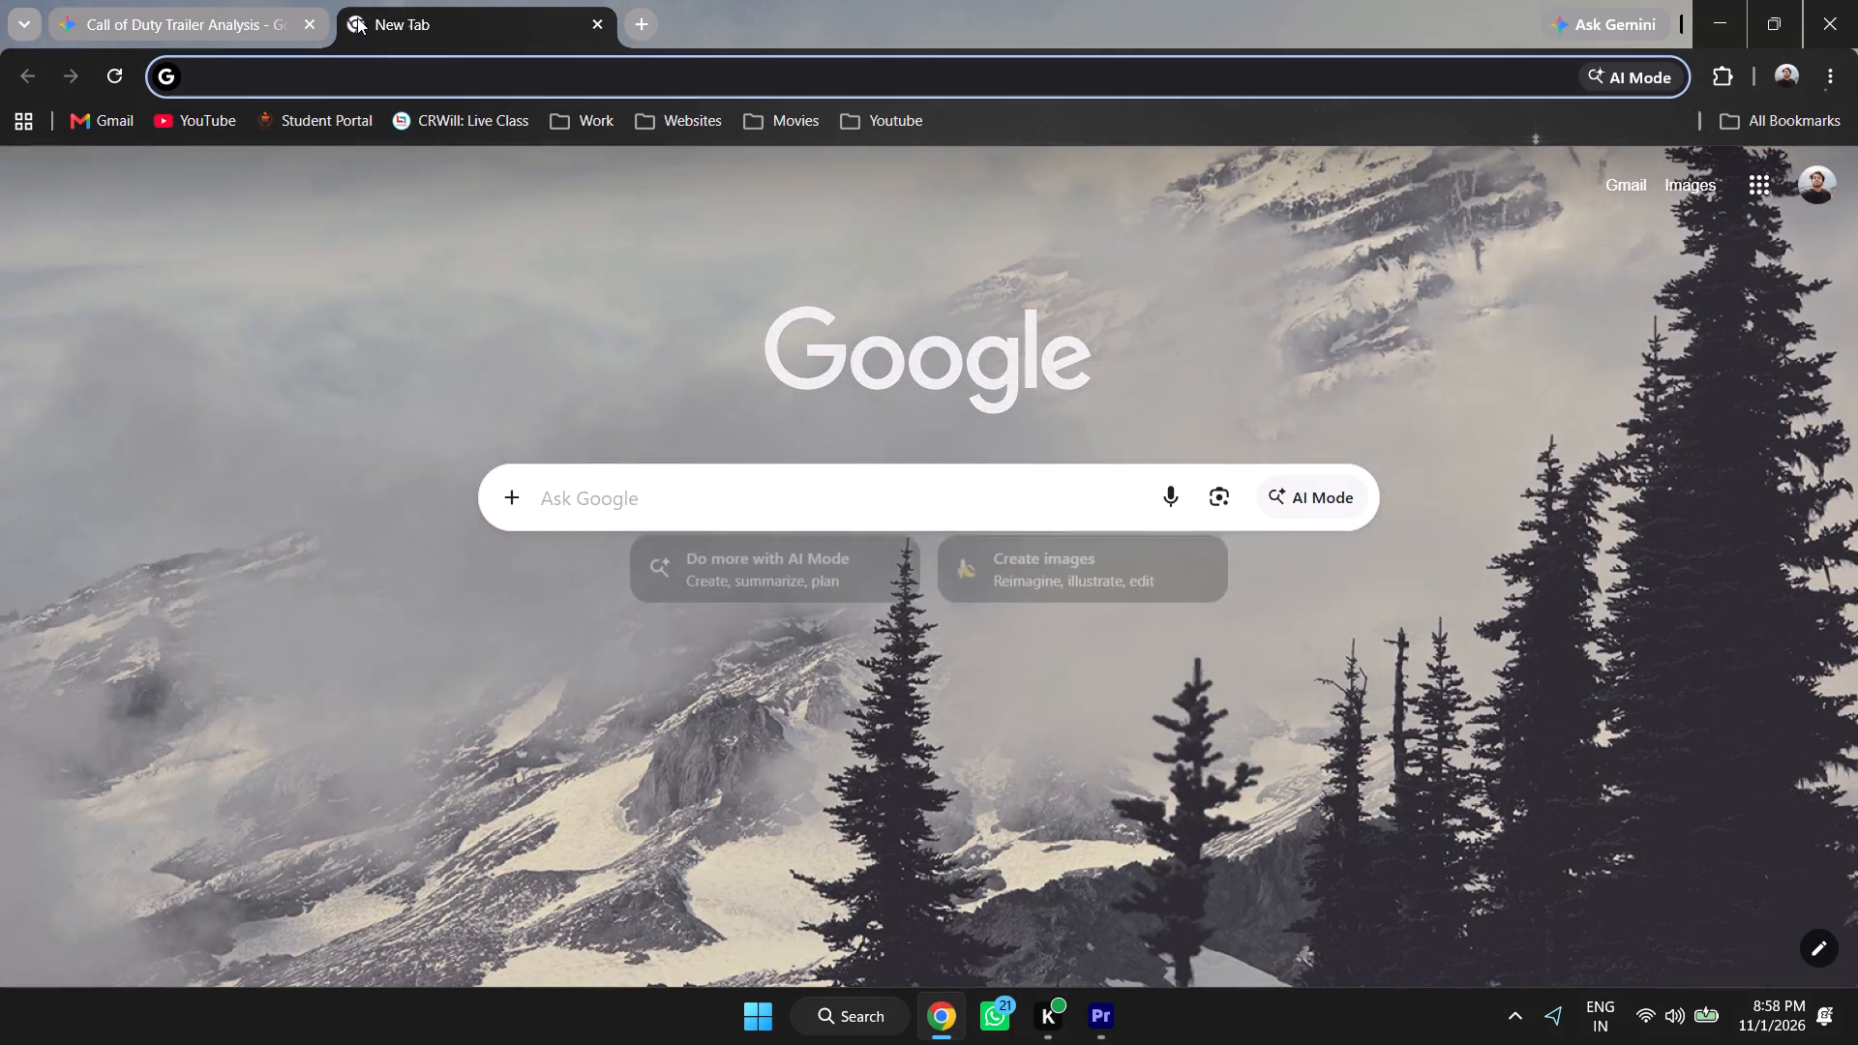
{"action": "type", "text": "how to change"}
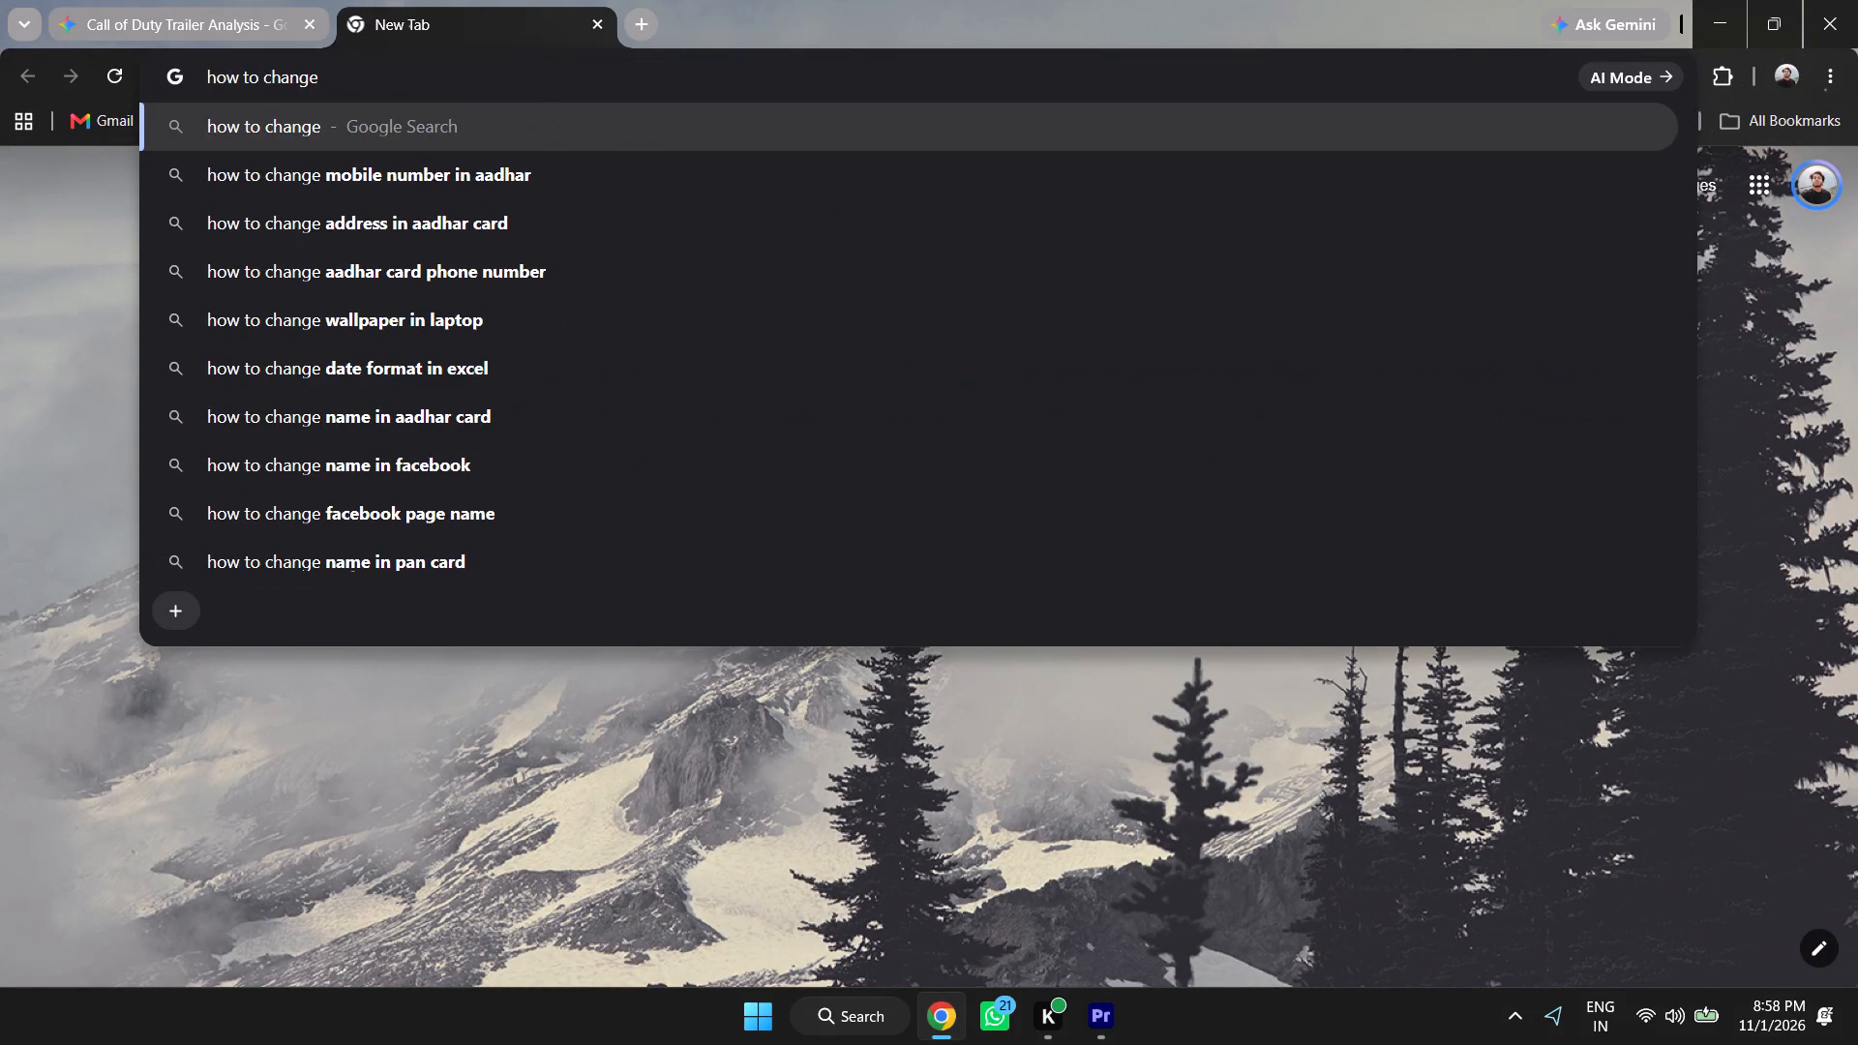
{"action": "key", "text": "space"}
{"action": "type", "text": "prem"}
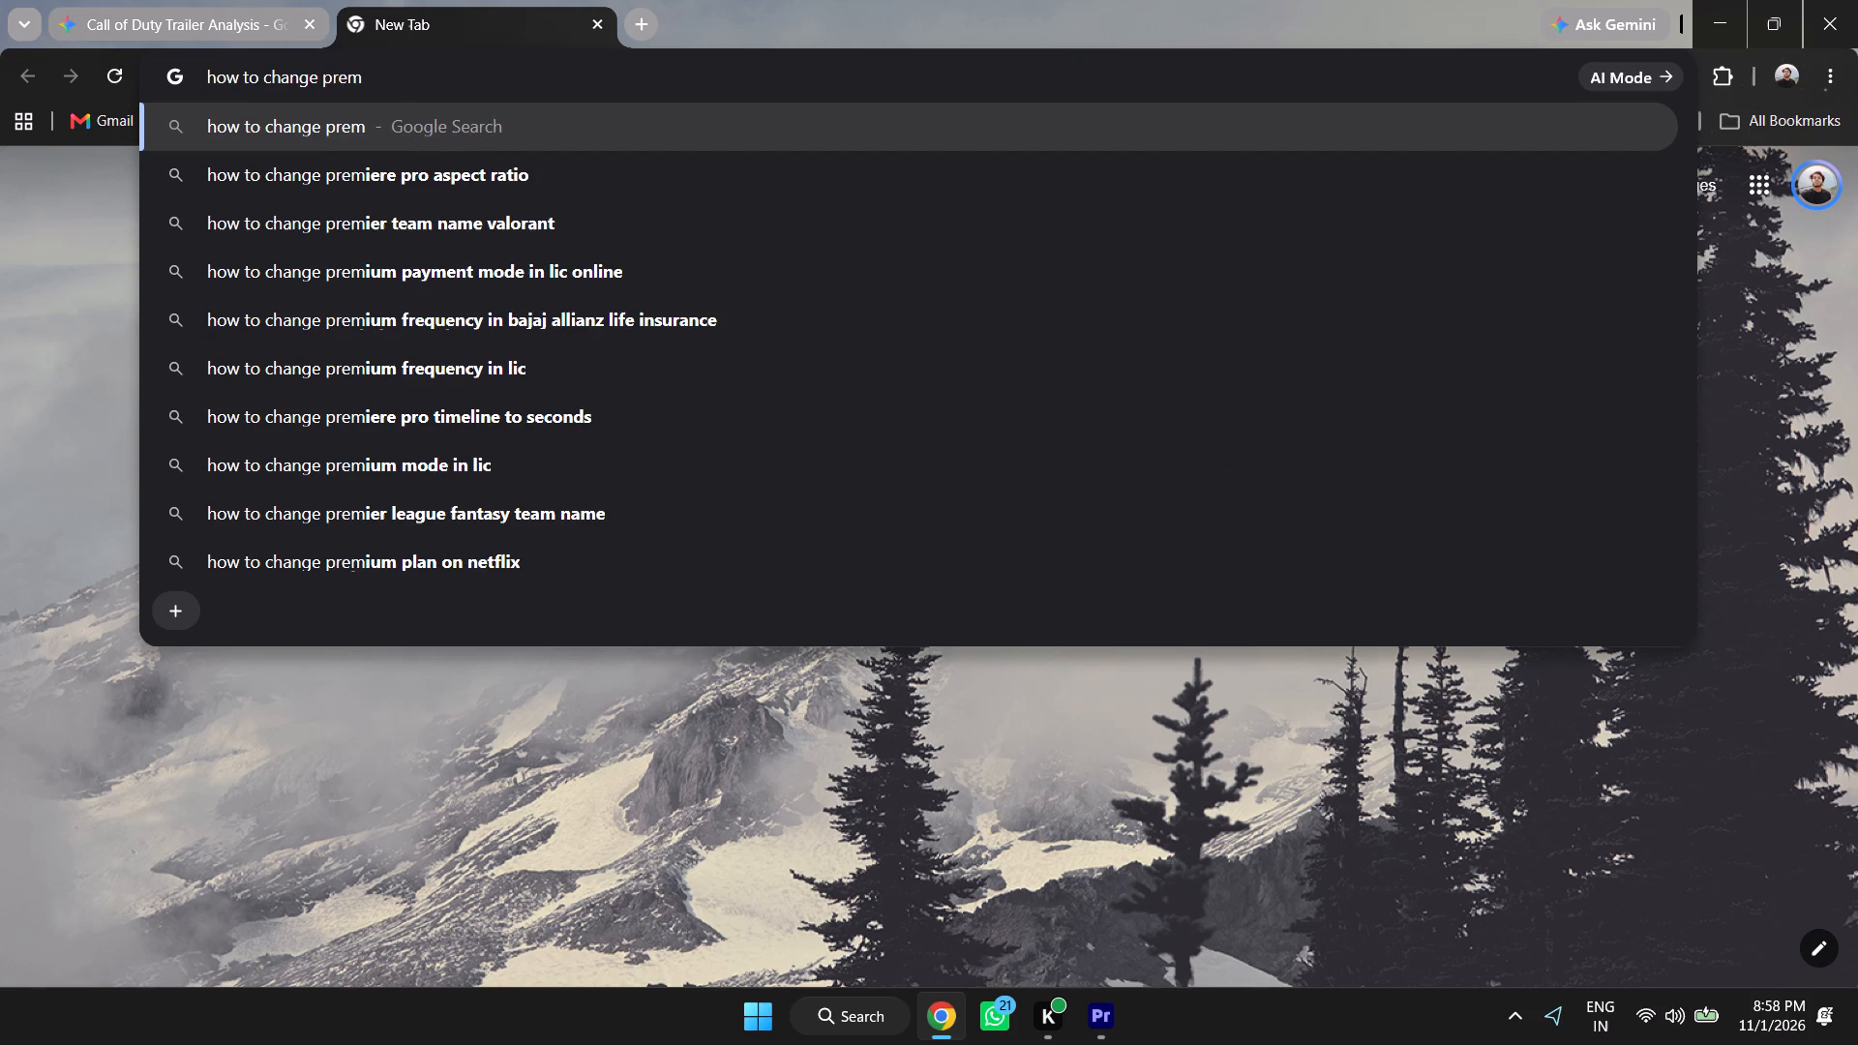
{"action": "key", "text": "Down"}
{"action": "key", "text": "Return"}
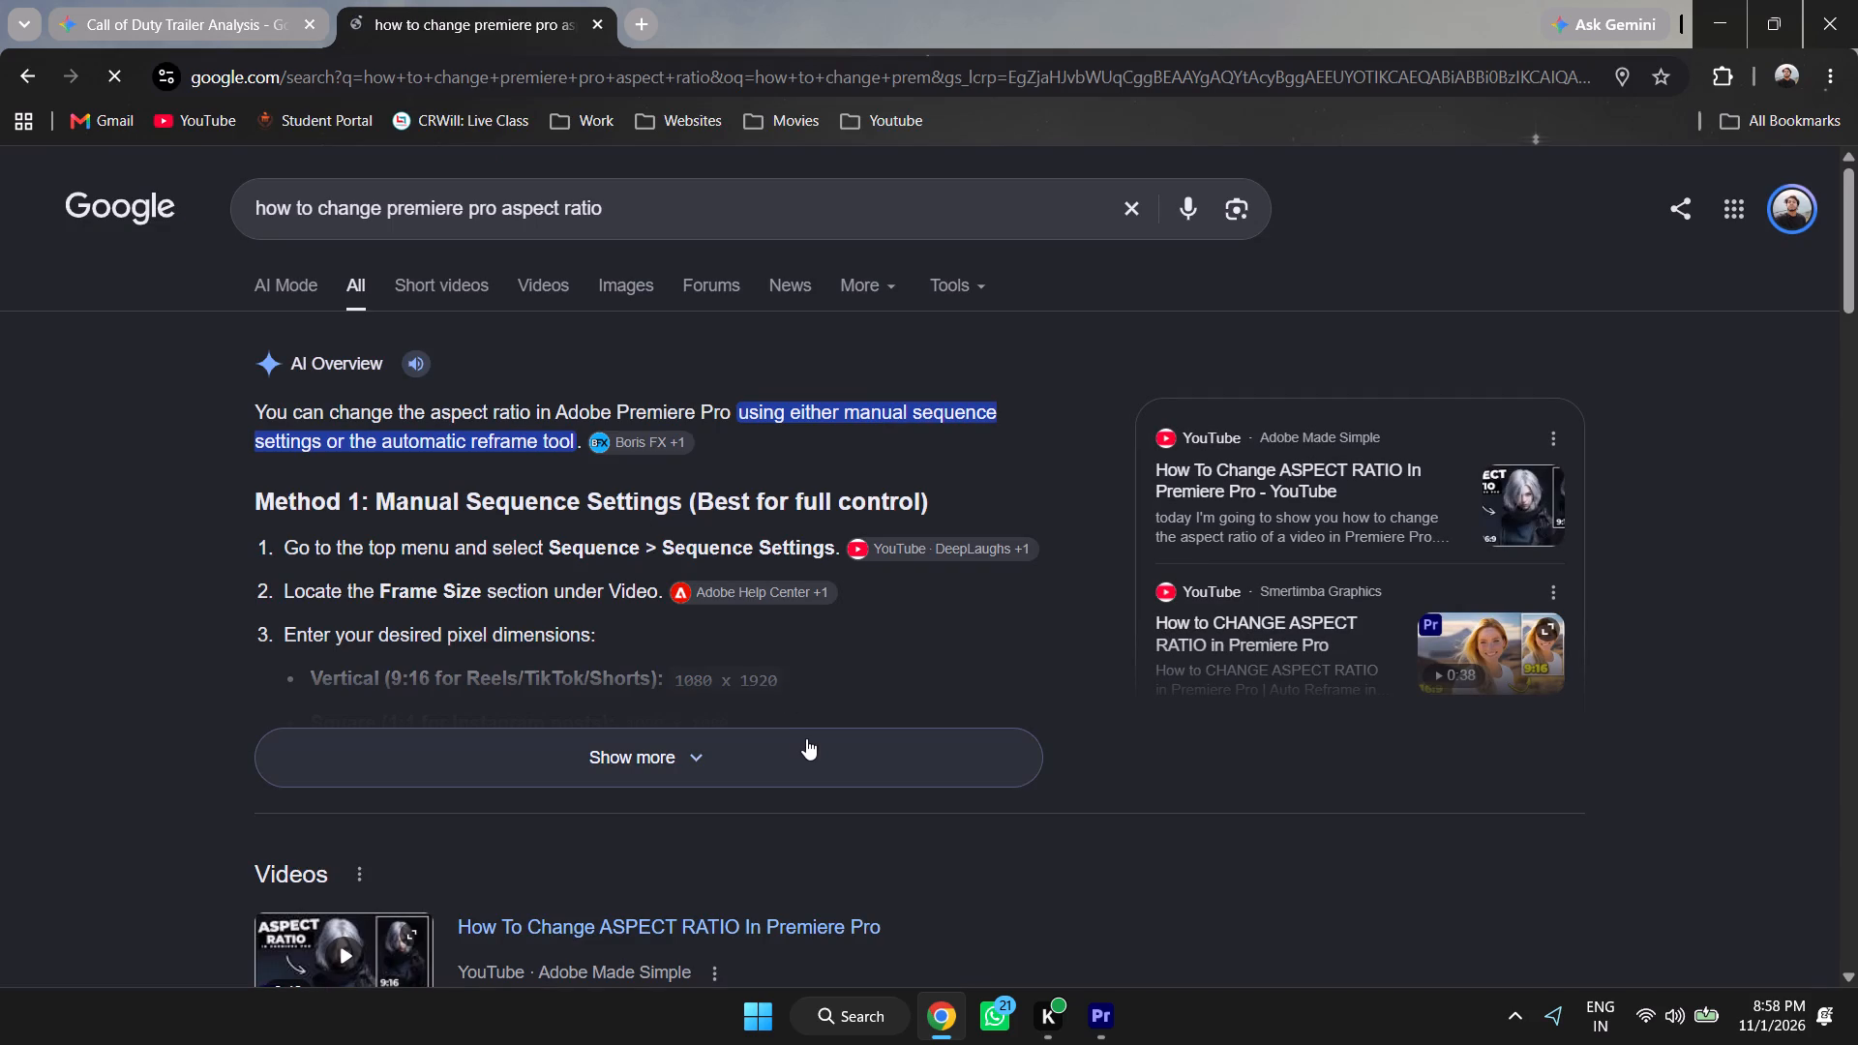
Return to Premiere Pro, open the trailer sequence's settings and examine the editing mode and timebase options without changing them.
{"action": "left_click", "coordinate": [1099, 1004]}
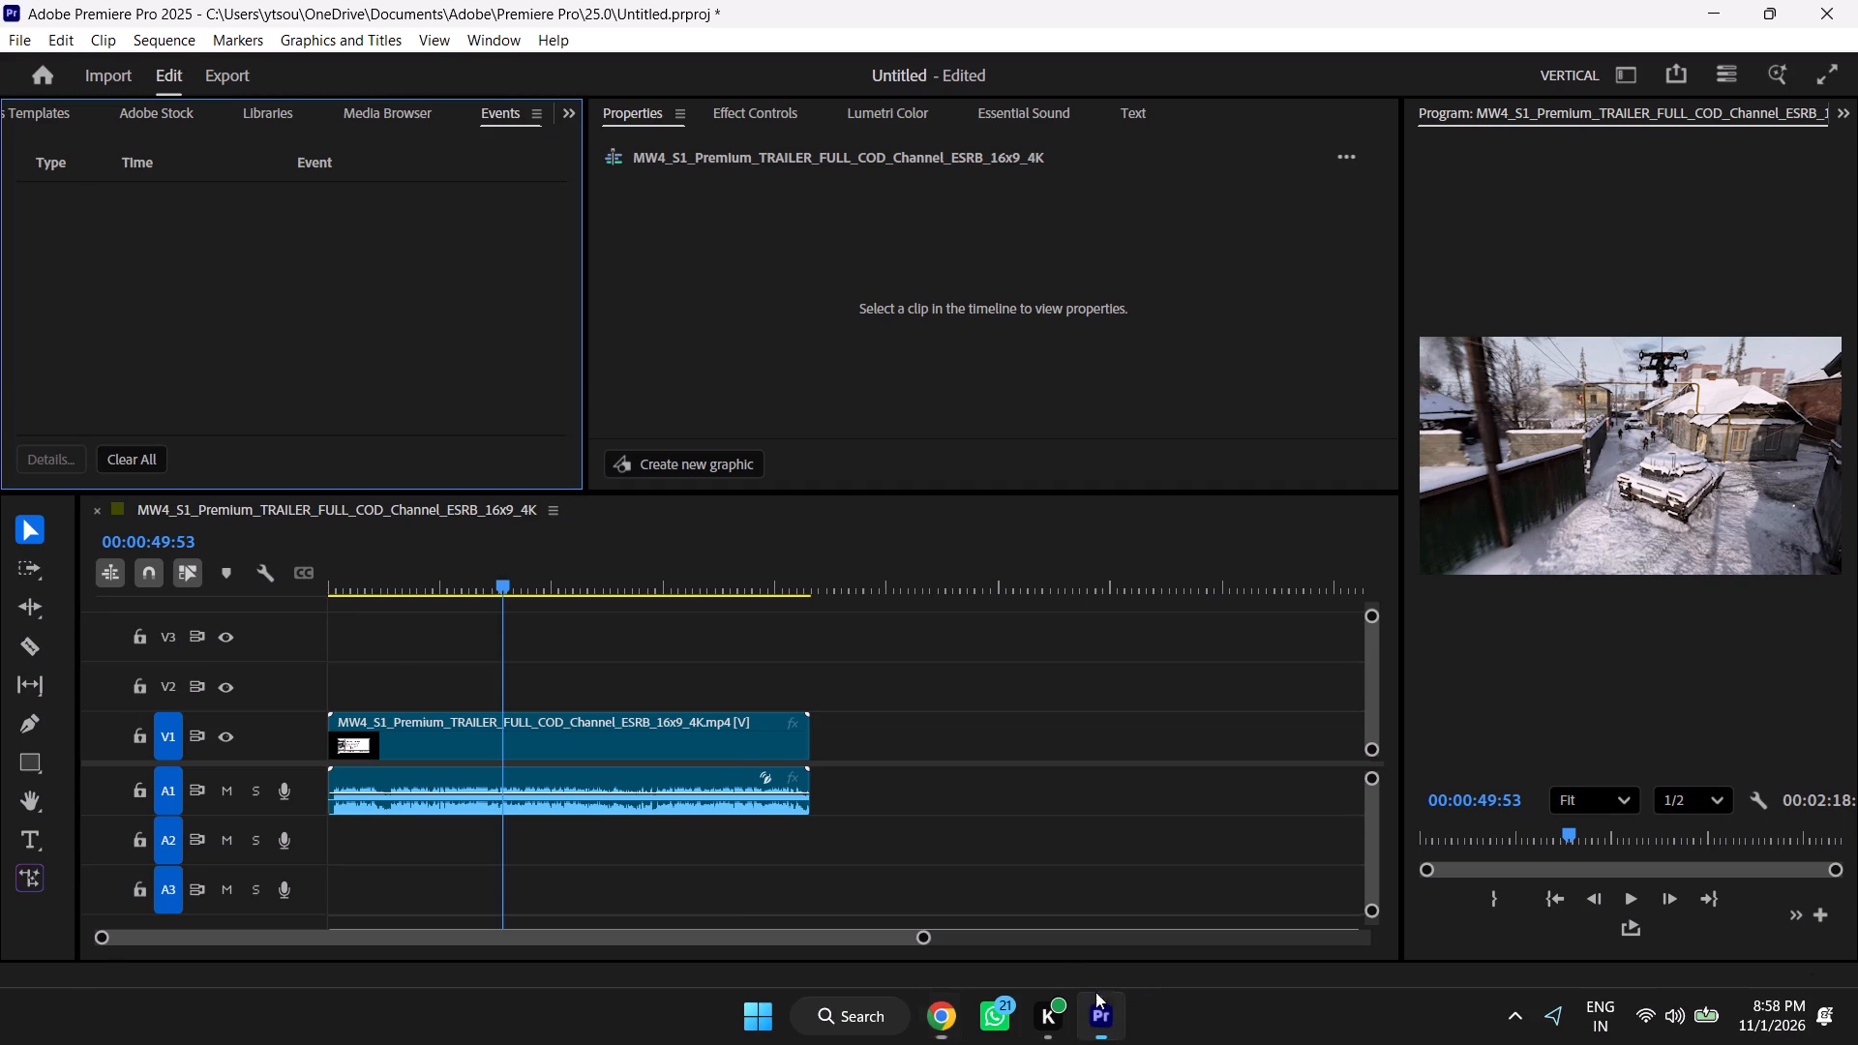
{"action": "left_click", "coordinate": [158, 37]}
{"action": "left_click", "coordinate": [267, 54]}
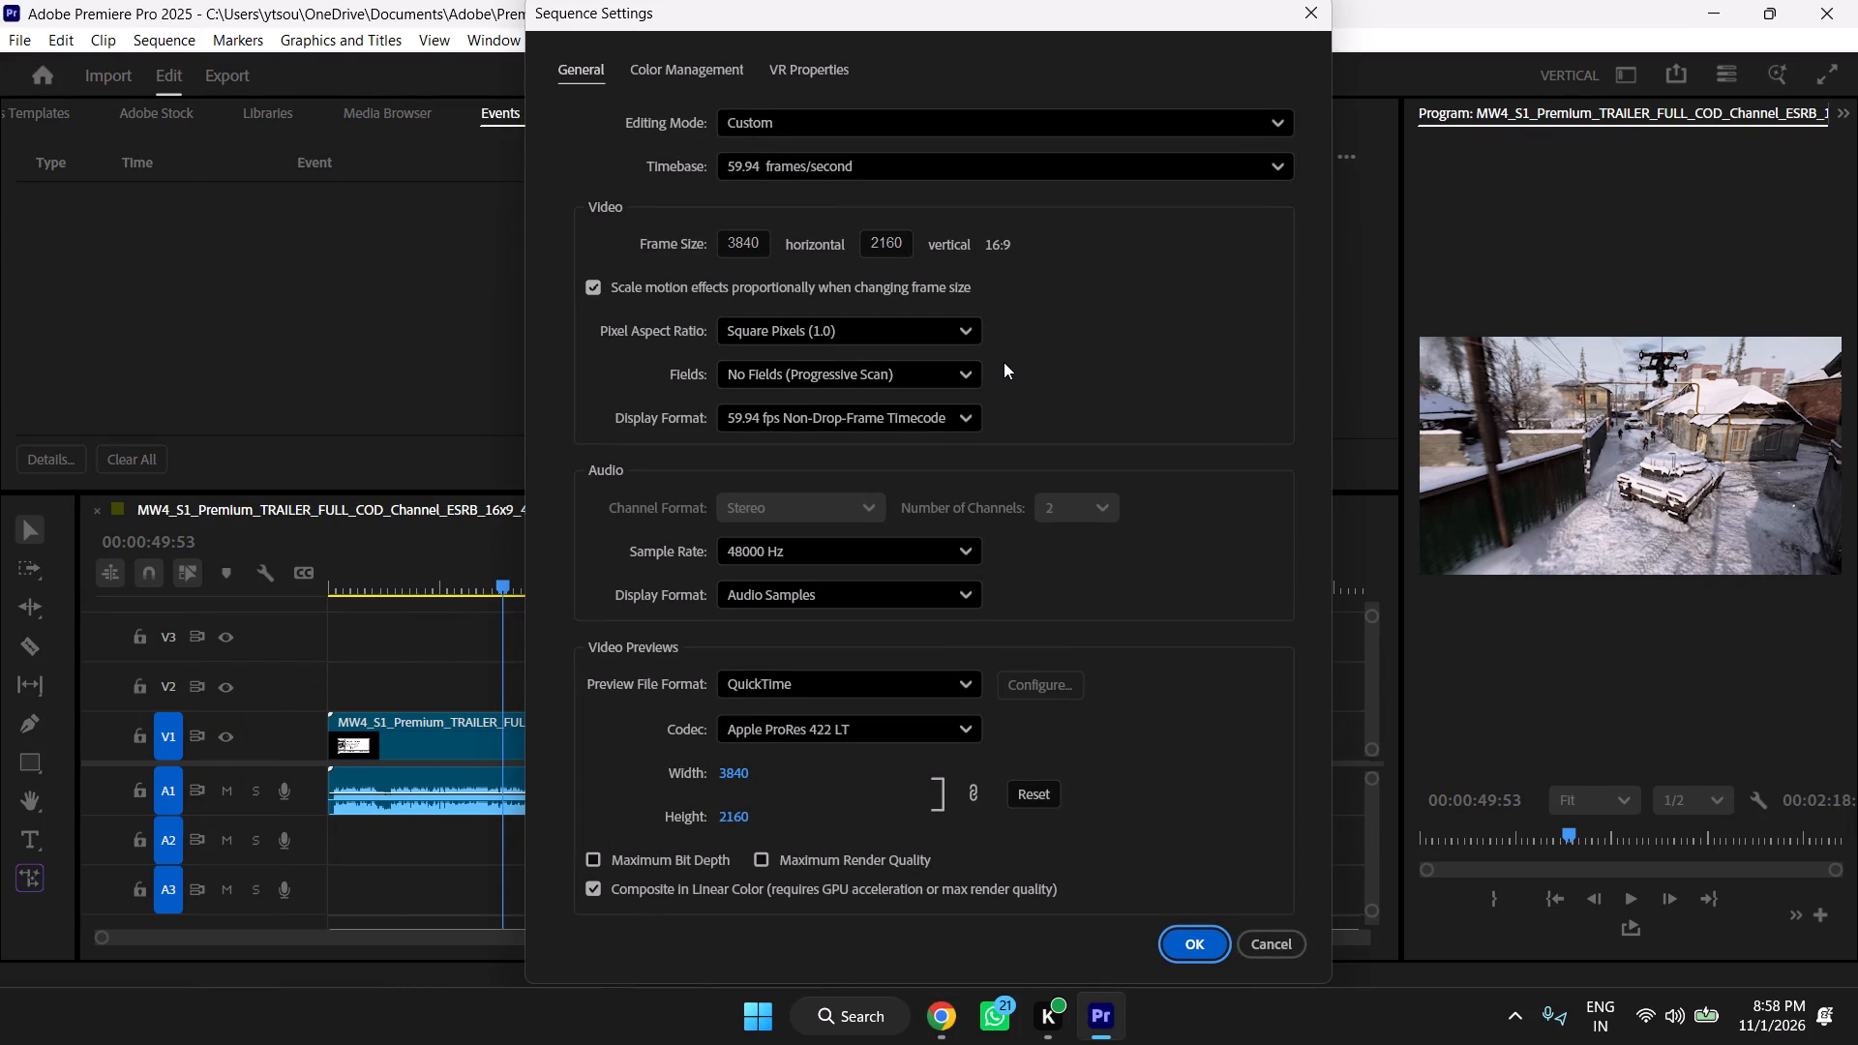
{"action": "left_click", "coordinate": [1119, 130]}
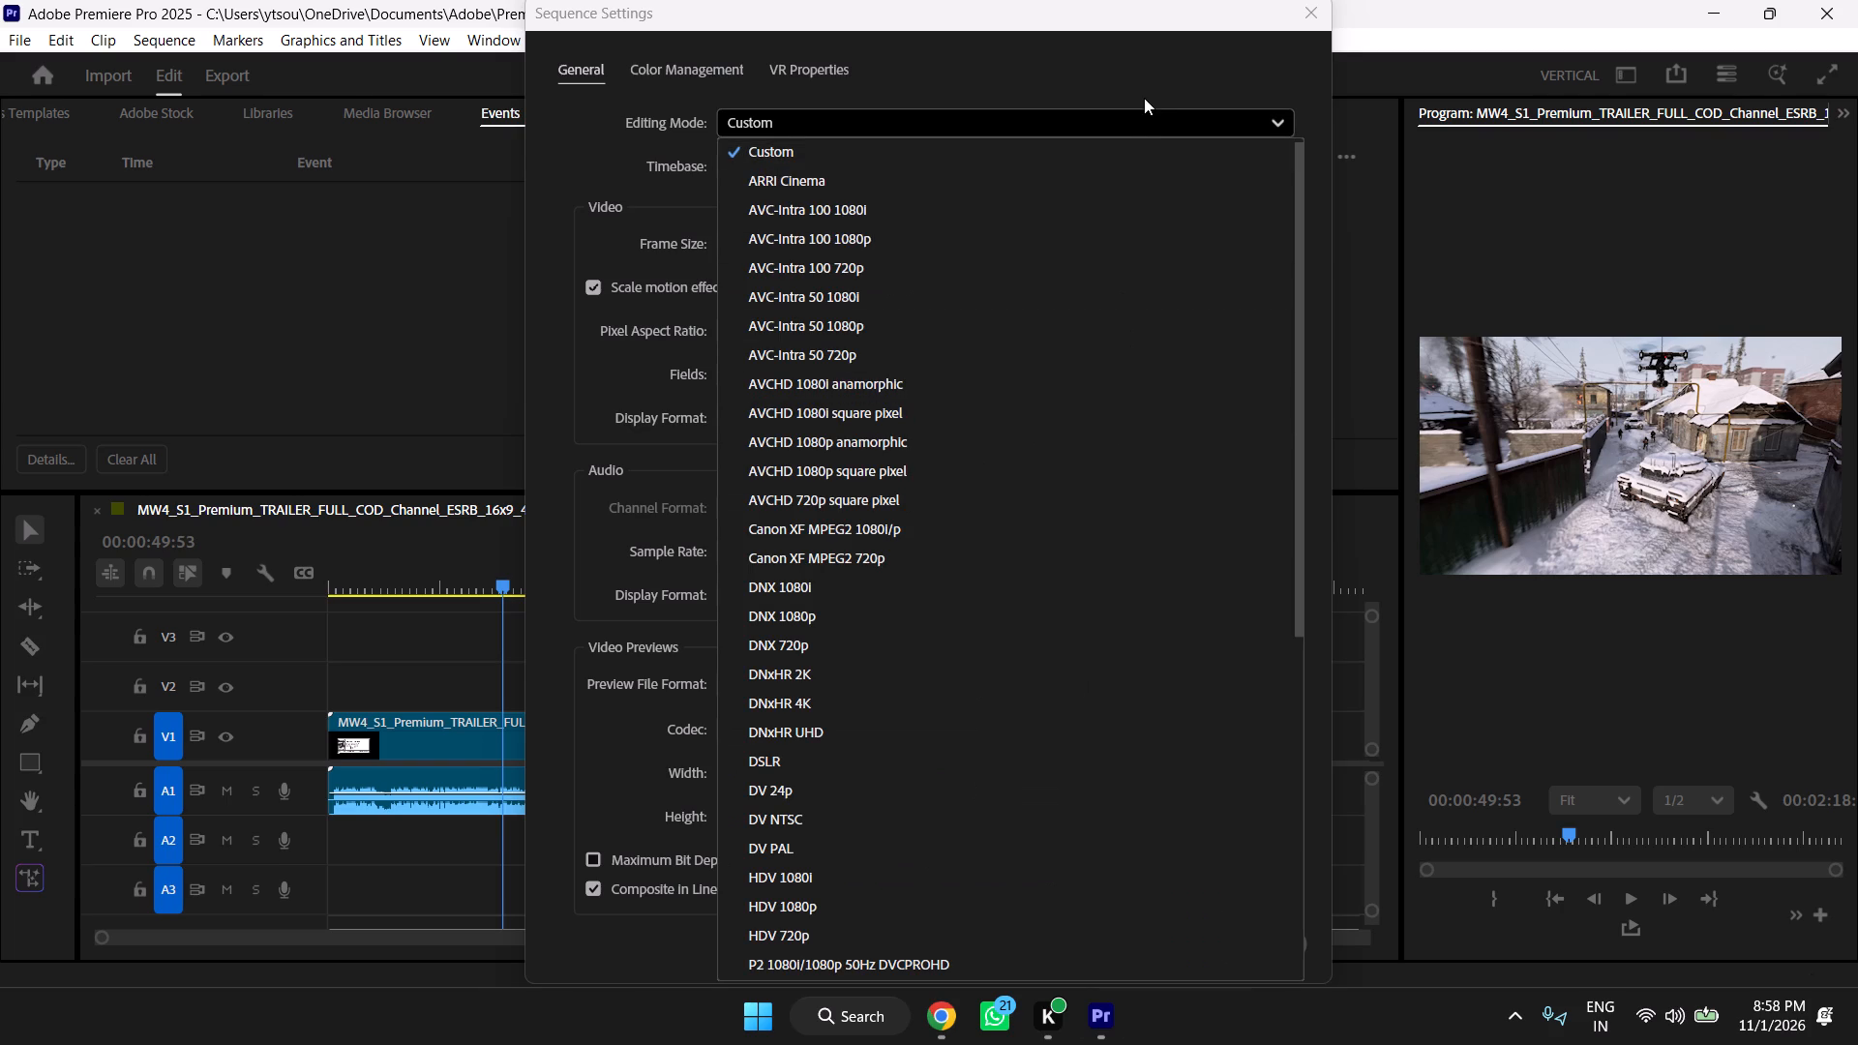
{"action": "scroll", "coordinate": [1095, 441], "scroll_direction": "down", "scroll_amount": 13}
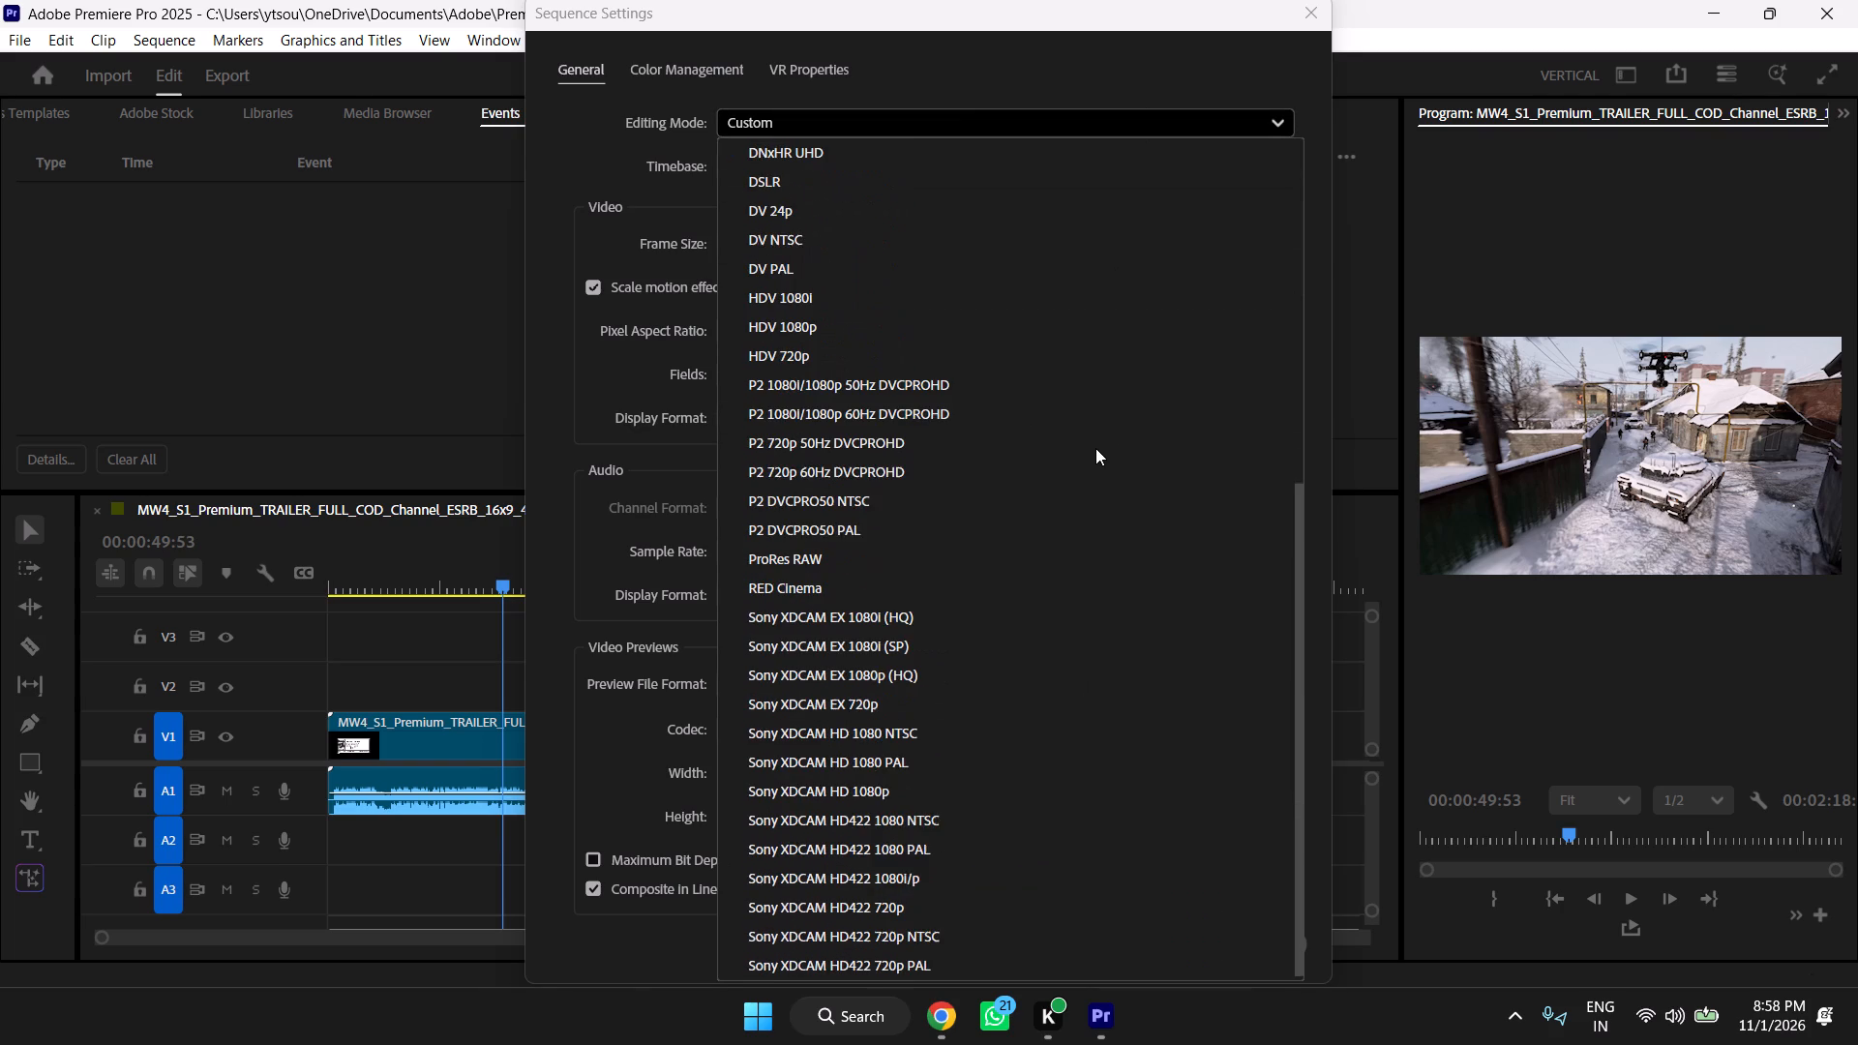
{"action": "scroll", "coordinate": [1095, 448], "scroll_direction": "up", "scroll_amount": 3}
{"action": "left_click", "coordinate": [1207, 109]}
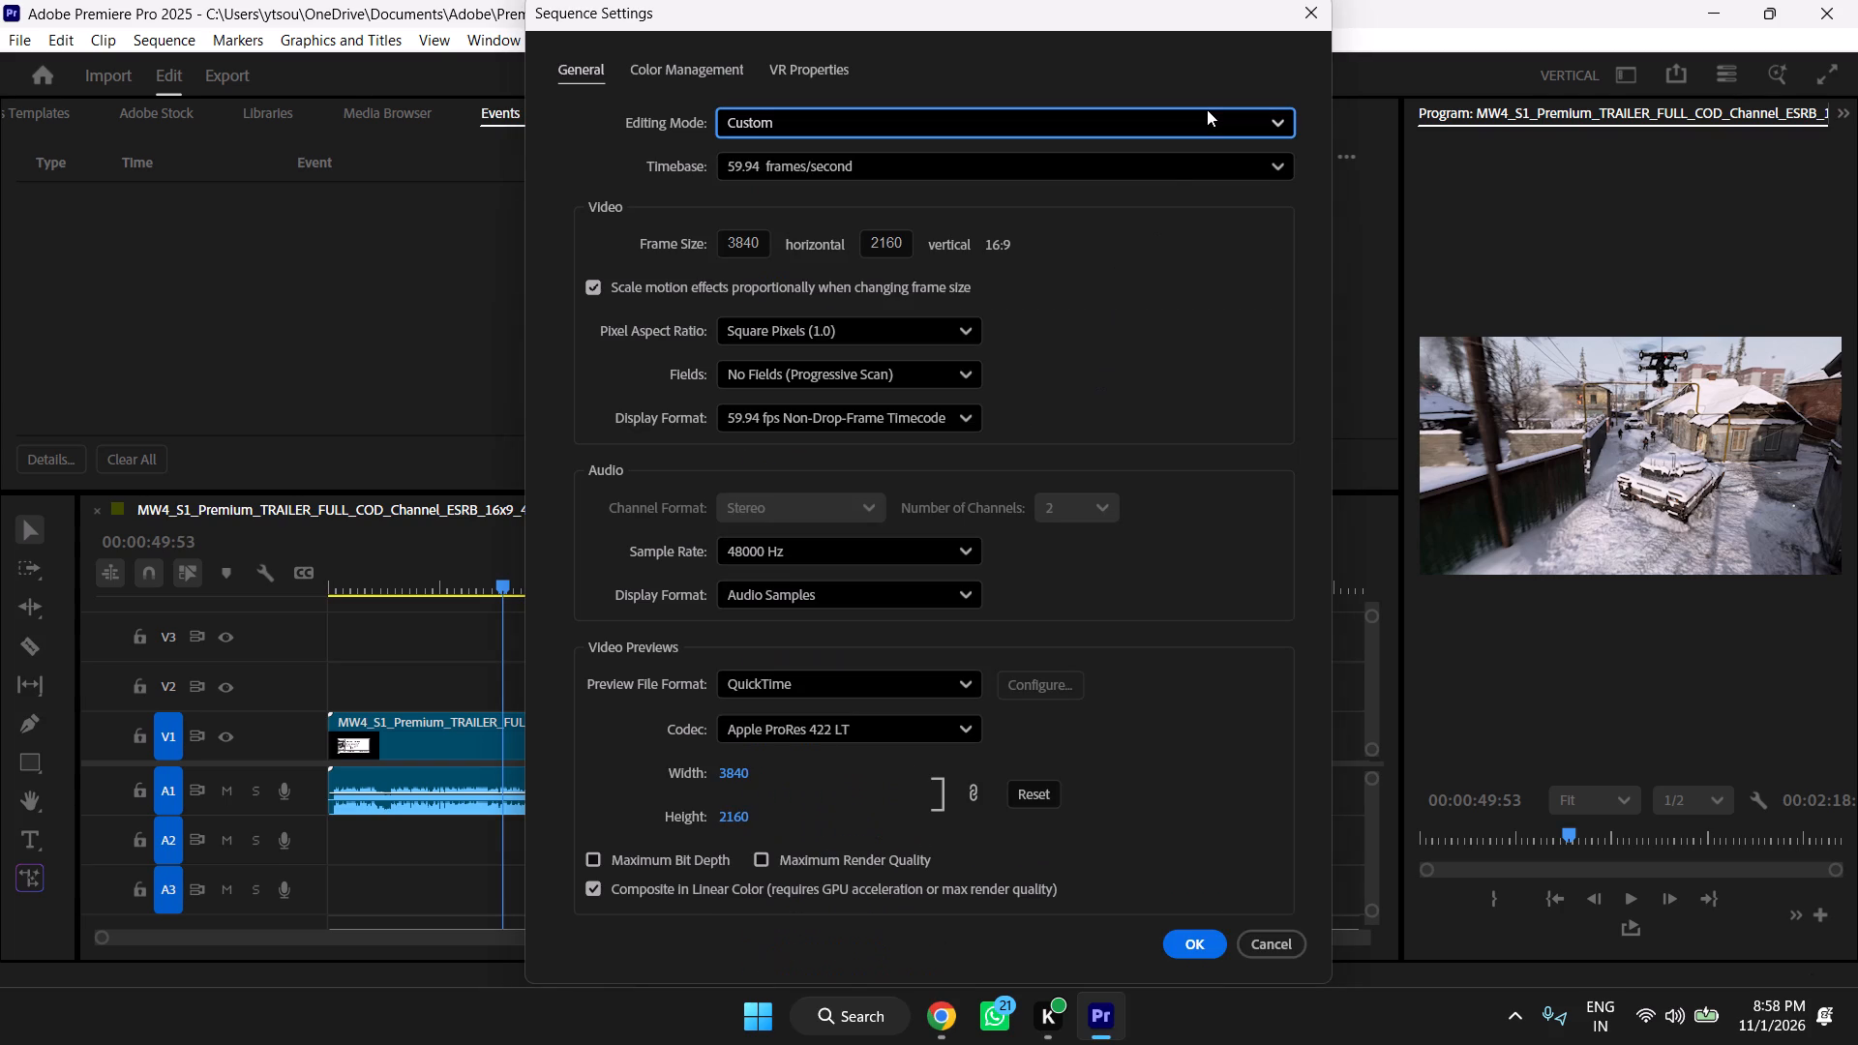
{"action": "left_click", "coordinate": [1175, 171]}
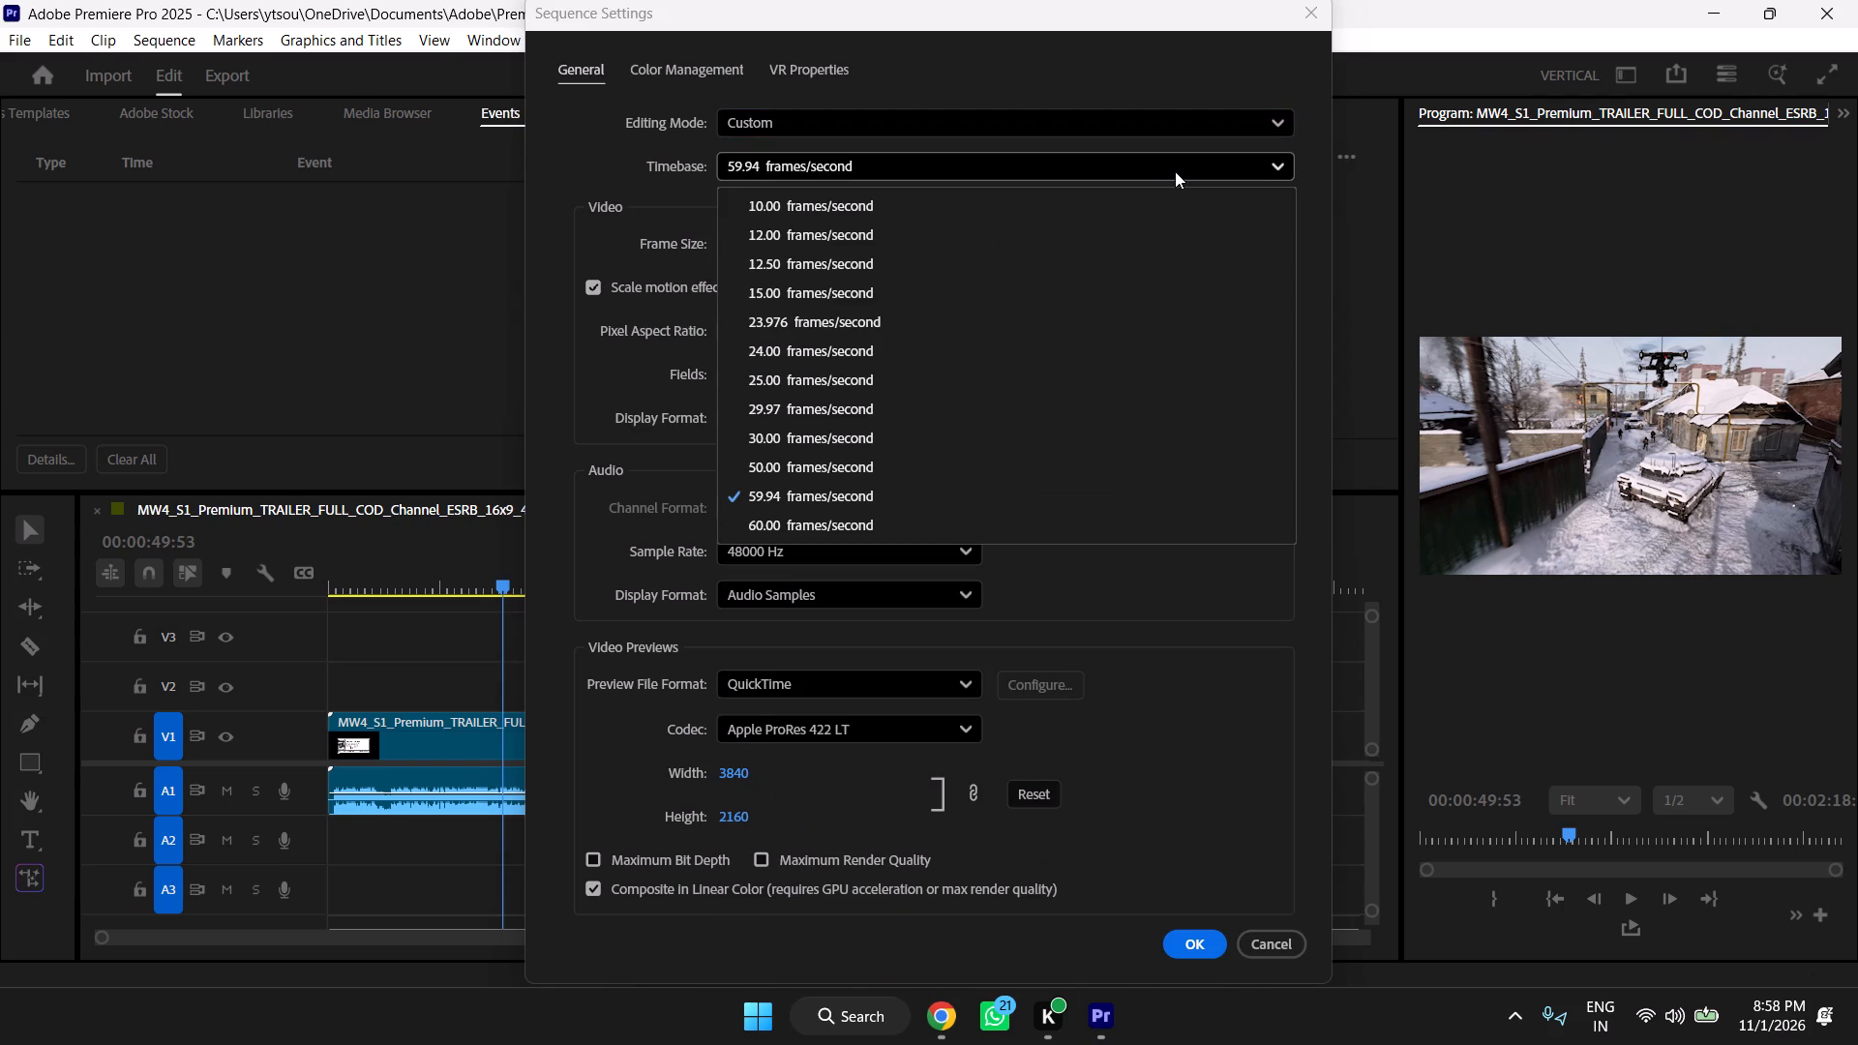
{"action": "left_click", "coordinate": [1175, 171]}
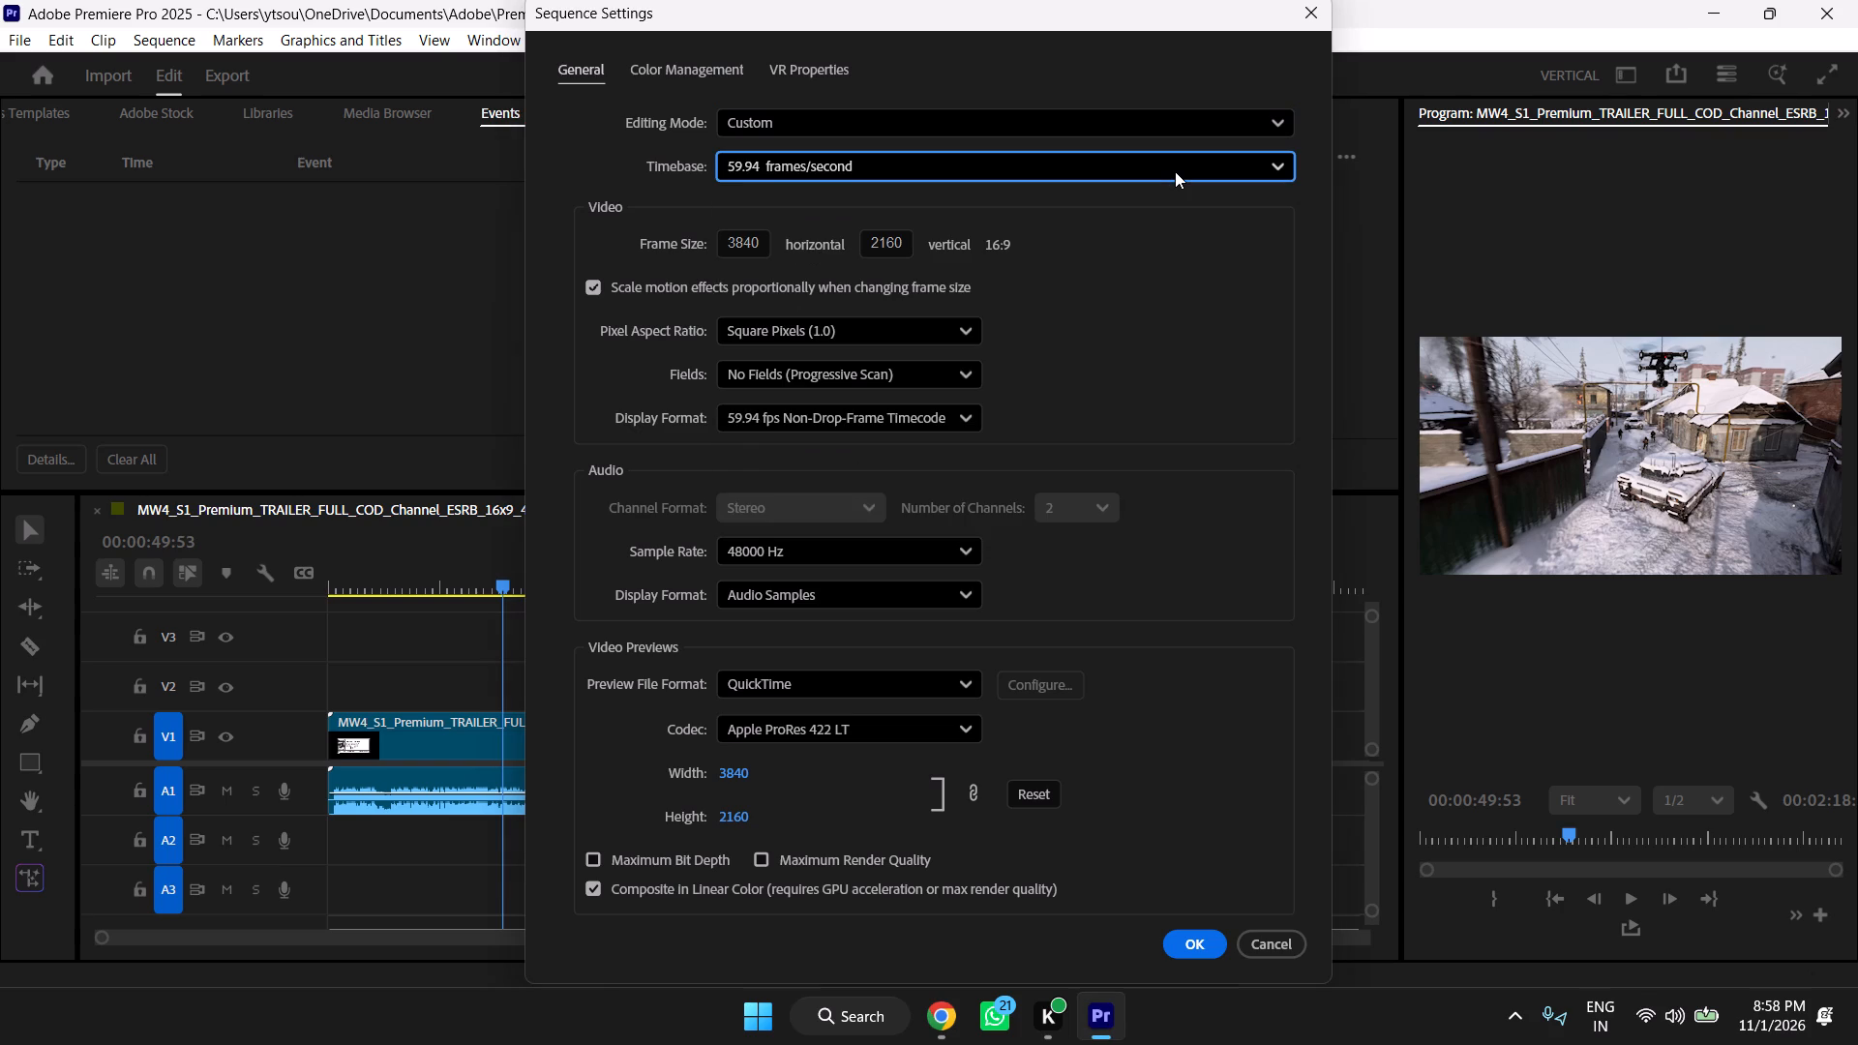
{"action": "left_click", "coordinate": [1175, 171]}
{"action": "left_click", "coordinate": [1174, 172]}
Set the sequence frame size to 1980 horizontal and 1080 vertical.
{"action": "left_click_drag", "start_coordinate": [756, 245], "coordinate": [663, 250]}
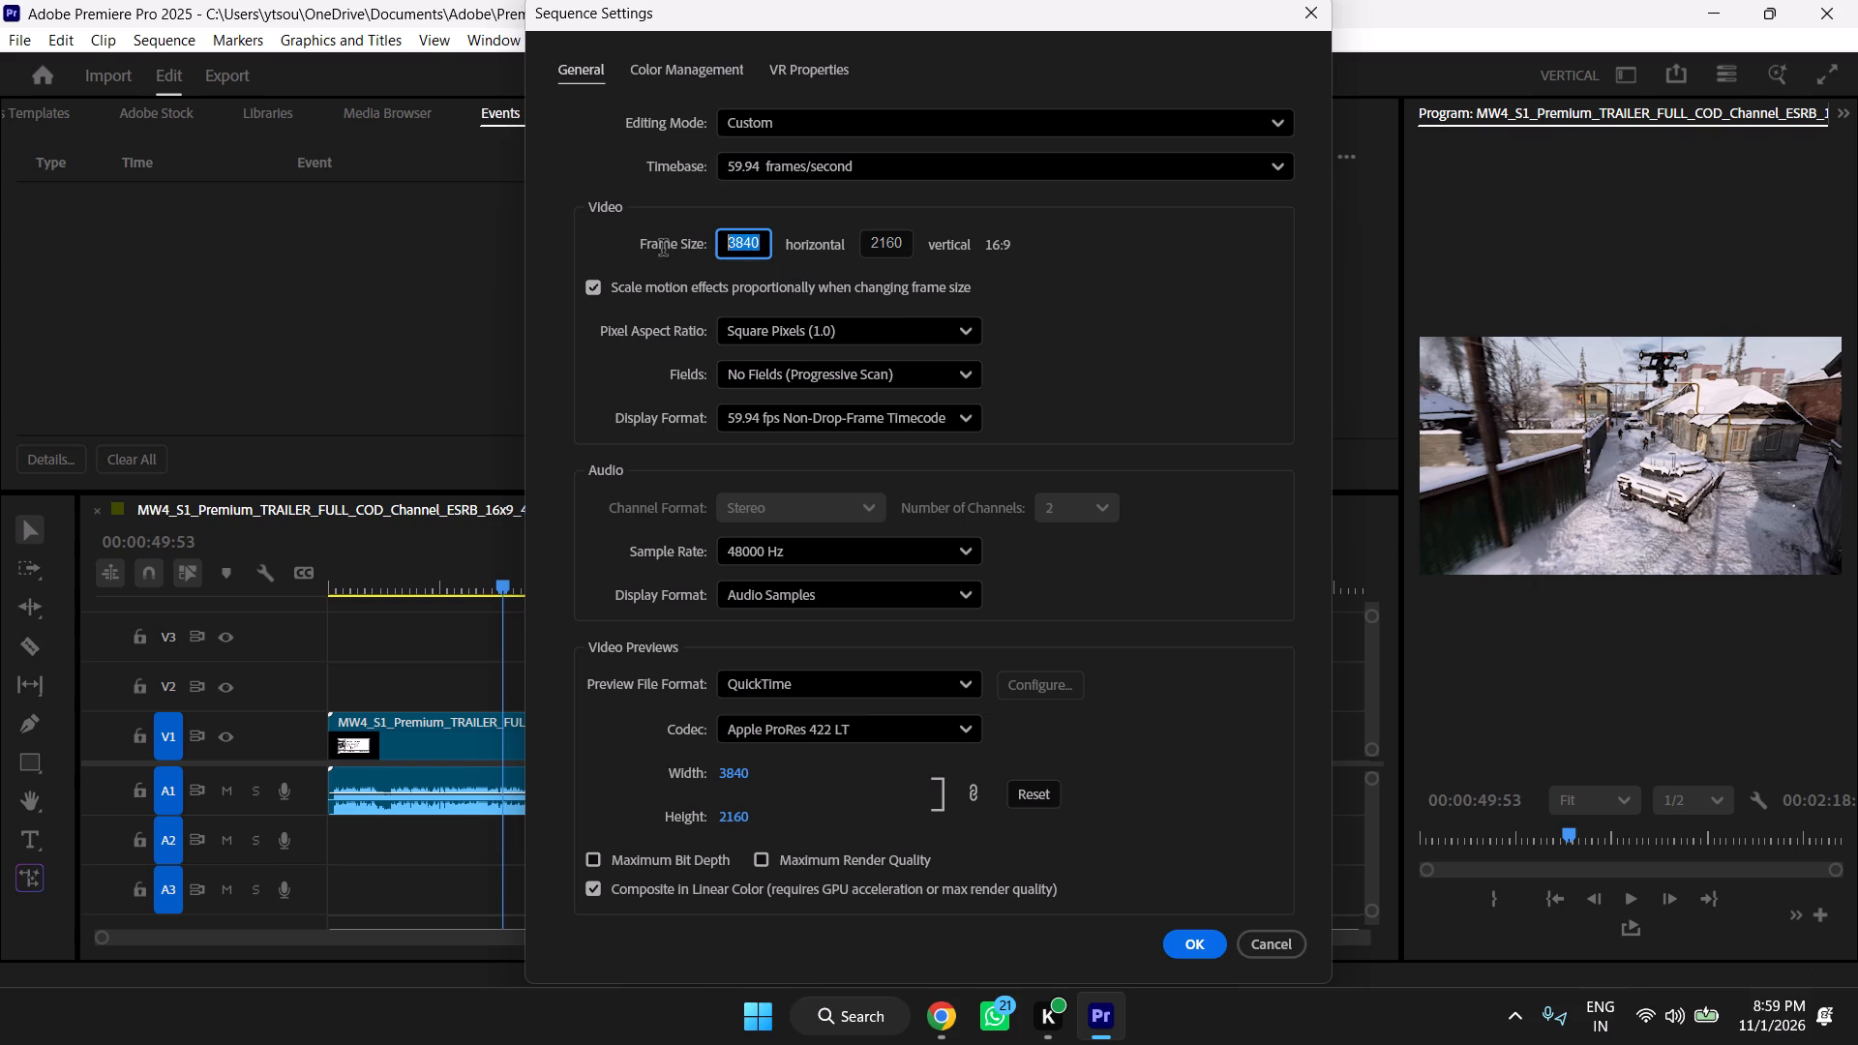
{"action": "left_click_drag", "start_coordinate": [663, 250], "coordinate": [658, 250]}
{"action": "type", "text": "1980"}
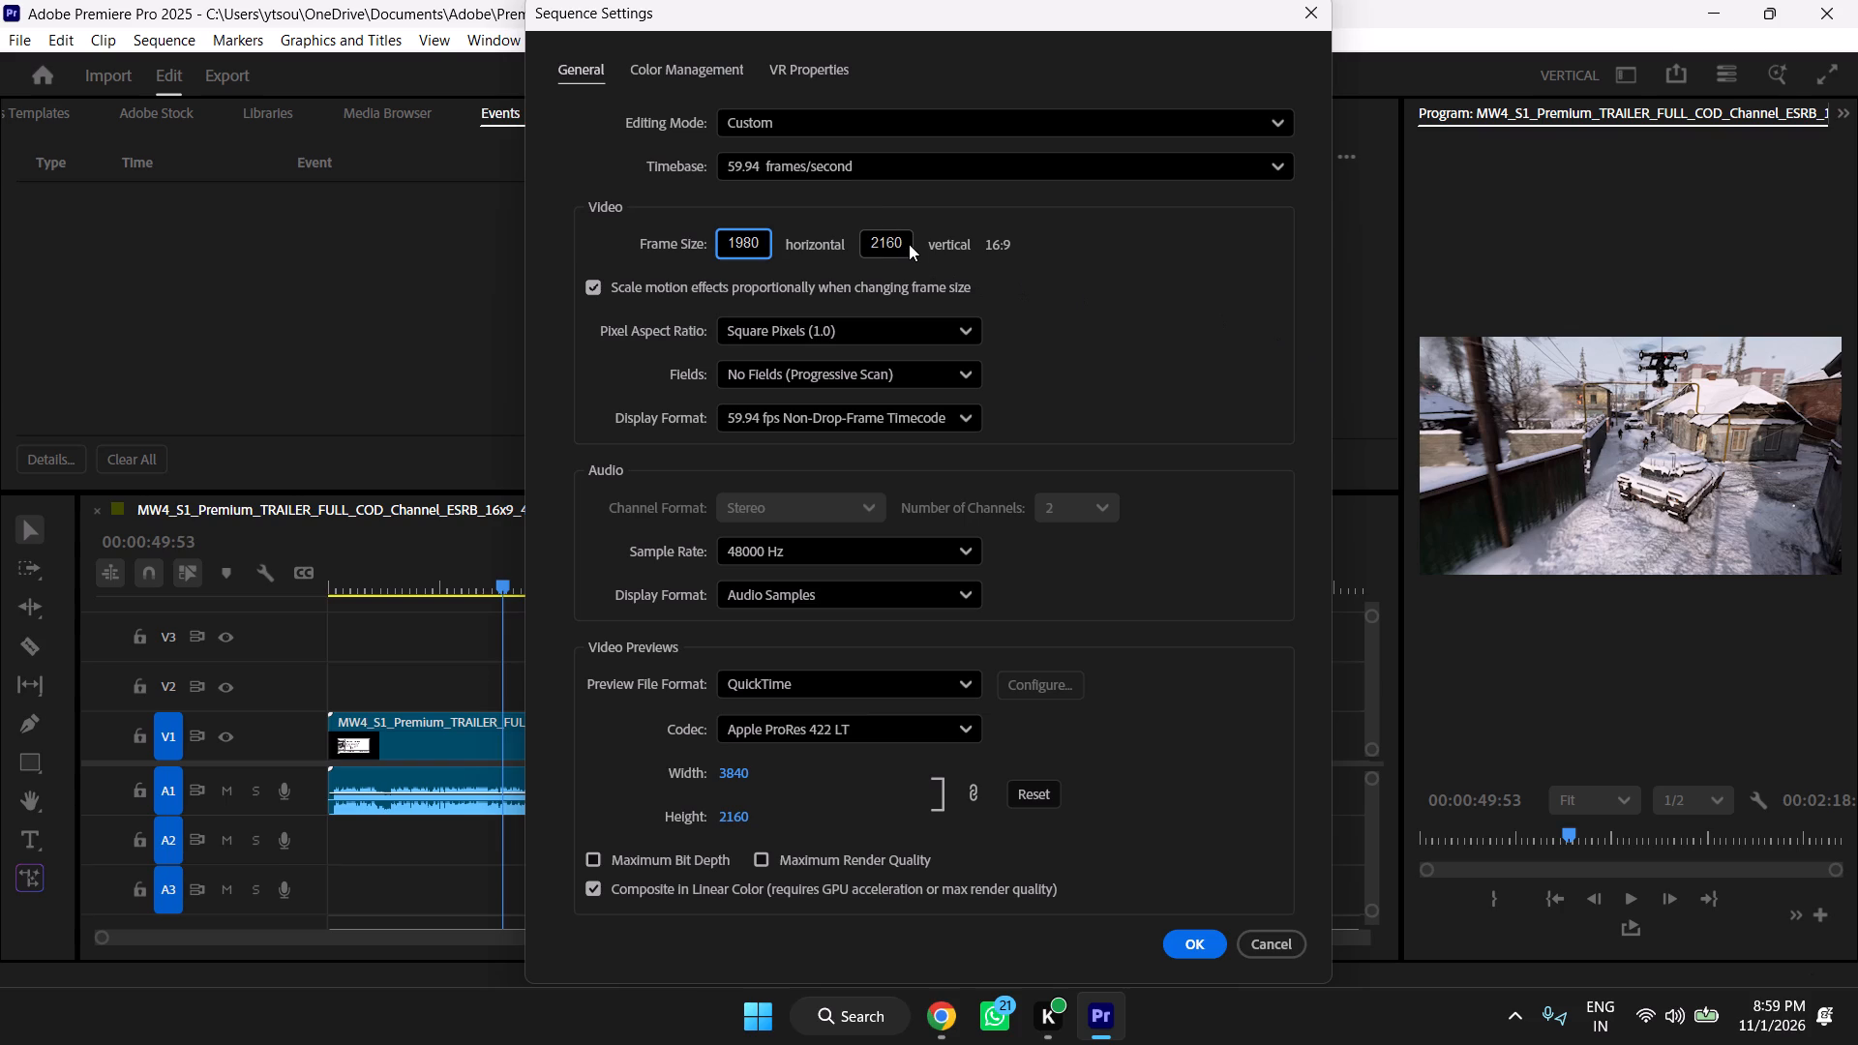
{"action": "left_click_drag", "start_coordinate": [909, 244], "coordinate": [872, 244]}
{"action": "left_click", "coordinate": [904, 237]}
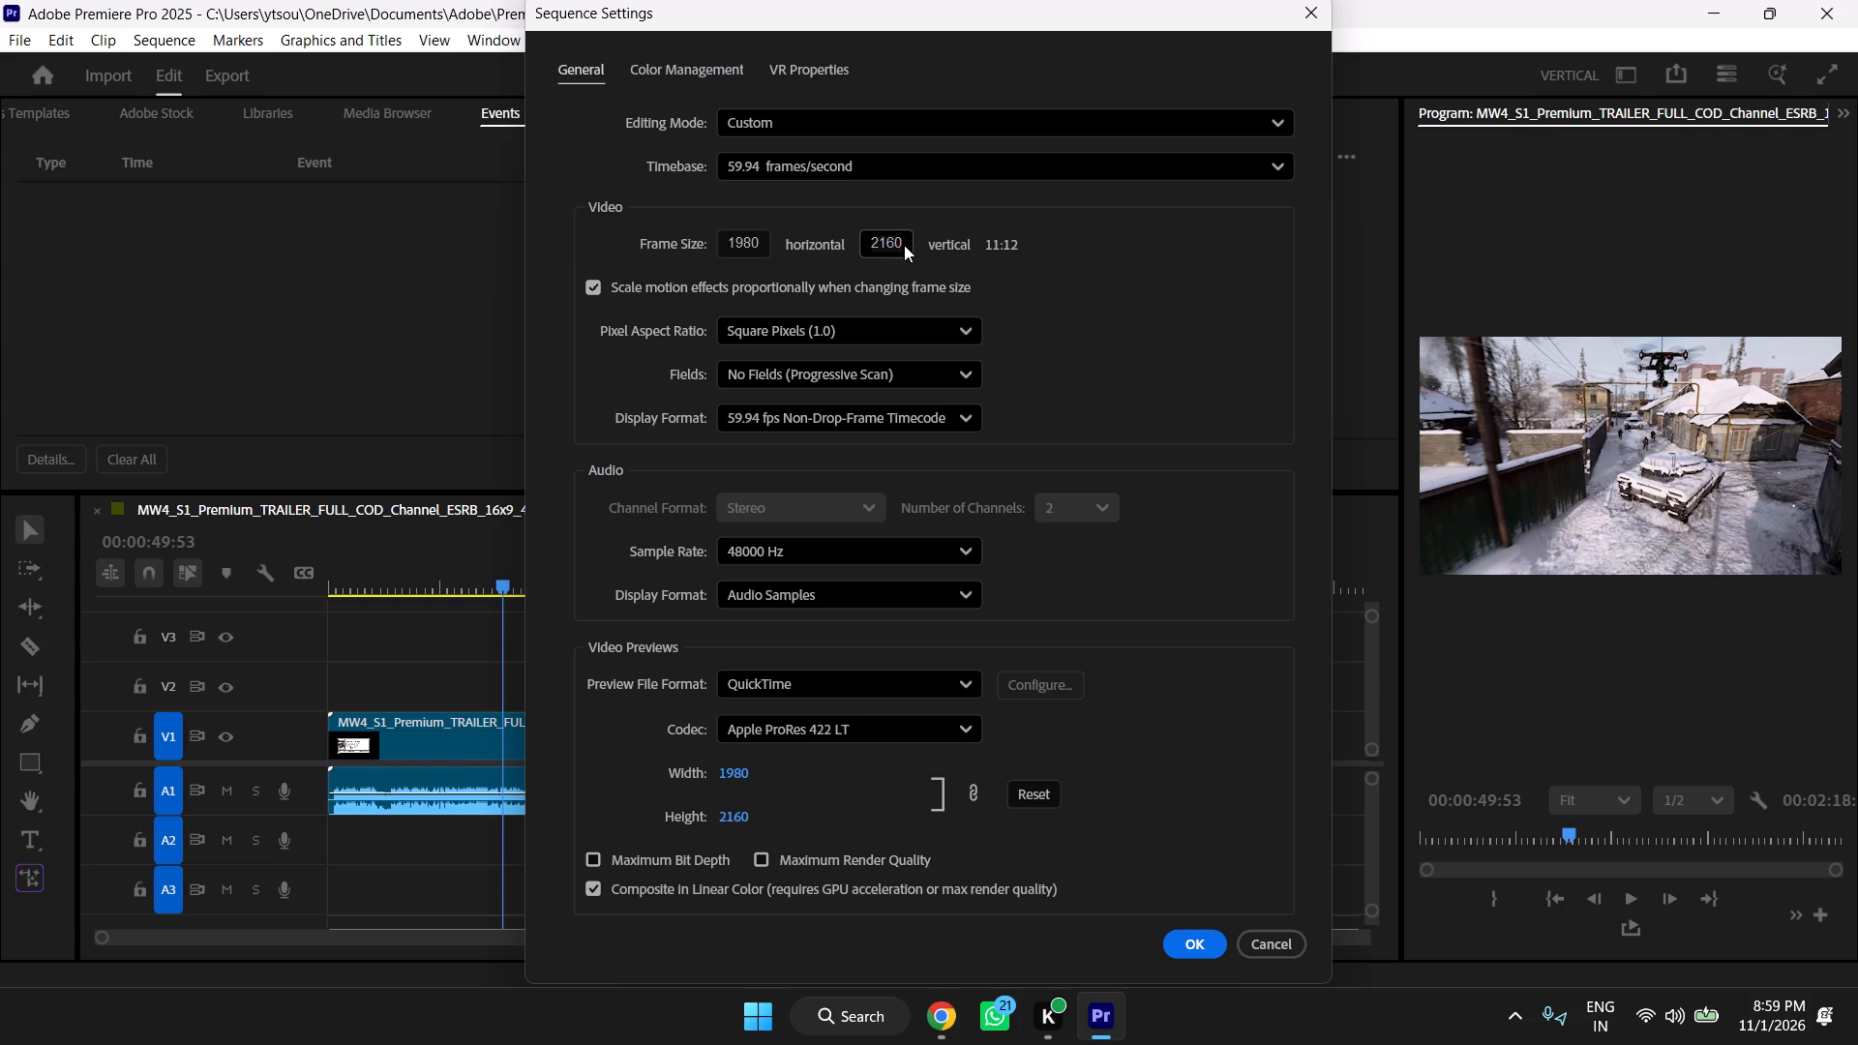
{"action": "left_click", "coordinate": [900, 241]}
{"action": "left_click_drag", "start_coordinate": [898, 241], "coordinate": [814, 247]}
{"action": "type", "text": "102"}
{"action": "key", "text": "0"}
{"action": "left_click", "coordinate": [1073, 276]}
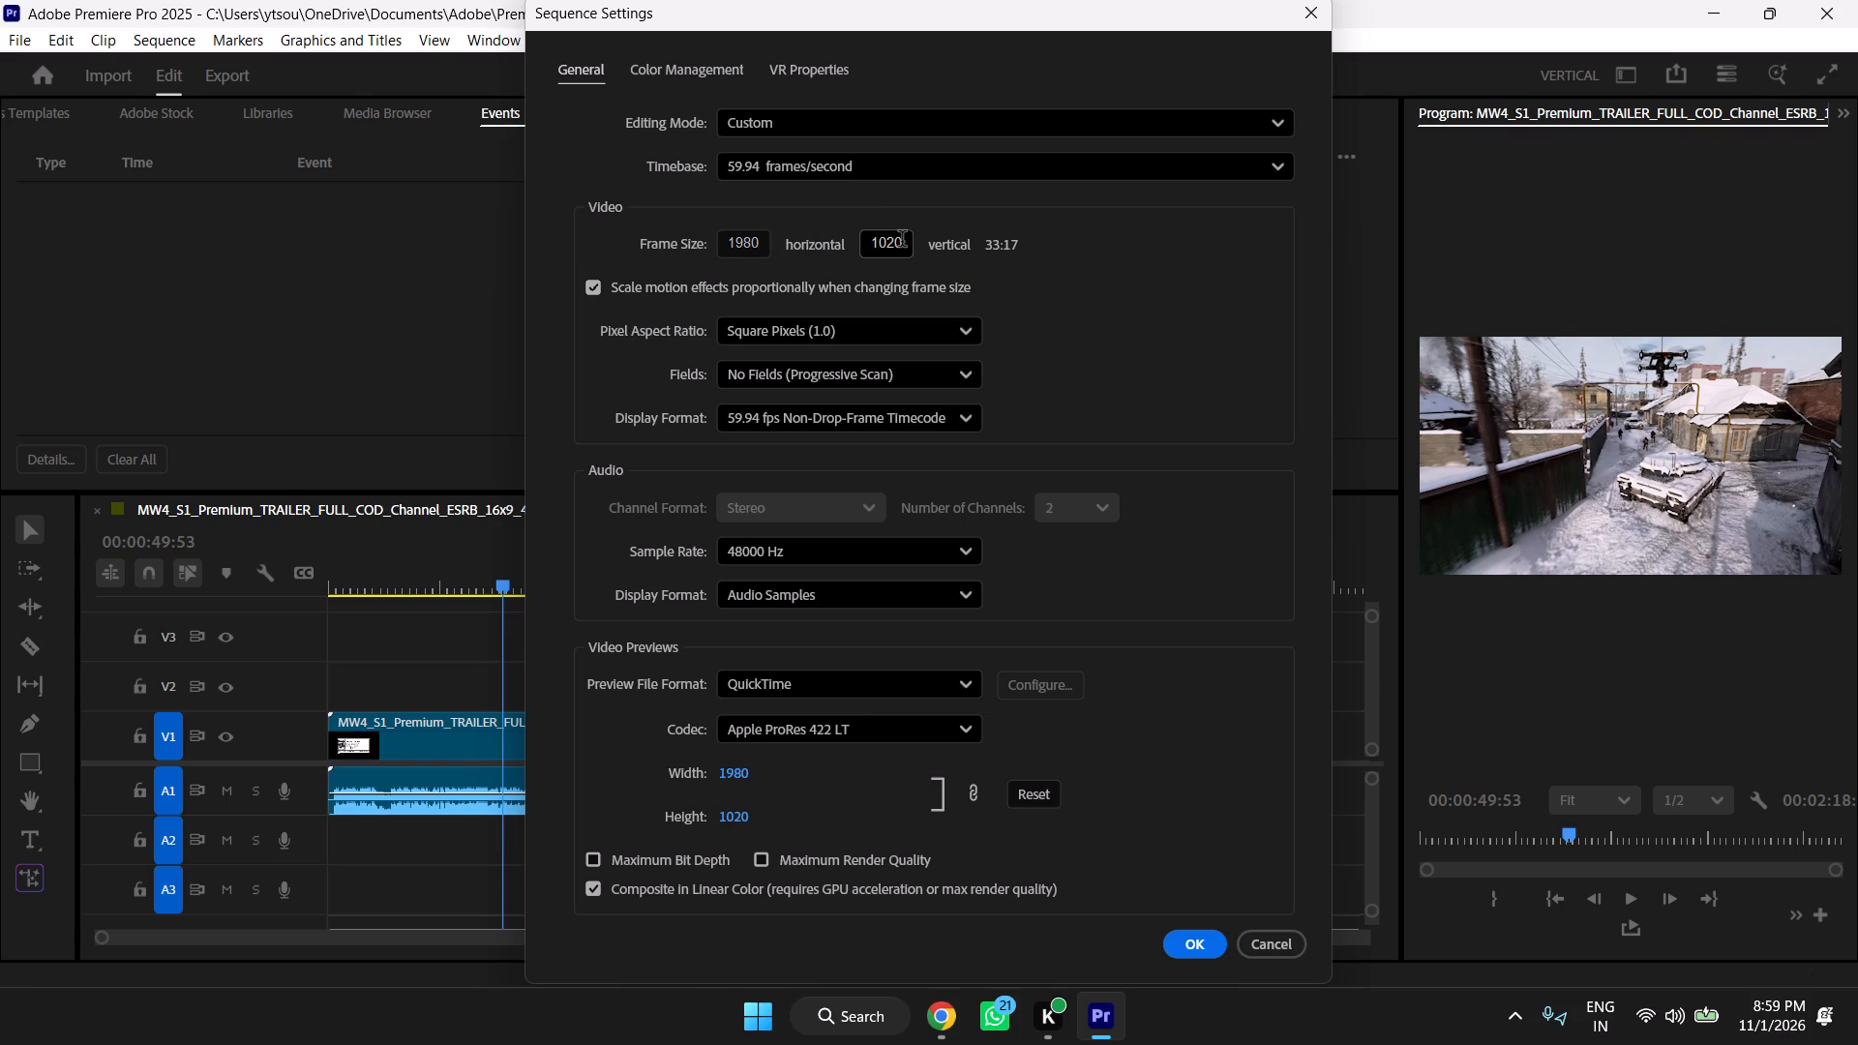
{"action": "left_click", "coordinate": [902, 241]}
{"action": "key", "text": "BackSpace"}
{"action": "key", "text": "BackSpace"}
{"action": "type", "text": "80"}
{"action": "left_click", "coordinate": [1061, 343]}
Correct the horizontal frame size to 1920, then apply the sequence settings and accept deleting all previews for this sequence.
{"action": "left_click", "coordinate": [757, 233]}
{"action": "left_click", "coordinate": [757, 243]}
{"action": "key", "text": "BackSpace"}
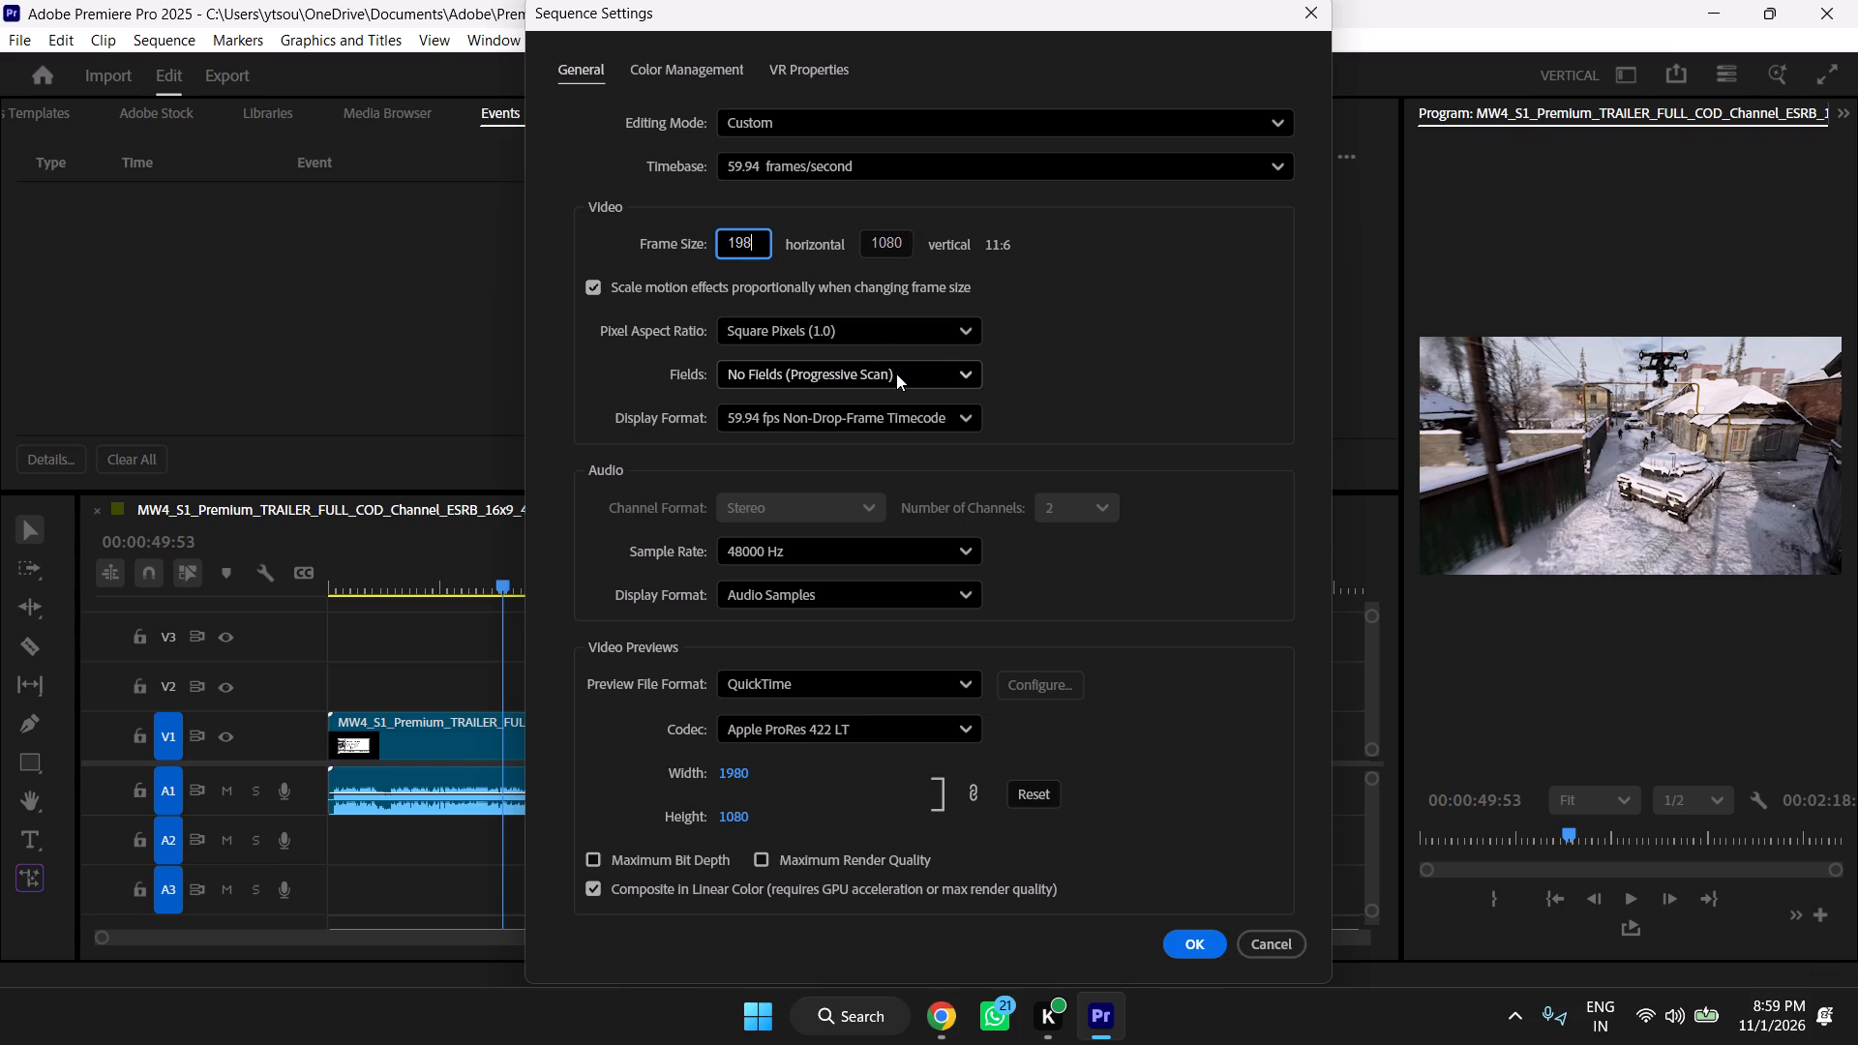
{"action": "key", "text": "BackSpace"}
{"action": "key", "text": "2"}
{"action": "key", "text": "0"}
{"action": "left_click", "coordinate": [1097, 317]}
{"action": "left_click", "coordinate": [1192, 940]}
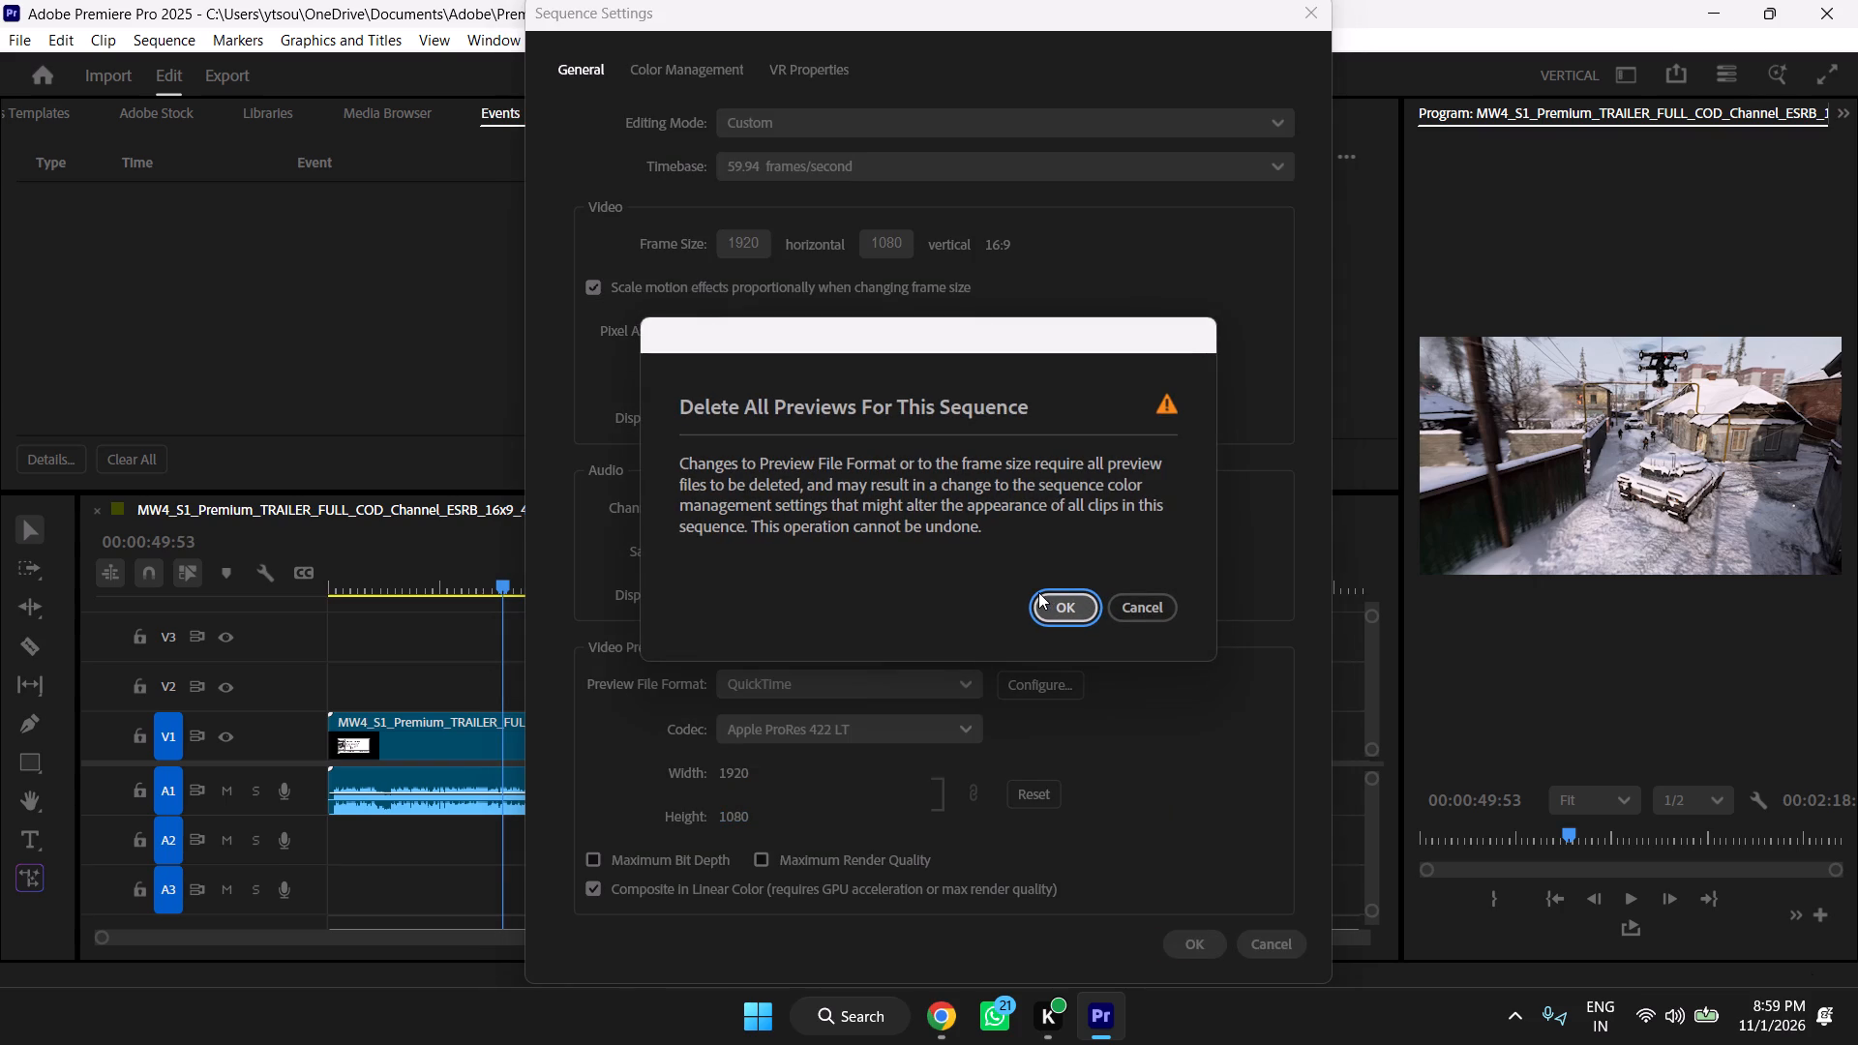
{"action": "left_click", "coordinate": [1038, 592]}
{"action": "left_click", "coordinate": [1038, 600]}
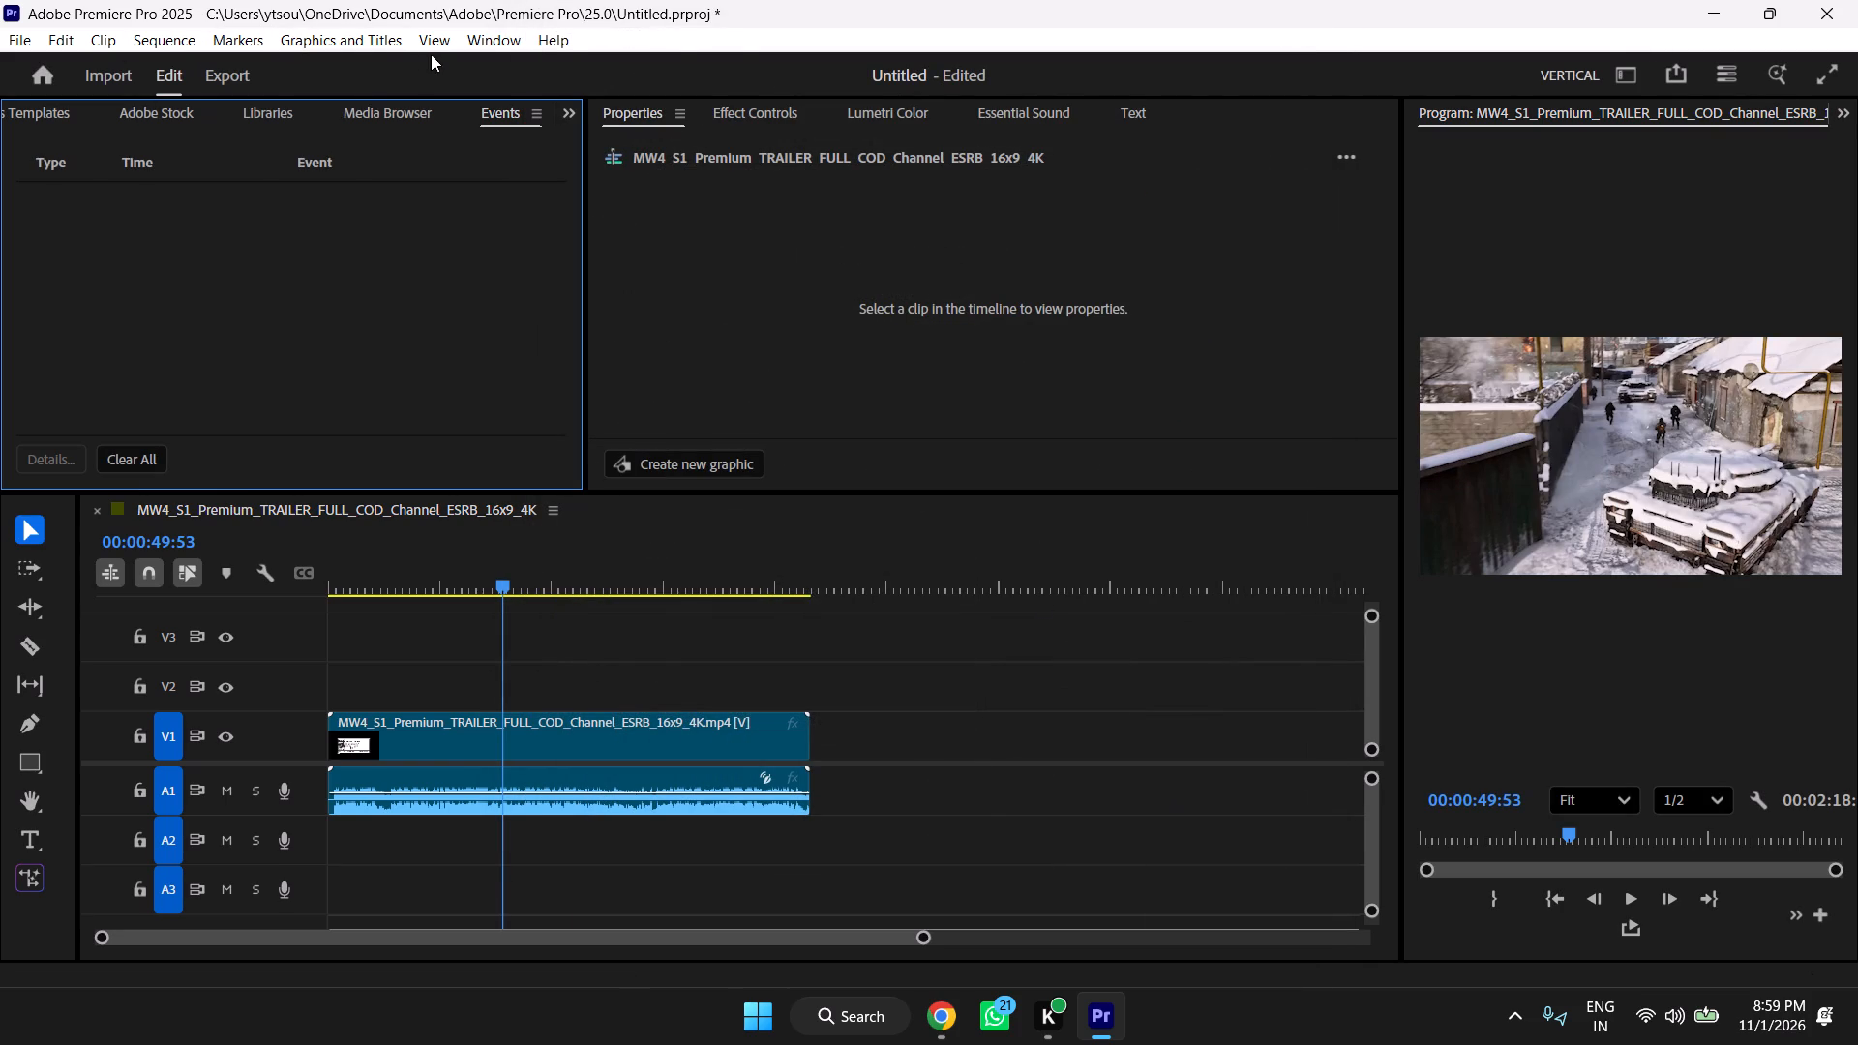
Switch the workspace to All Panels.
{"action": "left_click", "coordinate": [154, 33]}
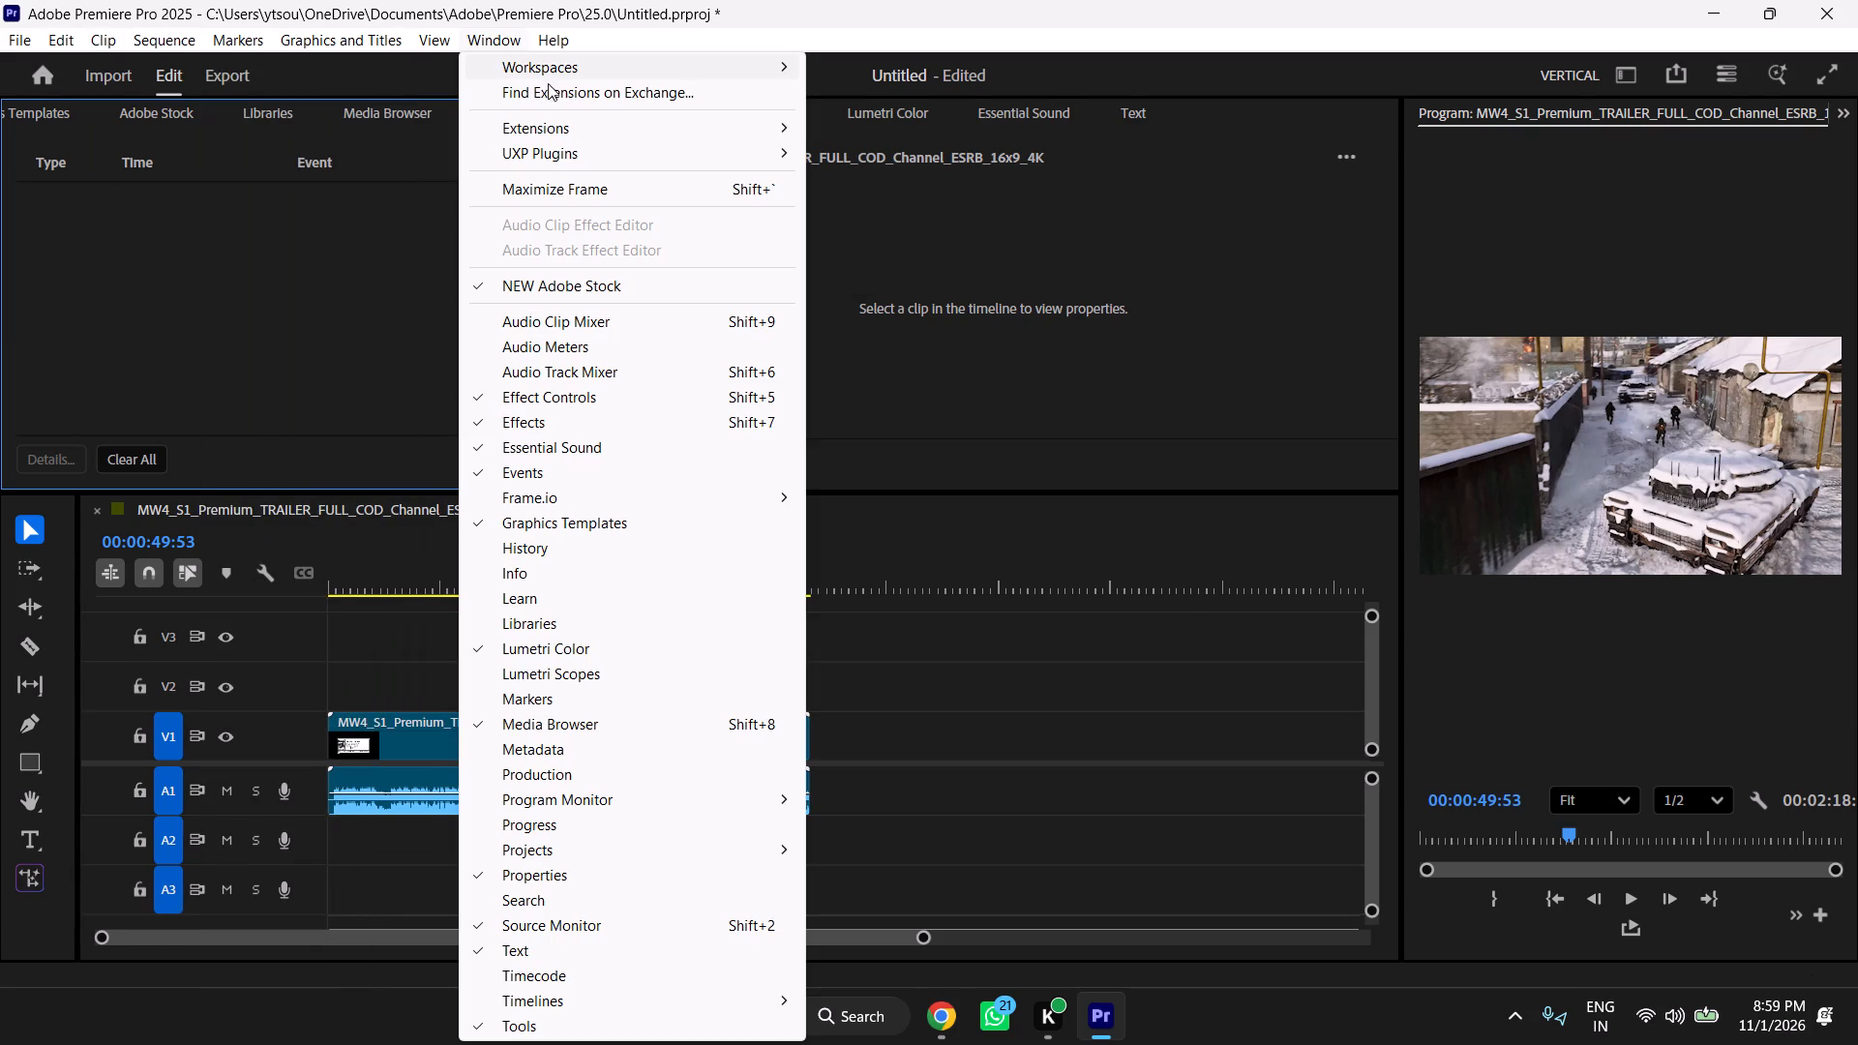
{"action": "left_click", "coordinate": [561, 70]}
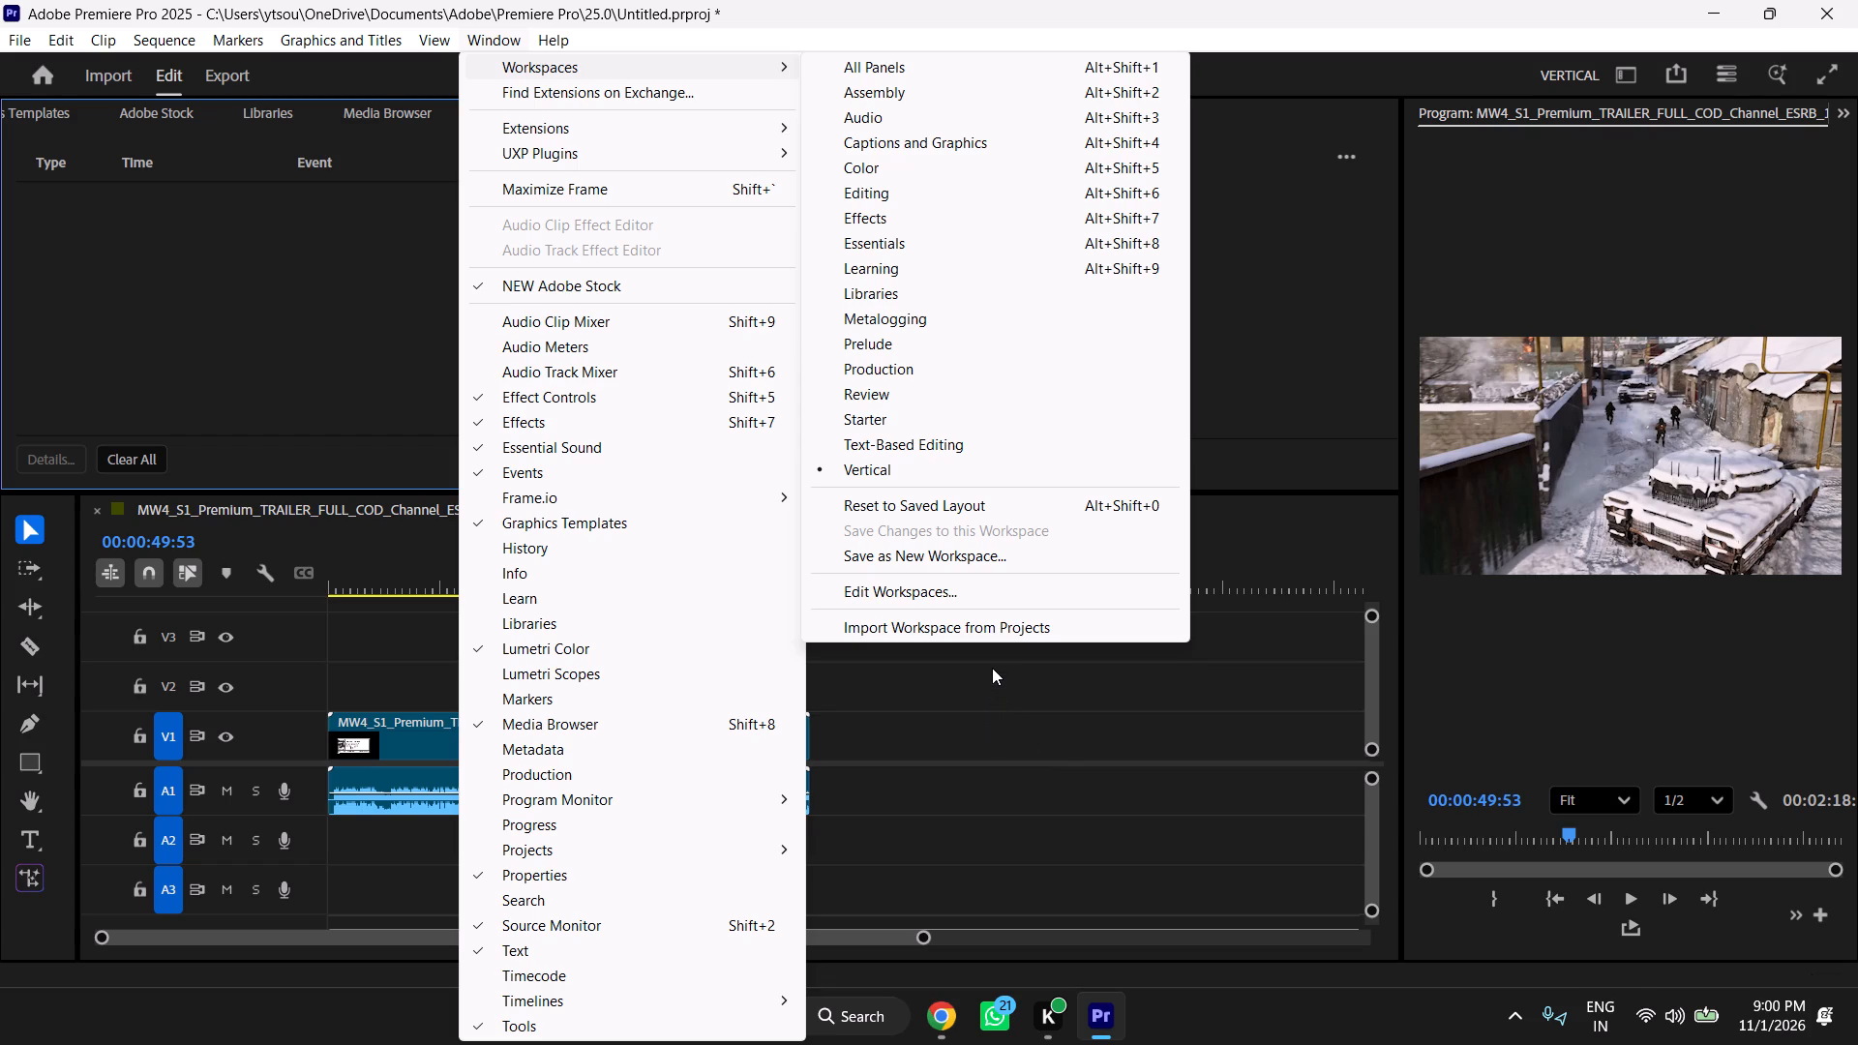
{"action": "left_click", "coordinate": [923, 77]}
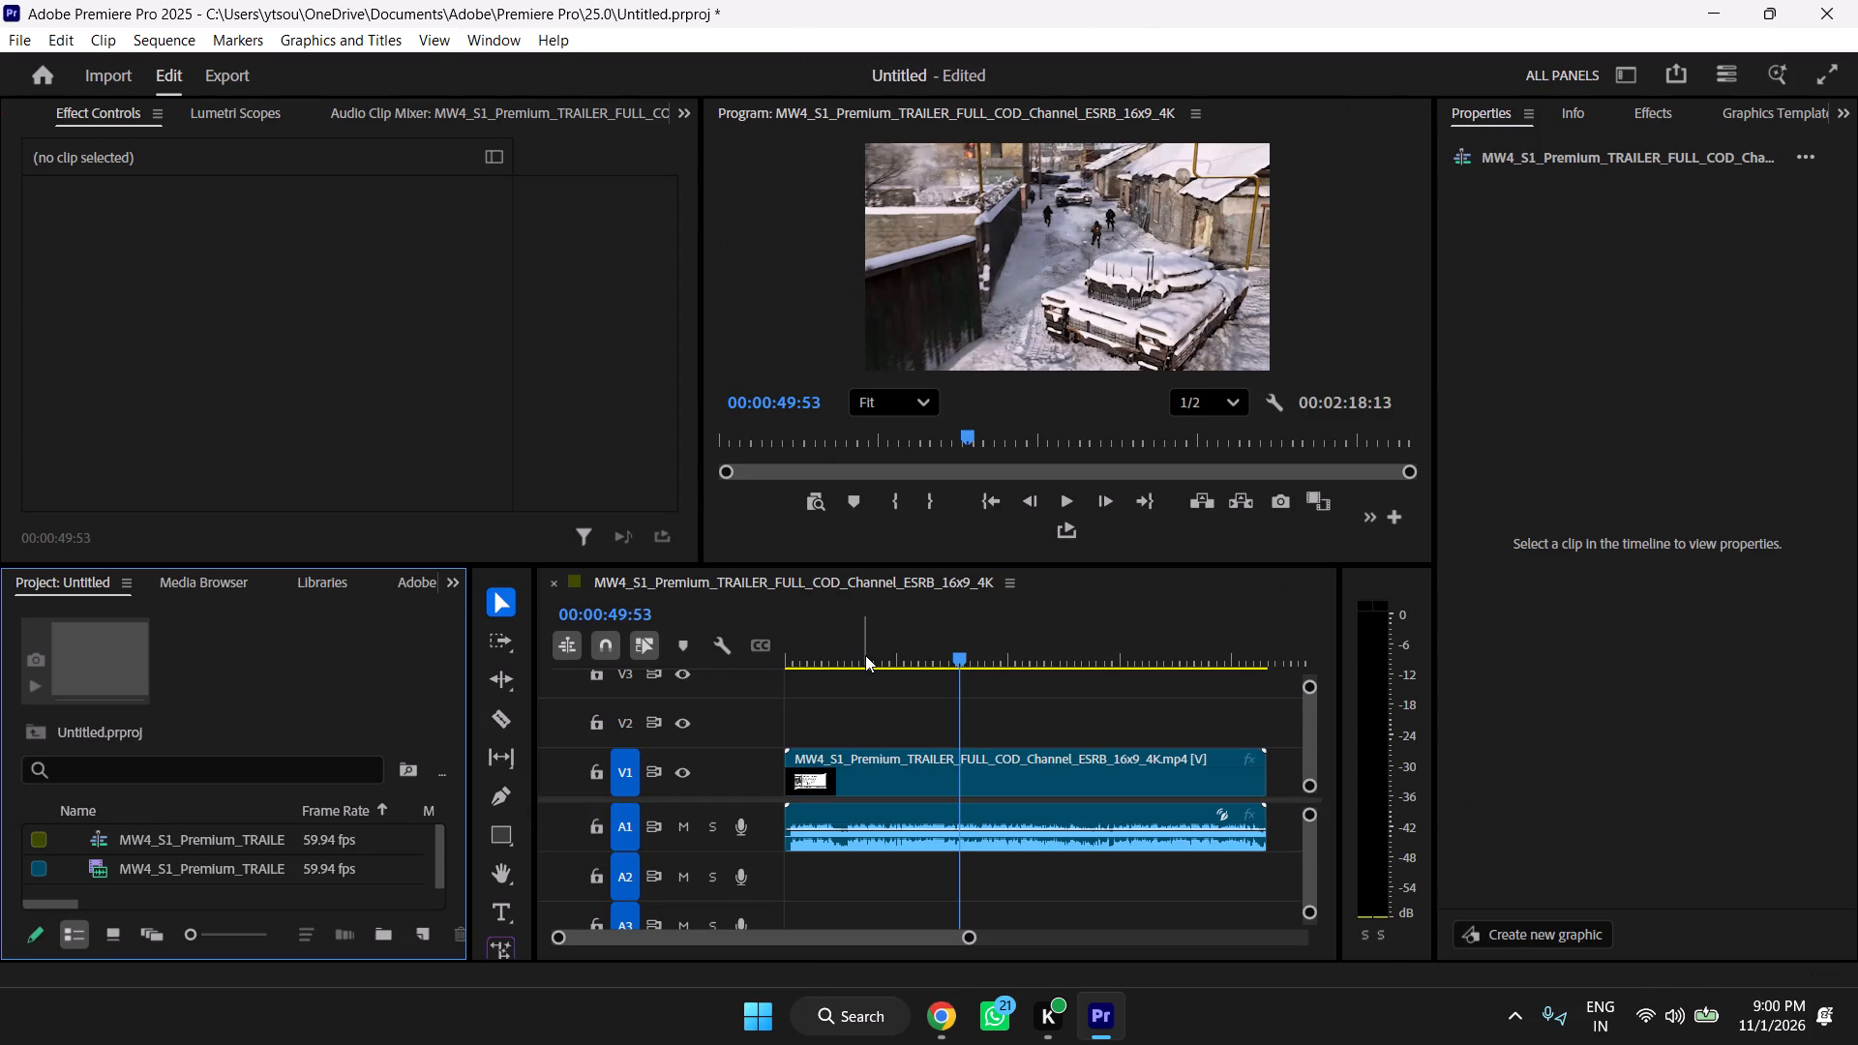
Play the trailer sequence from its beginning twice to check playback, stopping a few seconds in.
{"action": "left_click_drag", "start_coordinate": [865, 655], "coordinate": [686, 676]}
{"action": "key", "text": "space"}
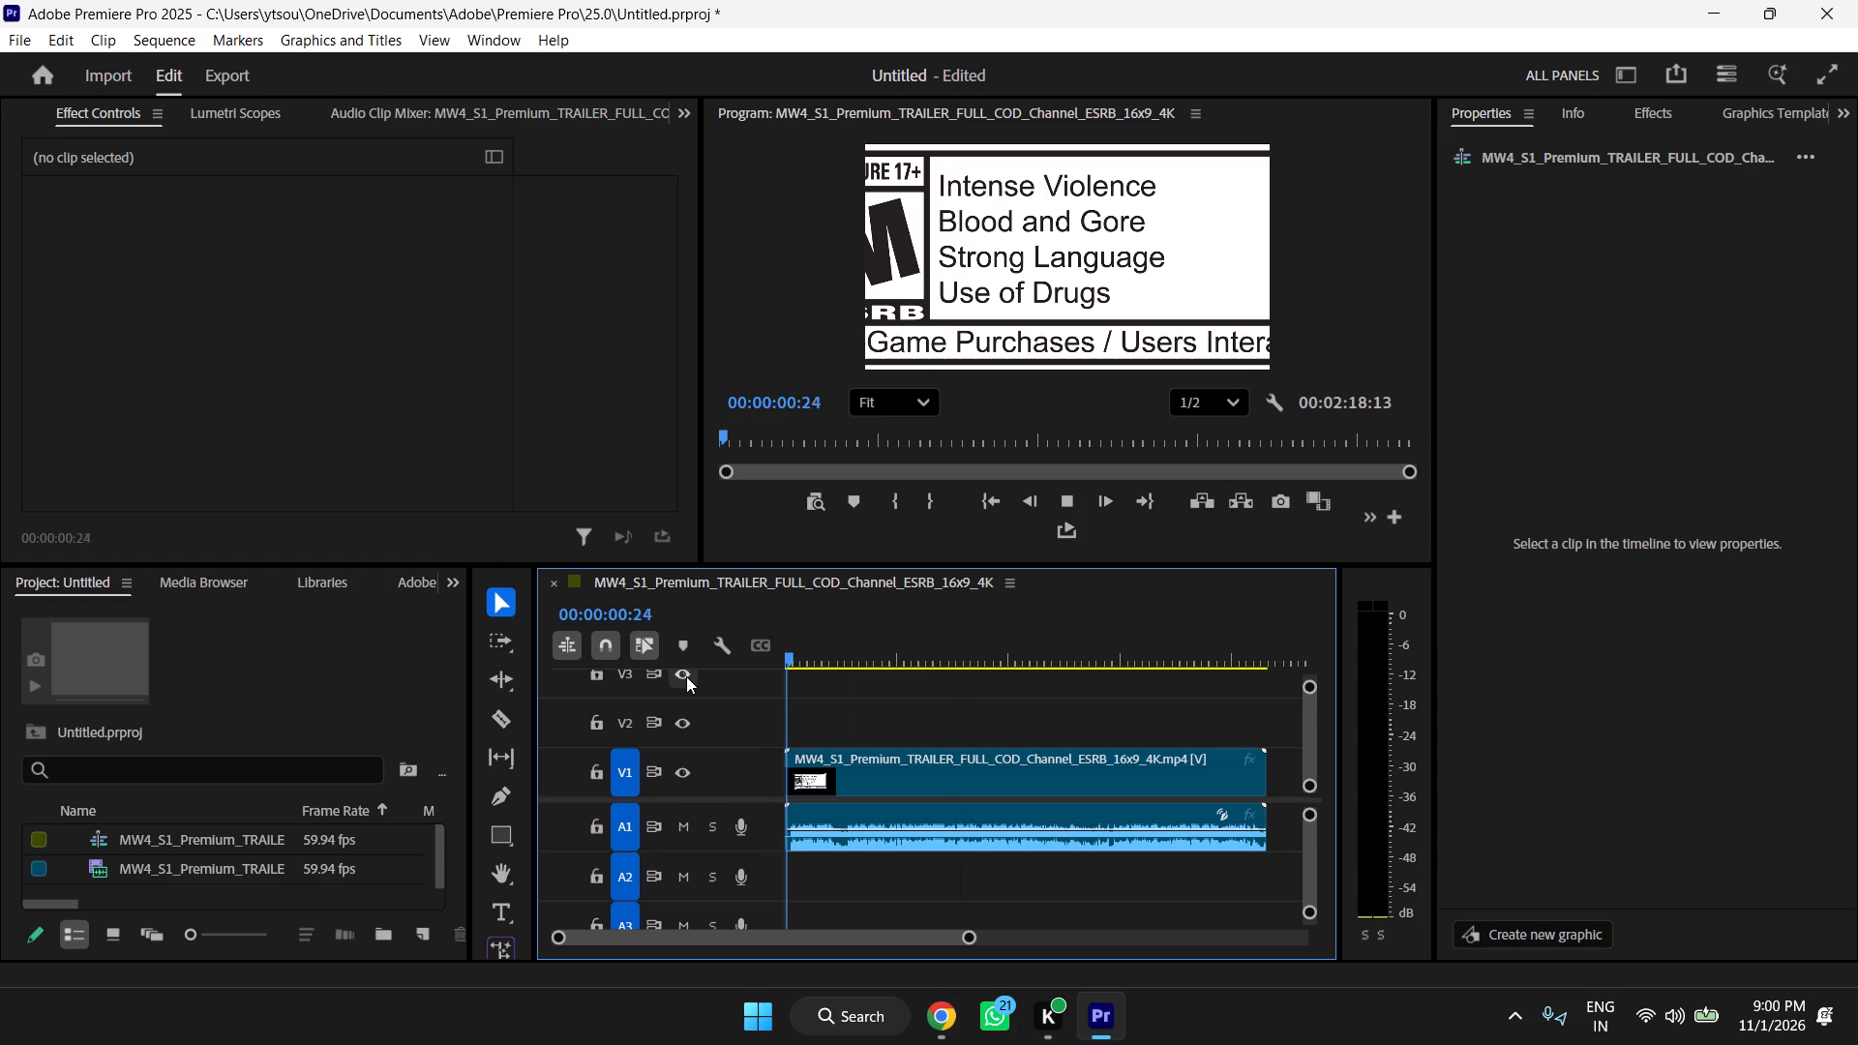
{"action": "key", "text": "space"}
{"action": "key", "text": "space"}
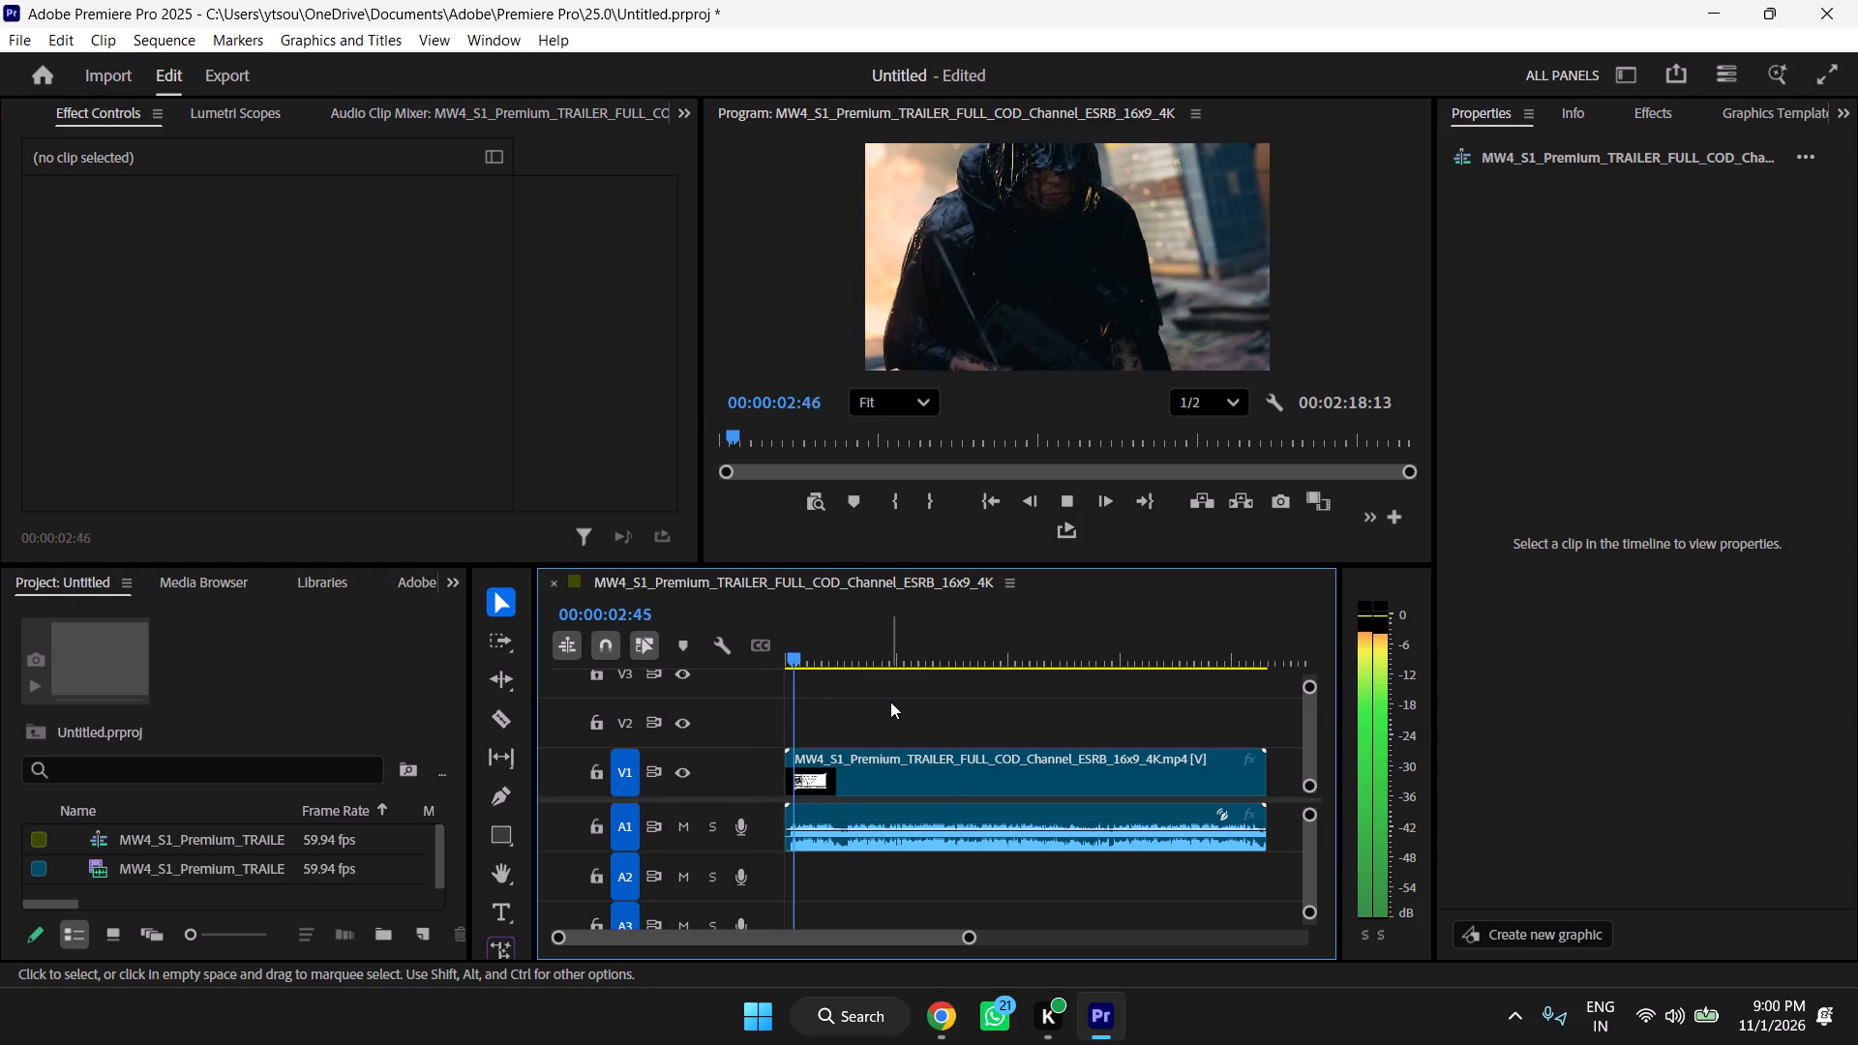
{"action": "key", "text": "space"}
{"action": "left_click_drag", "start_coordinate": [838, 648], "coordinate": [720, 663]}
{"action": "key", "text": "space"}
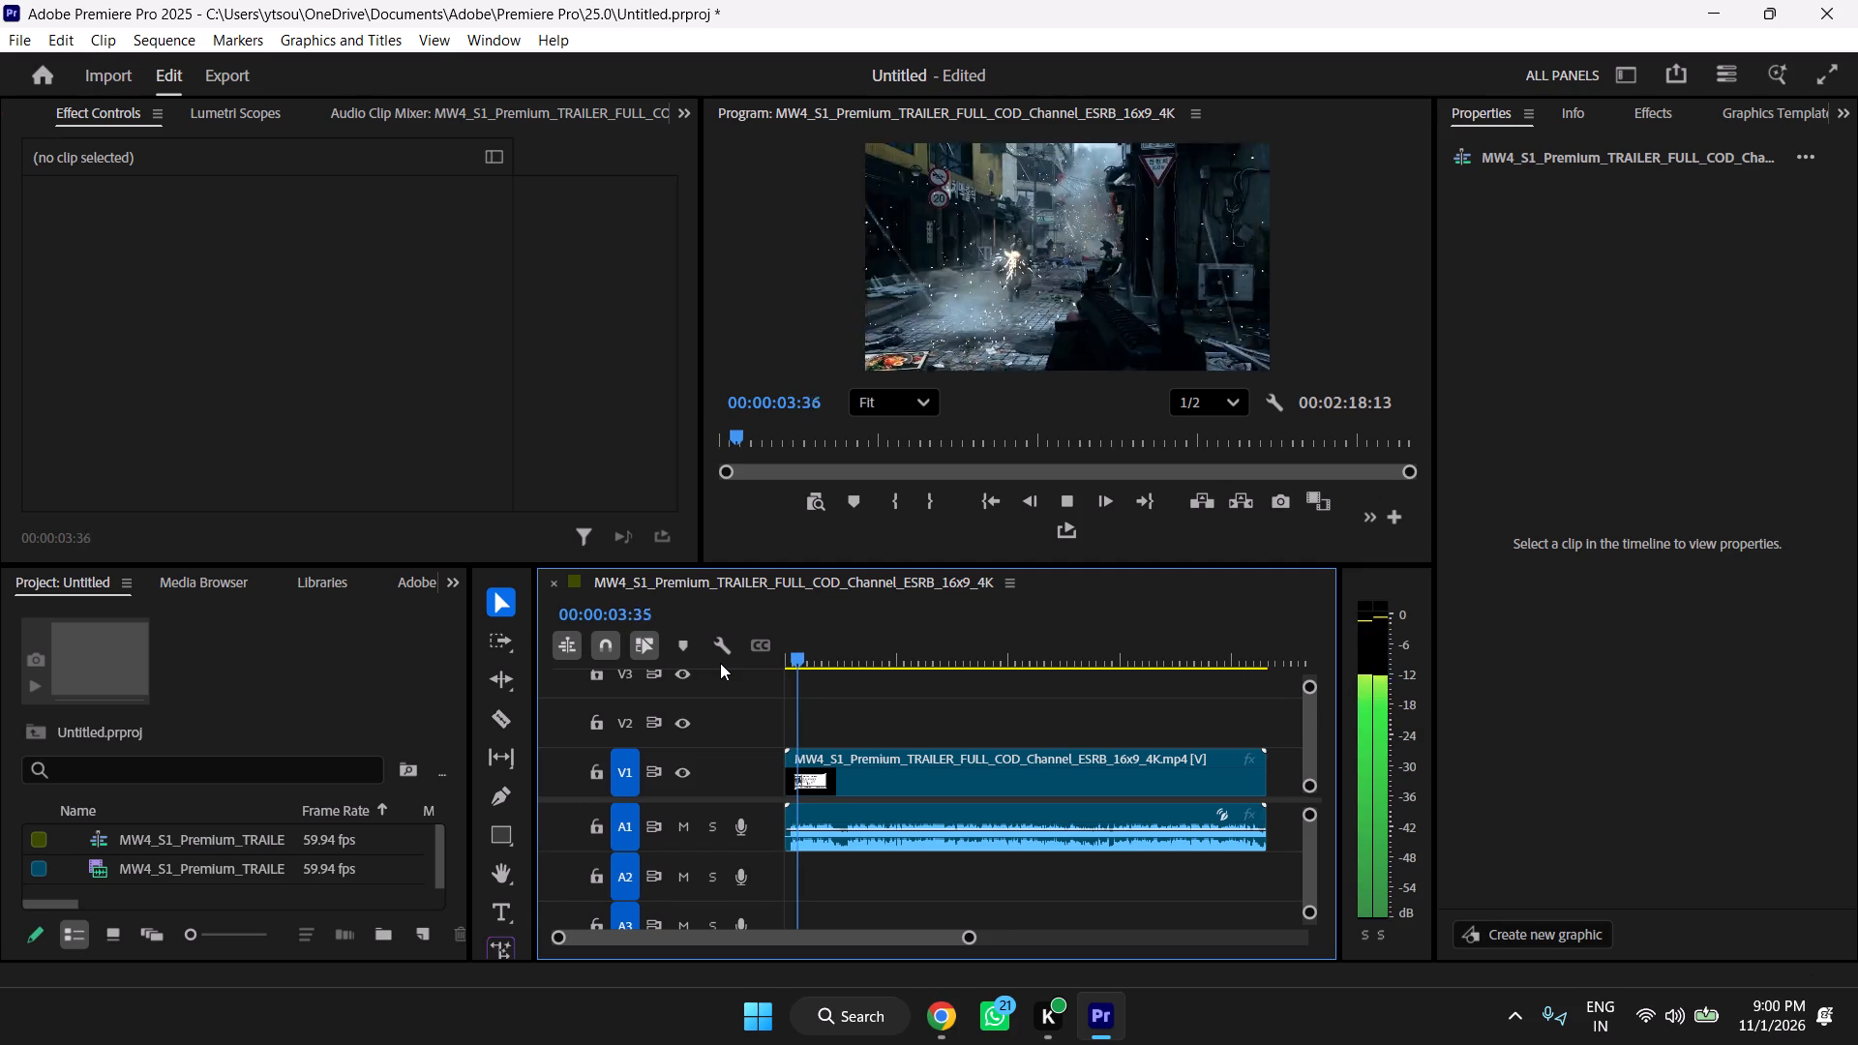
{"action": "key", "text": "space"}
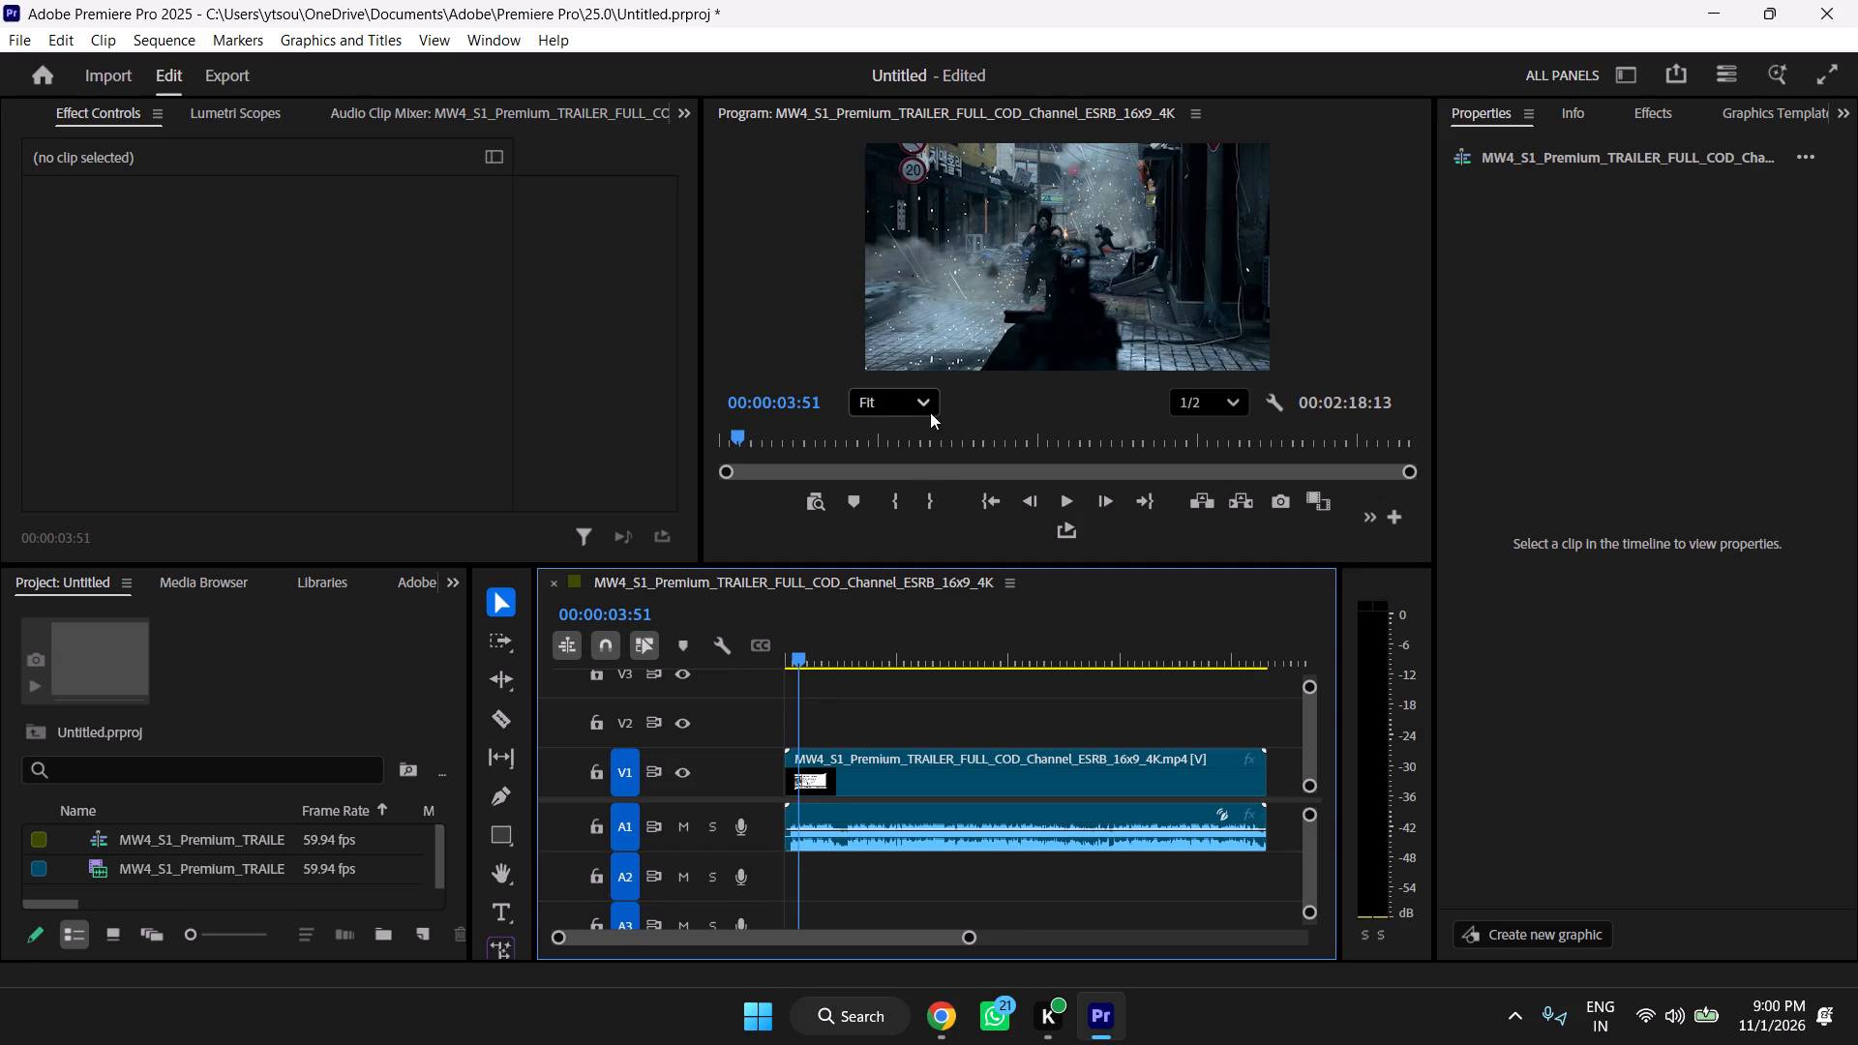
Try the Program monitor at 100% zoom, then reduce the zoom to 21% so the whole frame fits.
{"action": "left_click", "coordinate": [922, 406]}
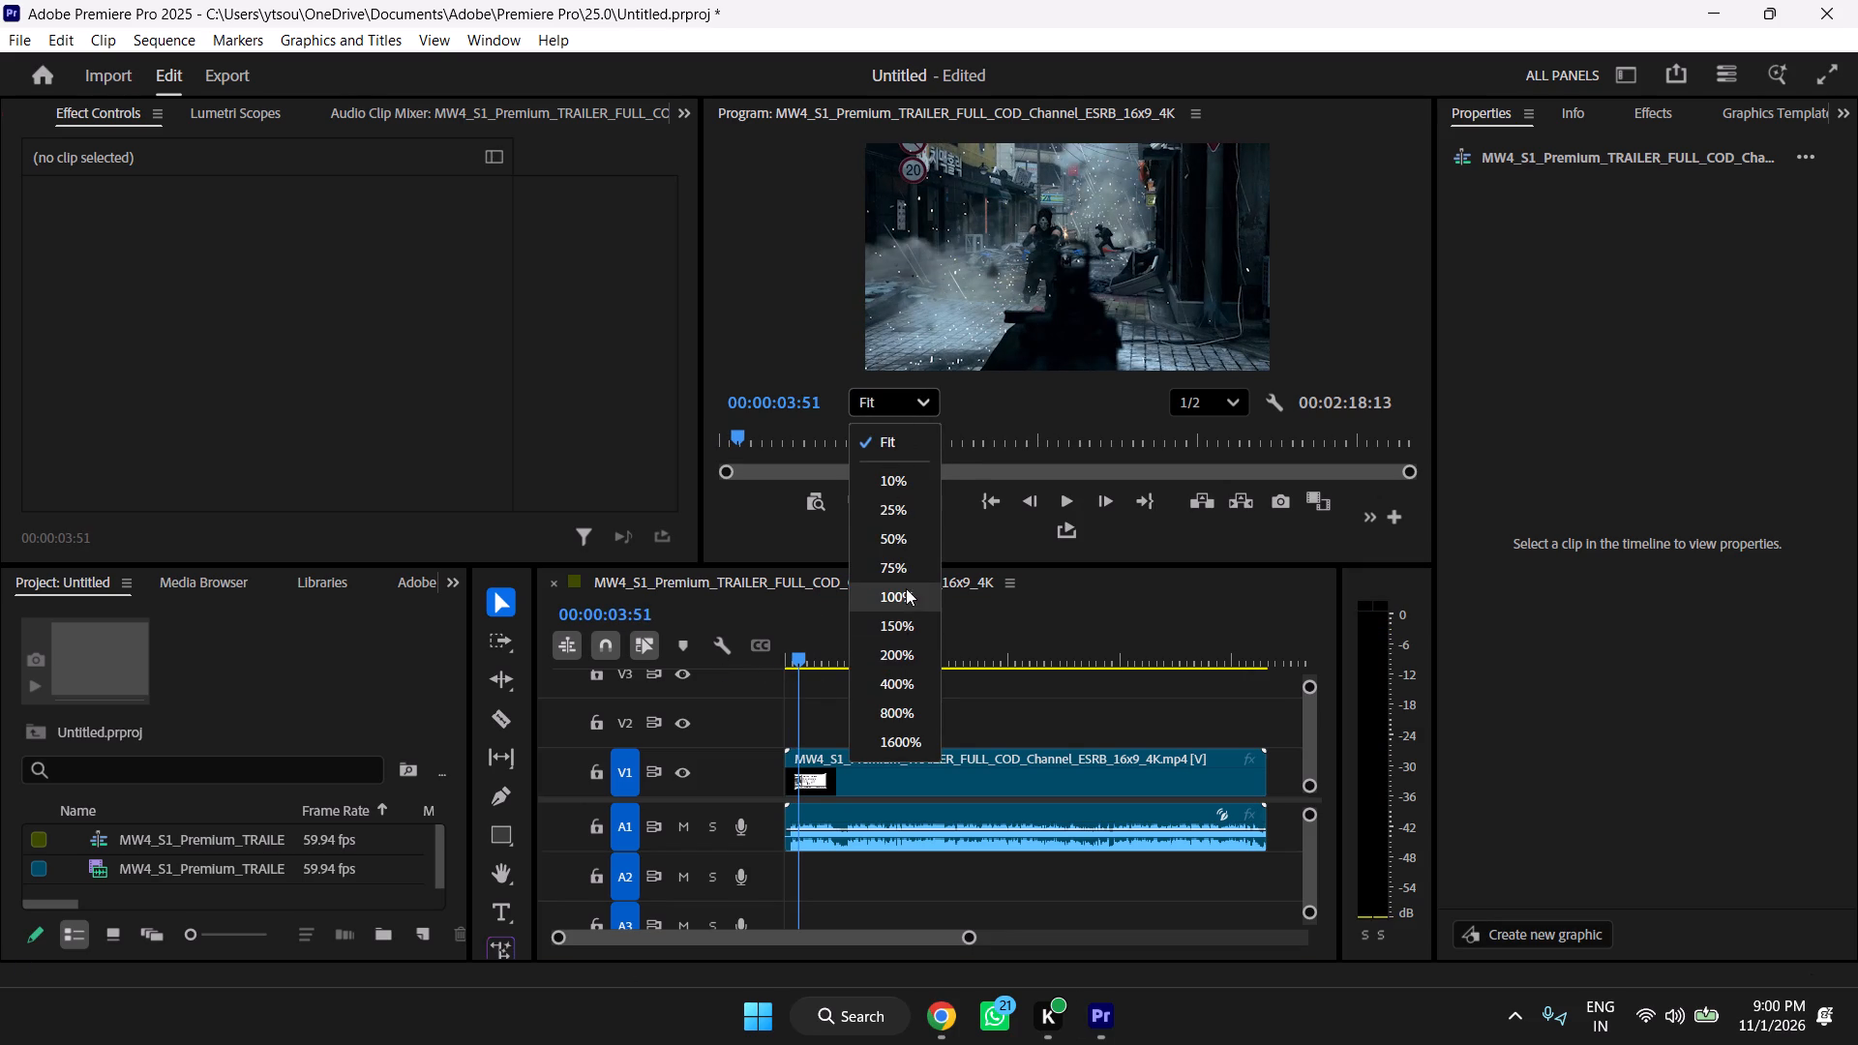
{"action": "left_click", "coordinate": [906, 588]}
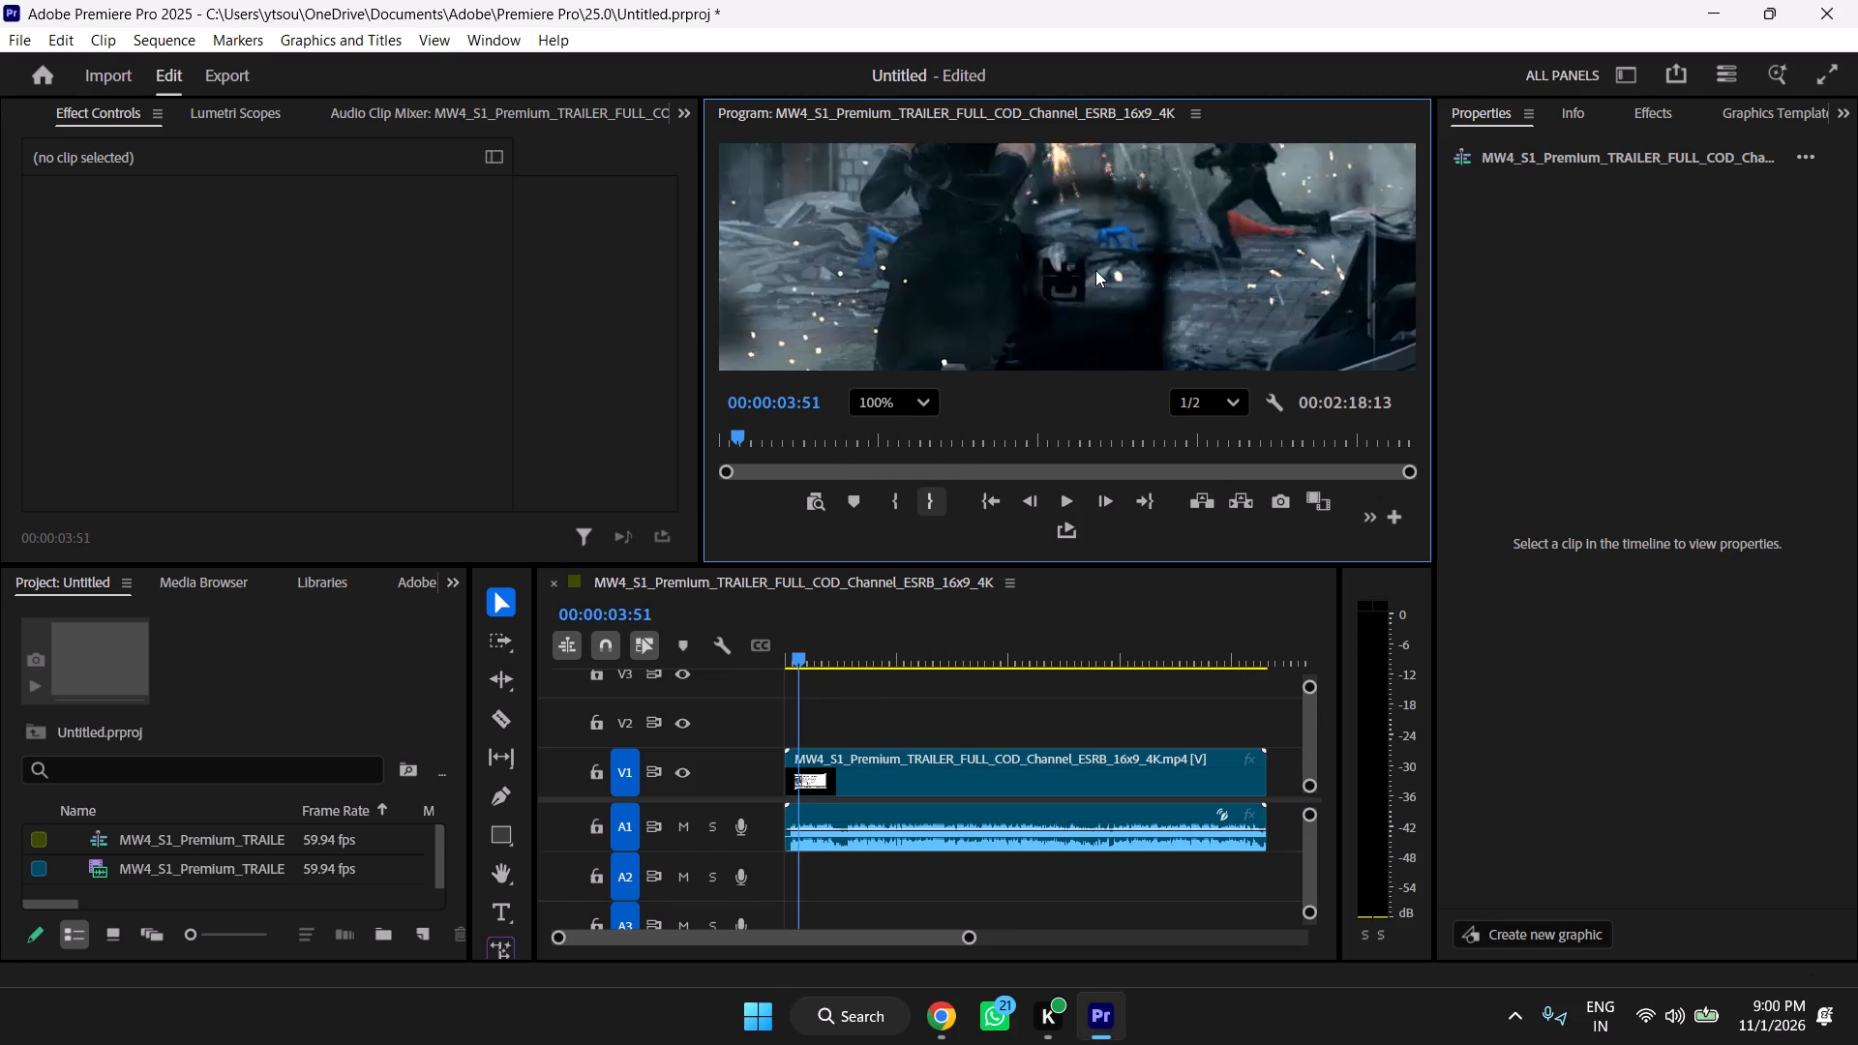
{"action": "scroll", "coordinate": [1095, 270], "scroll_direction": "down", "scroll_amount": 19}
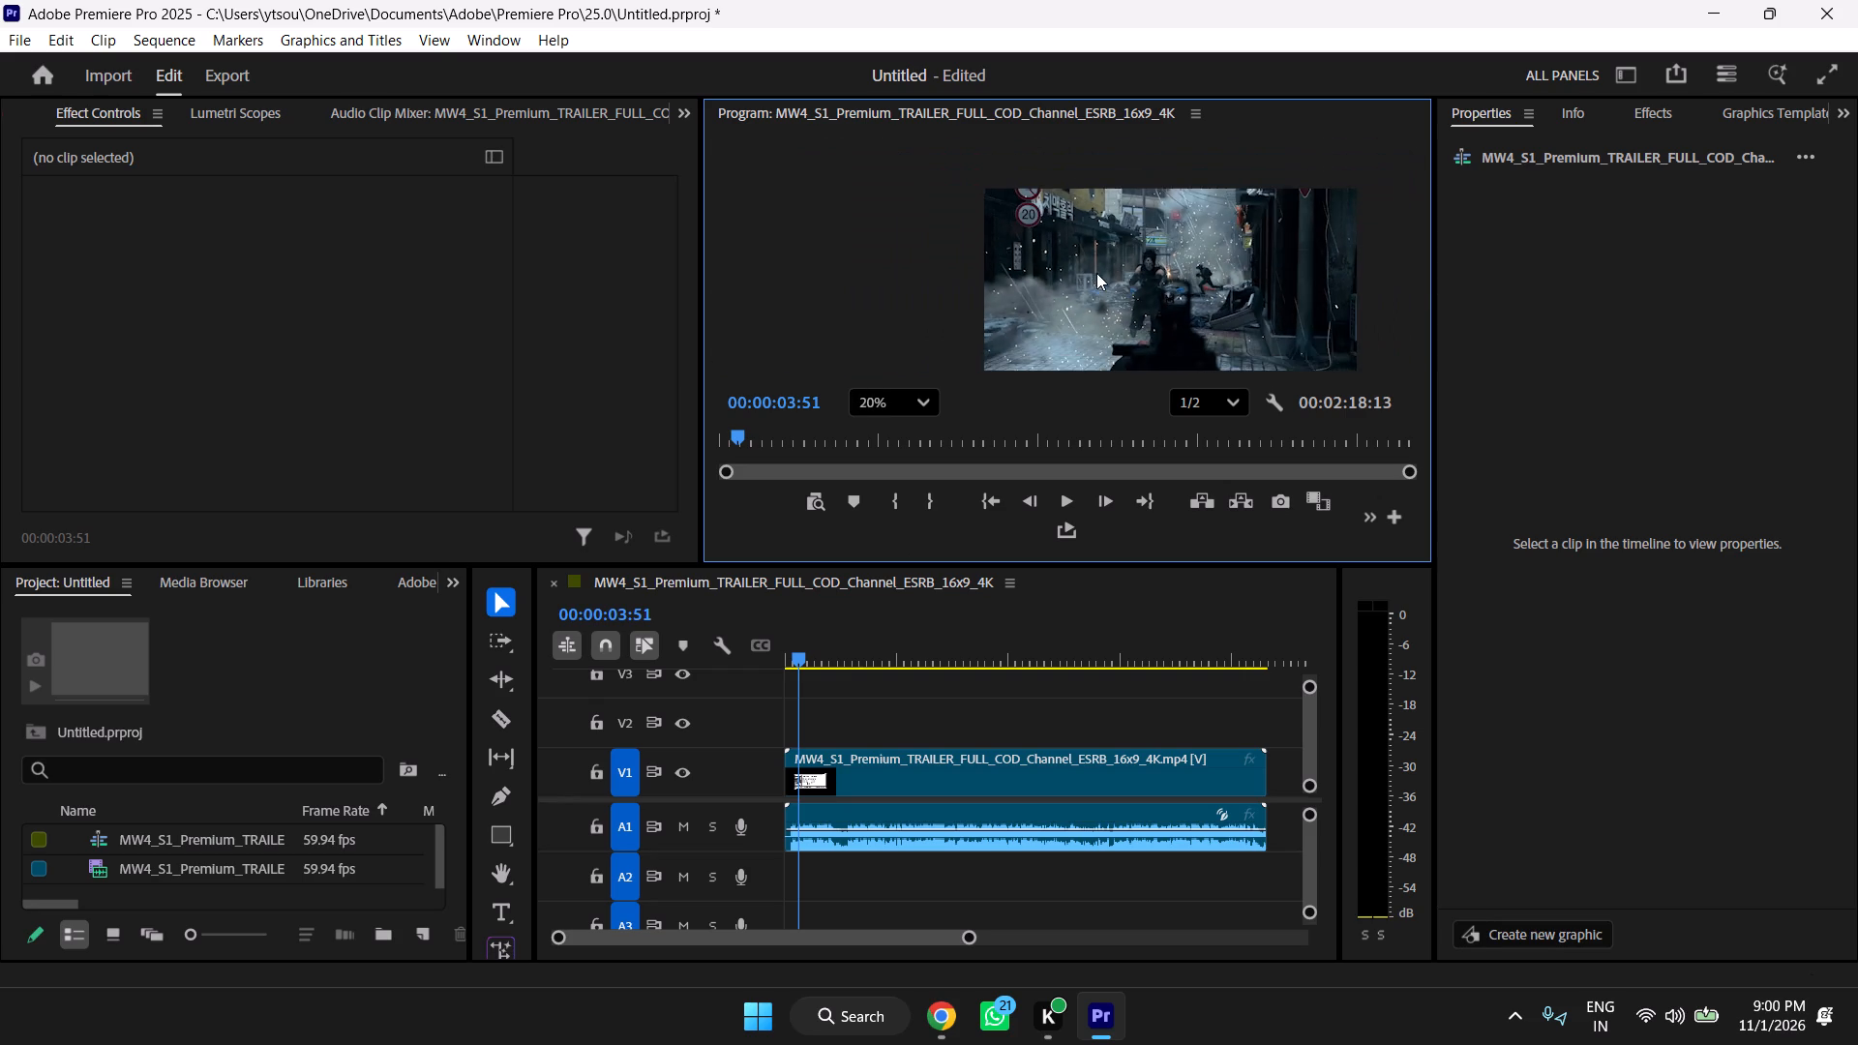
{"action": "scroll", "coordinate": [1096, 278], "scroll_direction": "down", "scroll_amount": 7}
{"action": "scroll", "coordinate": [1286, 359], "scroll_direction": "up", "scroll_amount": 4}
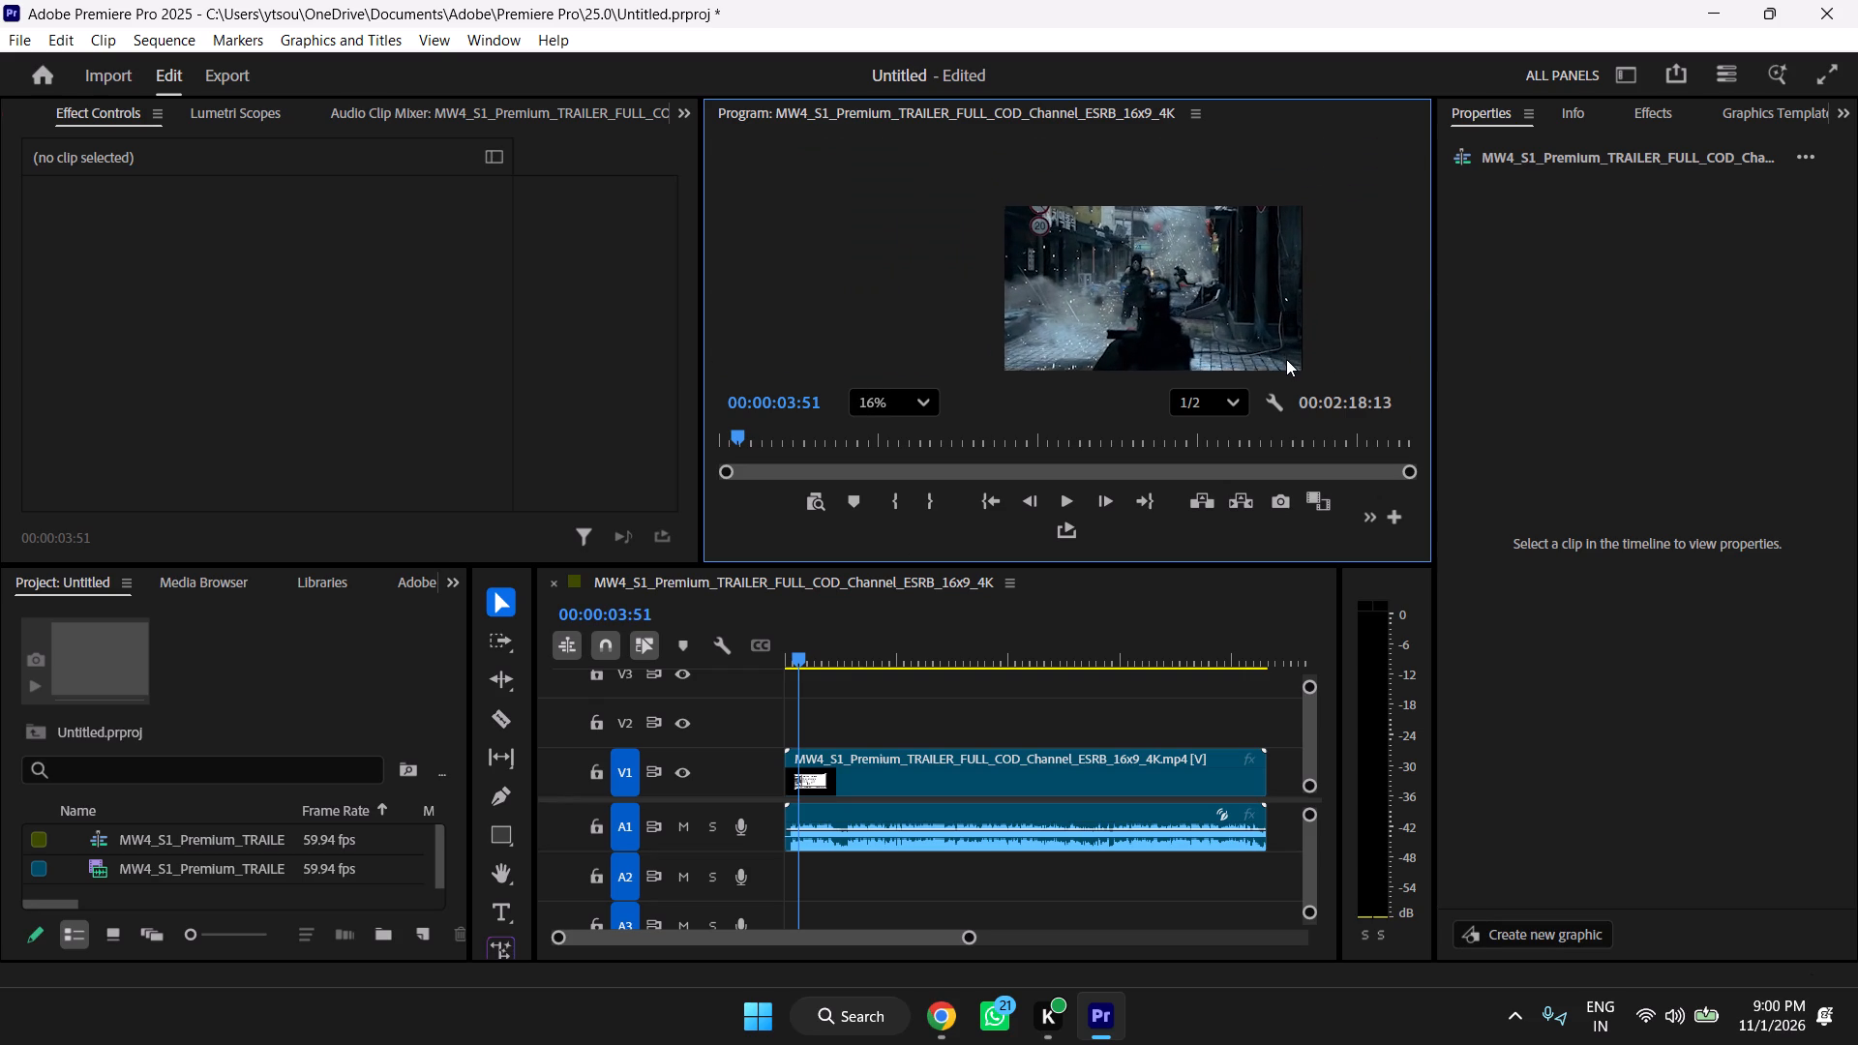
{"action": "scroll", "coordinate": [1286, 359], "scroll_direction": "up", "scroll_amount": 3}
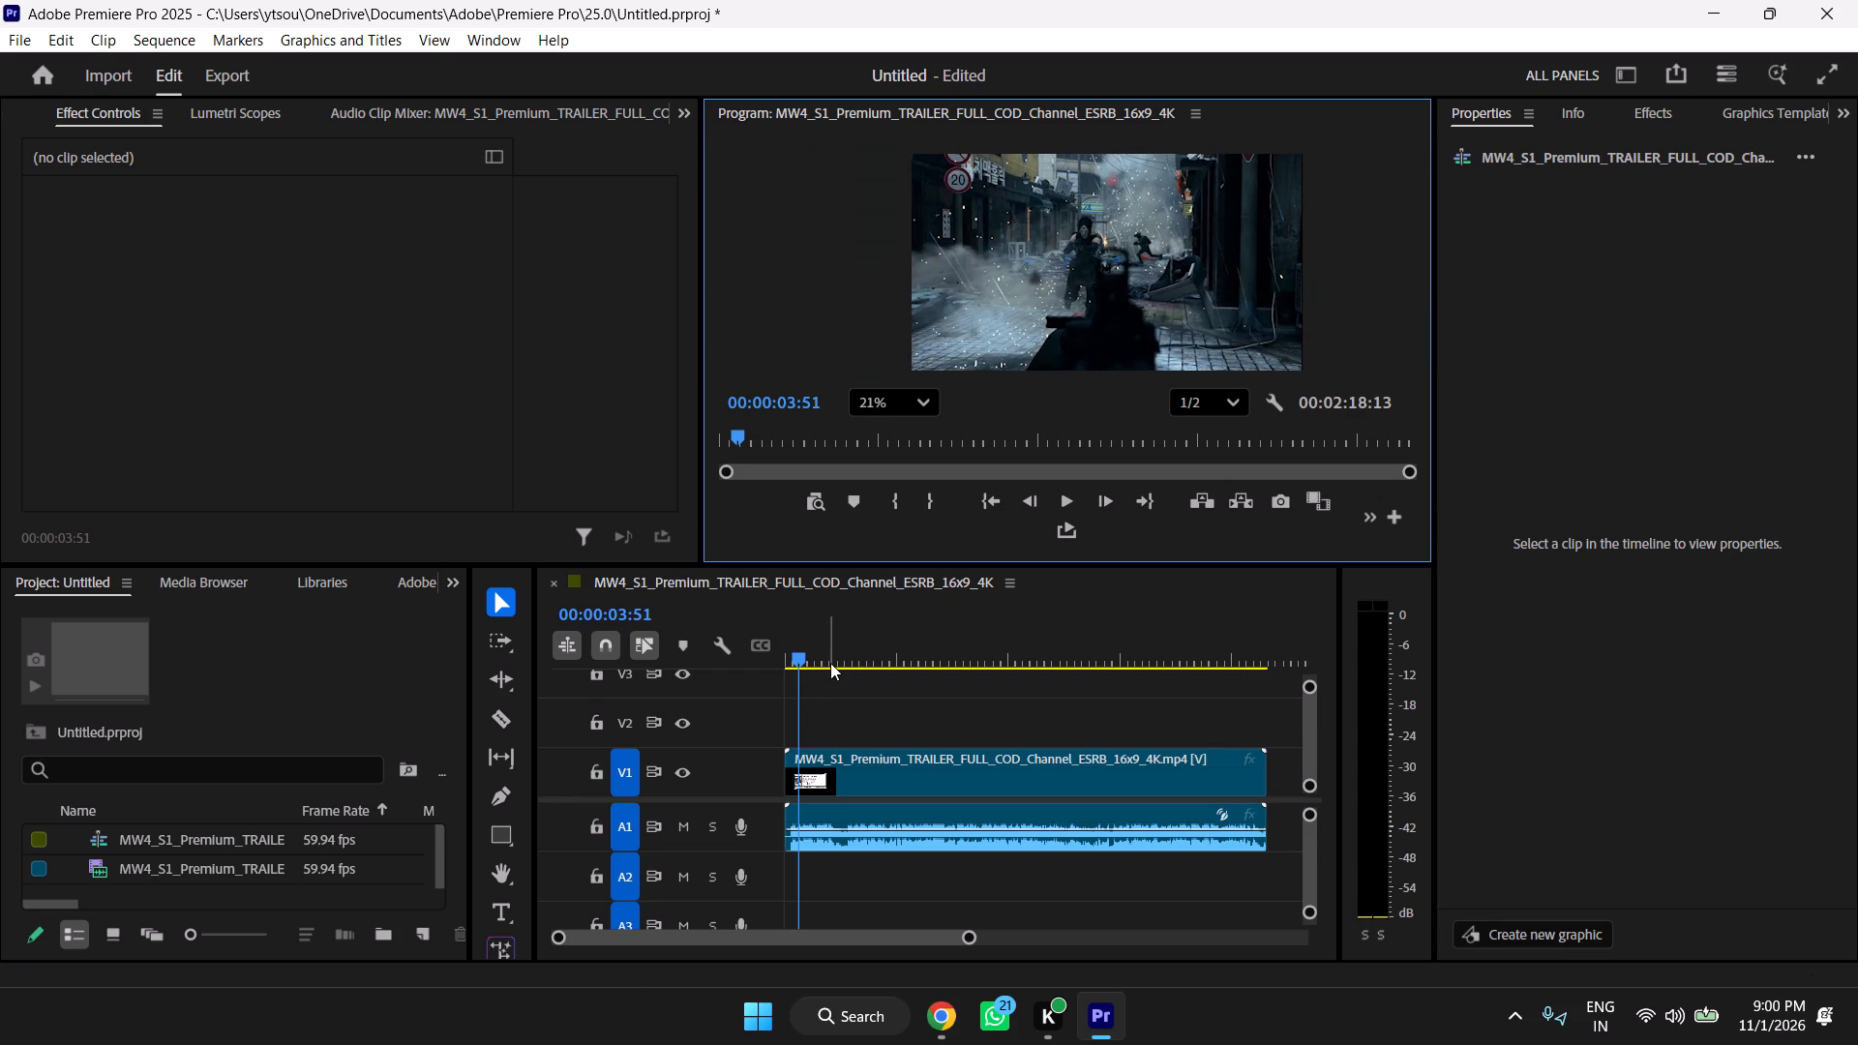
Return the playhead to the sequence start, reduce the Program monitor zoom to 15%, and play briefly to check the framing.
{"action": "left_click_drag", "start_coordinate": [830, 663], "coordinate": [861, 663]}
{"action": "left_click_drag", "start_coordinate": [839, 656], "coordinate": [715, 663]}
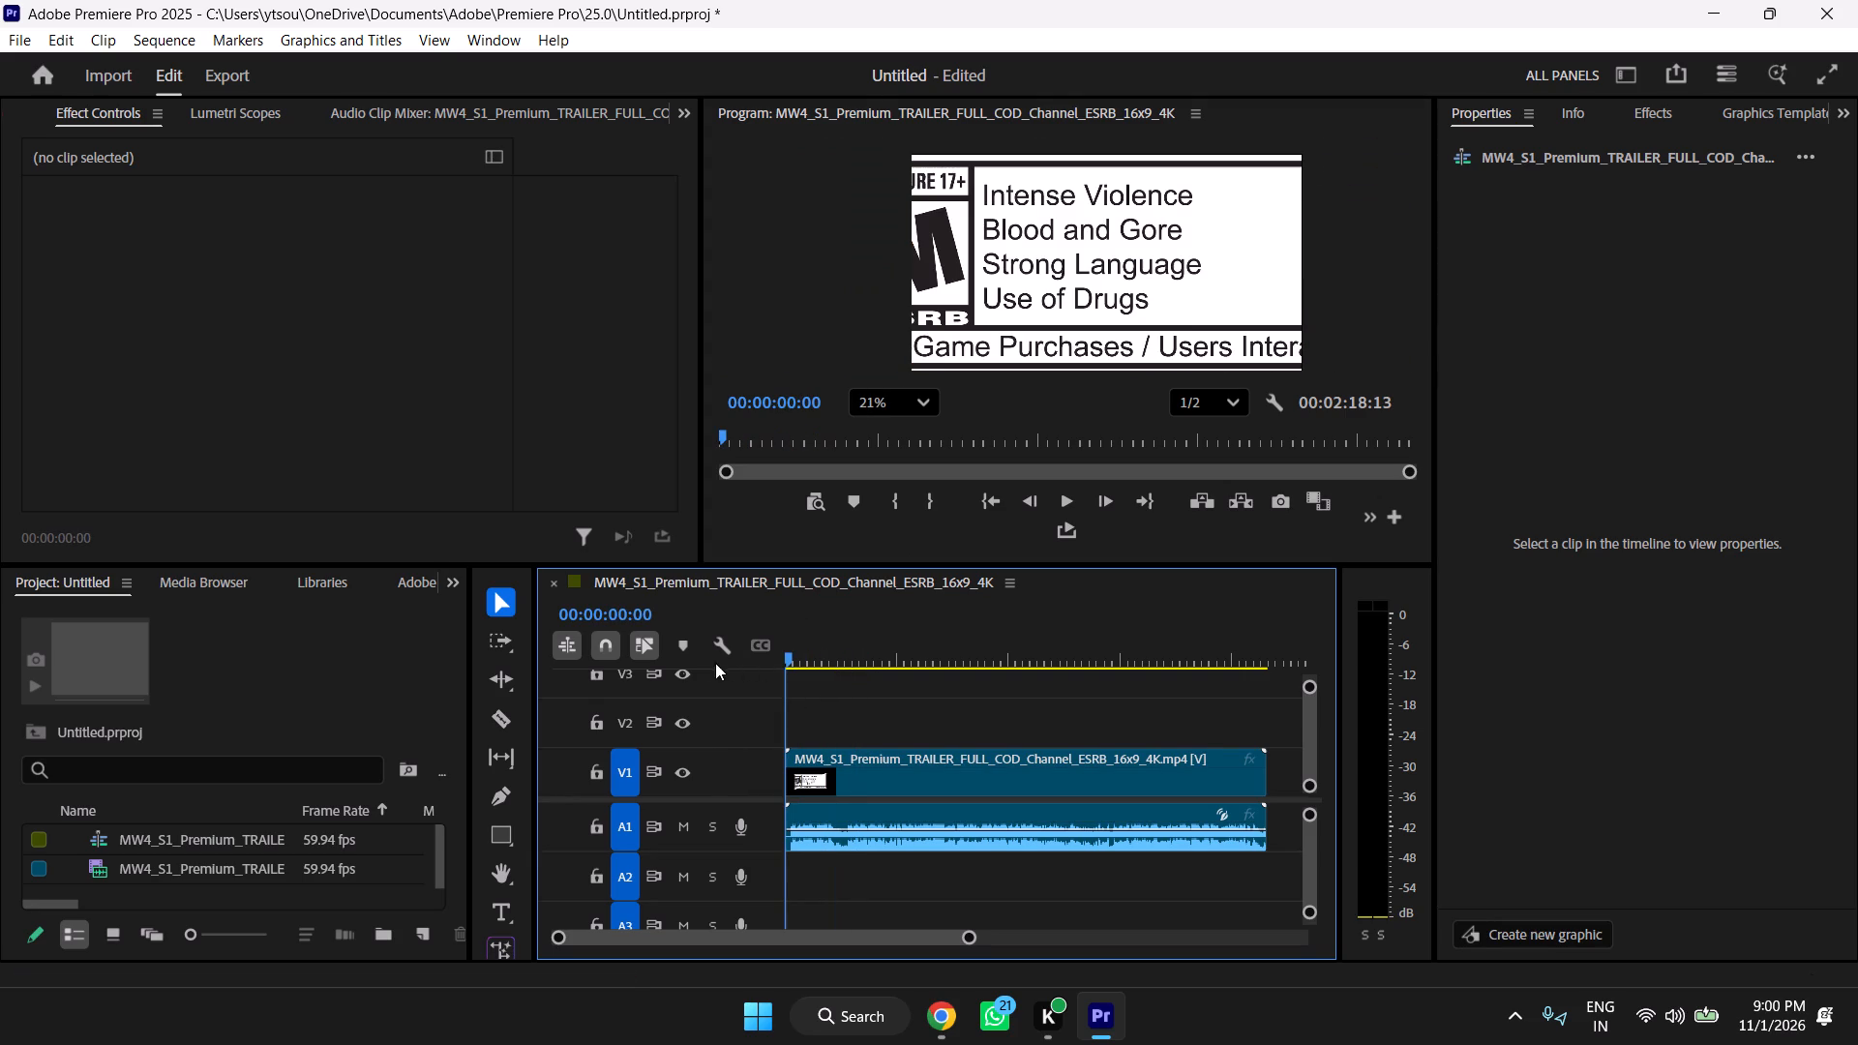
{"action": "left_click_drag", "start_coordinate": [715, 663], "coordinate": [672, 663]}
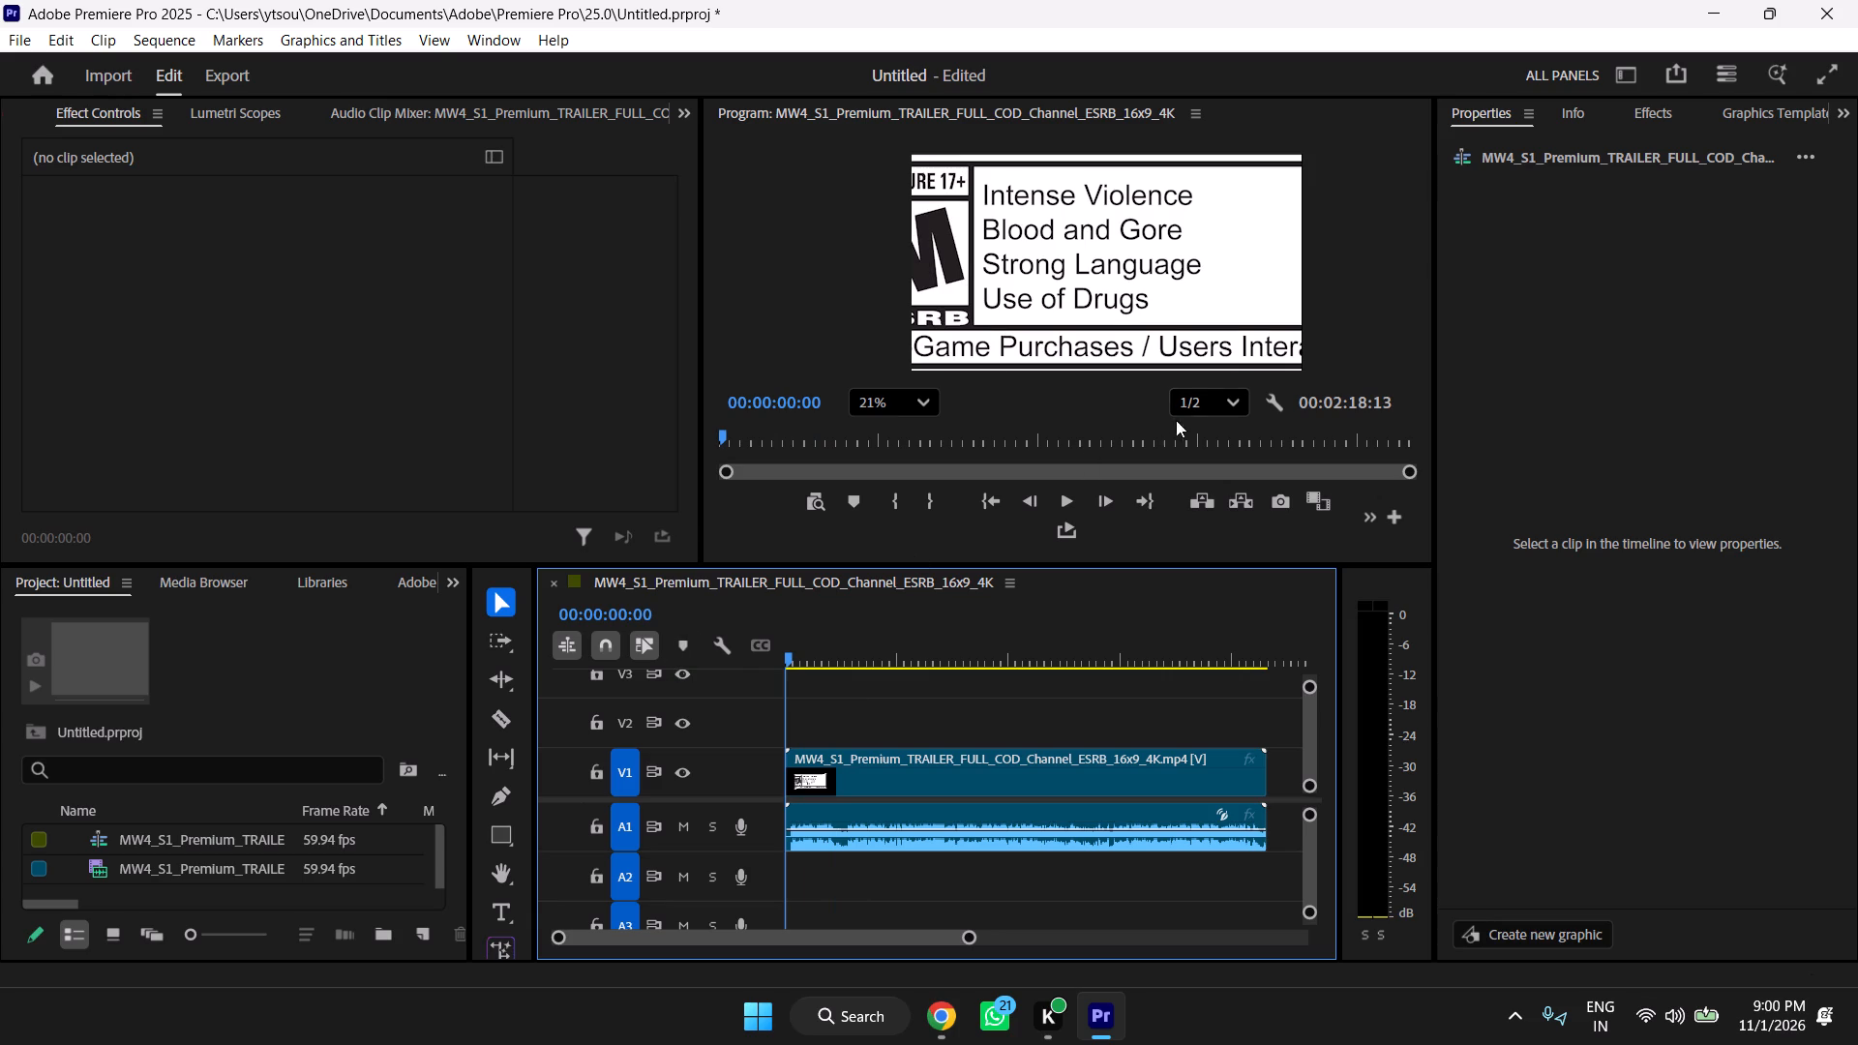
{"action": "scroll", "coordinate": [1197, 306], "scroll_direction": "down", "scroll_amount": 3}
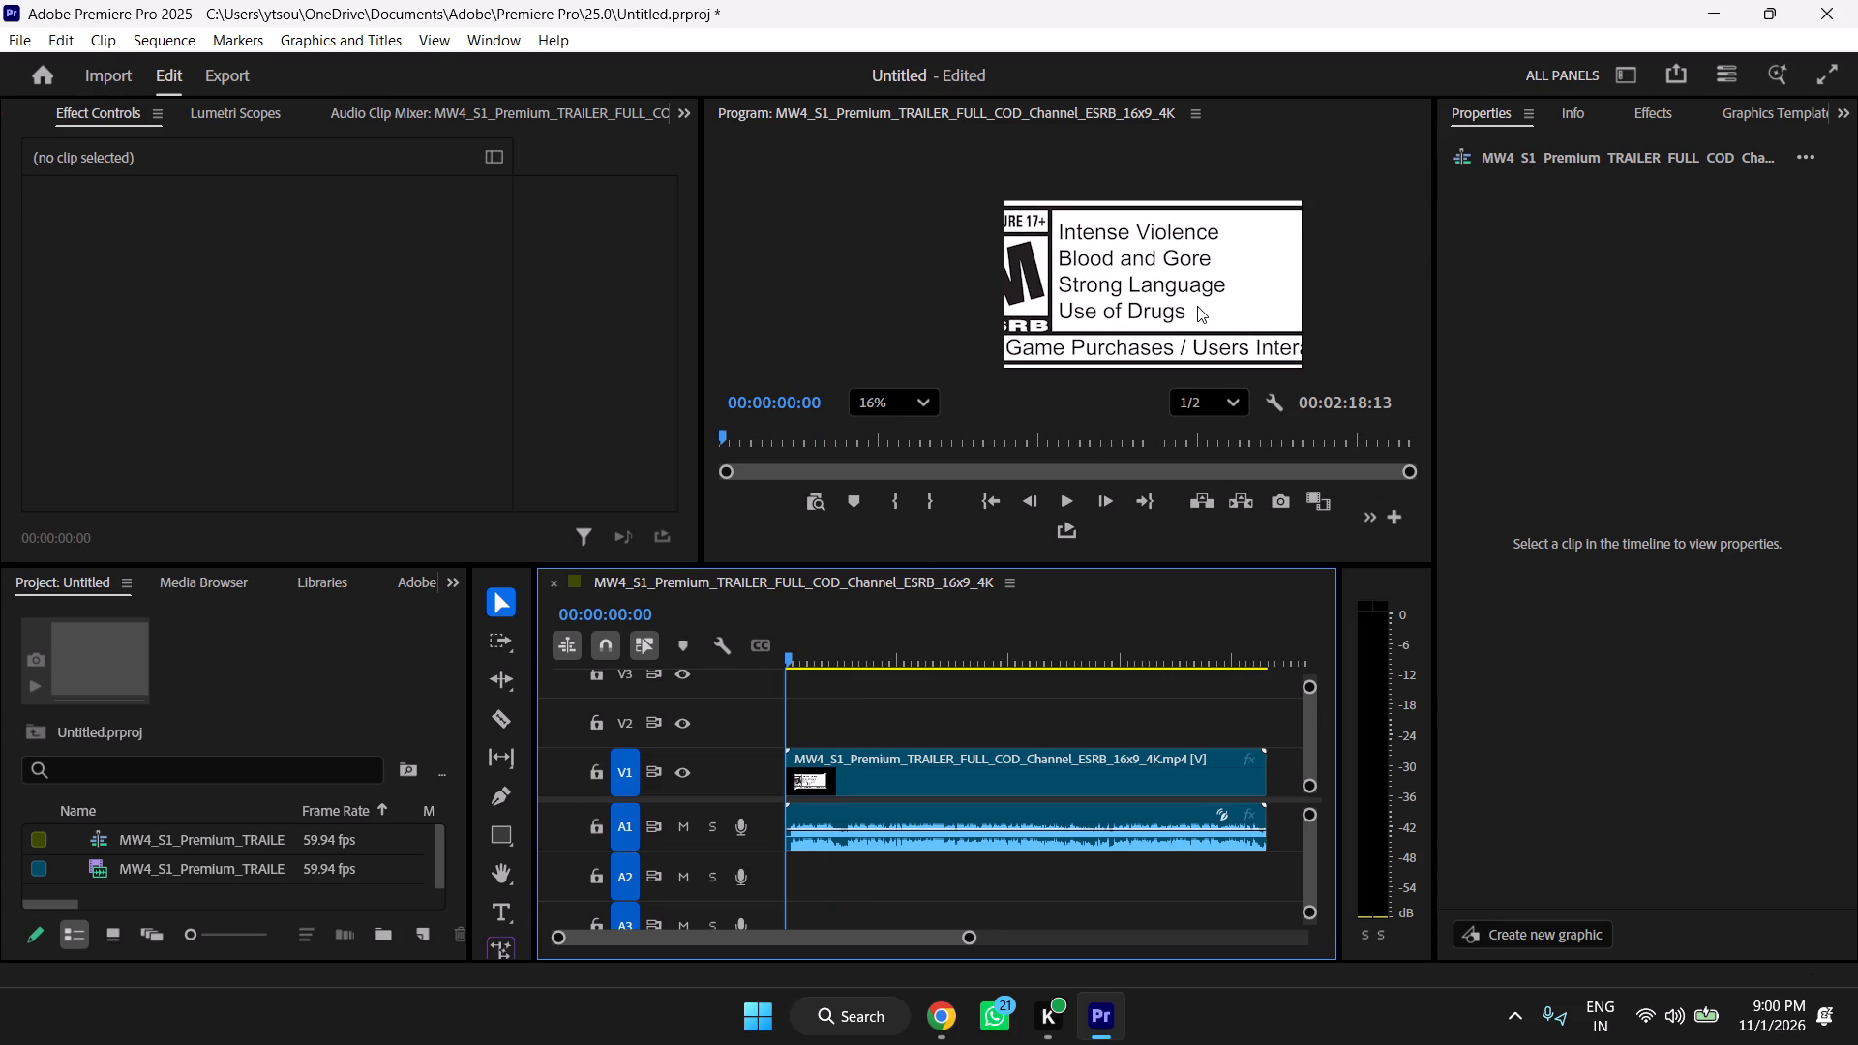
{"action": "scroll", "coordinate": [1197, 306], "scroll_direction": "down", "scroll_amount": 1}
{"action": "key", "text": "space"}
{"action": "key", "text": "space"}
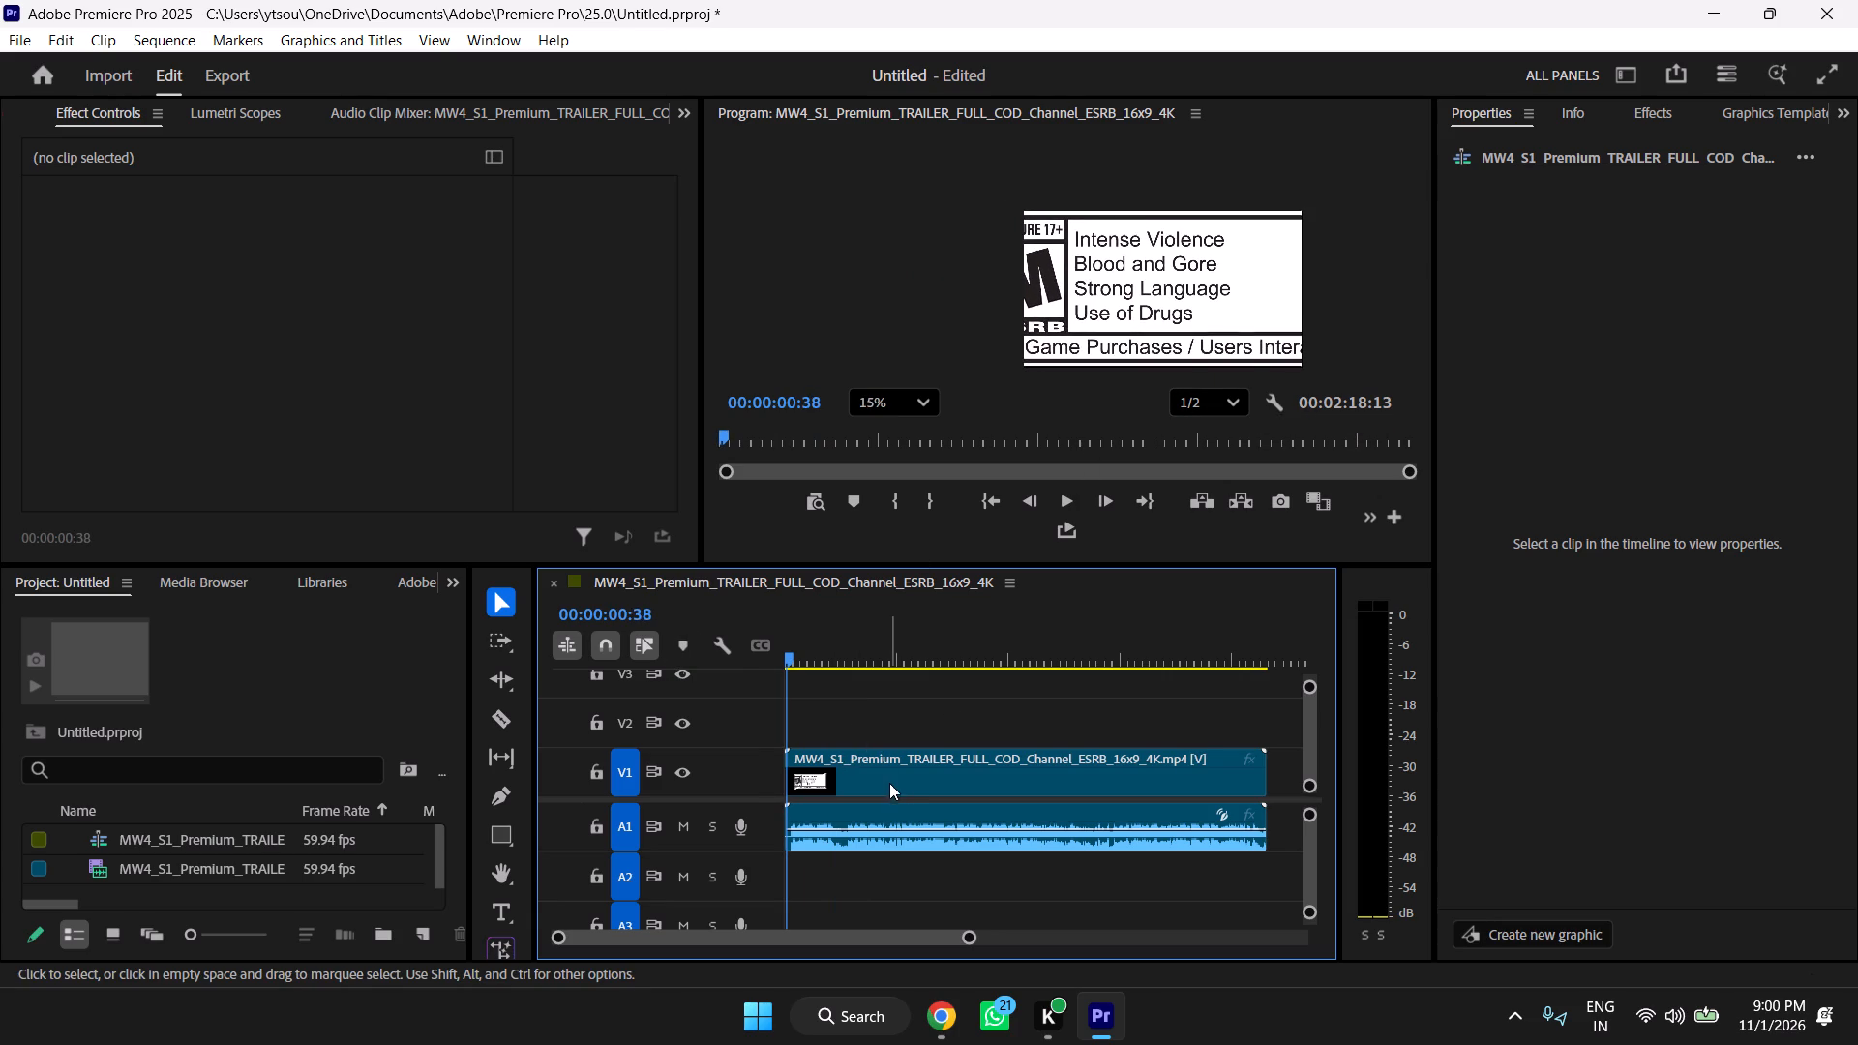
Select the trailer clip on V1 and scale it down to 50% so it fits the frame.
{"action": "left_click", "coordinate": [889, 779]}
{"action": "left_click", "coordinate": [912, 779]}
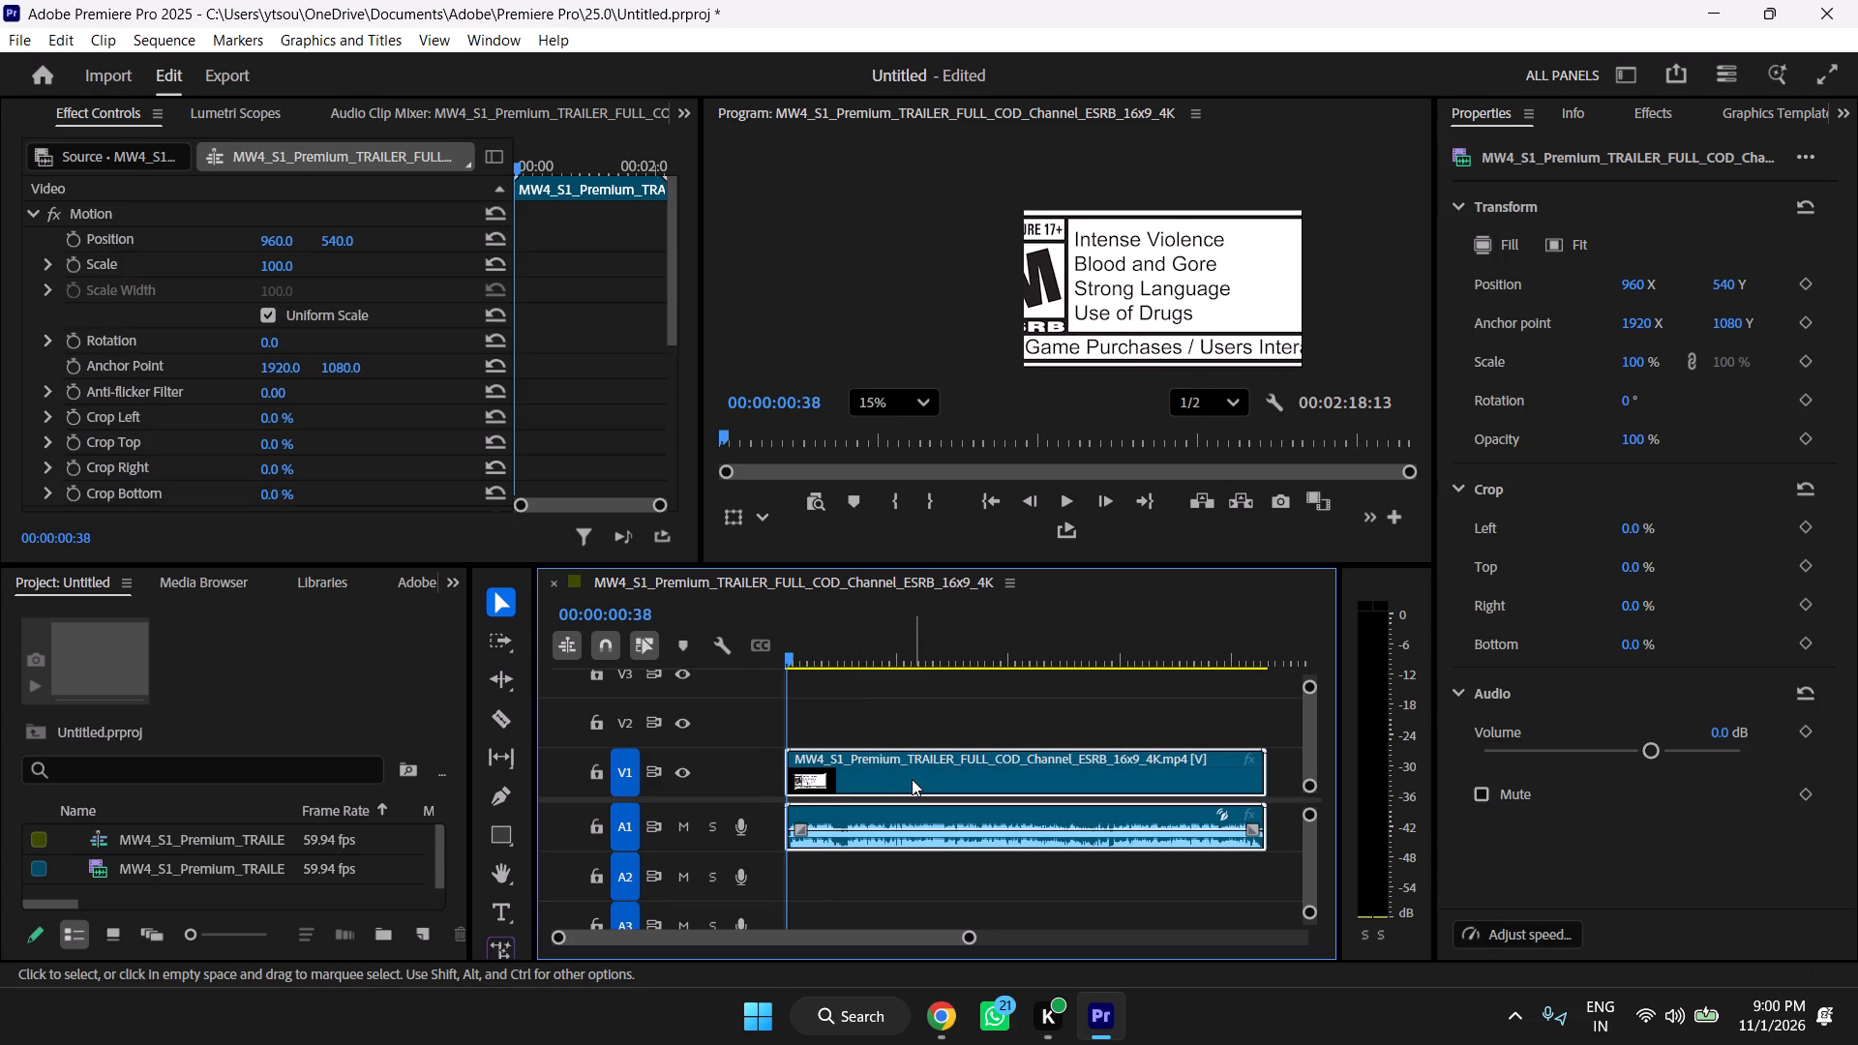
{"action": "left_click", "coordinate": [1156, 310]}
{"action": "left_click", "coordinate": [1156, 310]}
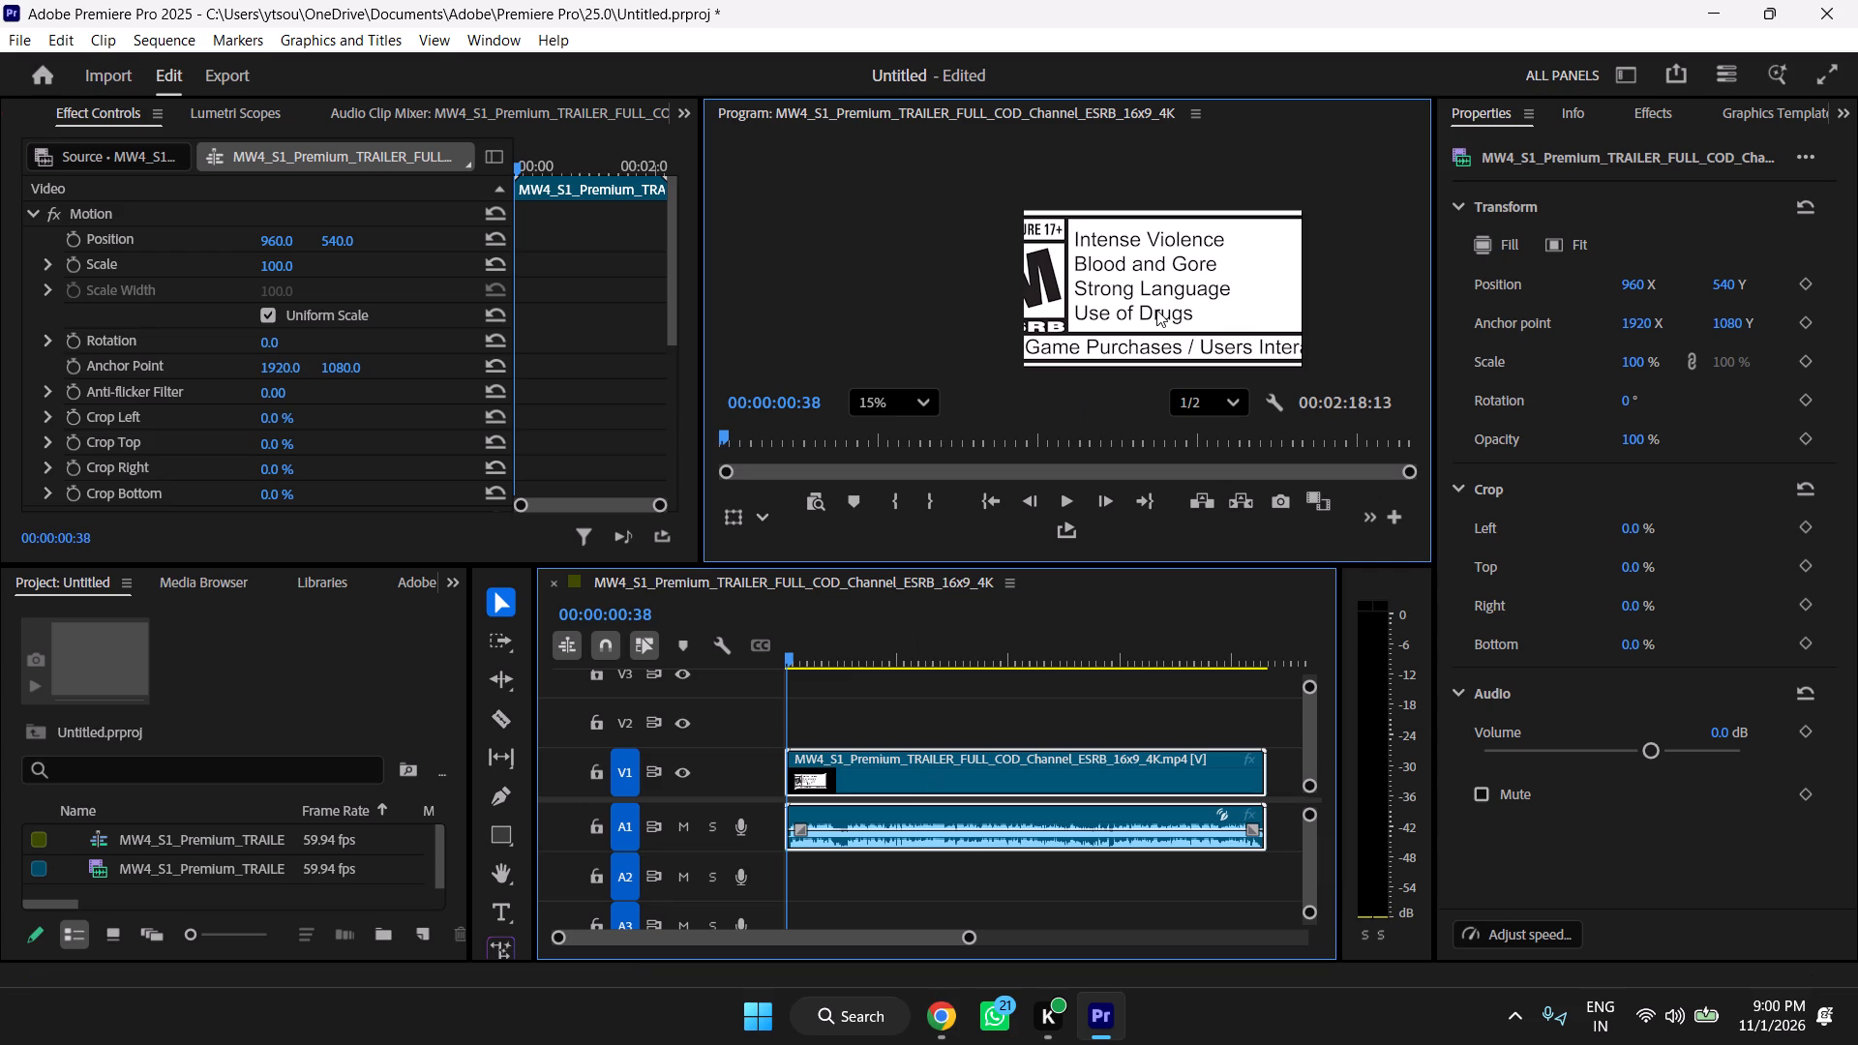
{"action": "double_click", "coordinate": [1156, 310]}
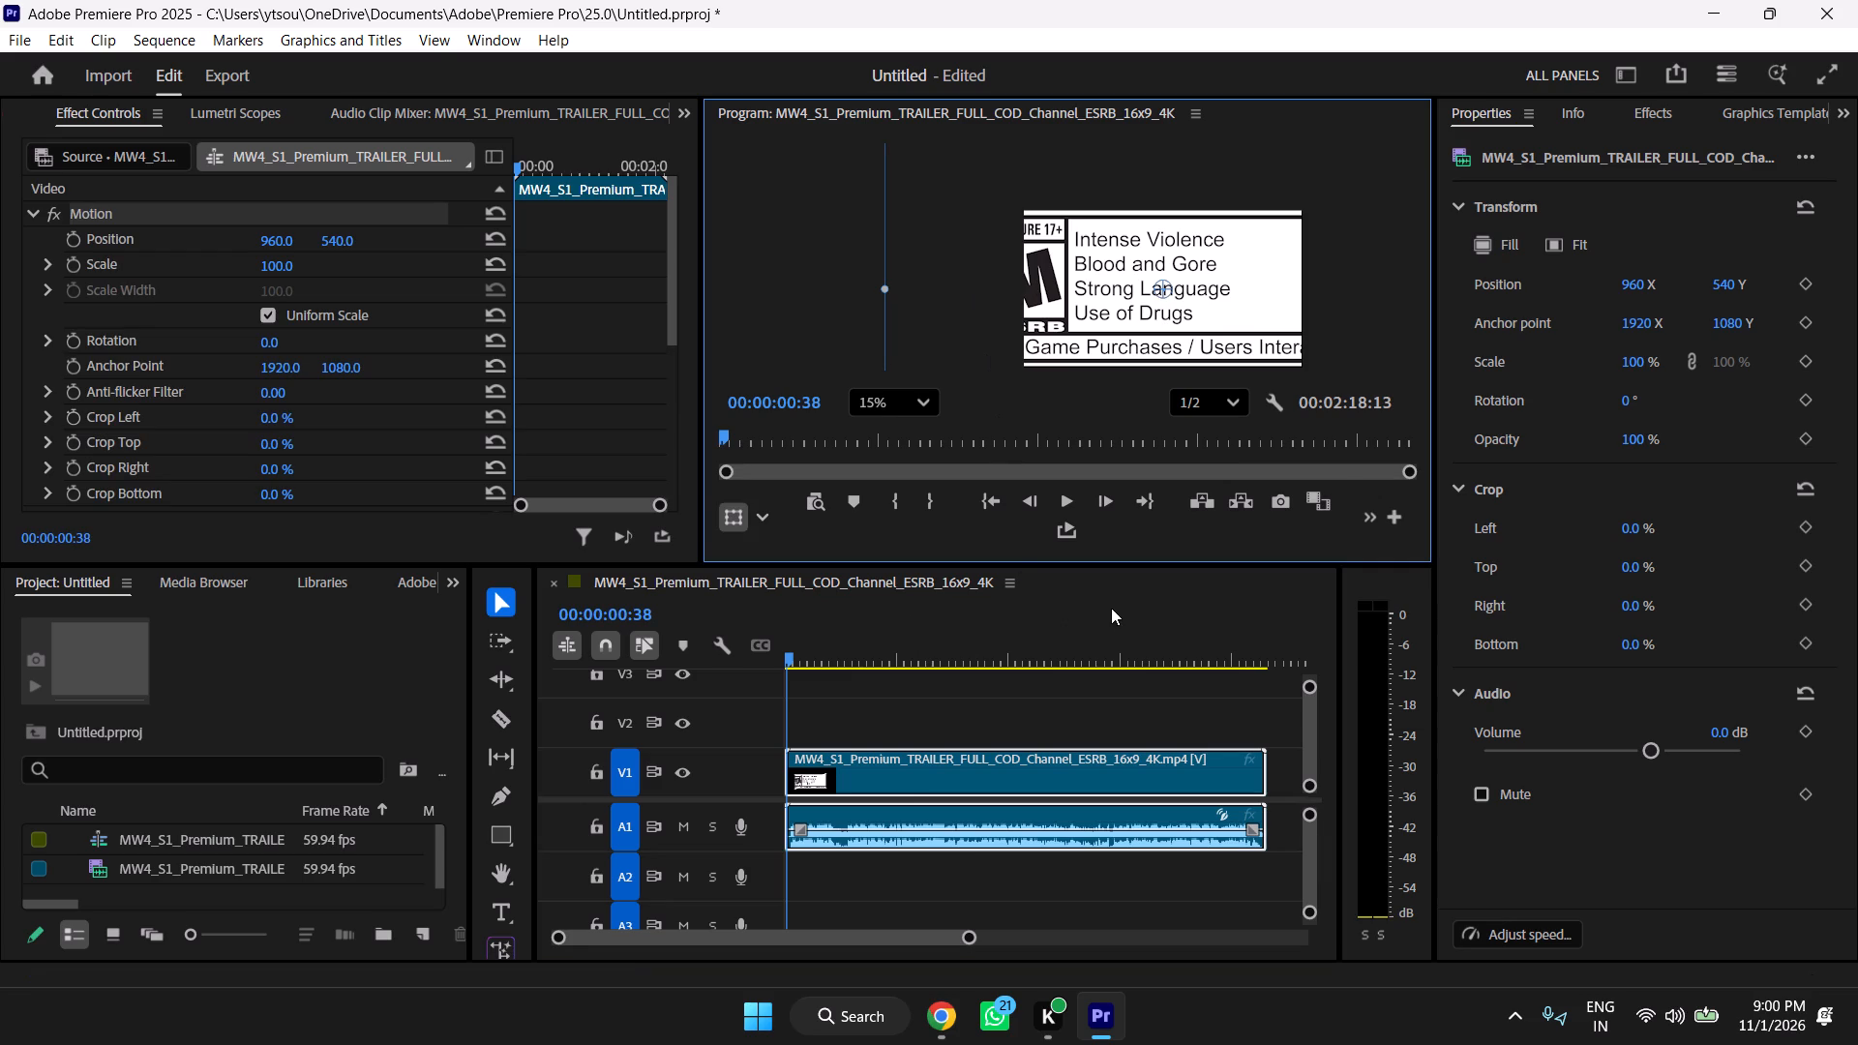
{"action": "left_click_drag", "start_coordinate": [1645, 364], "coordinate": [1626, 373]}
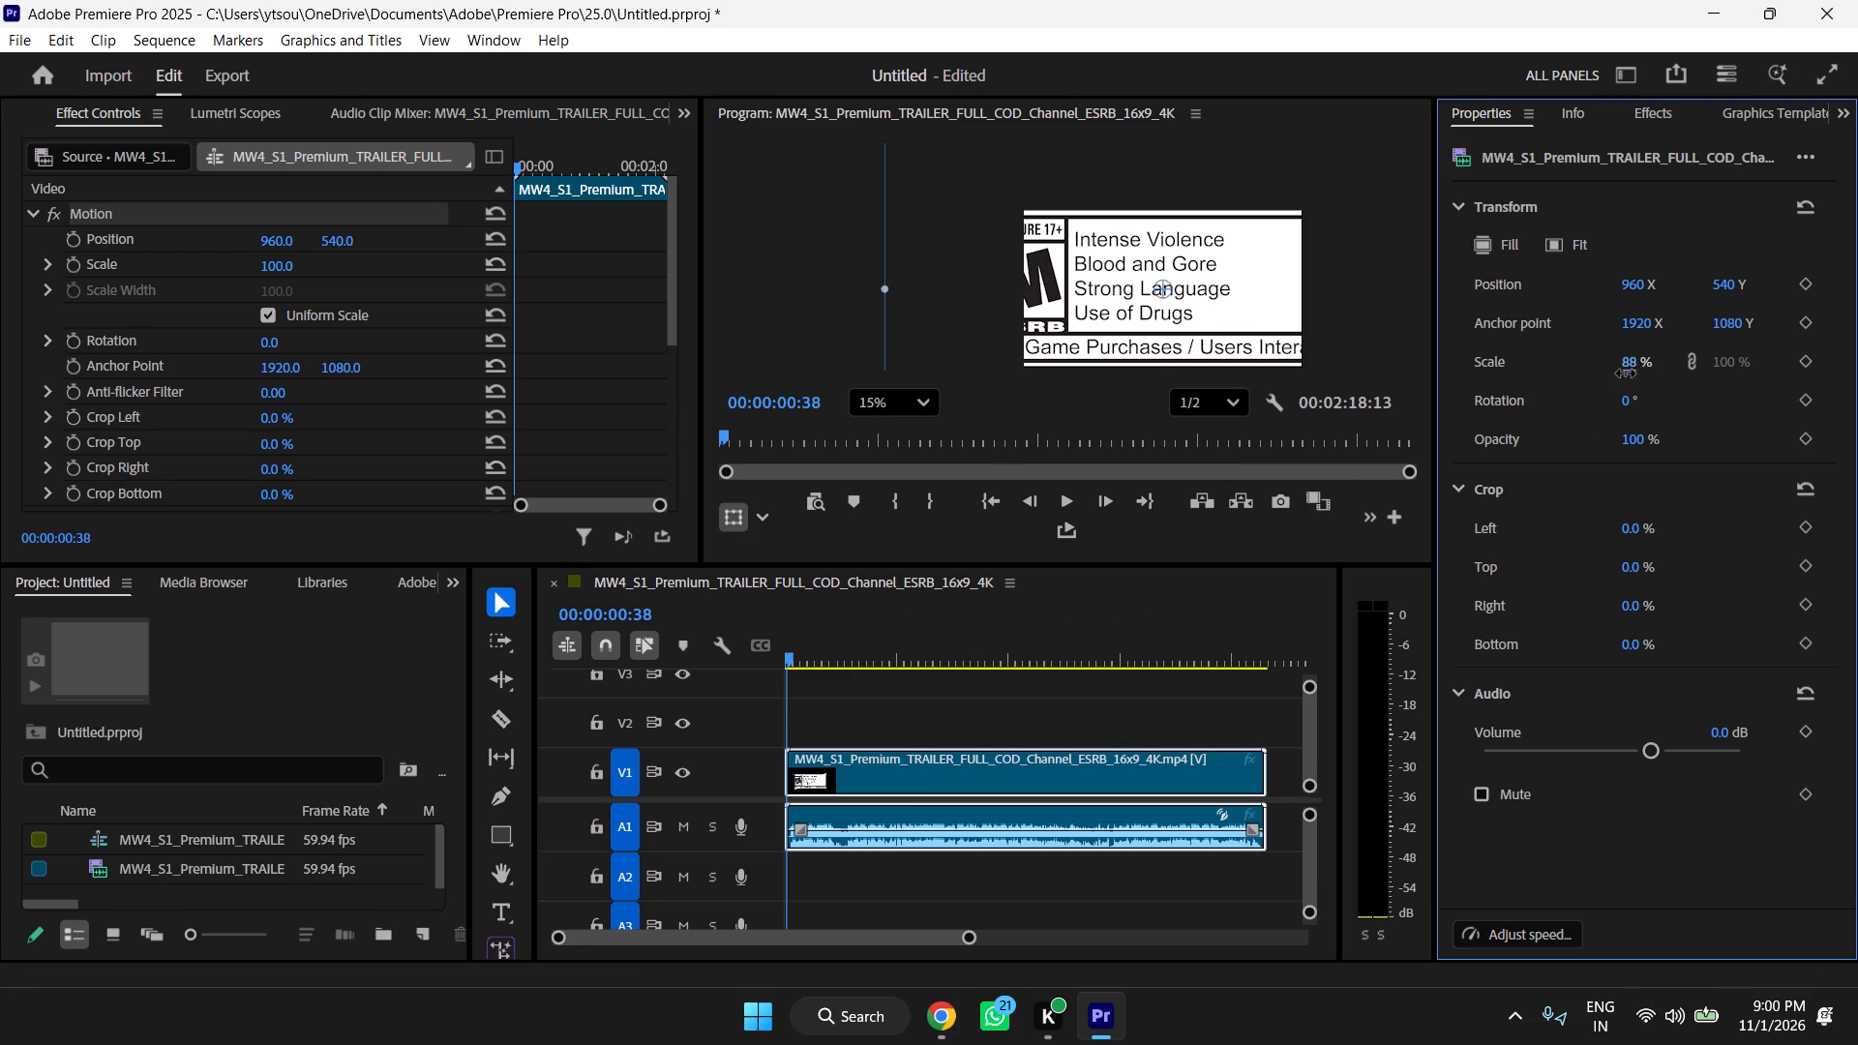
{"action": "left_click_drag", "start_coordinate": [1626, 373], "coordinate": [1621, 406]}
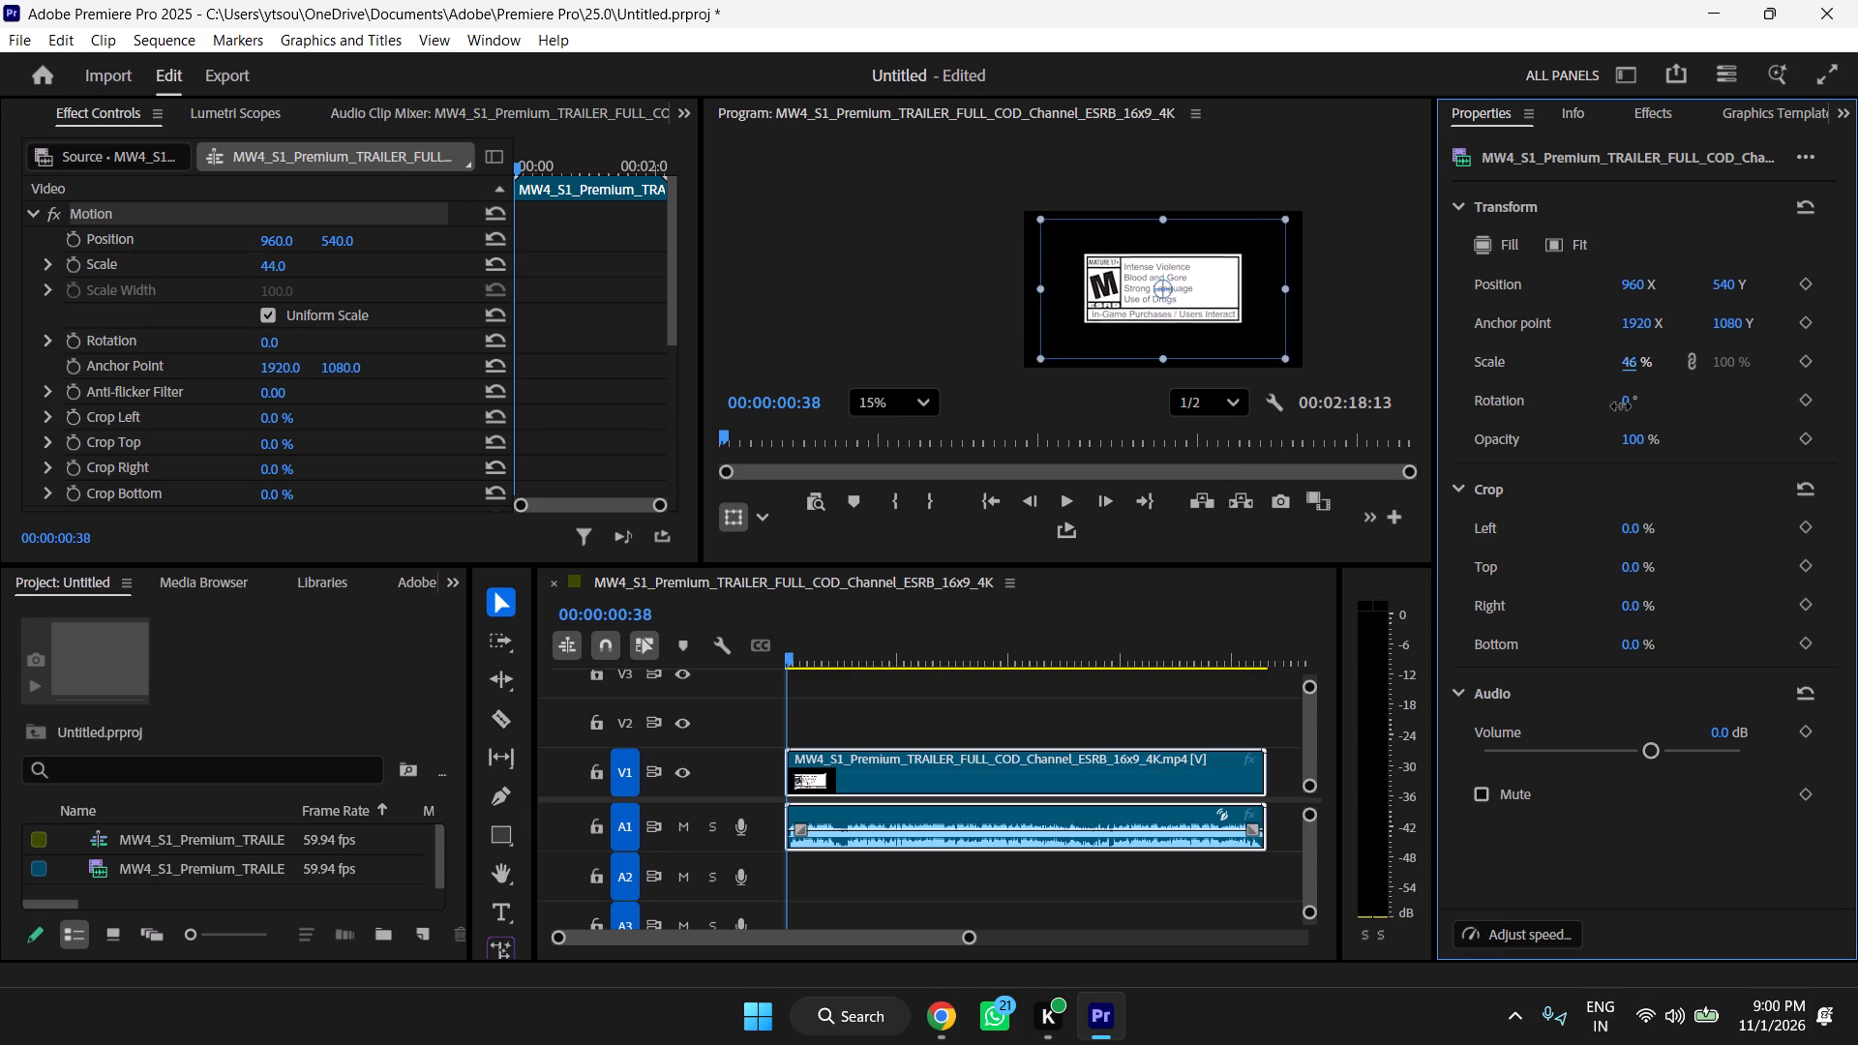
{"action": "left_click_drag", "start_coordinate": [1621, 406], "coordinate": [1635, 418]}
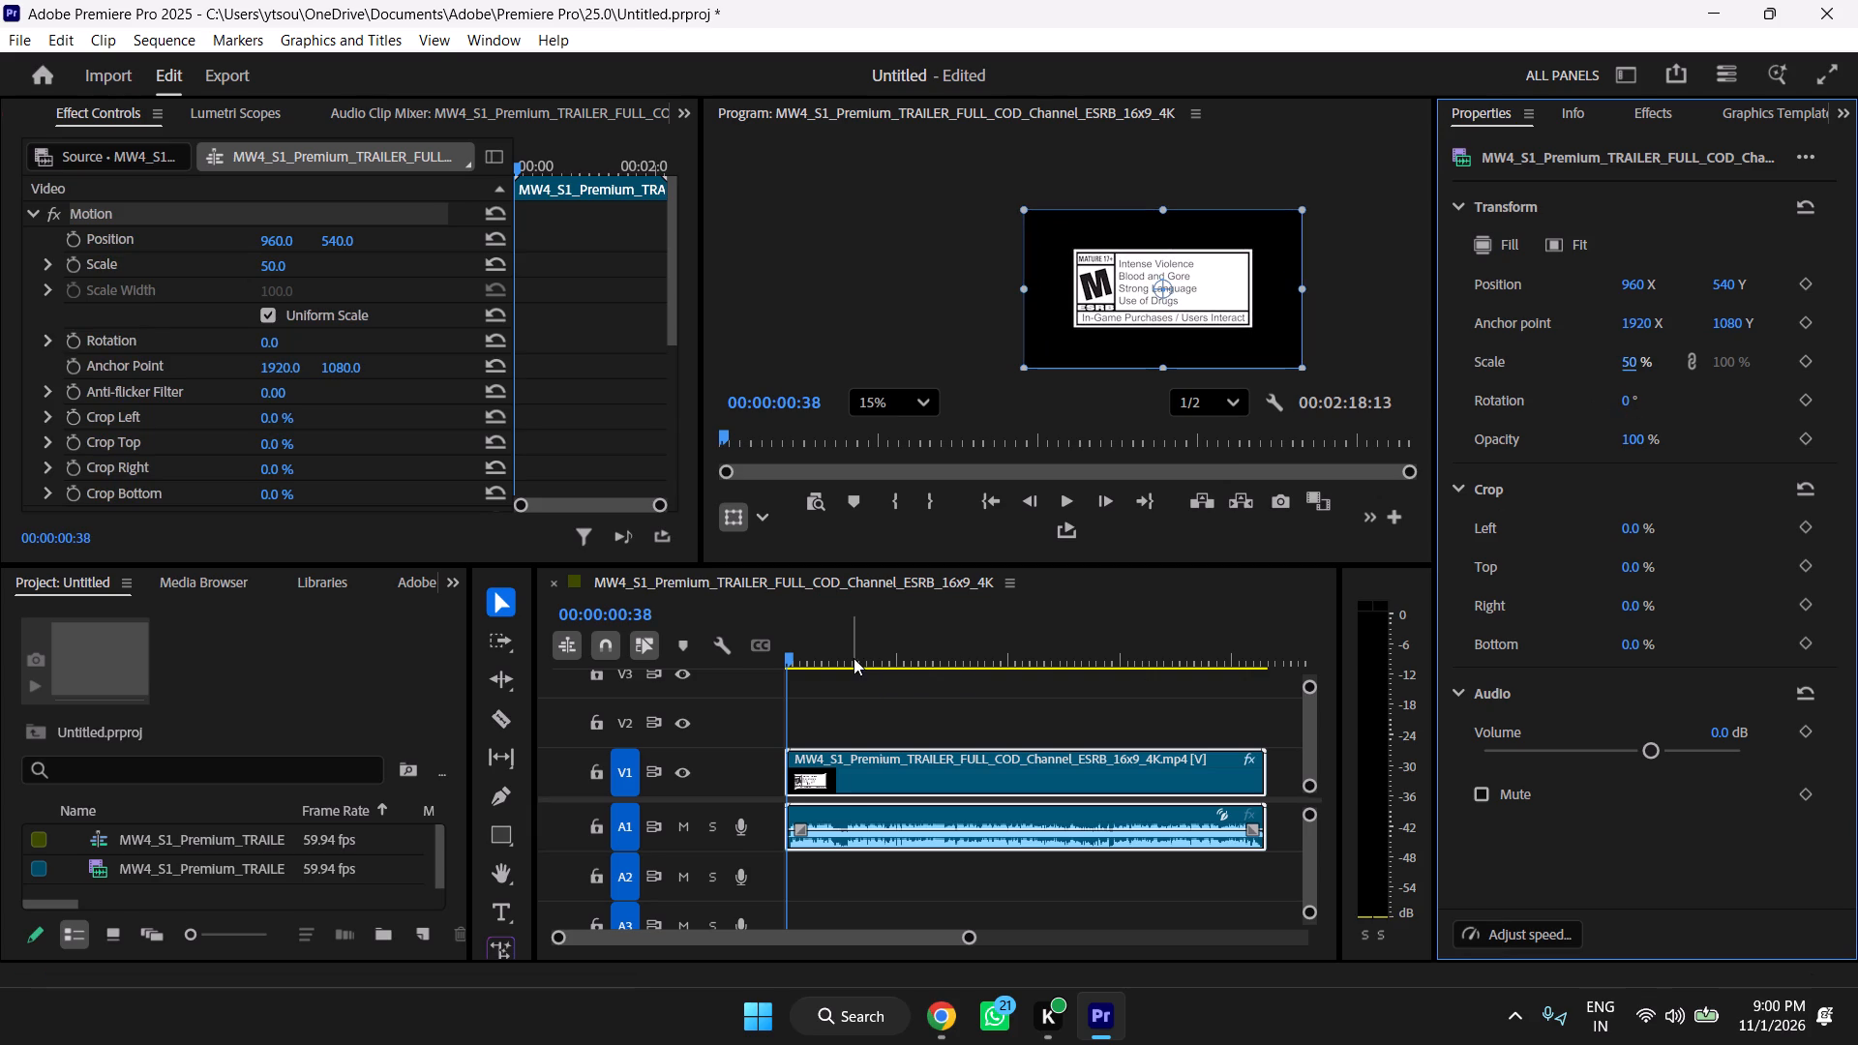
Play the sequence from its beginning for a second or two to check the scaled clip.
{"action": "left_click_drag", "start_coordinate": [854, 656], "coordinate": [736, 652]}
{"action": "key", "text": "space"}
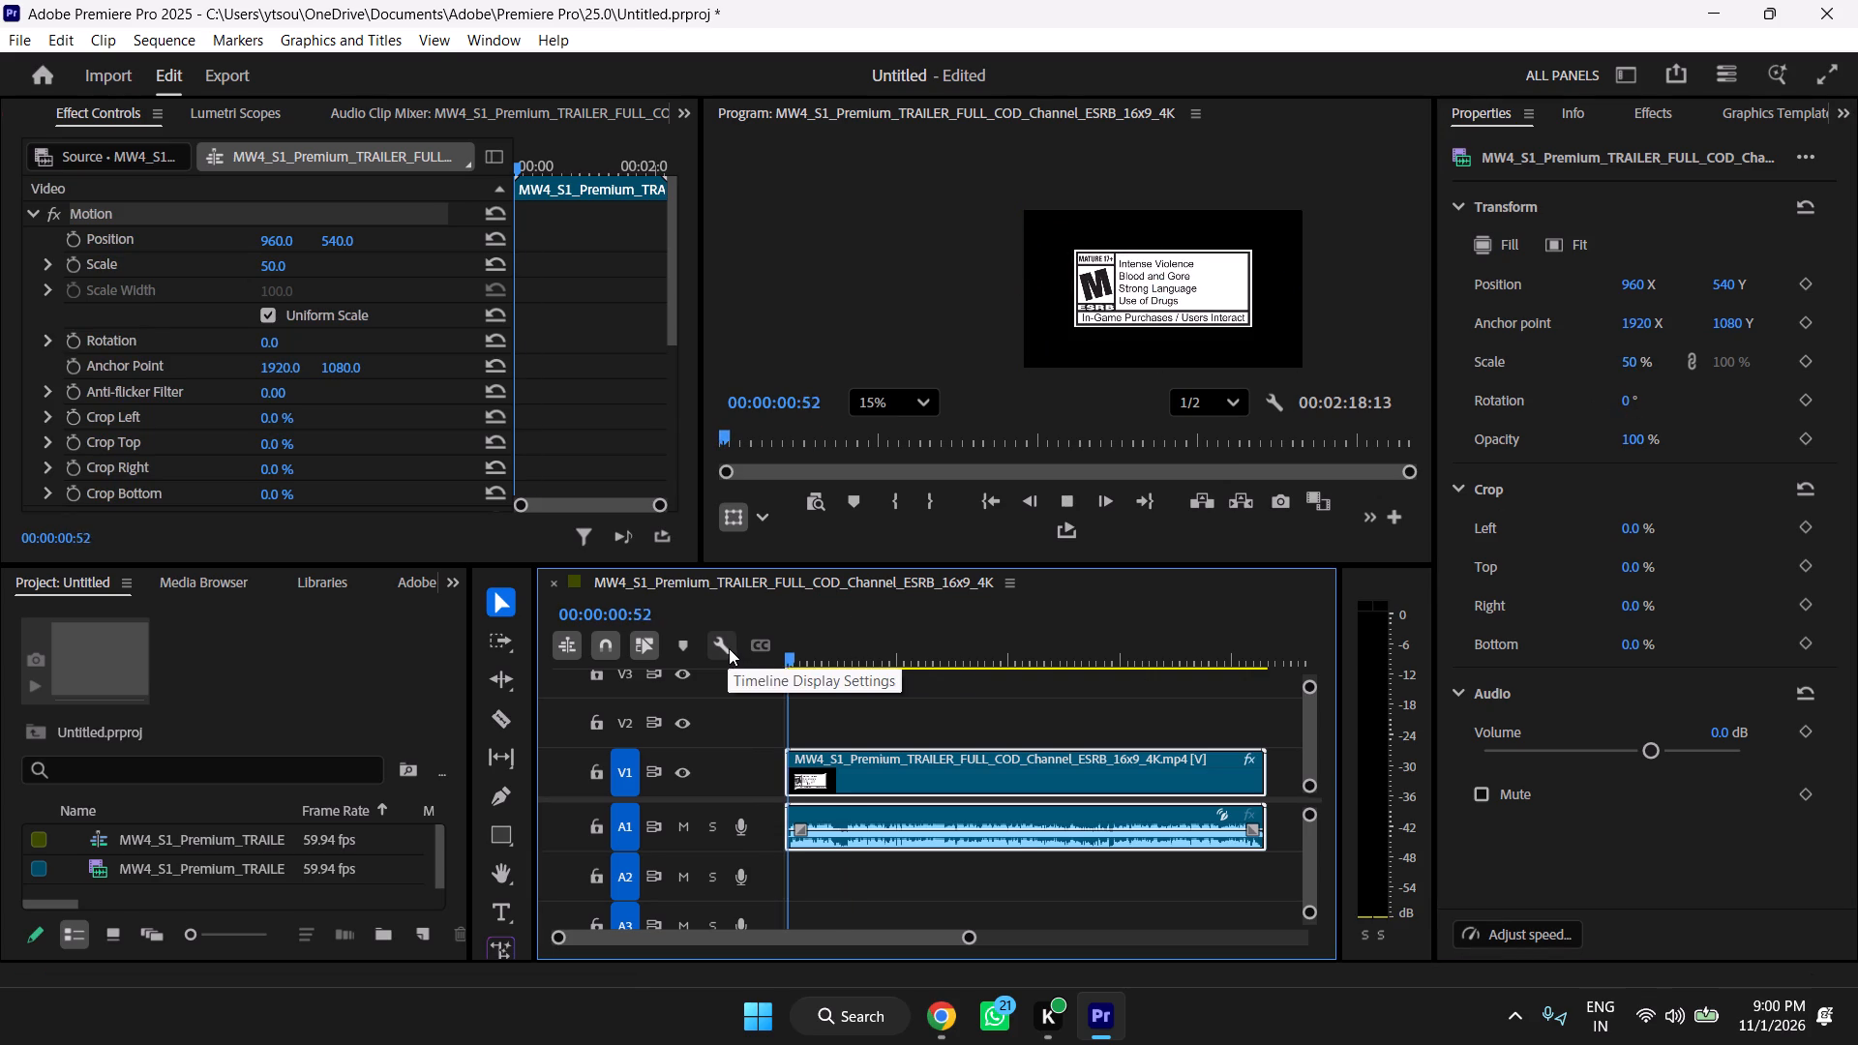
{"action": "key", "text": "space"}
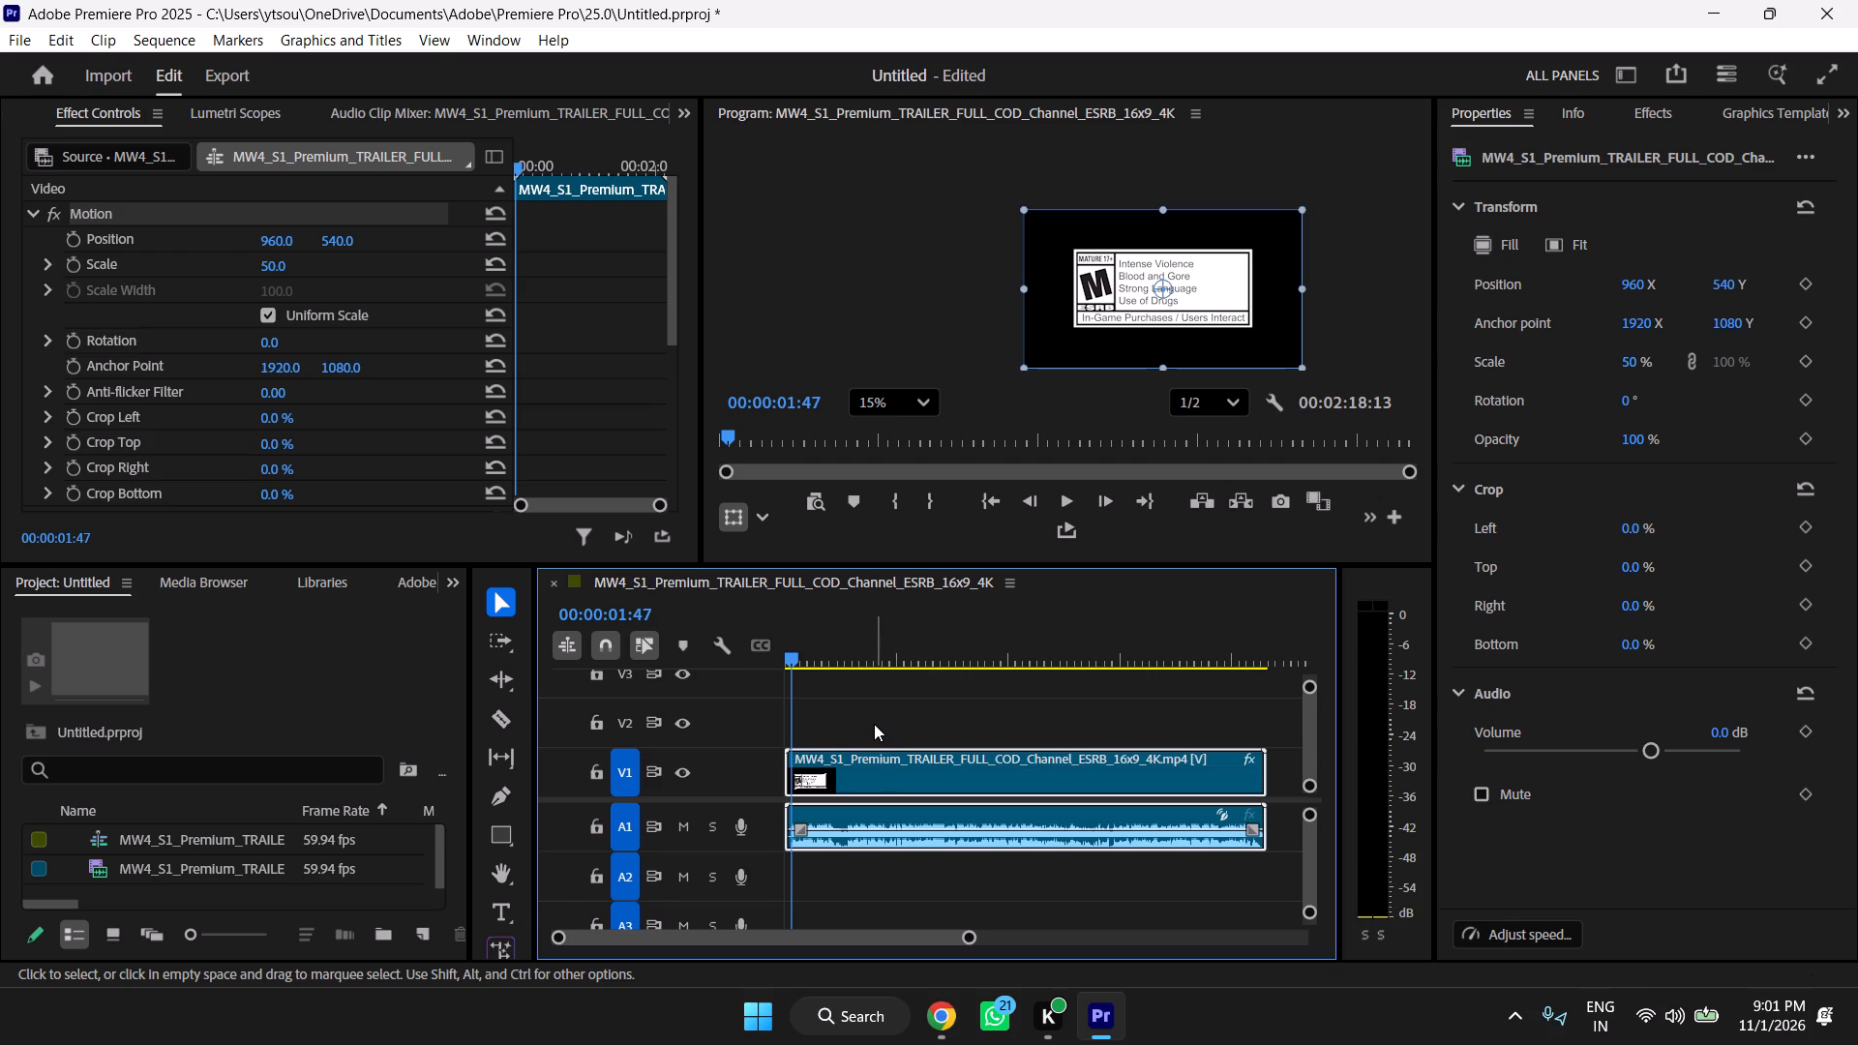
Switch to Chrome and search for "4k resolution" in a new tab to find the standard pixel dimensions.
{"action": "left_click", "coordinate": [965, 1012]}
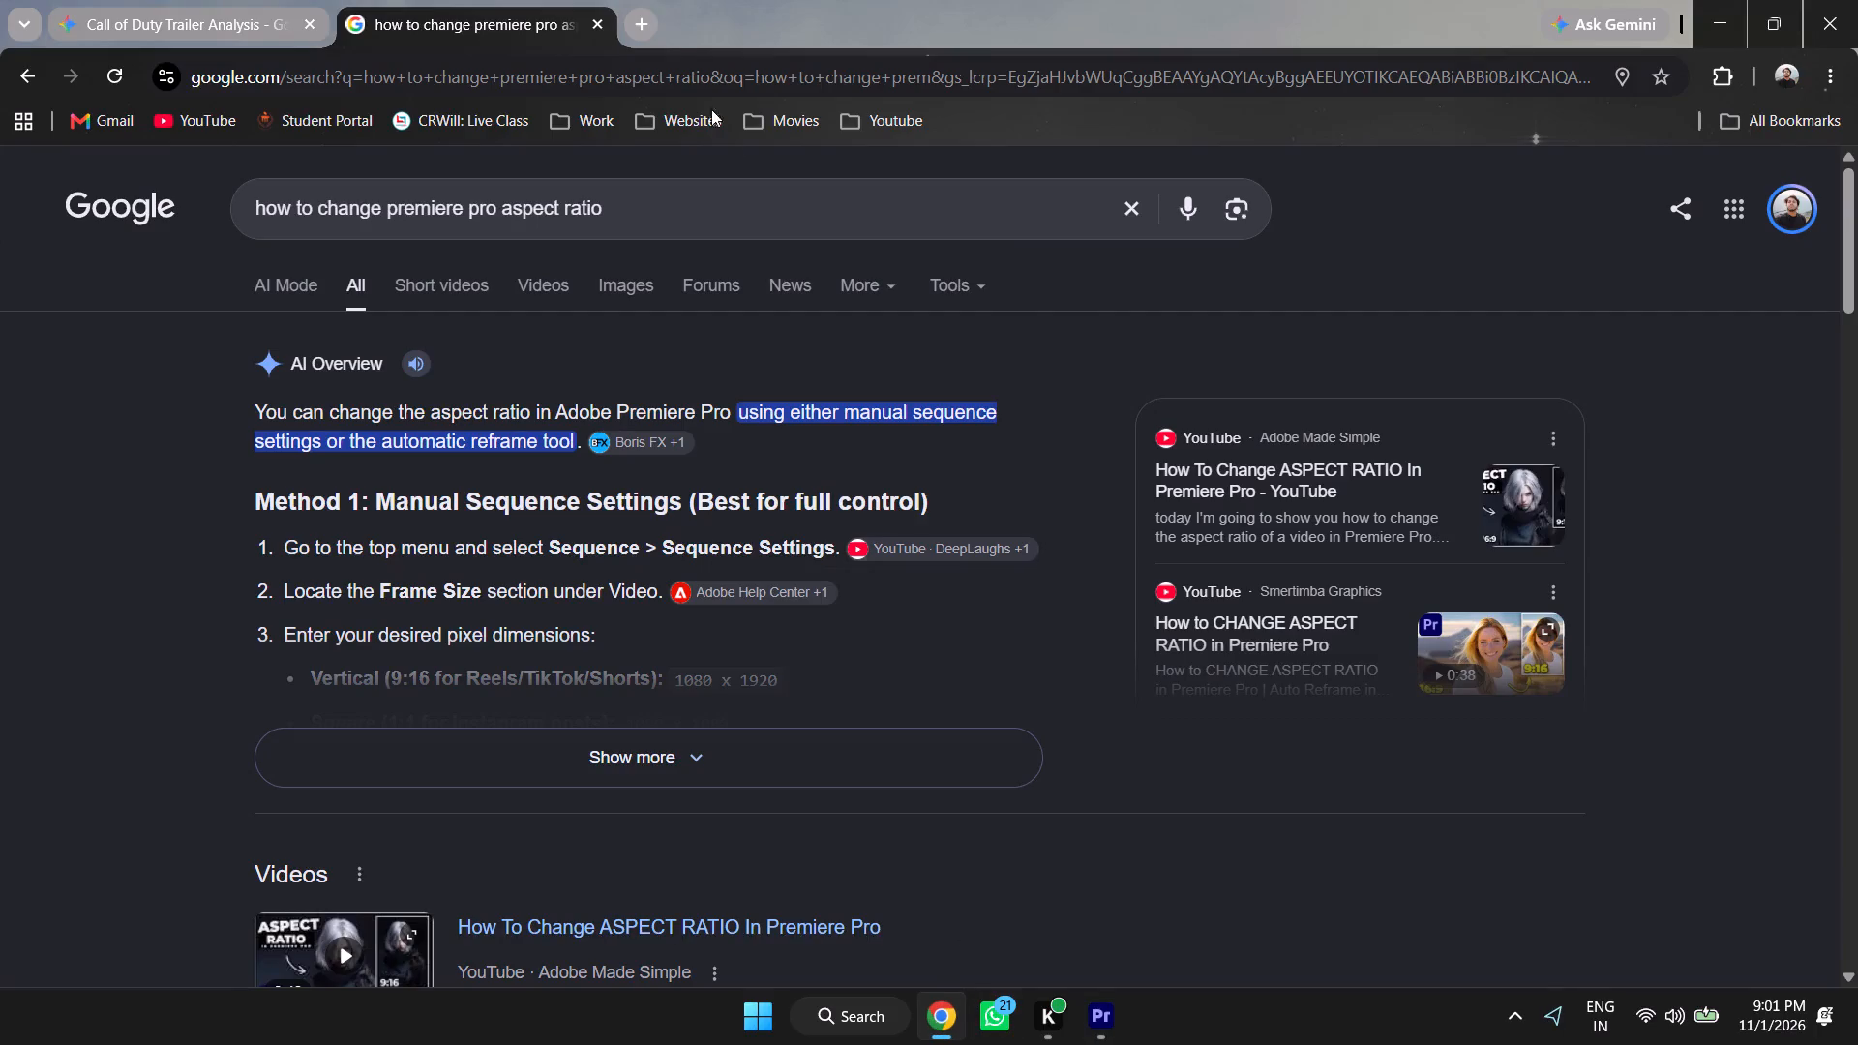
{"action": "left_click", "coordinate": [655, 27]}
{"action": "left_click", "coordinate": [619, 70]}
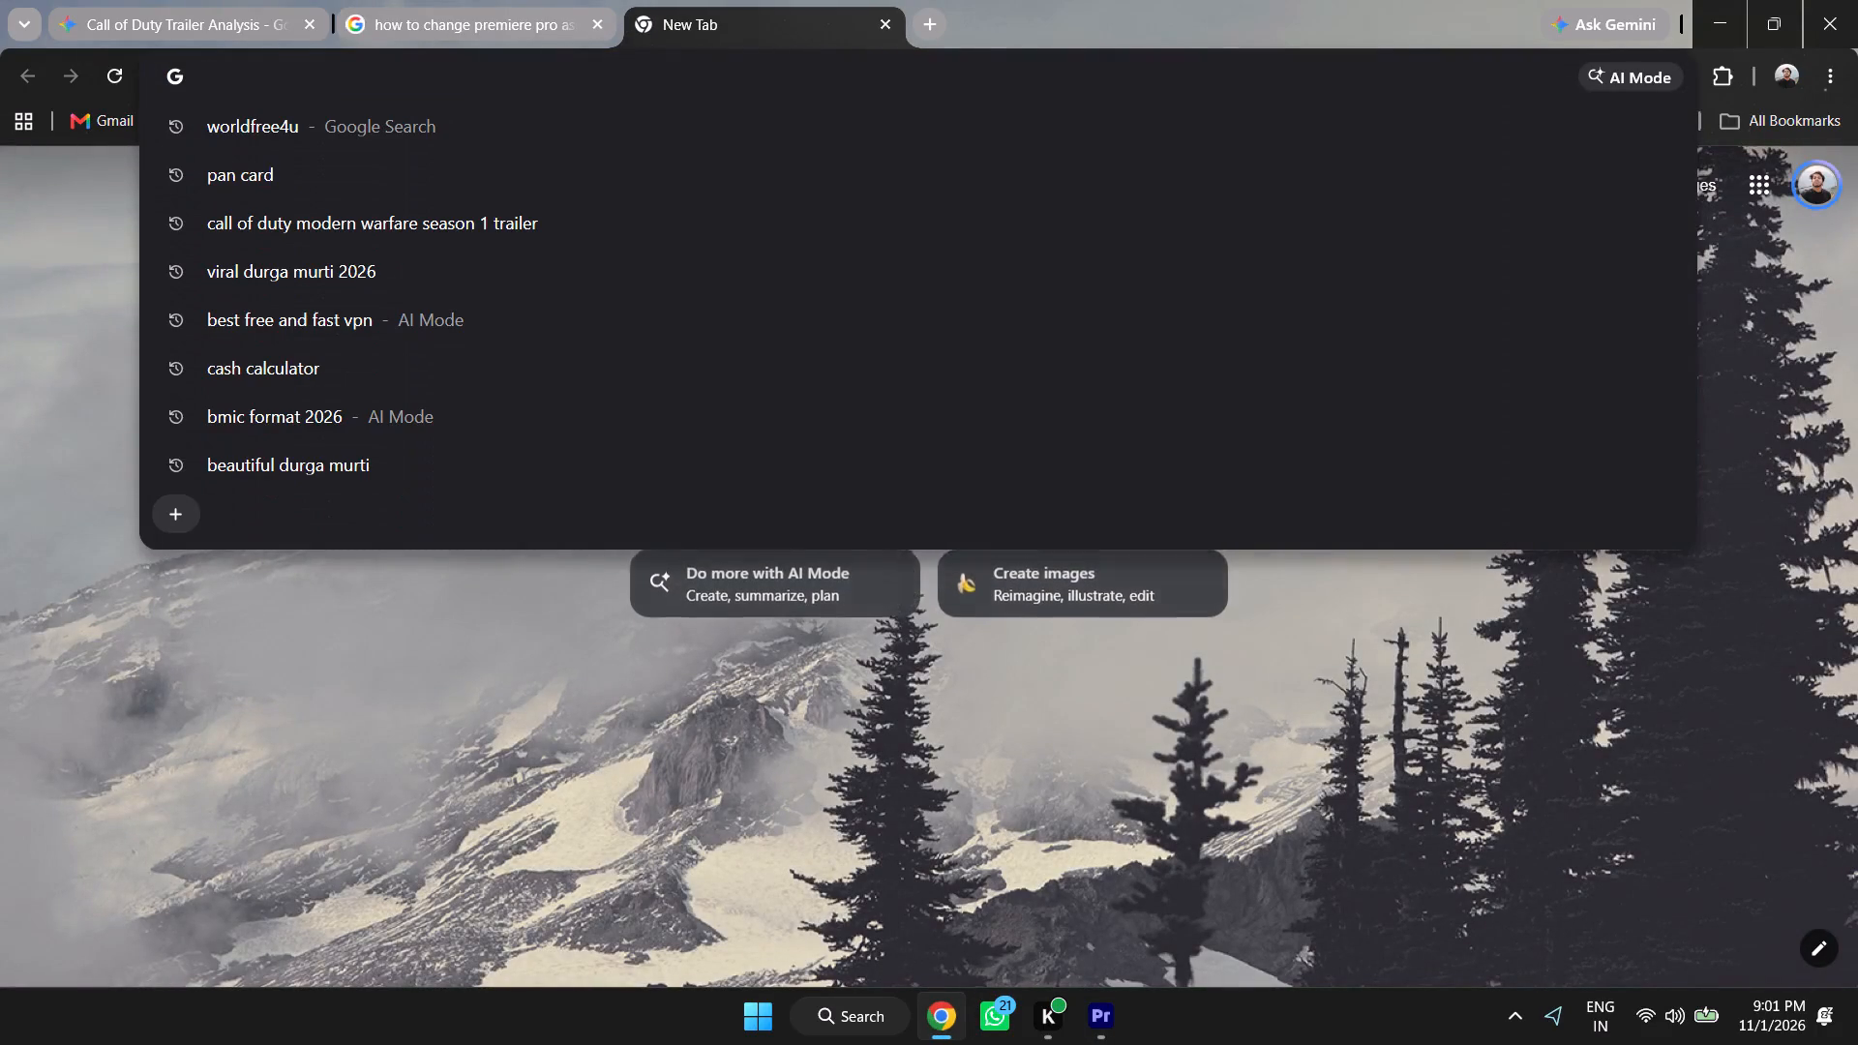
{"action": "key", "text": "4"}
{"action": "type", "text": "k res"}
{"action": "left_click", "coordinate": [612, 126]}
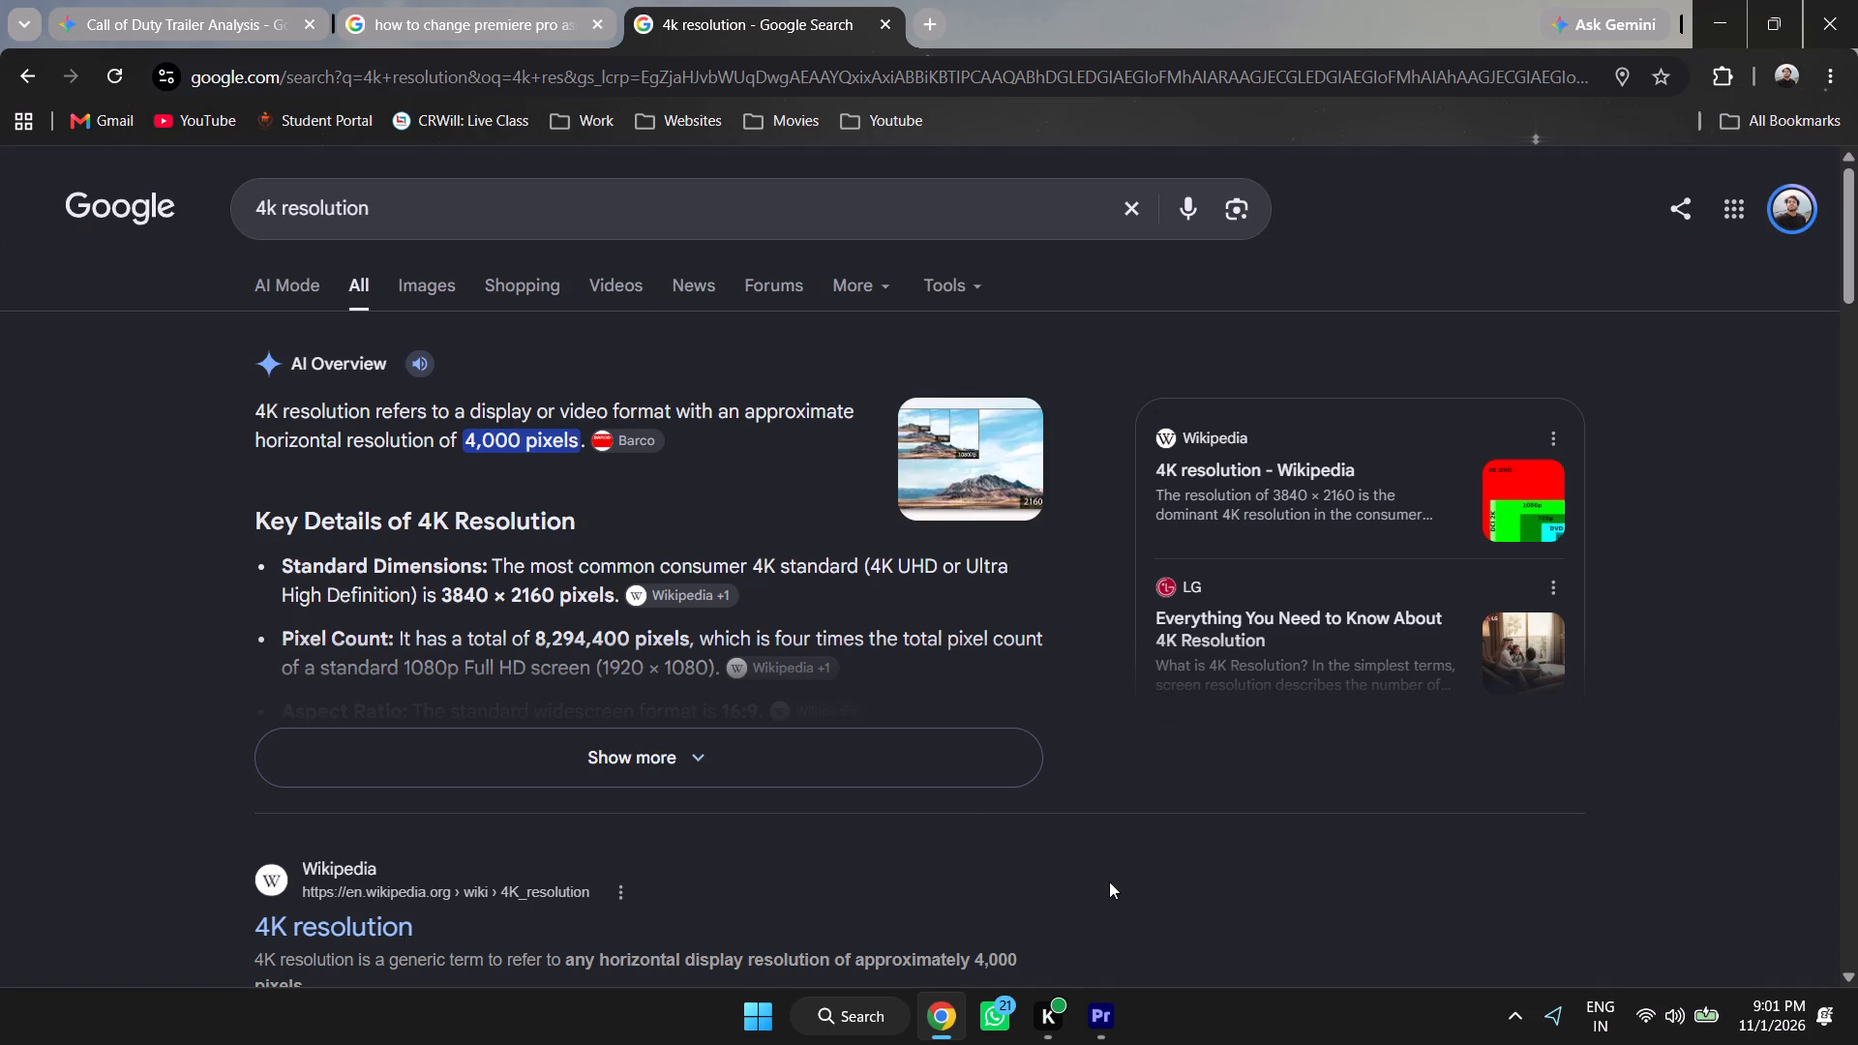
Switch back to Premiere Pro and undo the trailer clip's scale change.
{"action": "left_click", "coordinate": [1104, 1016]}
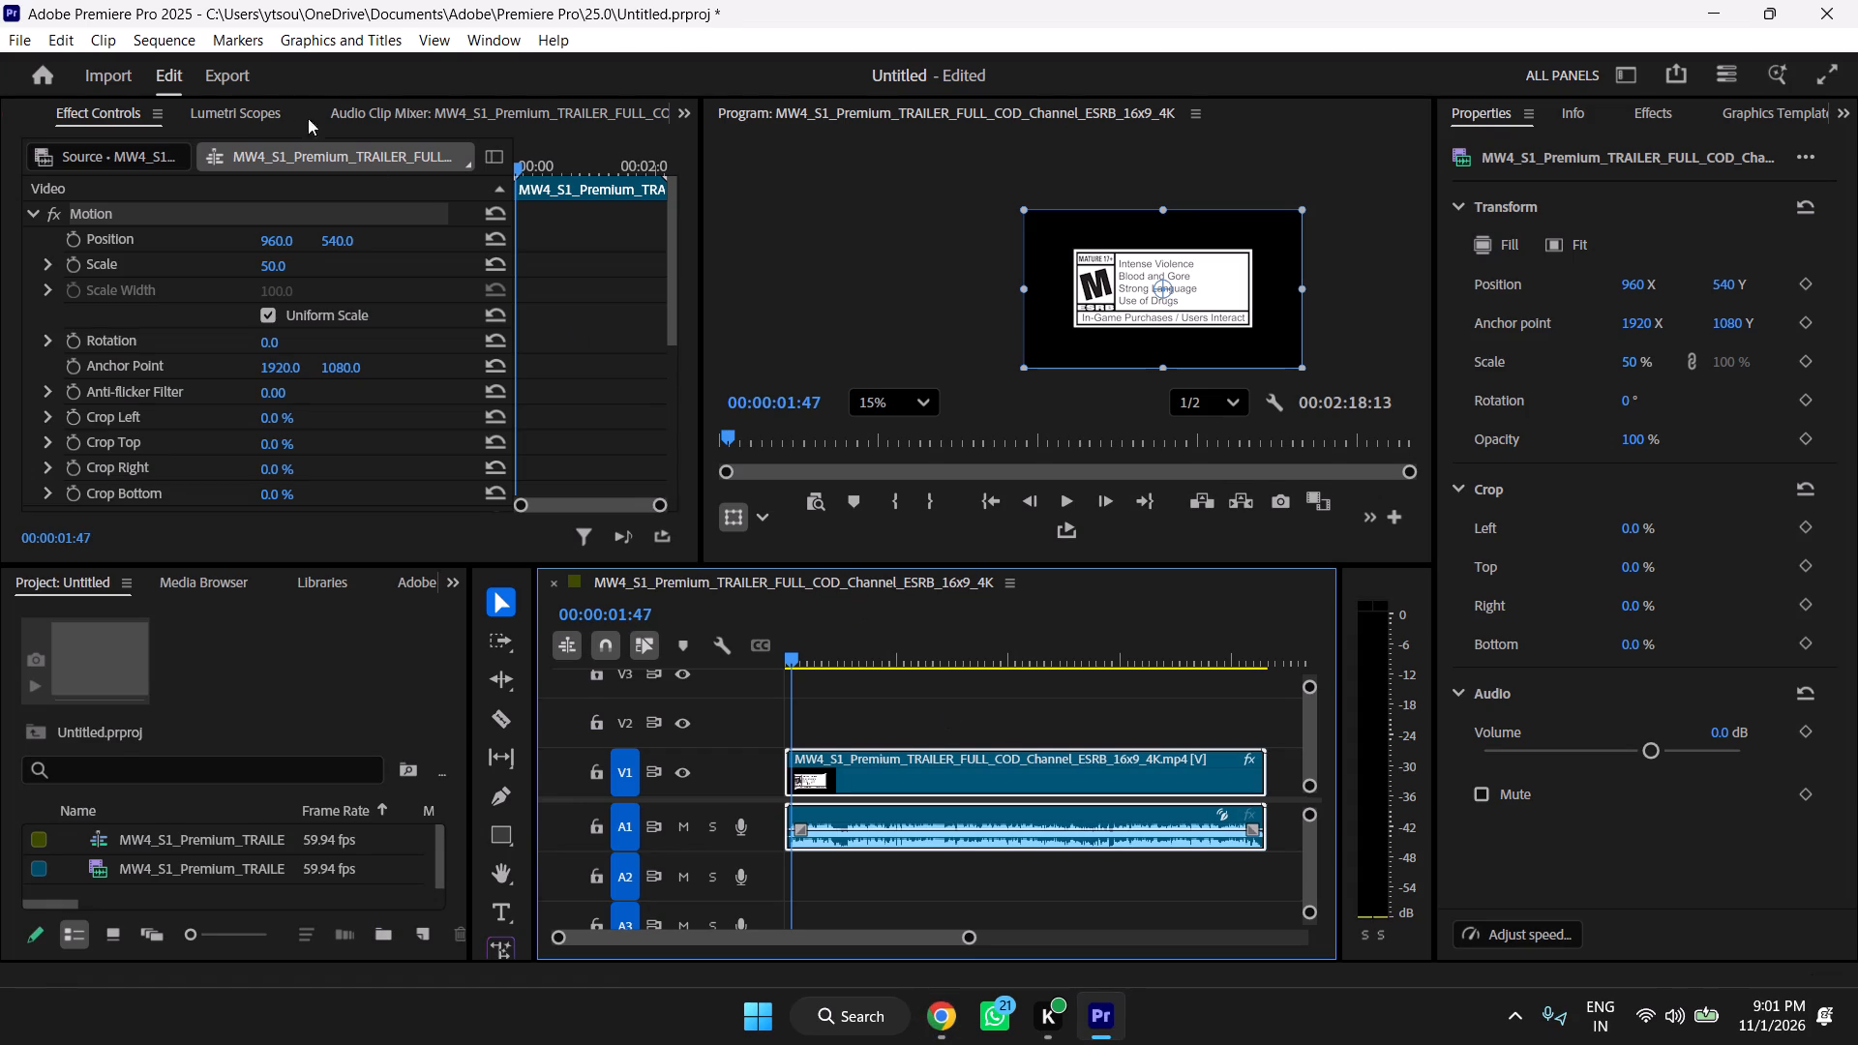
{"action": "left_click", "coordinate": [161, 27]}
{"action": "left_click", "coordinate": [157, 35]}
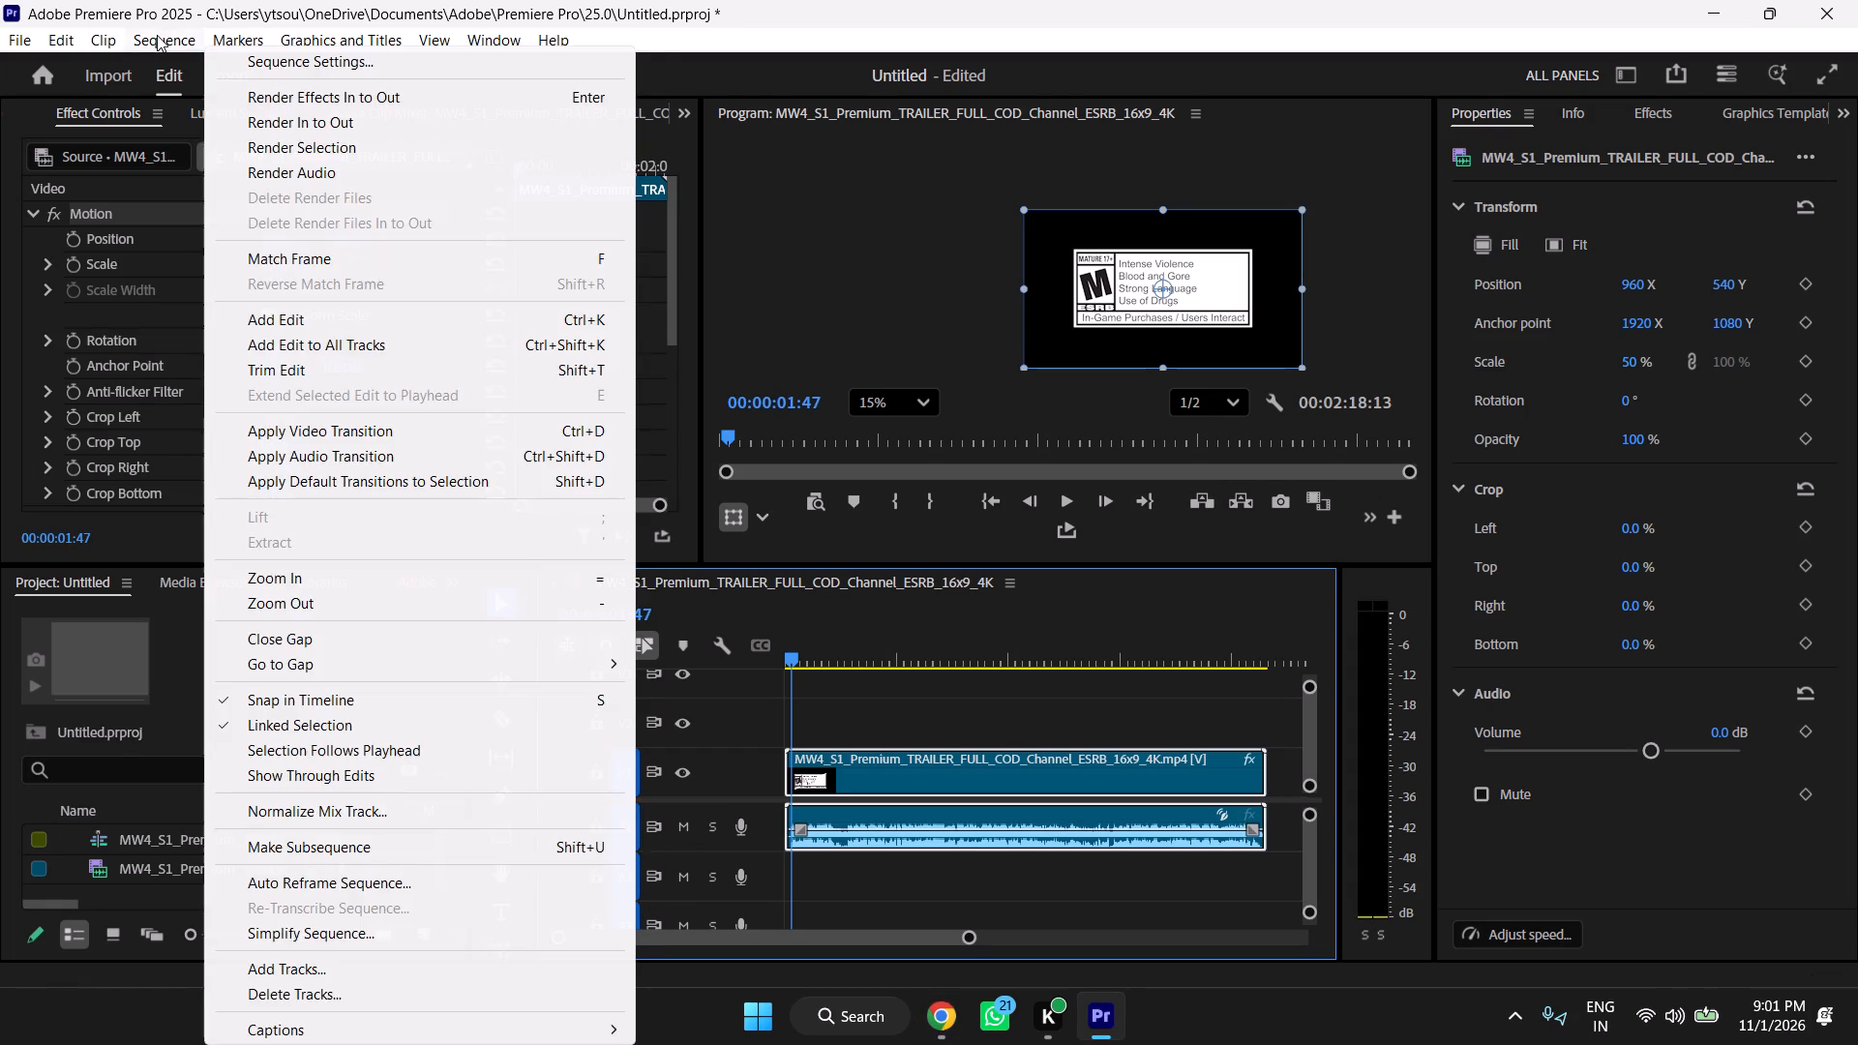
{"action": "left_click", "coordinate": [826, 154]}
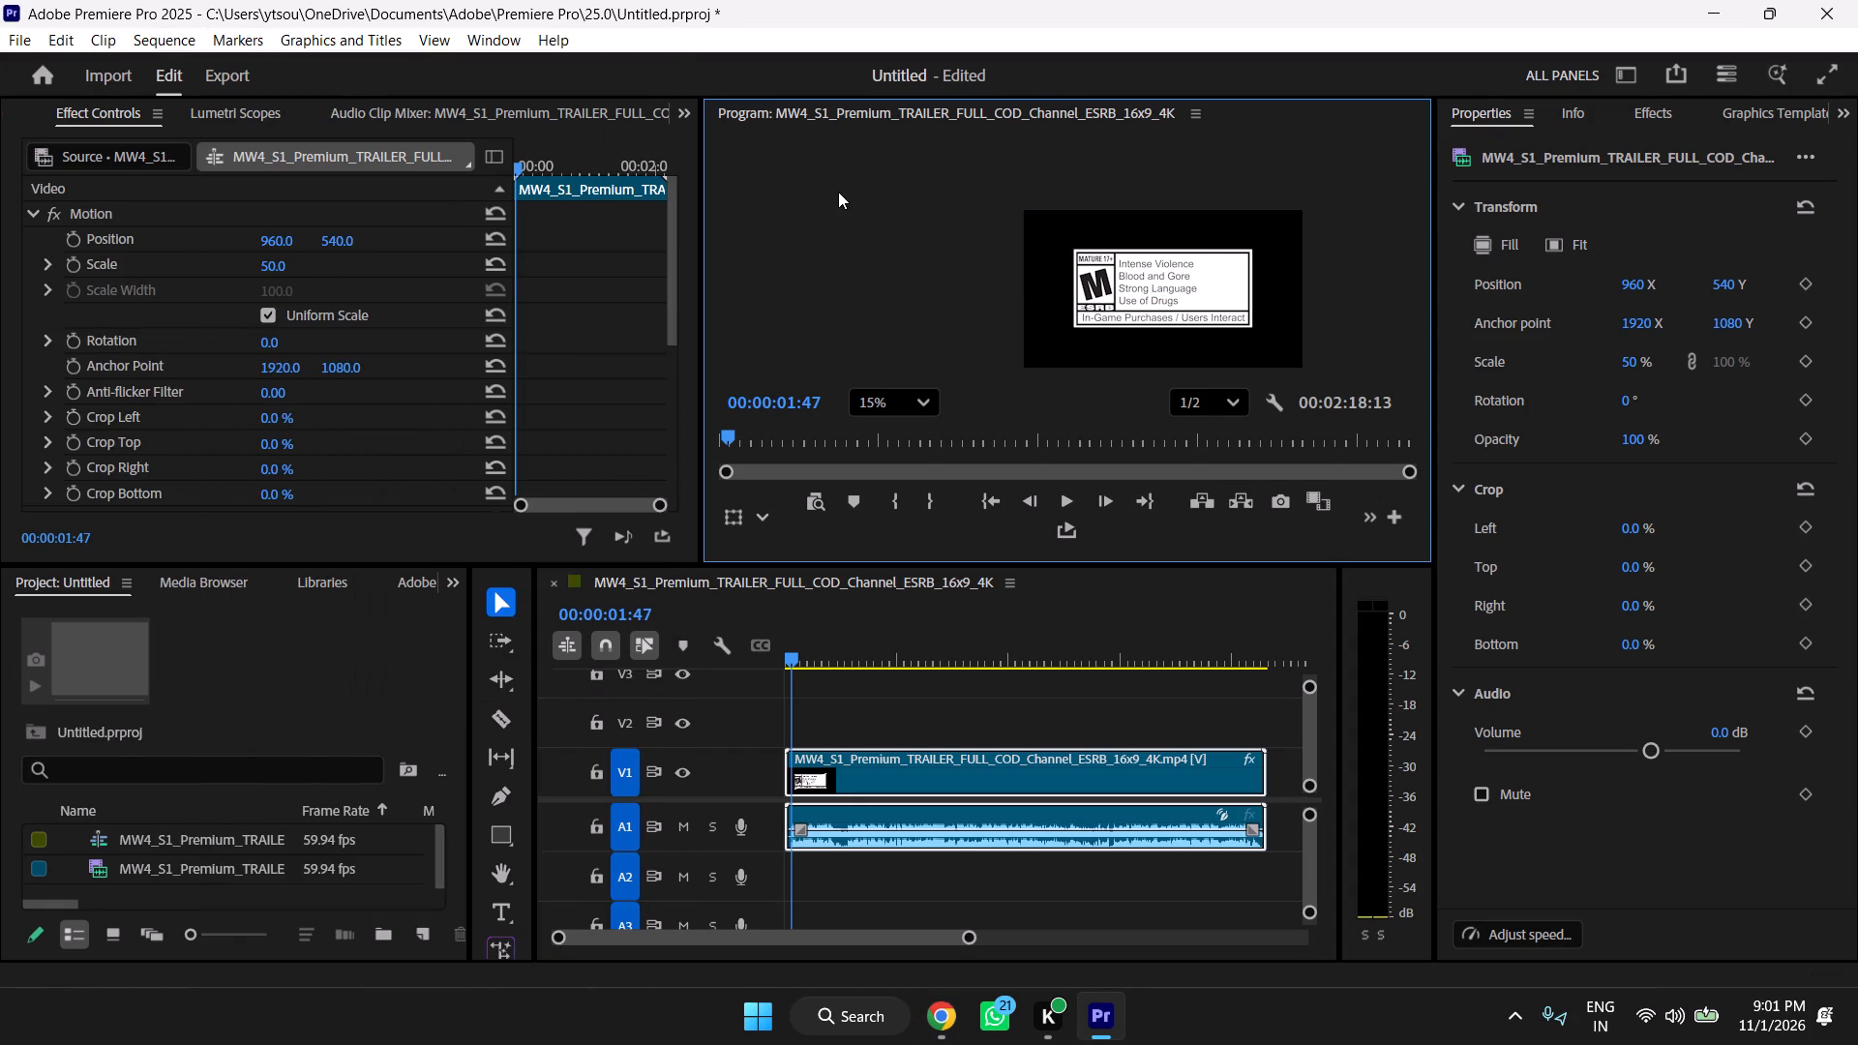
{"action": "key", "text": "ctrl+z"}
In the sequence settings, set the horizontal frame size to 3840, rechecking the 4K dimensions in Chrome.
{"action": "left_click", "coordinate": [155, 29]}
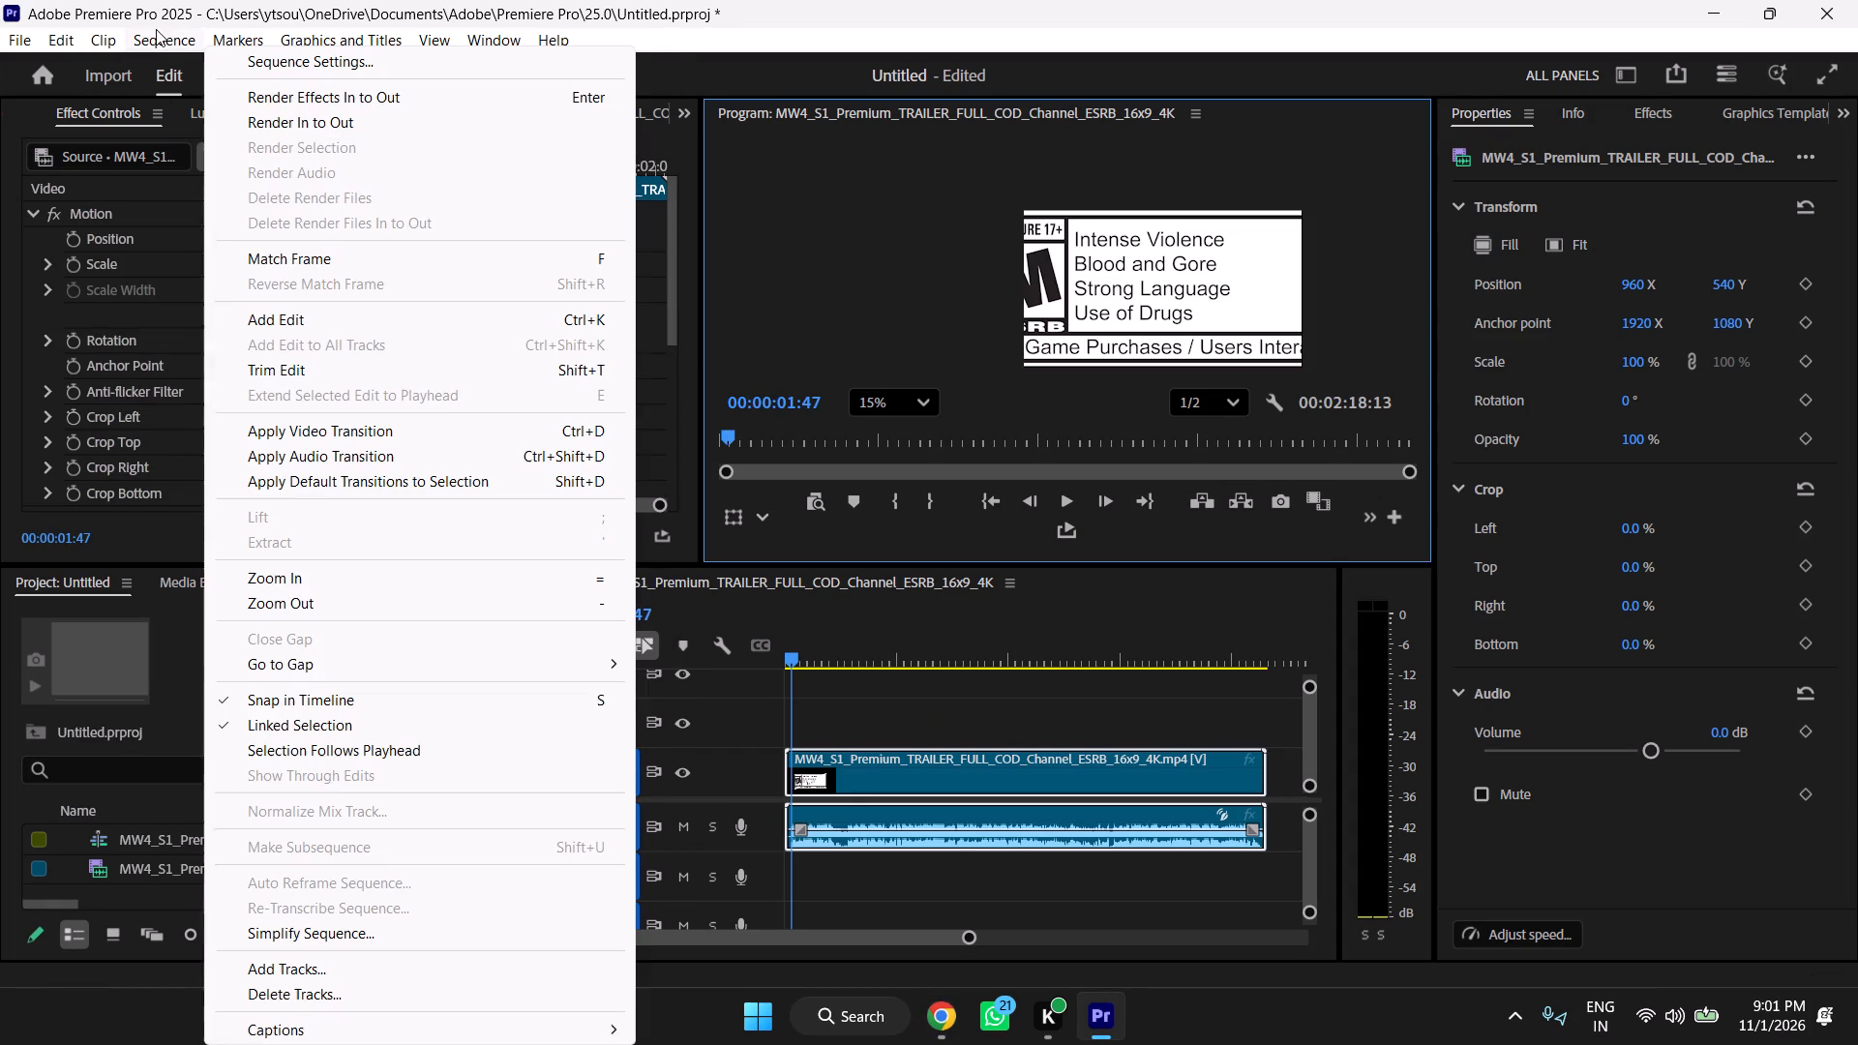
{"action": "left_click", "coordinate": [322, 58]}
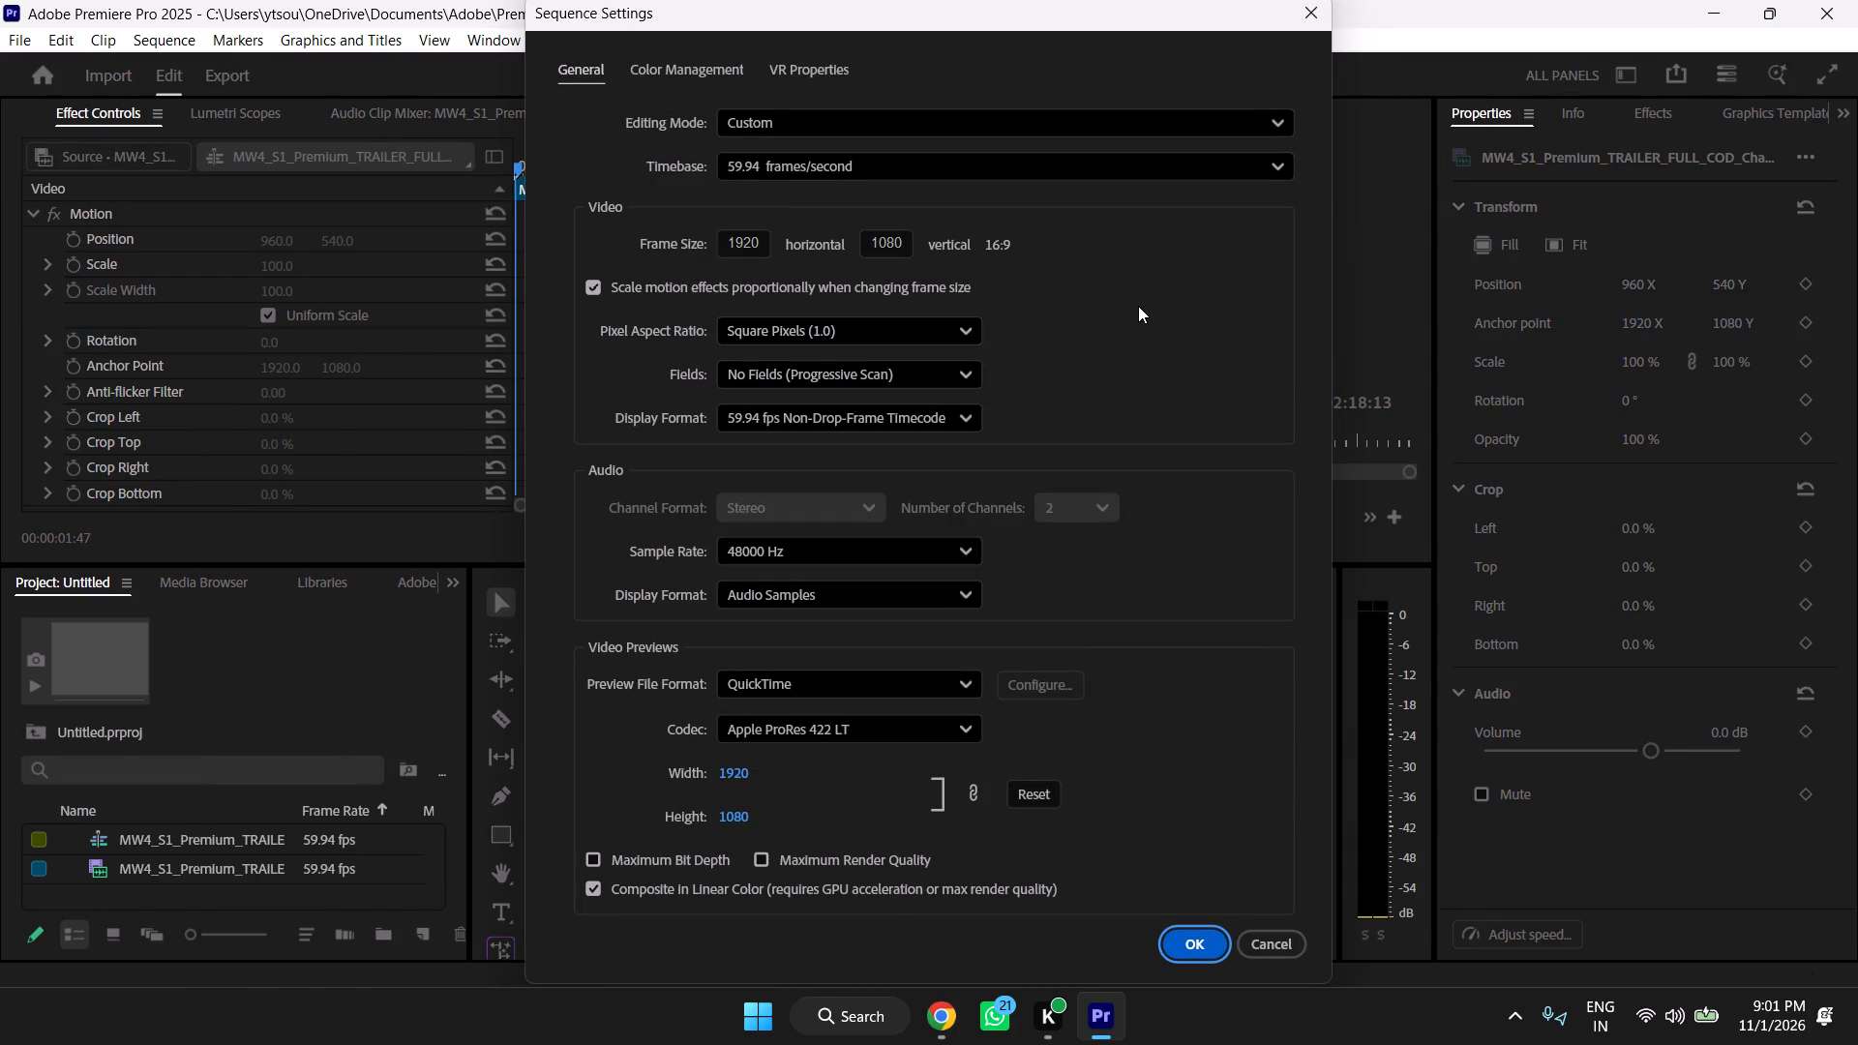
{"action": "key", "text": "alt+Tab"}
{"action": "key", "text": "alt+Tab"}
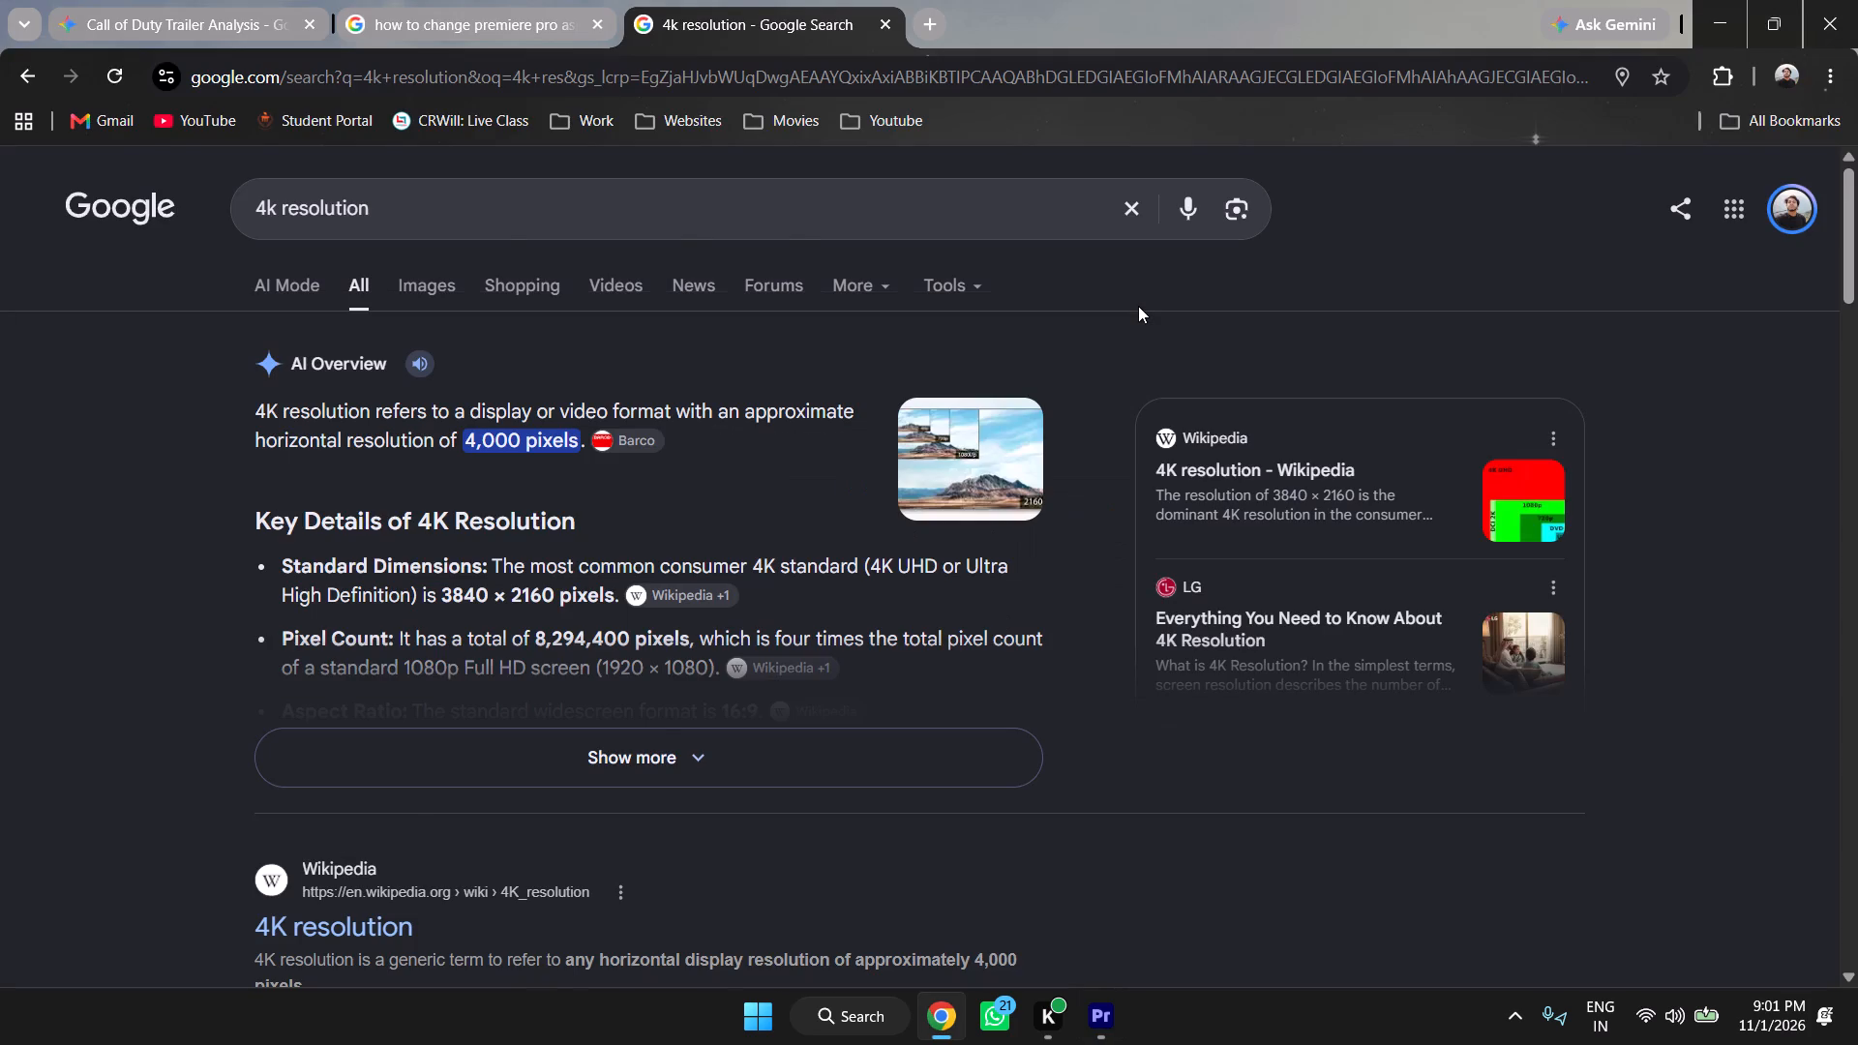
{"action": "left_click", "coordinate": [758, 237]}
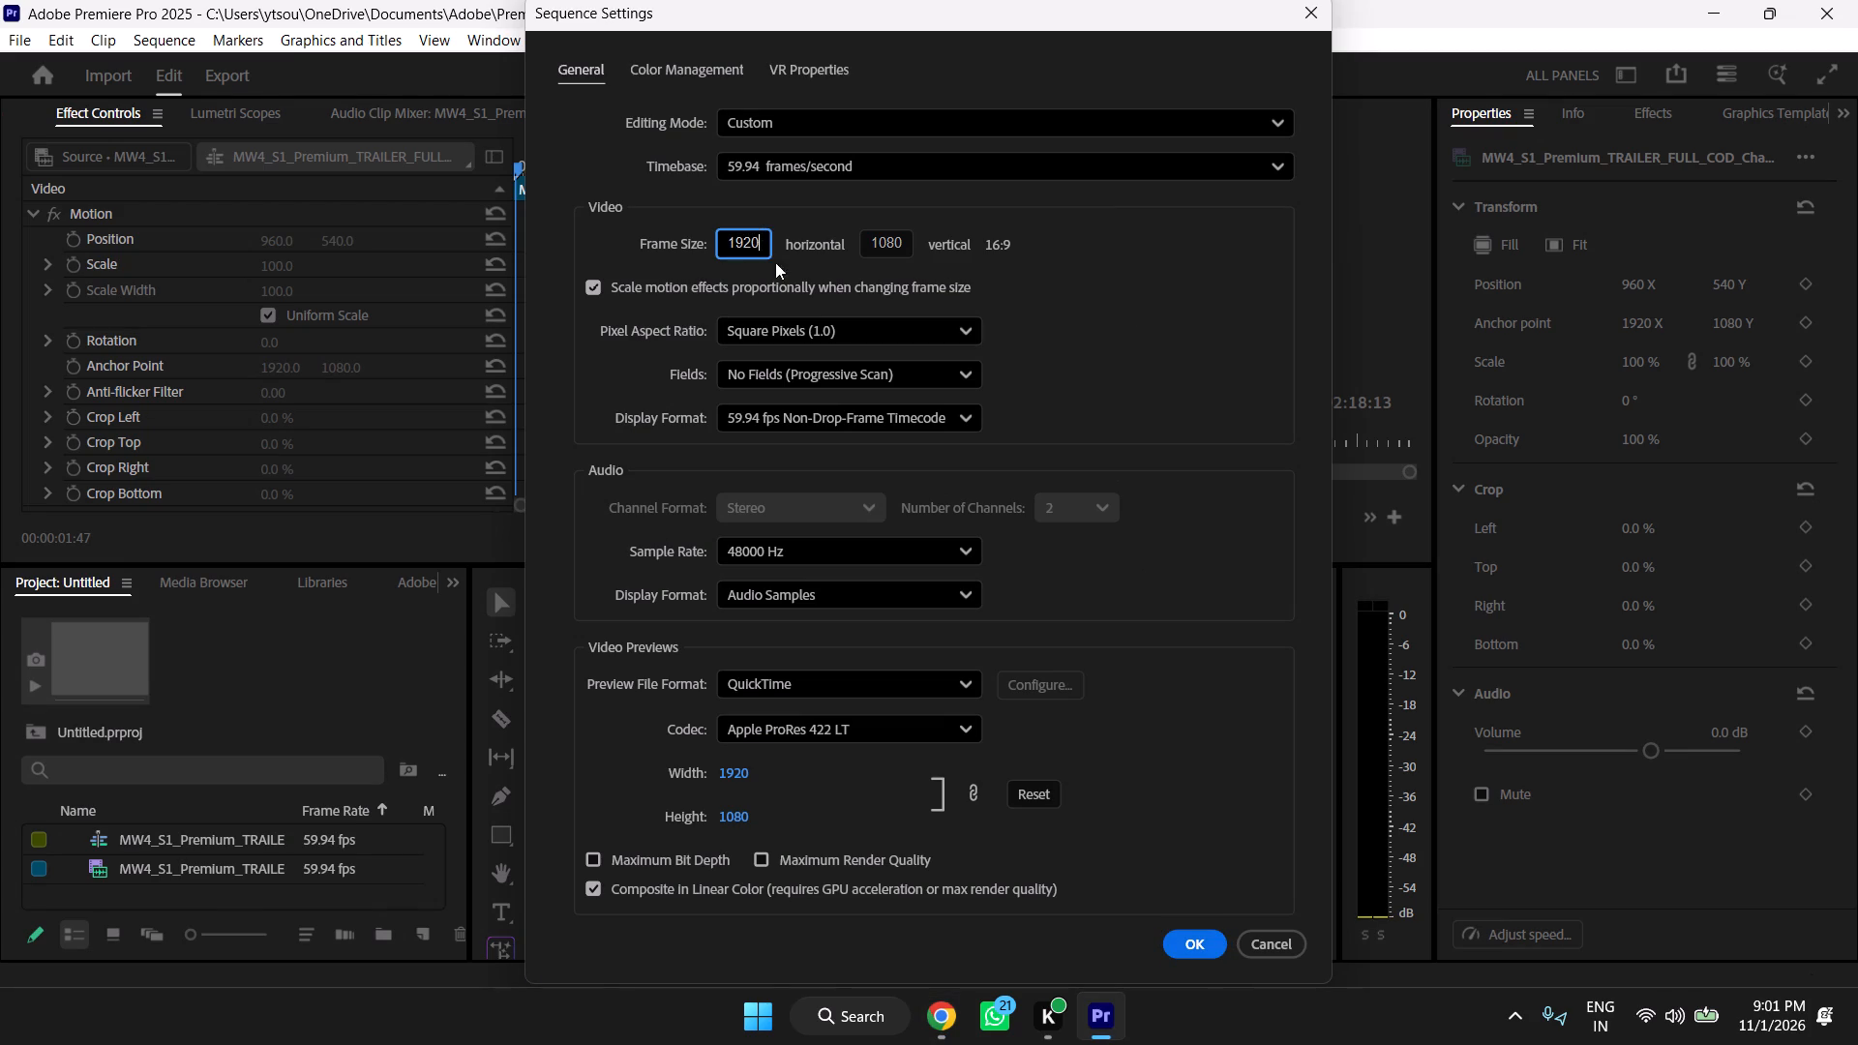
{"action": "key", "text": "BackSpace"}
{"action": "key", "text": "BackSpace"}
{"action": "key", "text": "BackSpace"}
{"action": "key", "text": "BackSpace"}
{"action": "key", "text": "BackSpace"}
{"action": "key", "text": "BackSpace"}
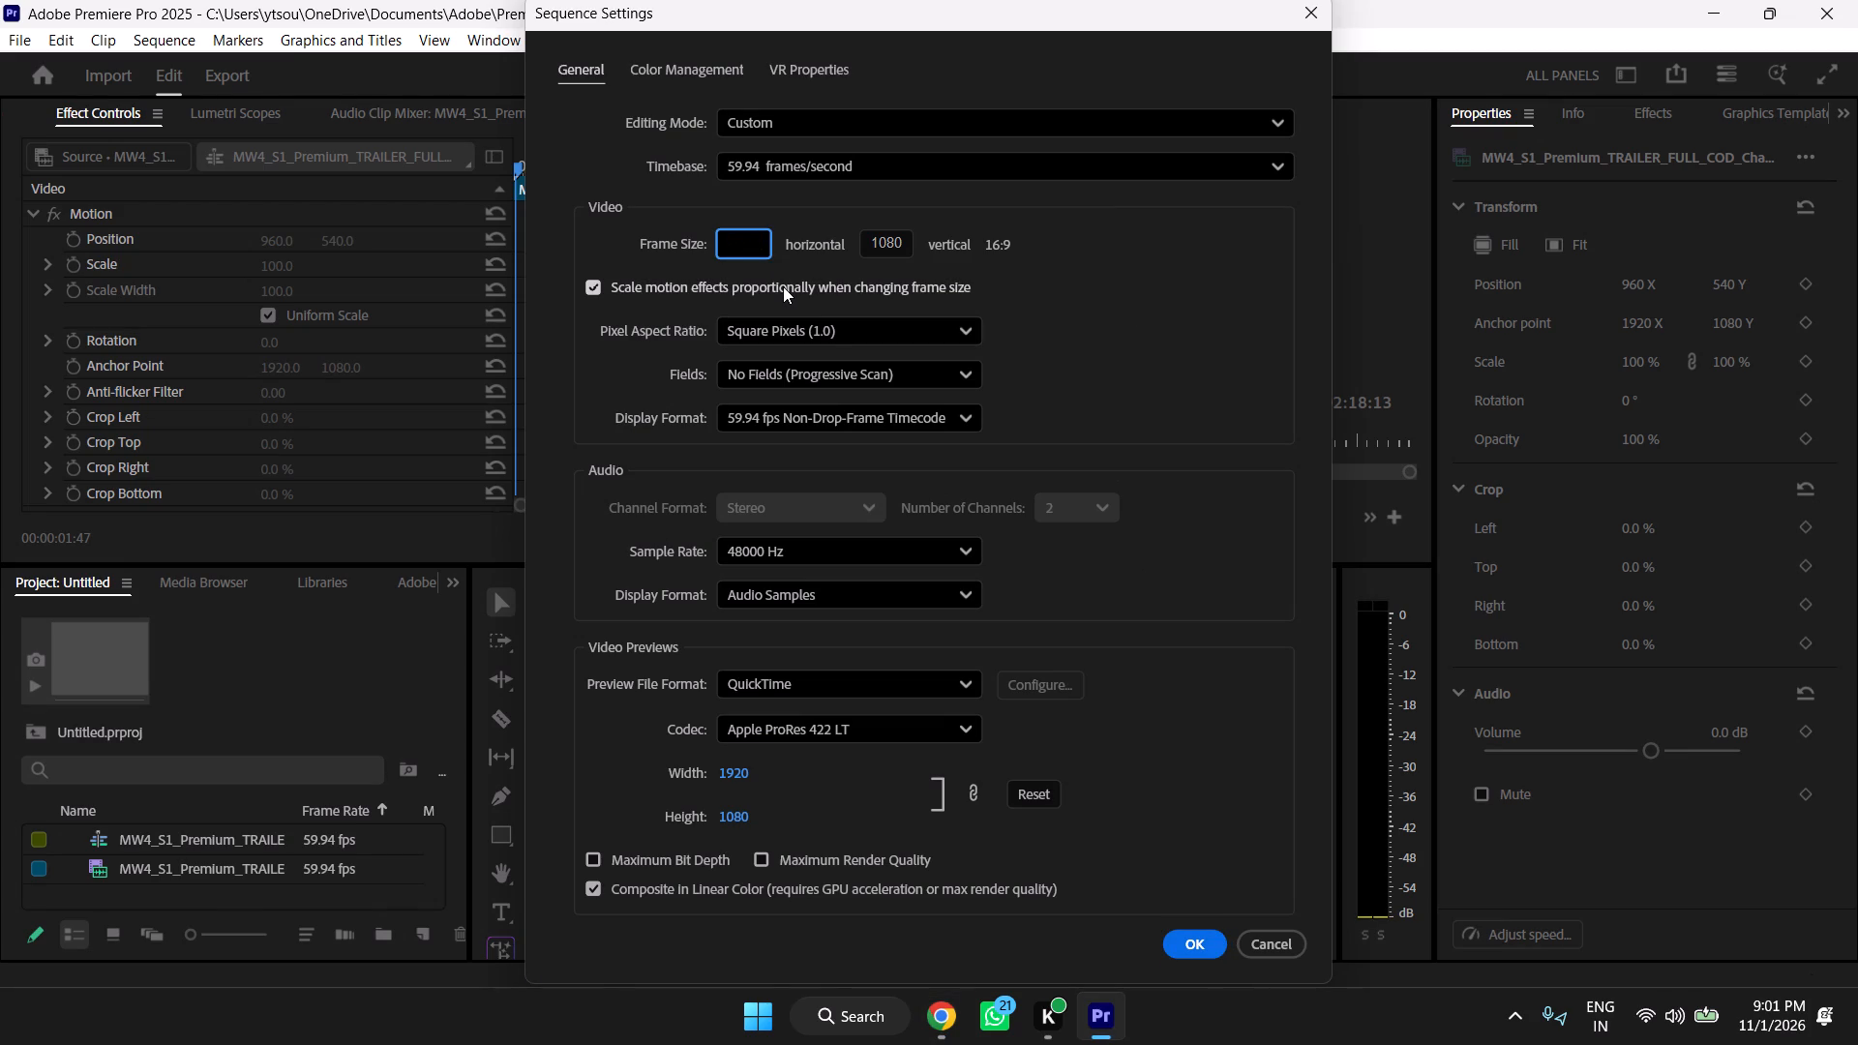
{"action": "type", "text": "3840"}
Set the vertical frame size to 2160, apply the sequence settings, and accept deleting all previews for this sequence.
{"action": "left_click", "coordinate": [900, 246]}
{"action": "key", "text": "BackSpace"}
{"action": "key", "text": "BackSpace"}
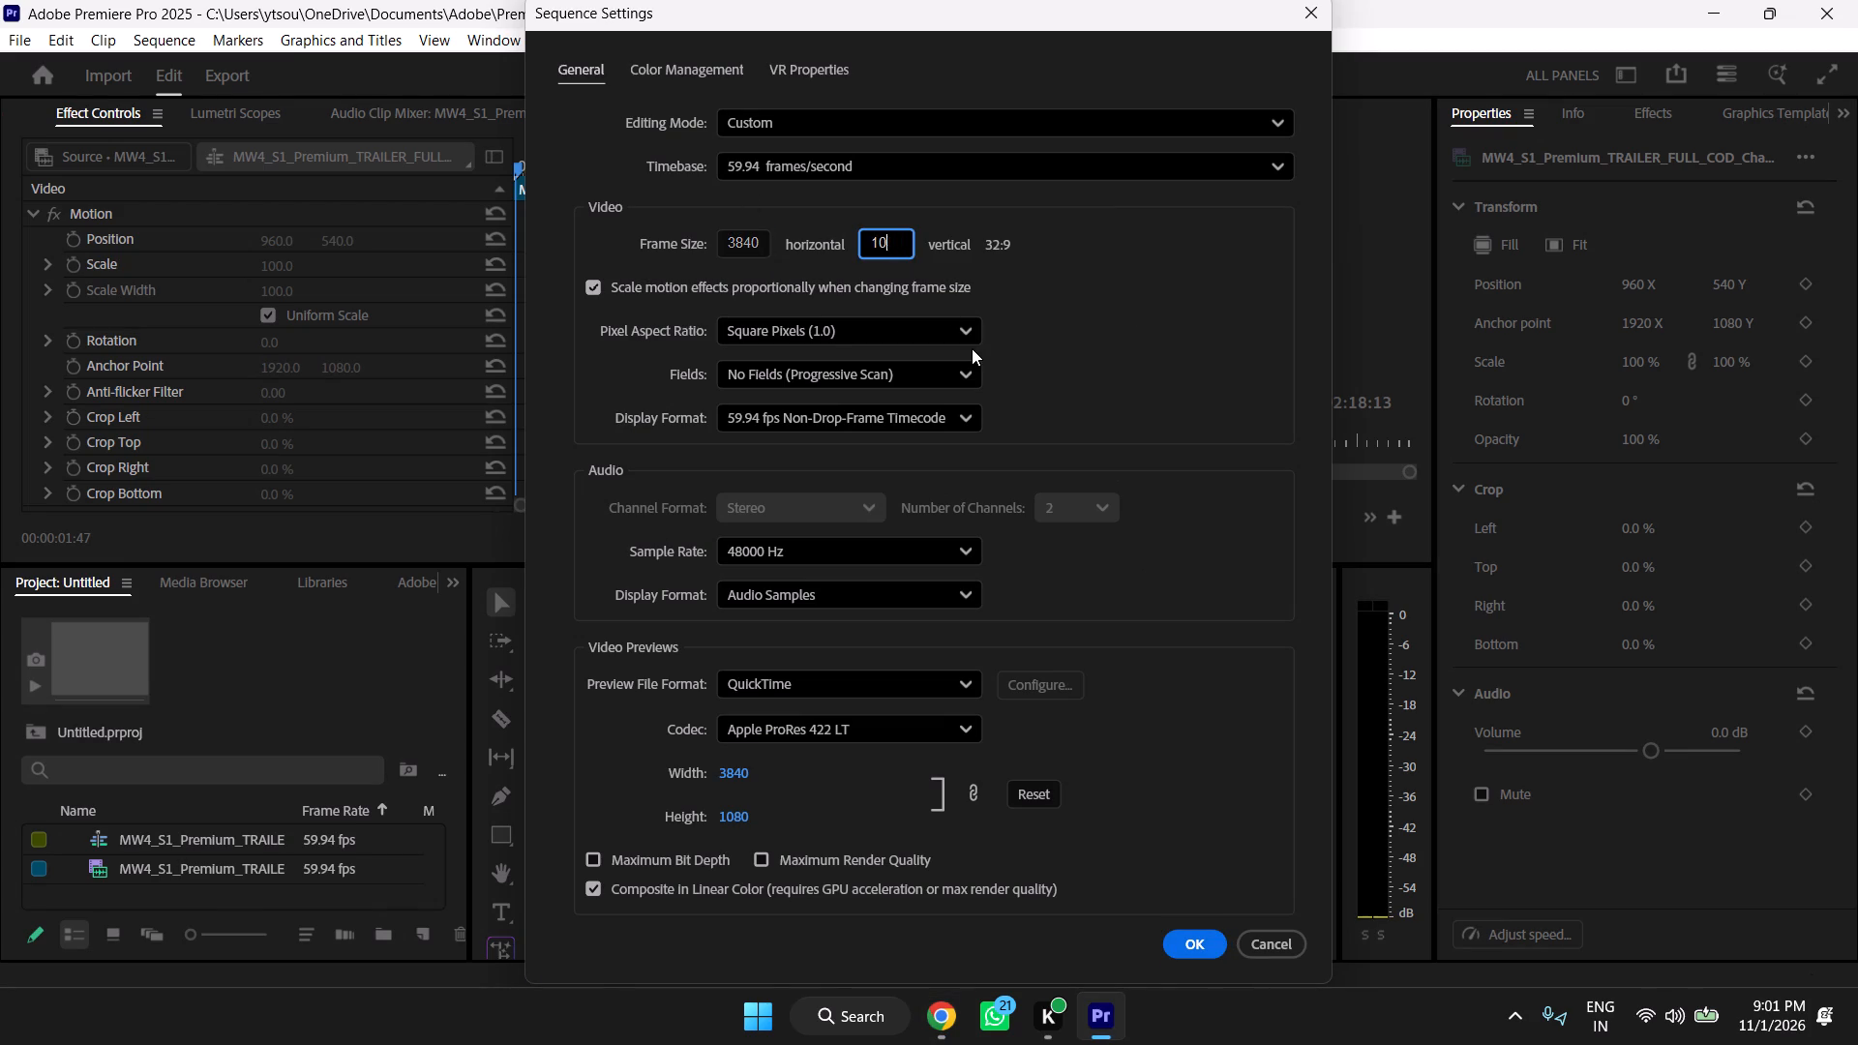
{"action": "key", "text": "BackSpace"}
{"action": "key", "text": "BackSpace"}
{"action": "key", "text": "BackSpace"}
{"action": "type", "text": "216"}
{"action": "key", "text": "0"}
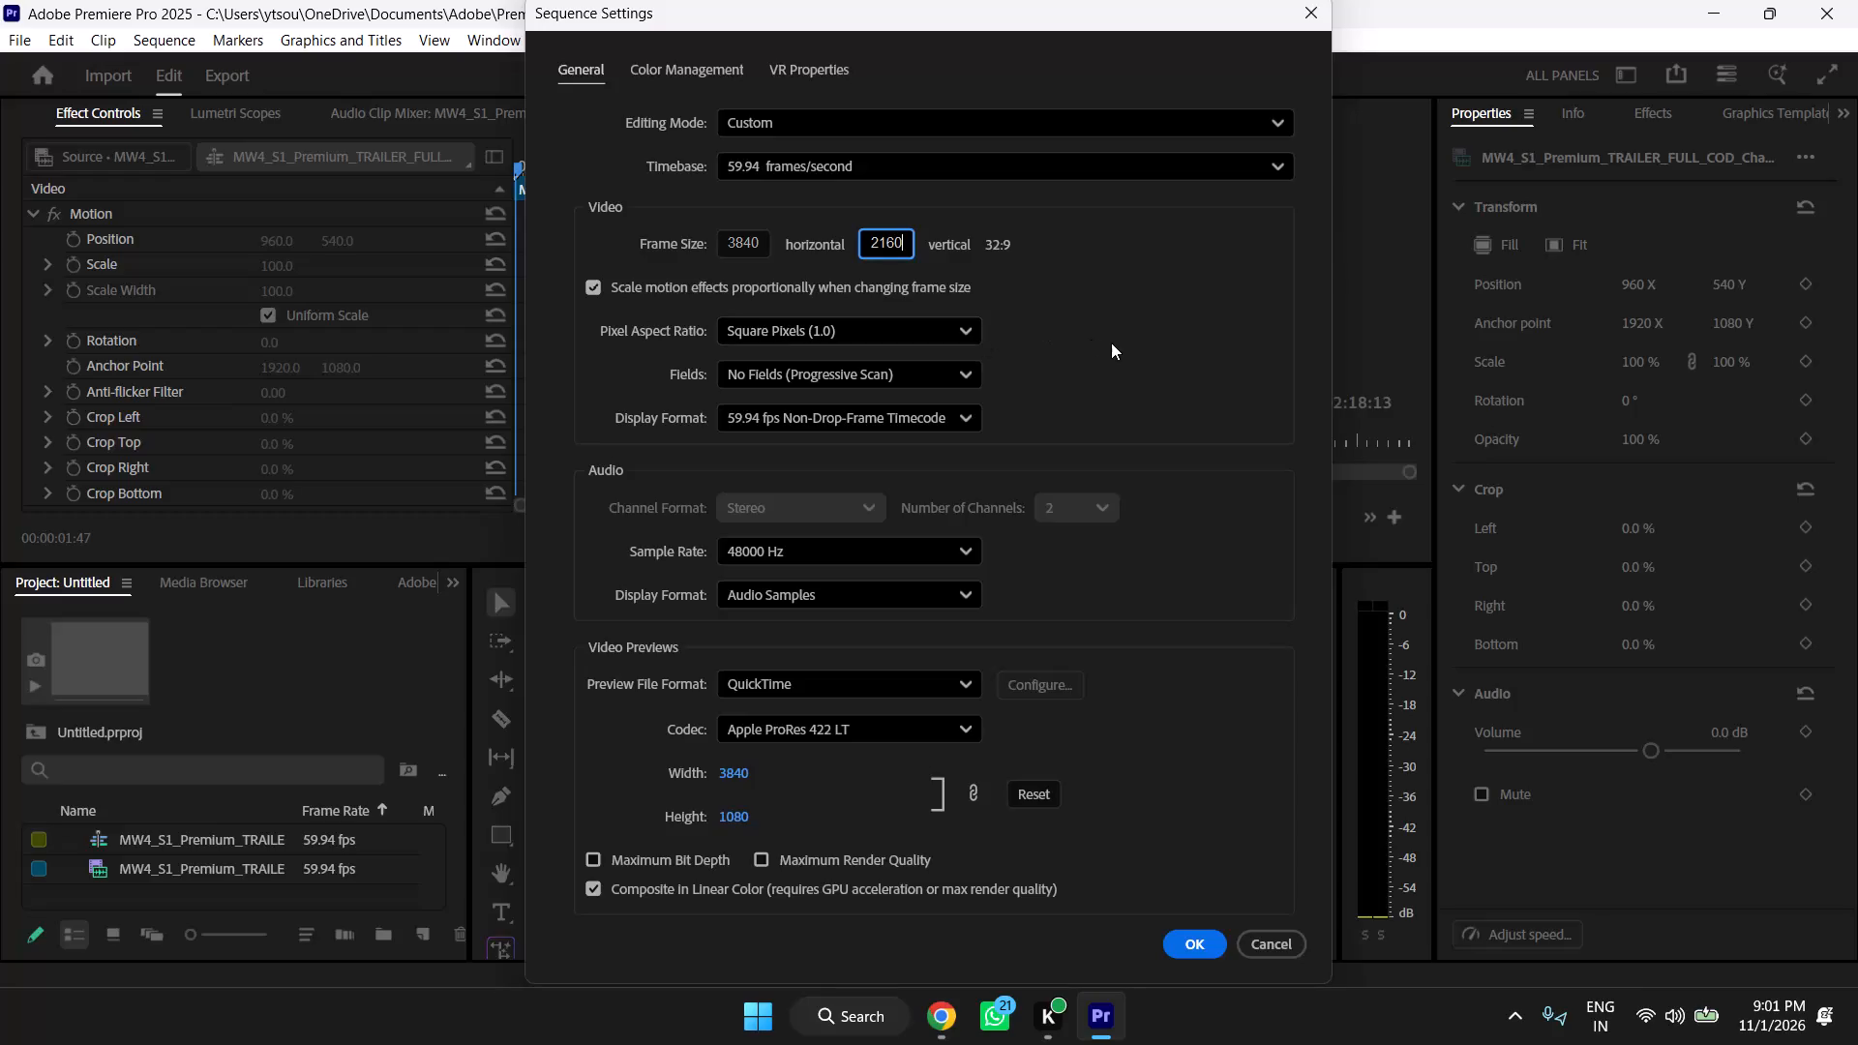
{"action": "left_click", "coordinate": [1113, 343]}
{"action": "left_click", "coordinate": [1198, 944]}
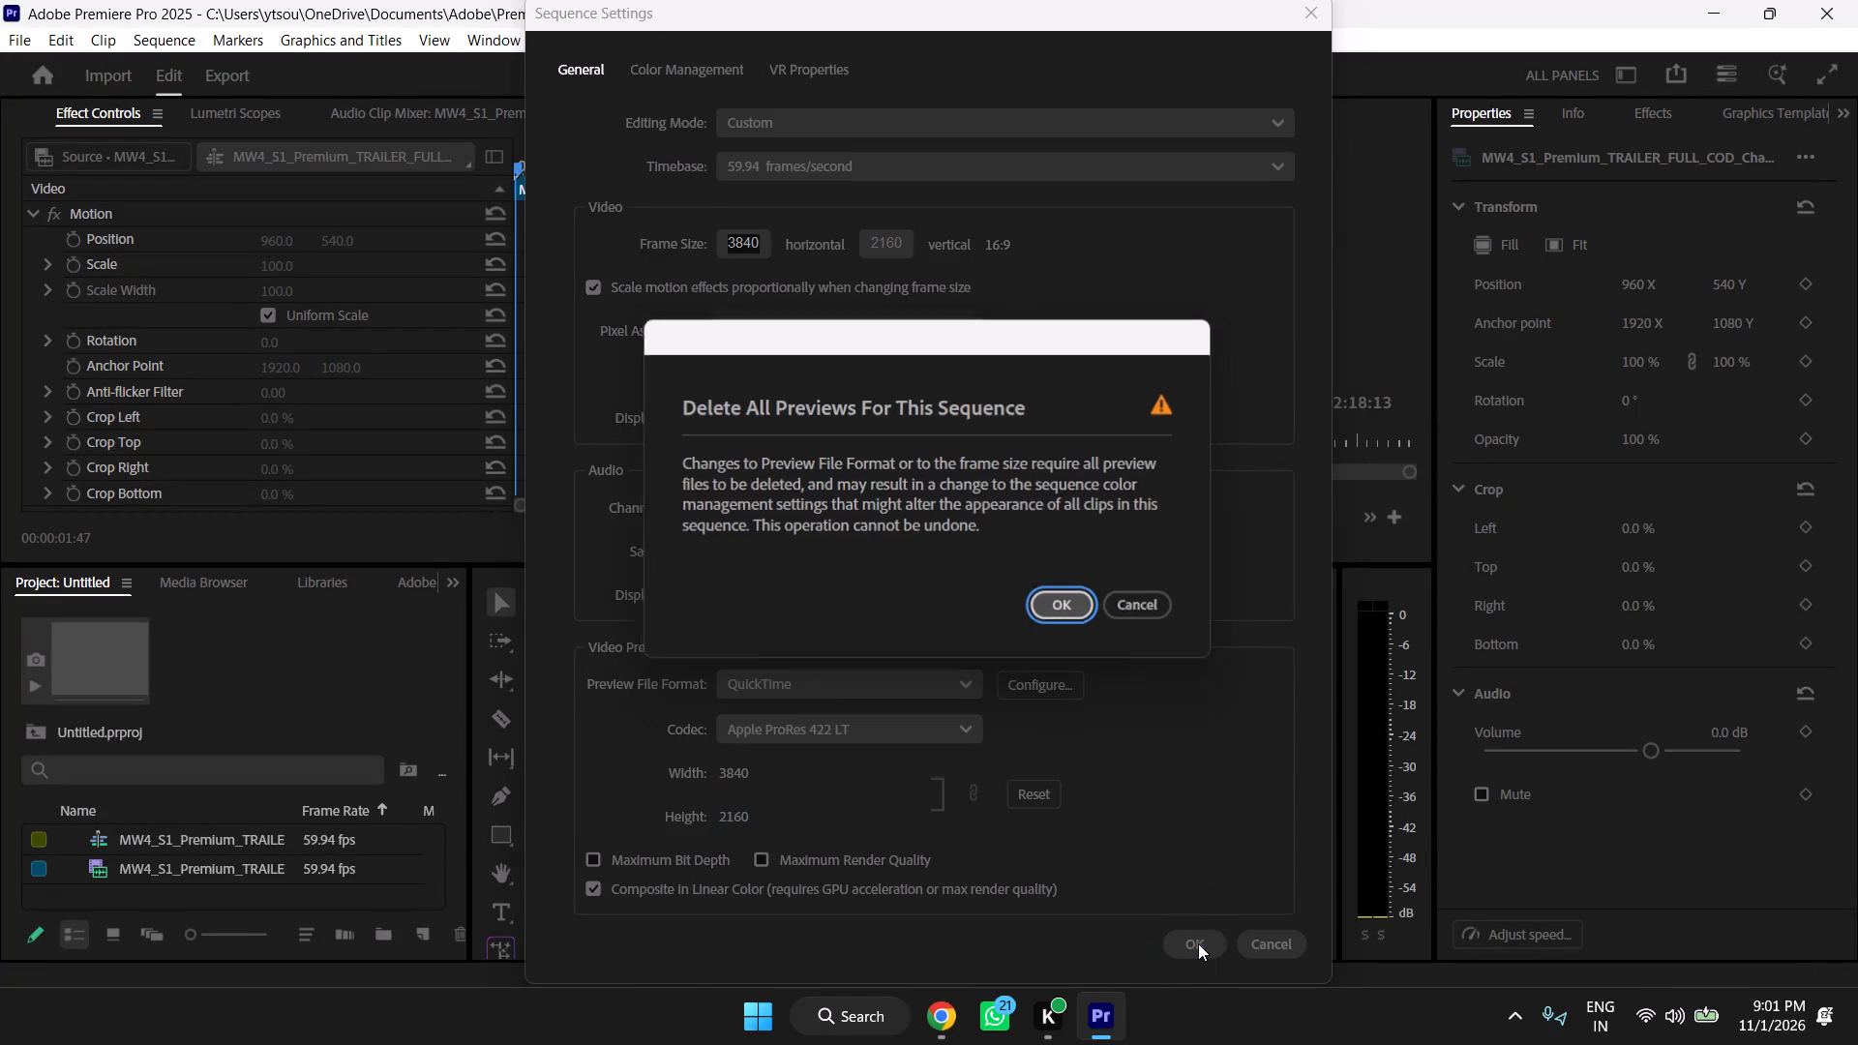
{"action": "left_click", "coordinate": [1072, 601]}
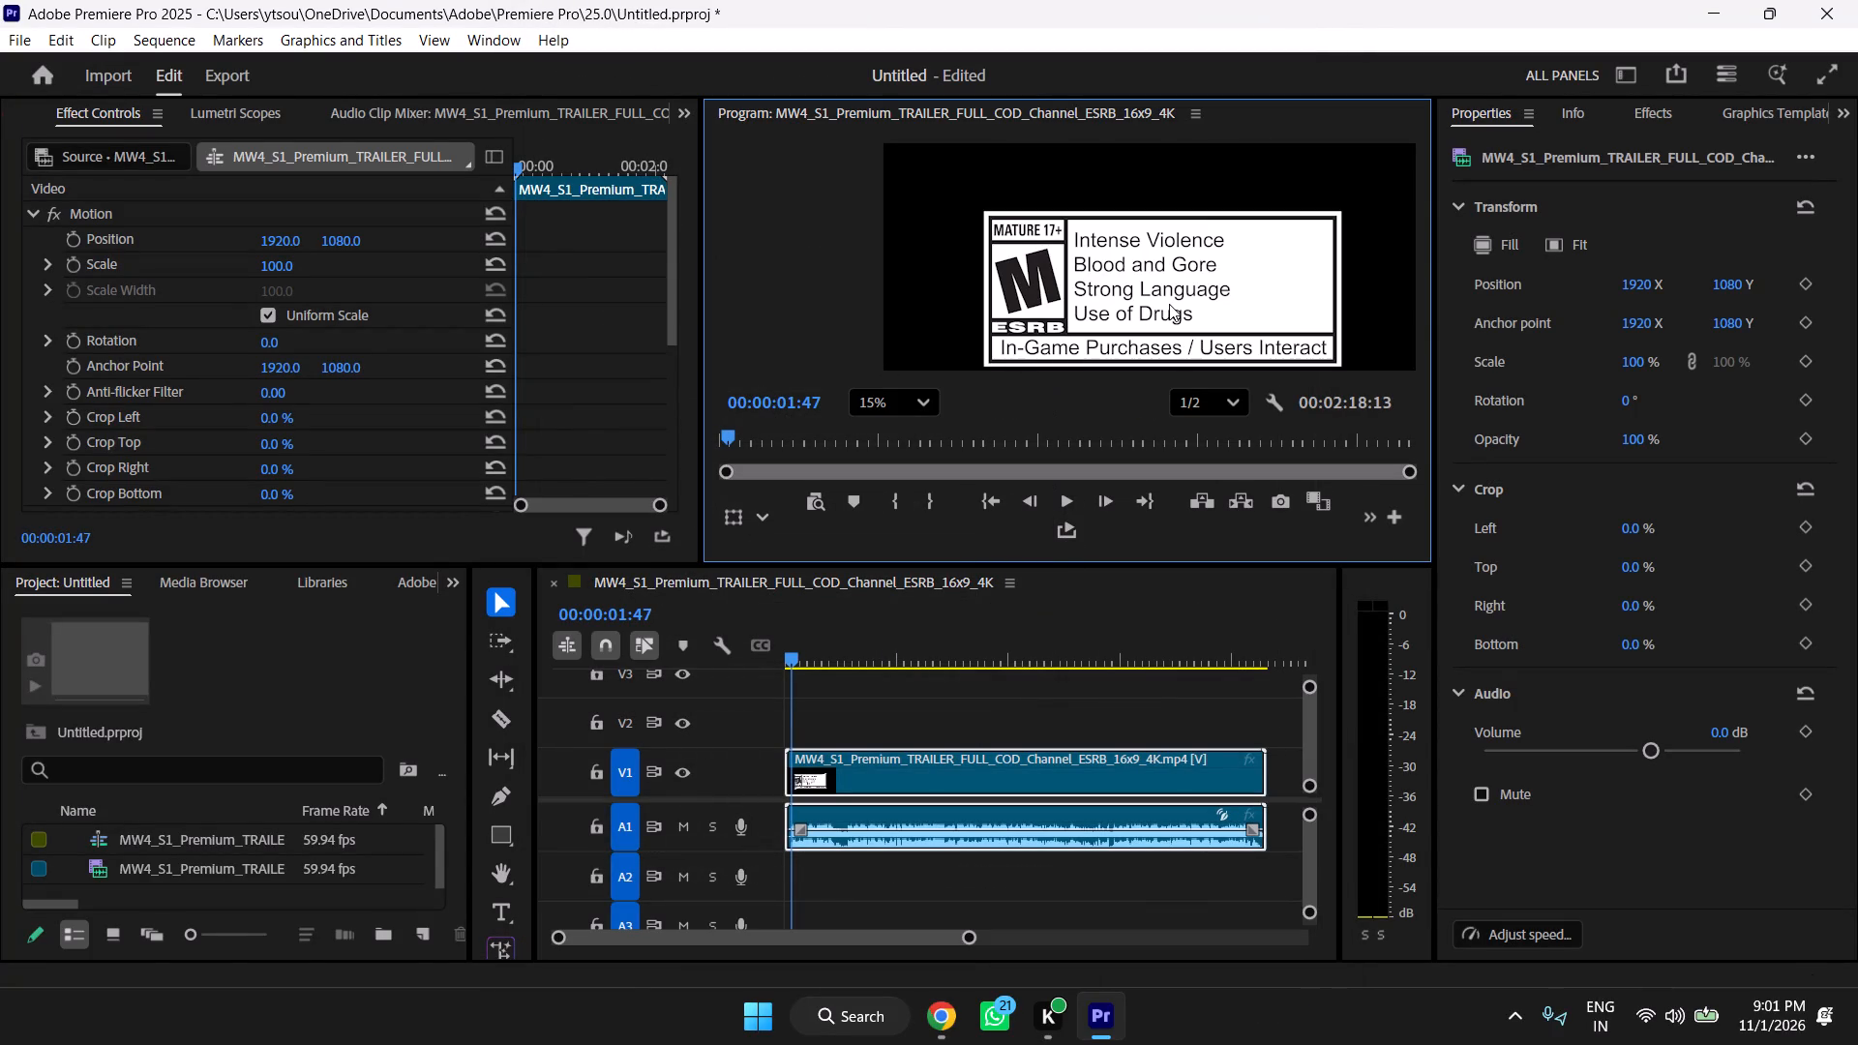
Scrub to about 59 seconds to inspect the picture and set the Program monitor zoom to Fit.
{"action": "left_click_drag", "start_coordinate": [871, 664], "coordinate": [912, 664]}
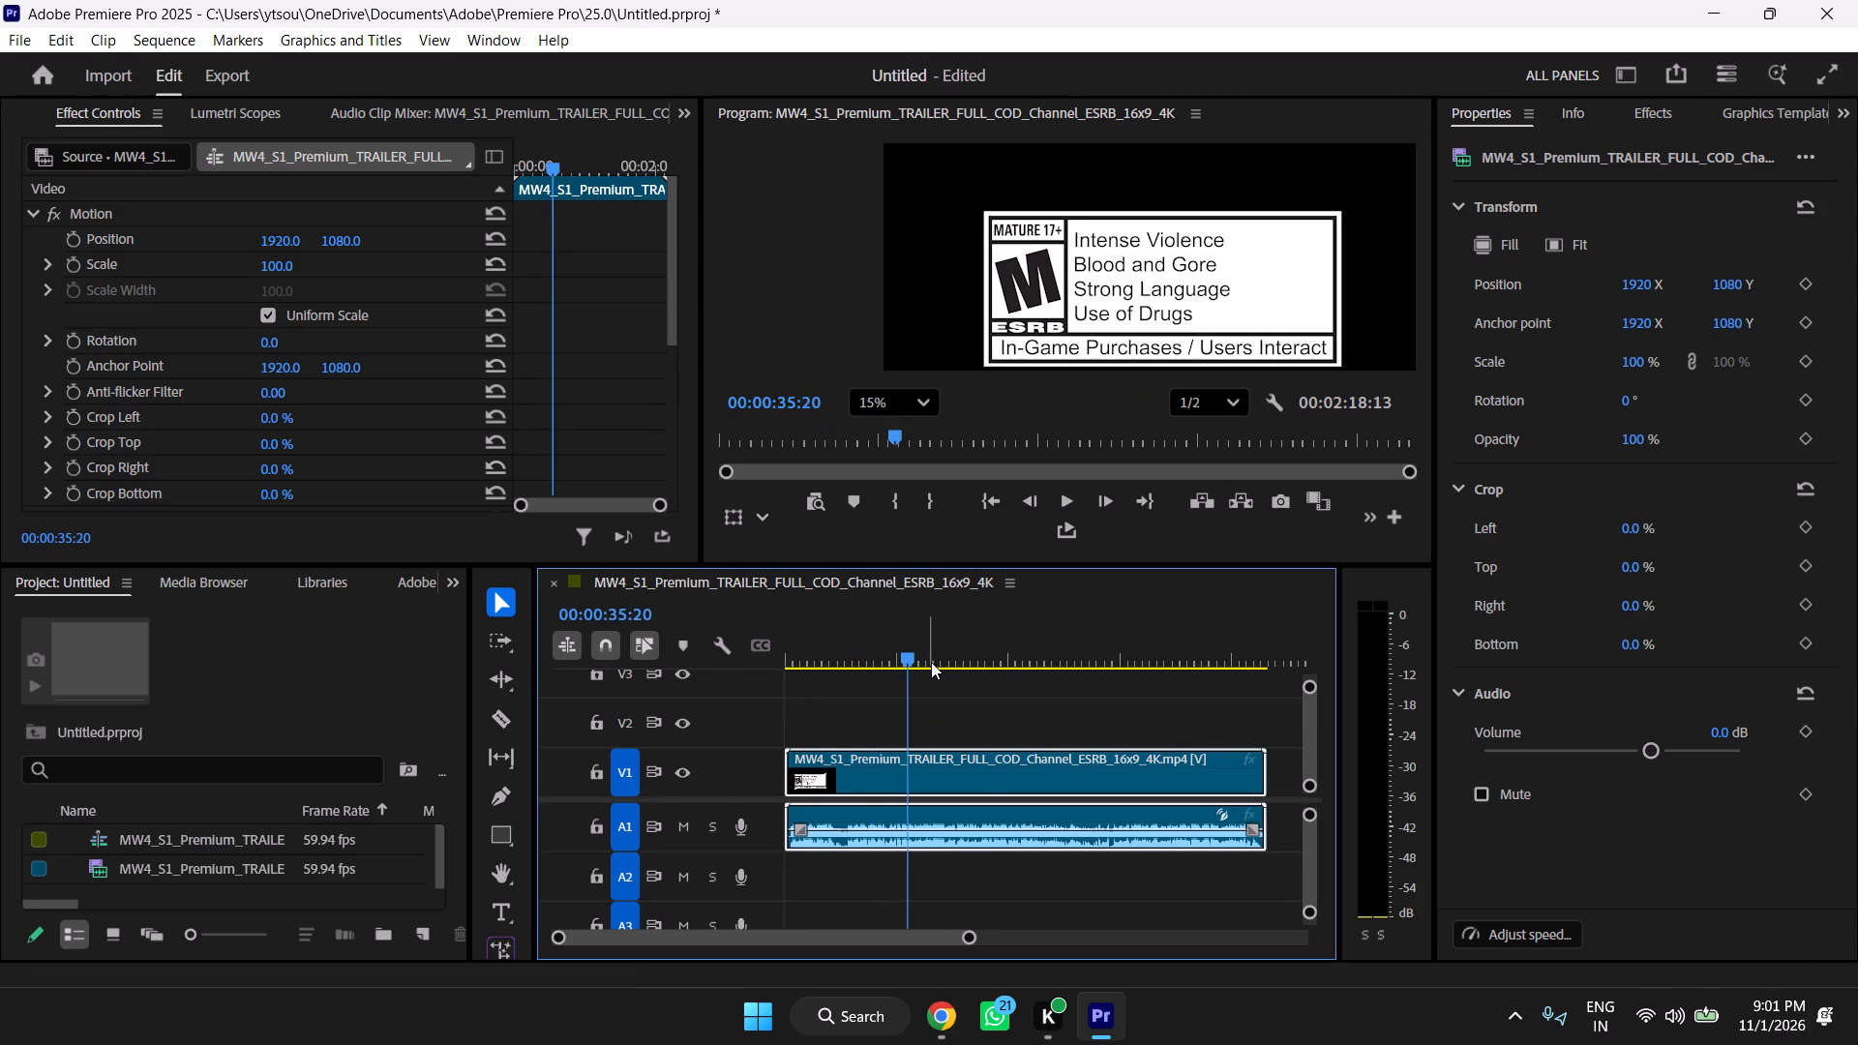
{"action": "left_click_drag", "start_coordinate": [933, 660], "coordinate": [996, 667]}
{"action": "left_click", "coordinate": [913, 415]}
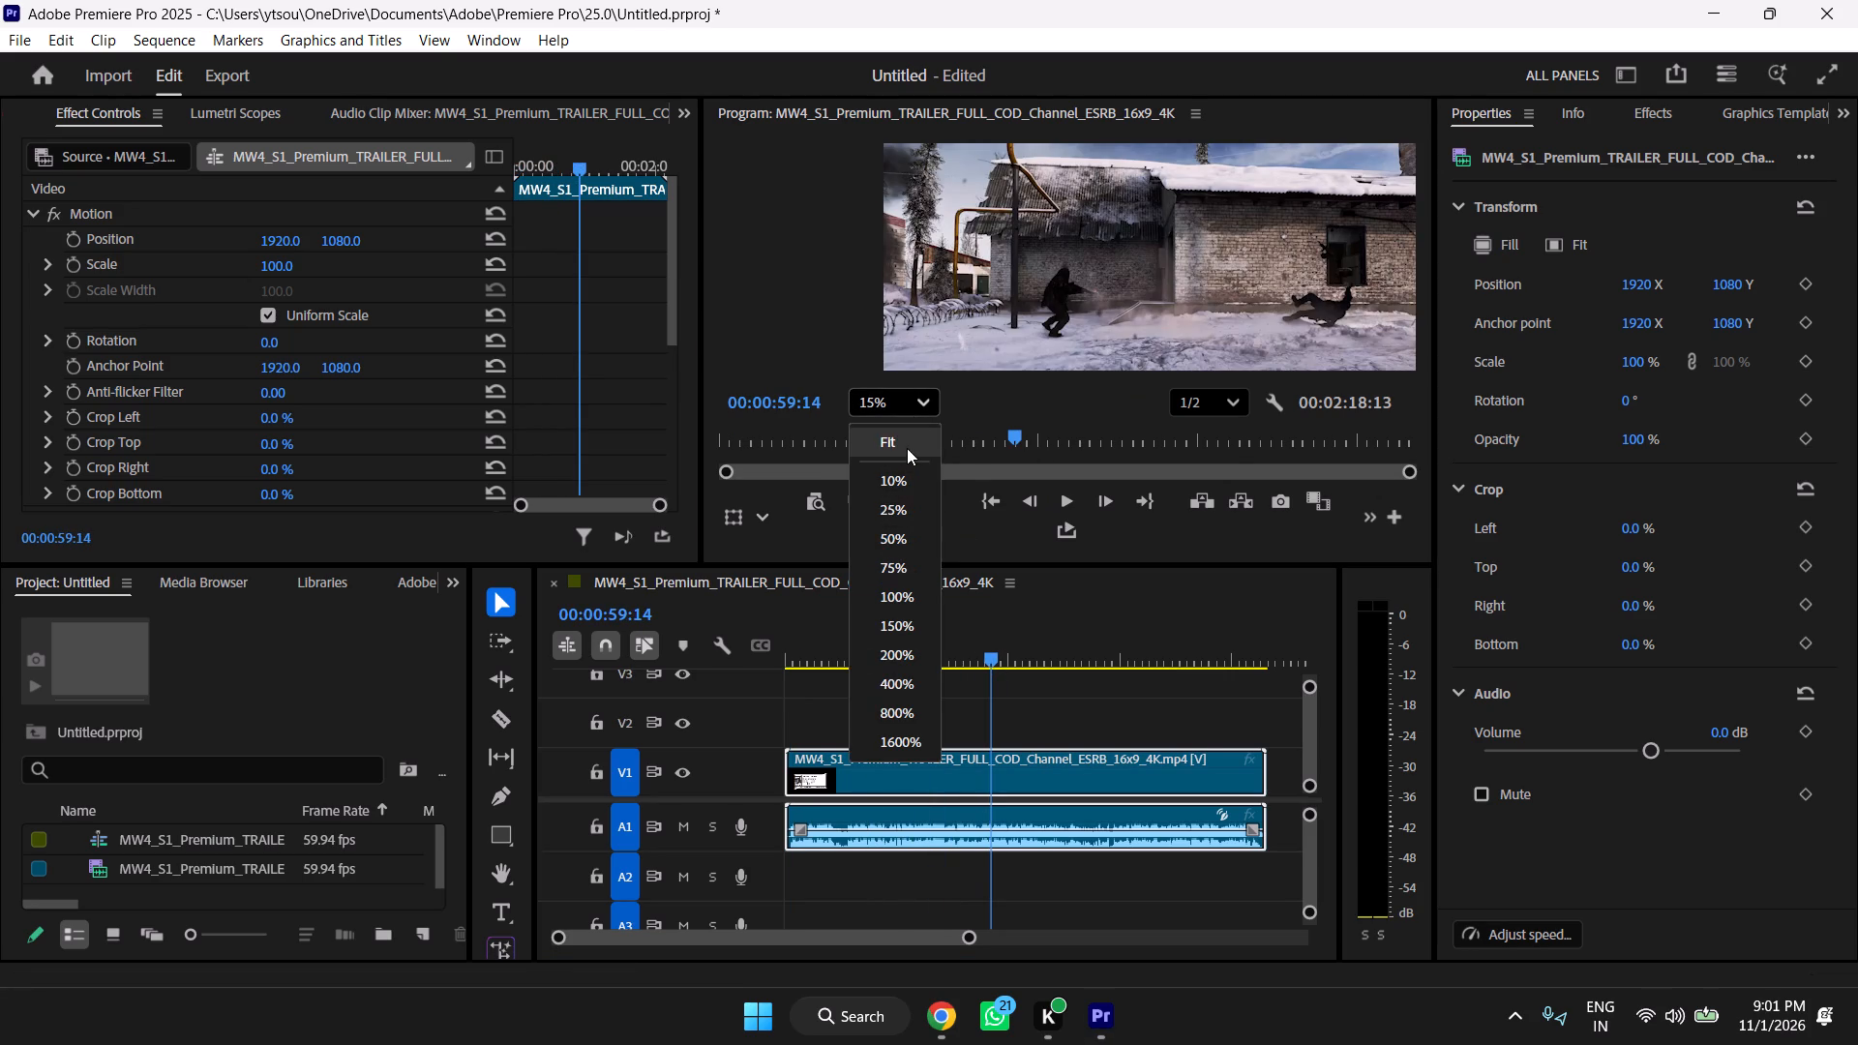
{"action": "left_click", "coordinate": [907, 448]}
Play the trailer sequence from its beginning to check the framing, stopping after about four seconds.
{"action": "left_click_drag", "start_coordinate": [824, 660], "coordinate": [749, 665]}
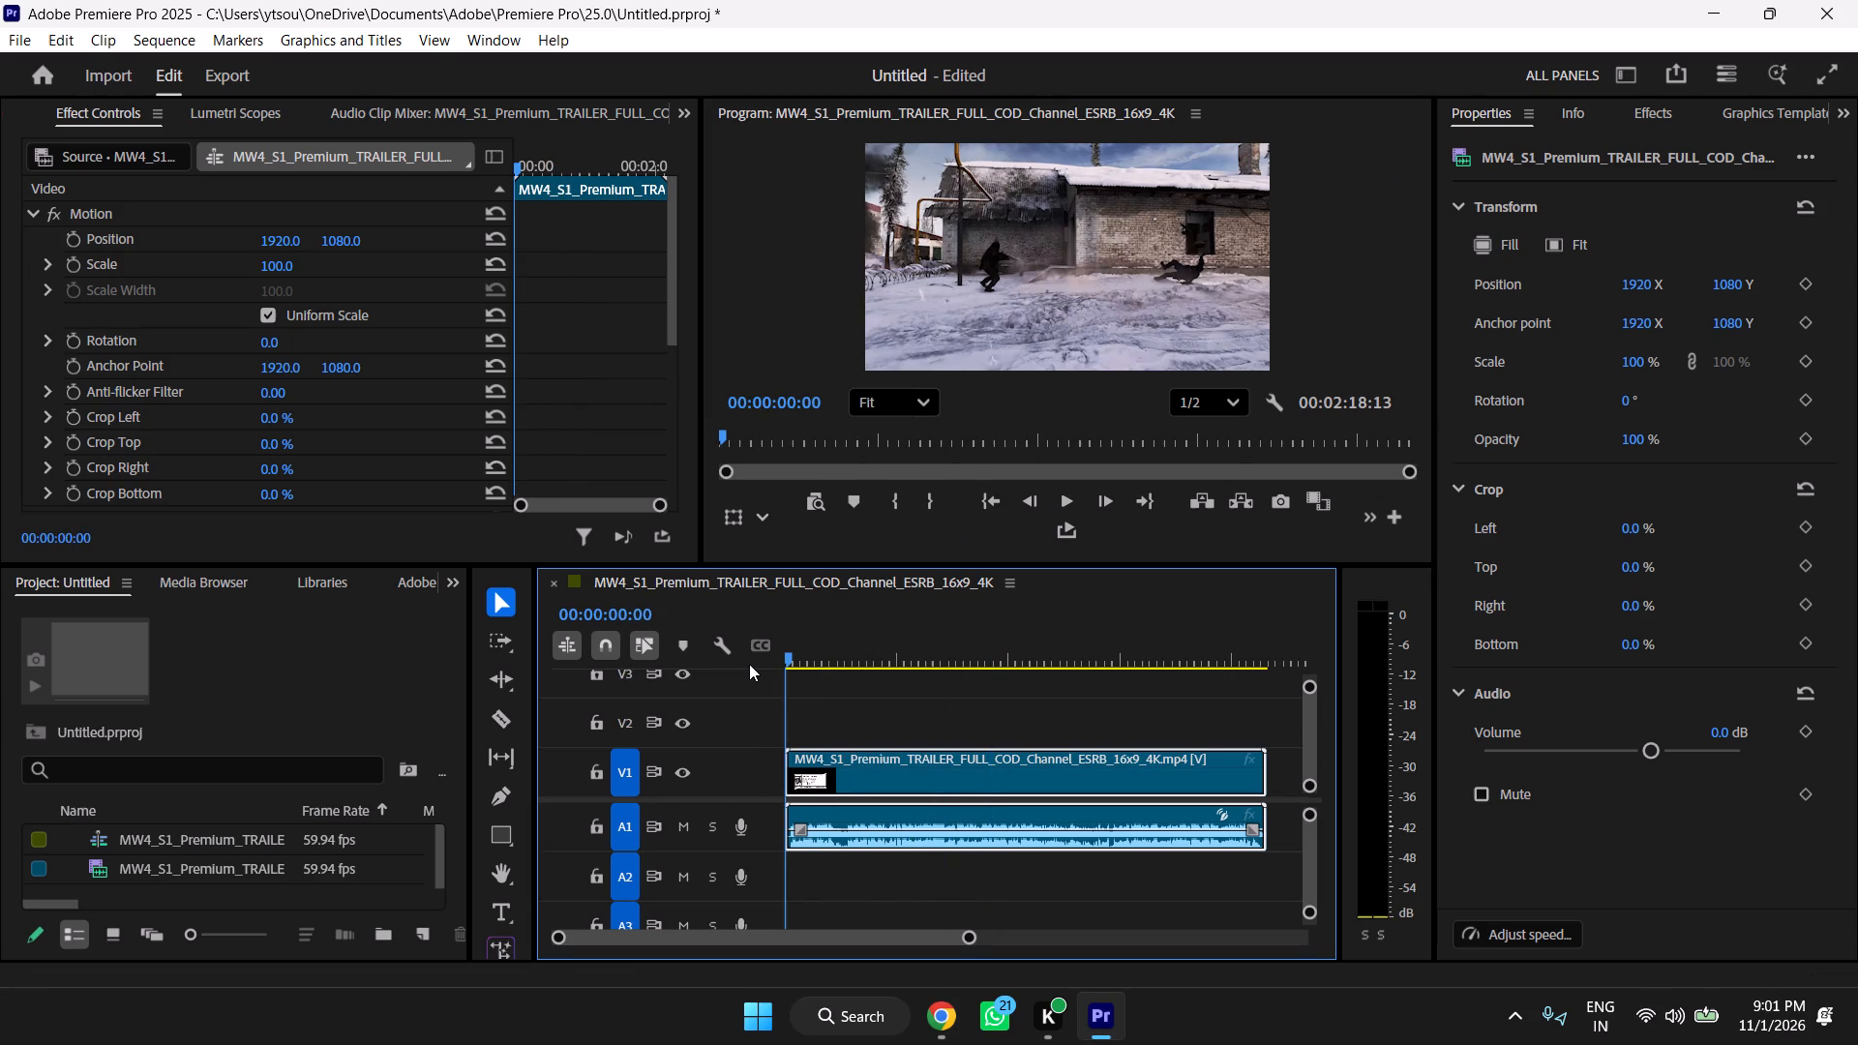
{"action": "key", "text": "space"}
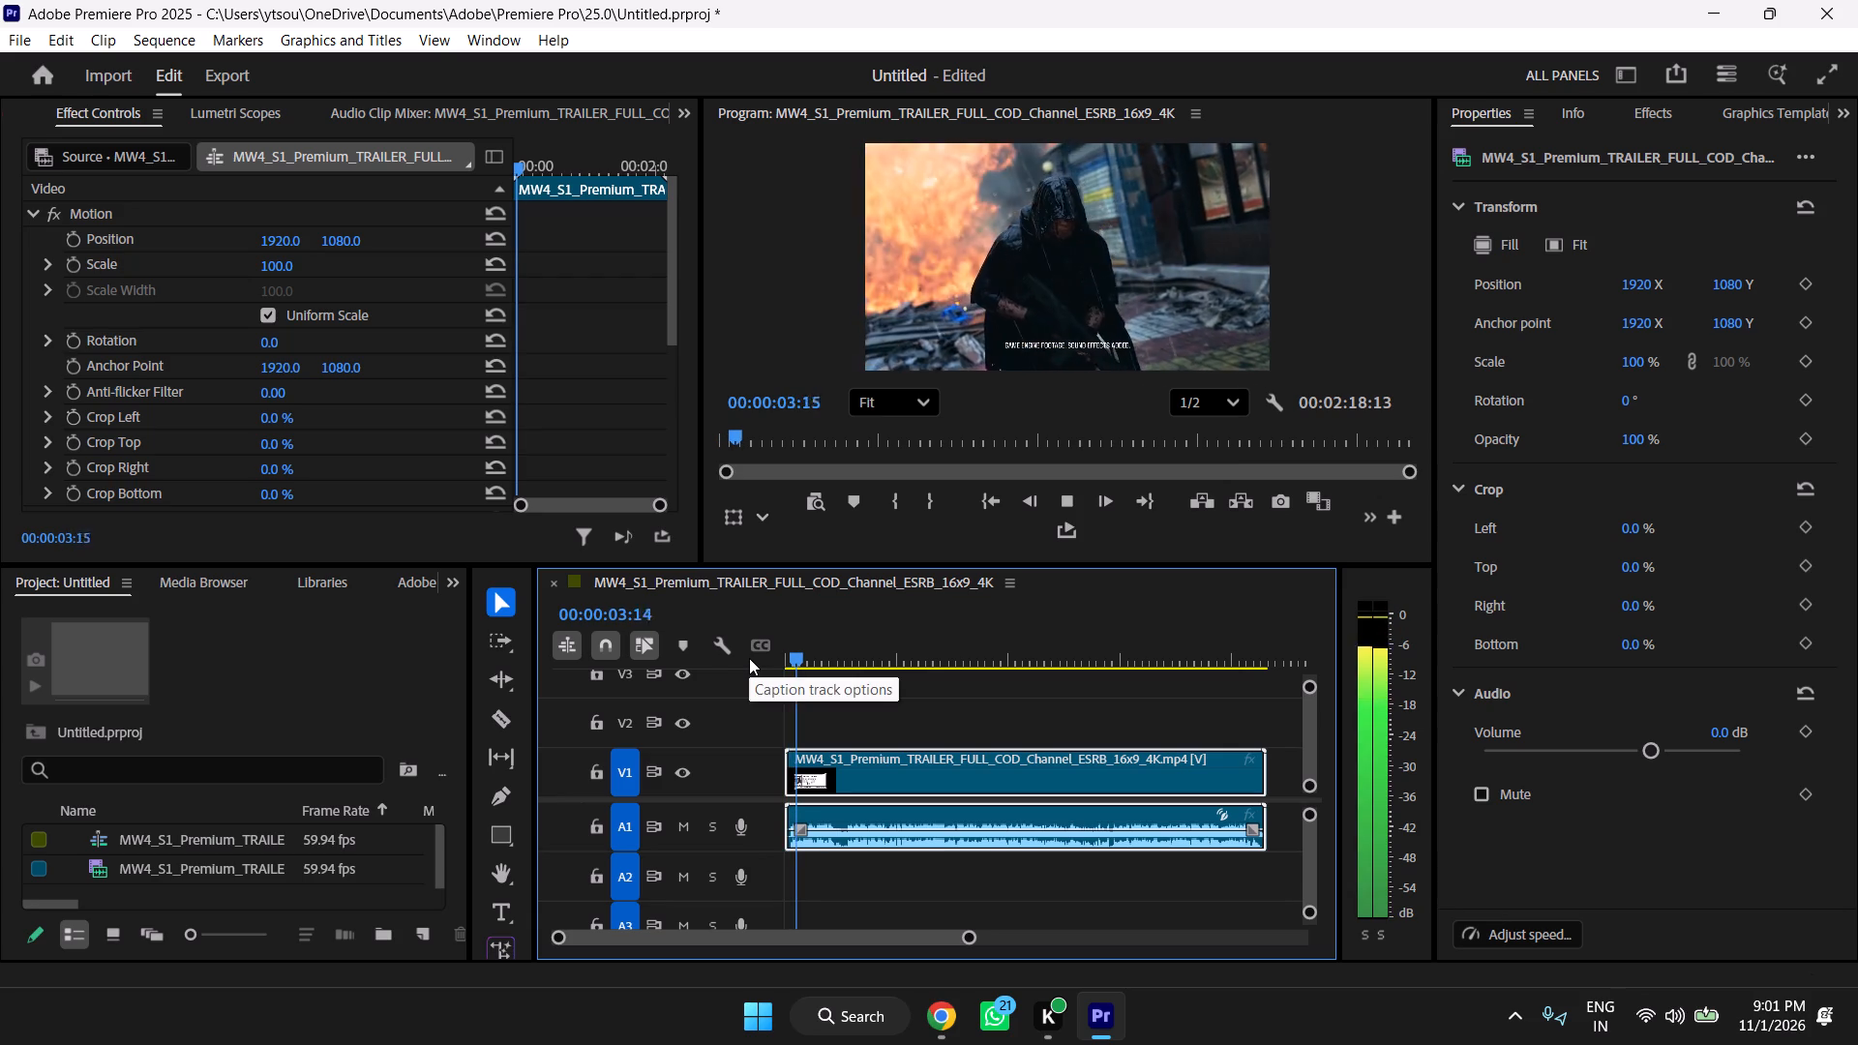
{"action": "key", "text": "space"}
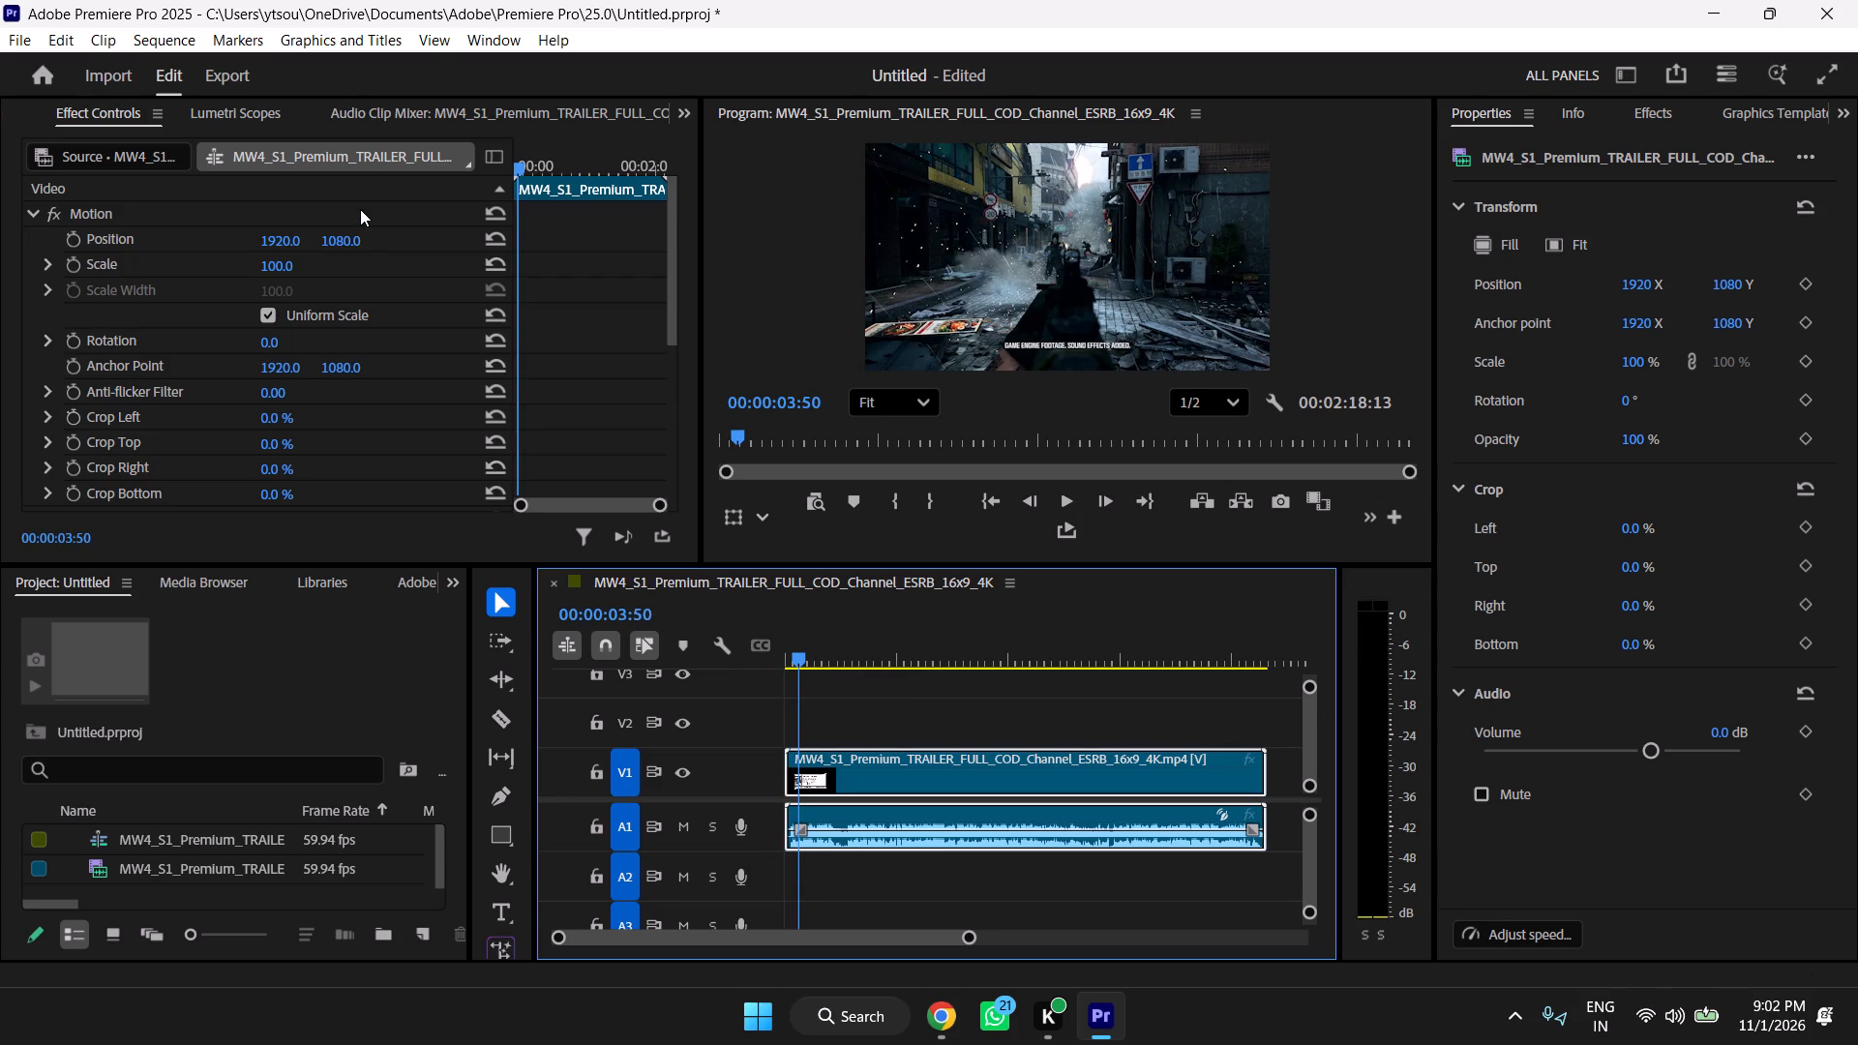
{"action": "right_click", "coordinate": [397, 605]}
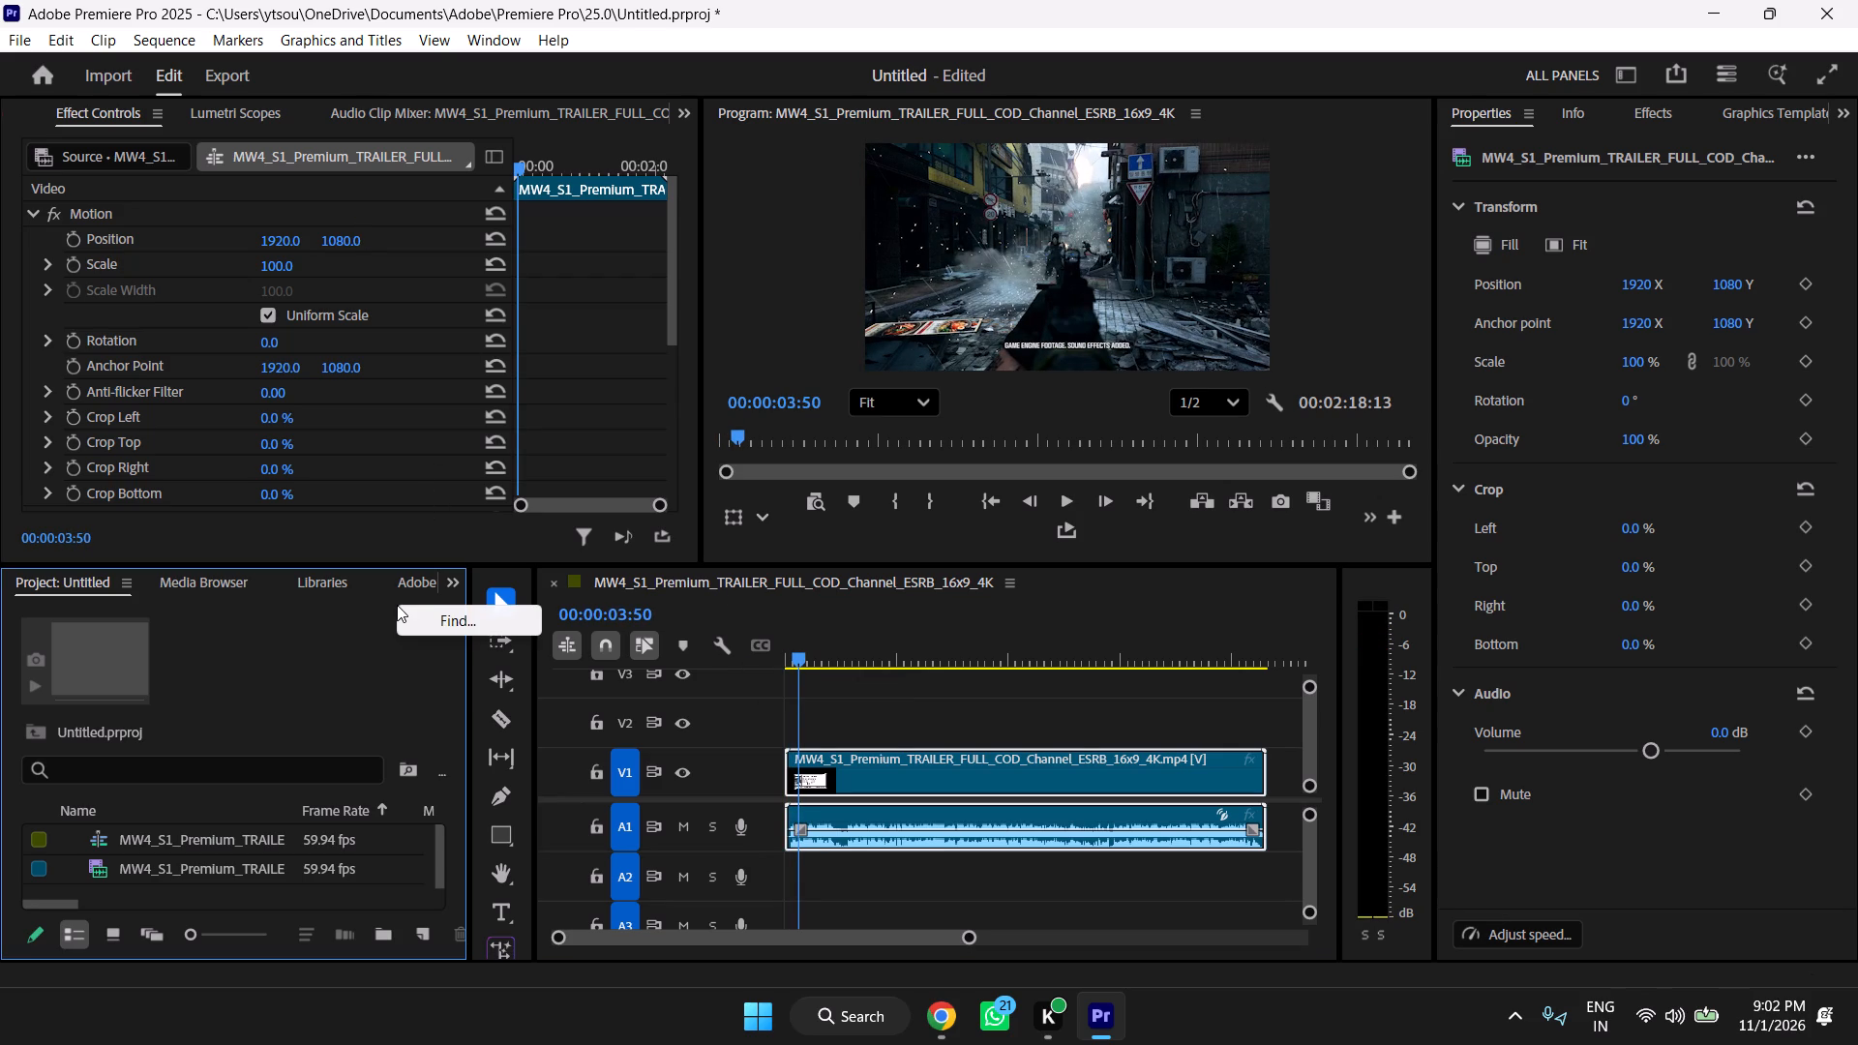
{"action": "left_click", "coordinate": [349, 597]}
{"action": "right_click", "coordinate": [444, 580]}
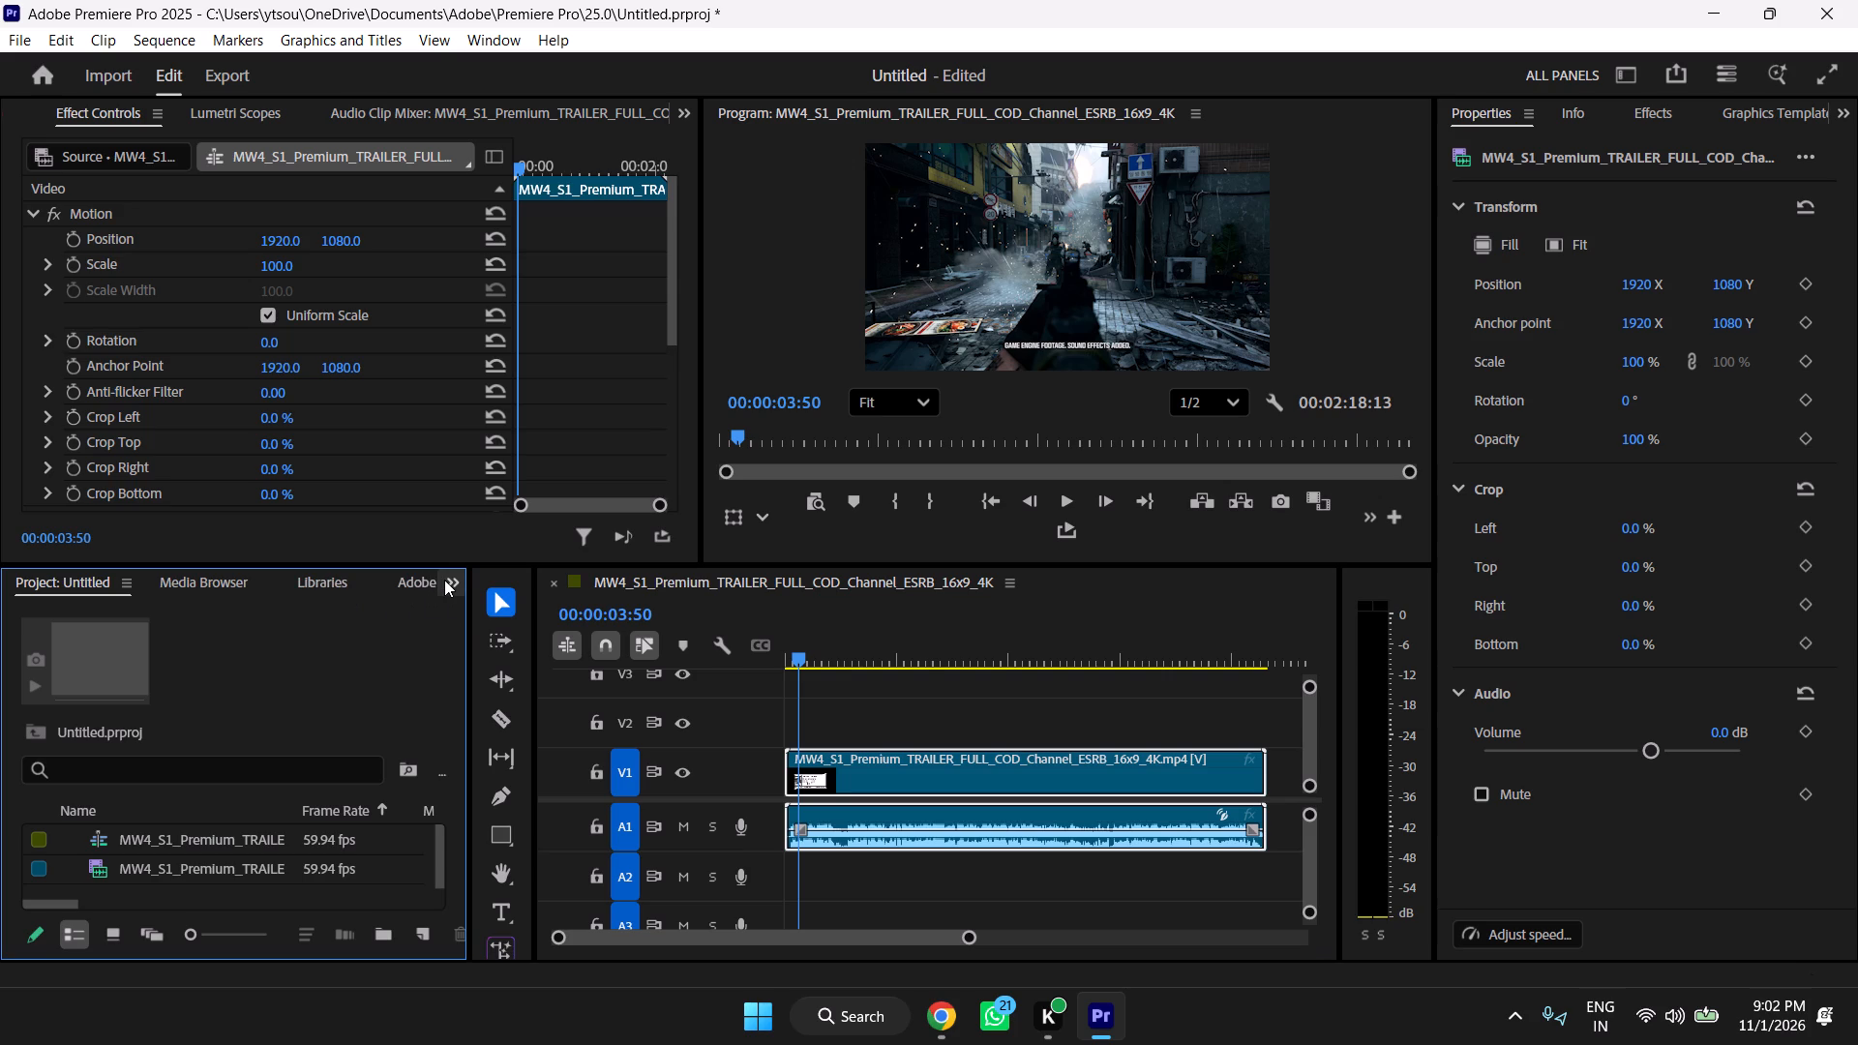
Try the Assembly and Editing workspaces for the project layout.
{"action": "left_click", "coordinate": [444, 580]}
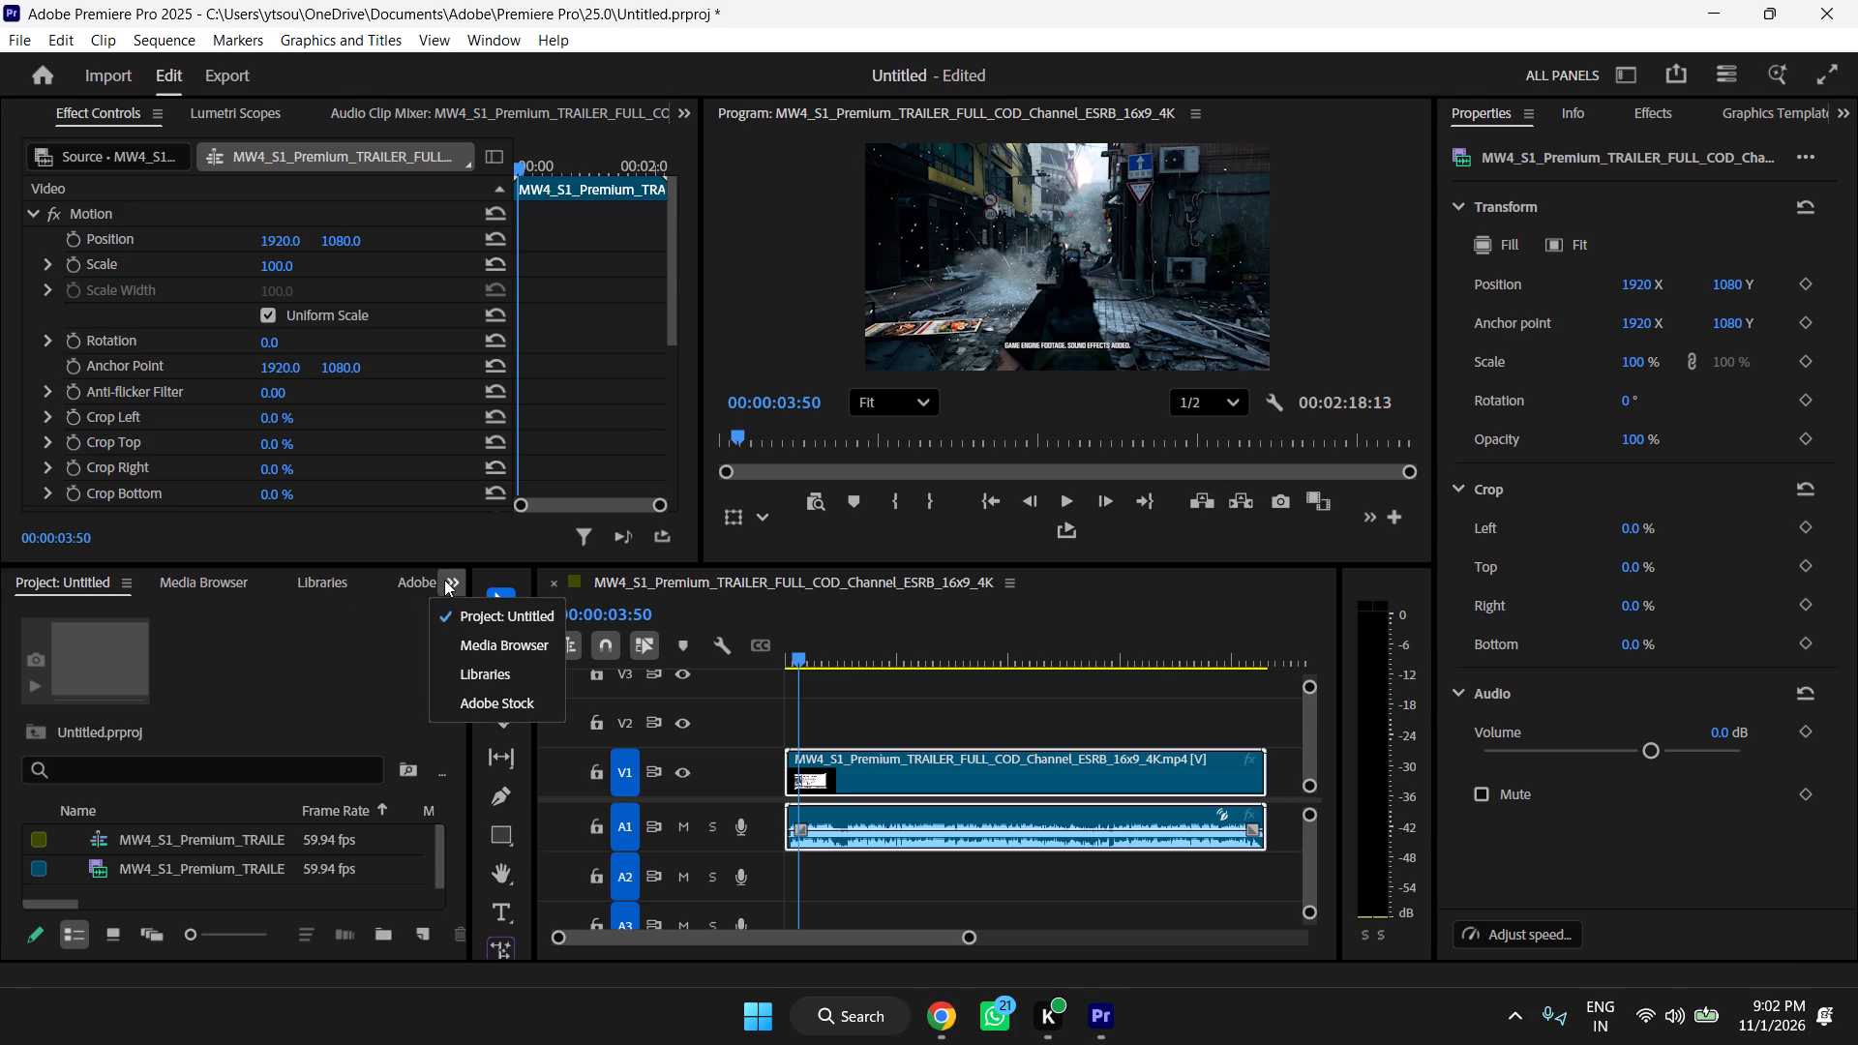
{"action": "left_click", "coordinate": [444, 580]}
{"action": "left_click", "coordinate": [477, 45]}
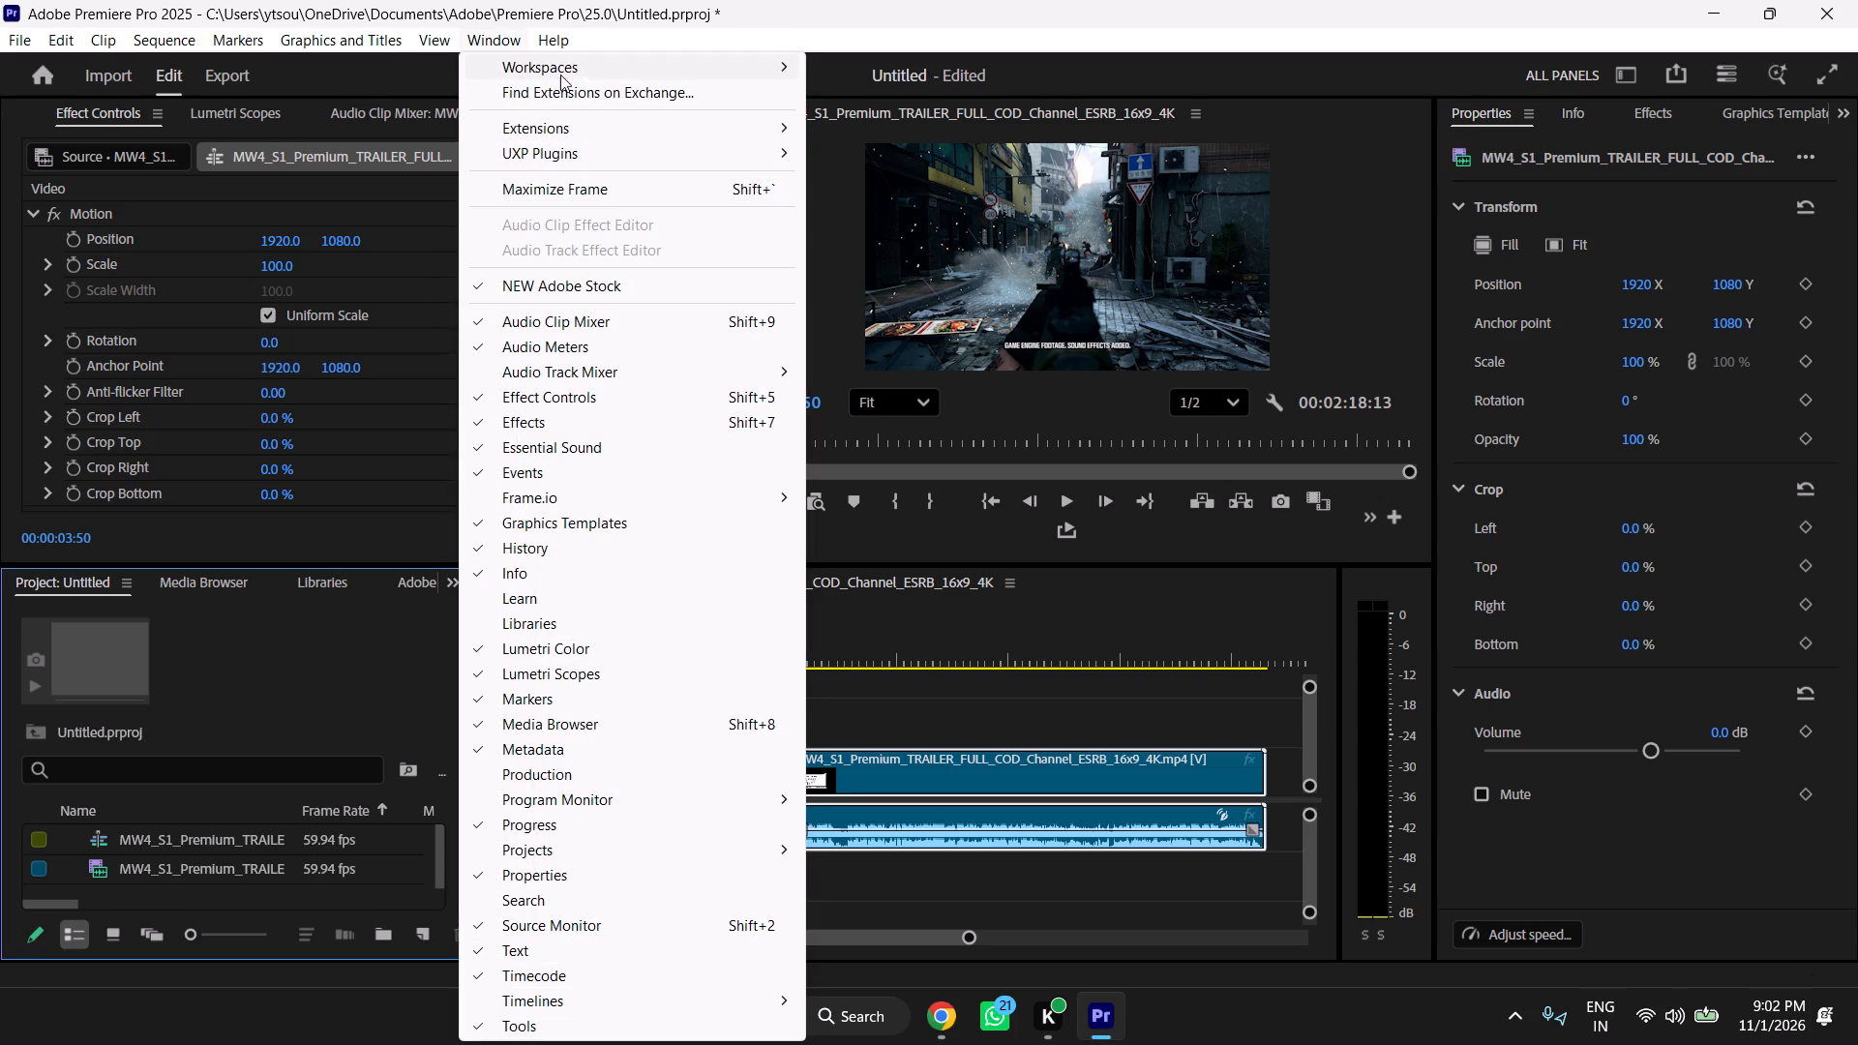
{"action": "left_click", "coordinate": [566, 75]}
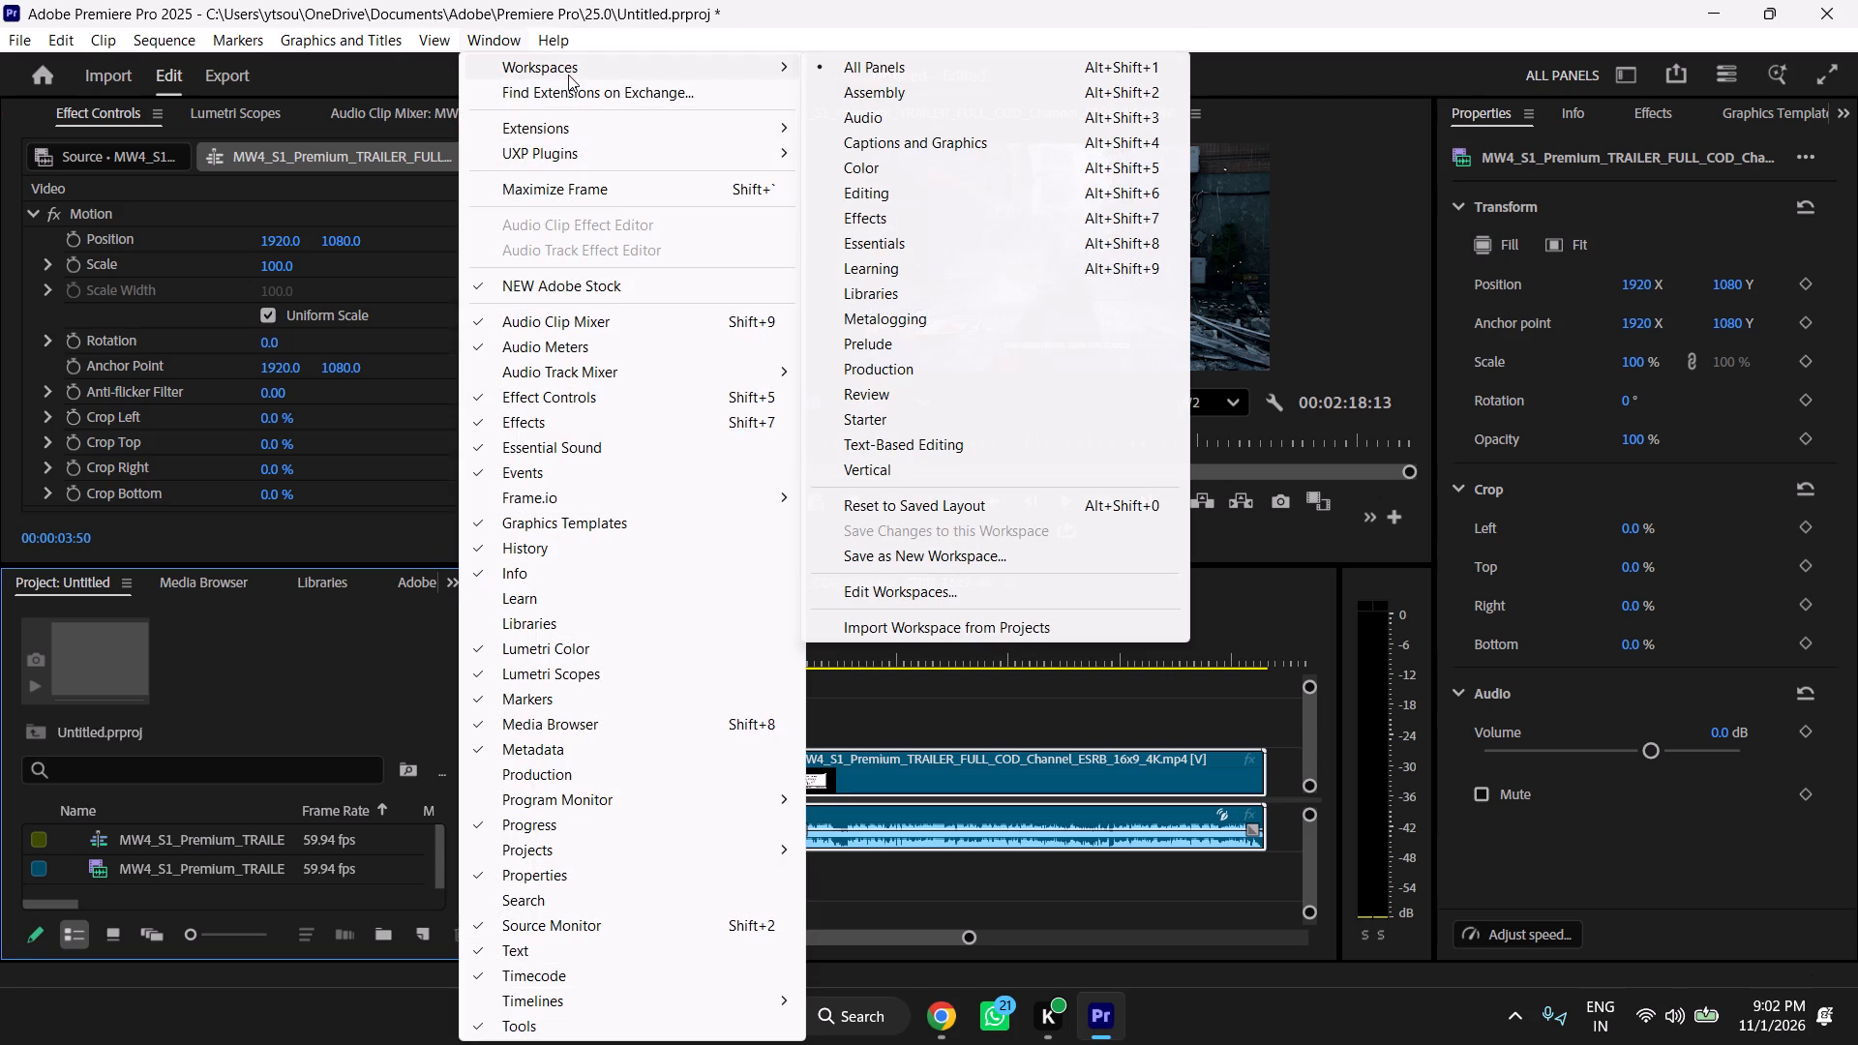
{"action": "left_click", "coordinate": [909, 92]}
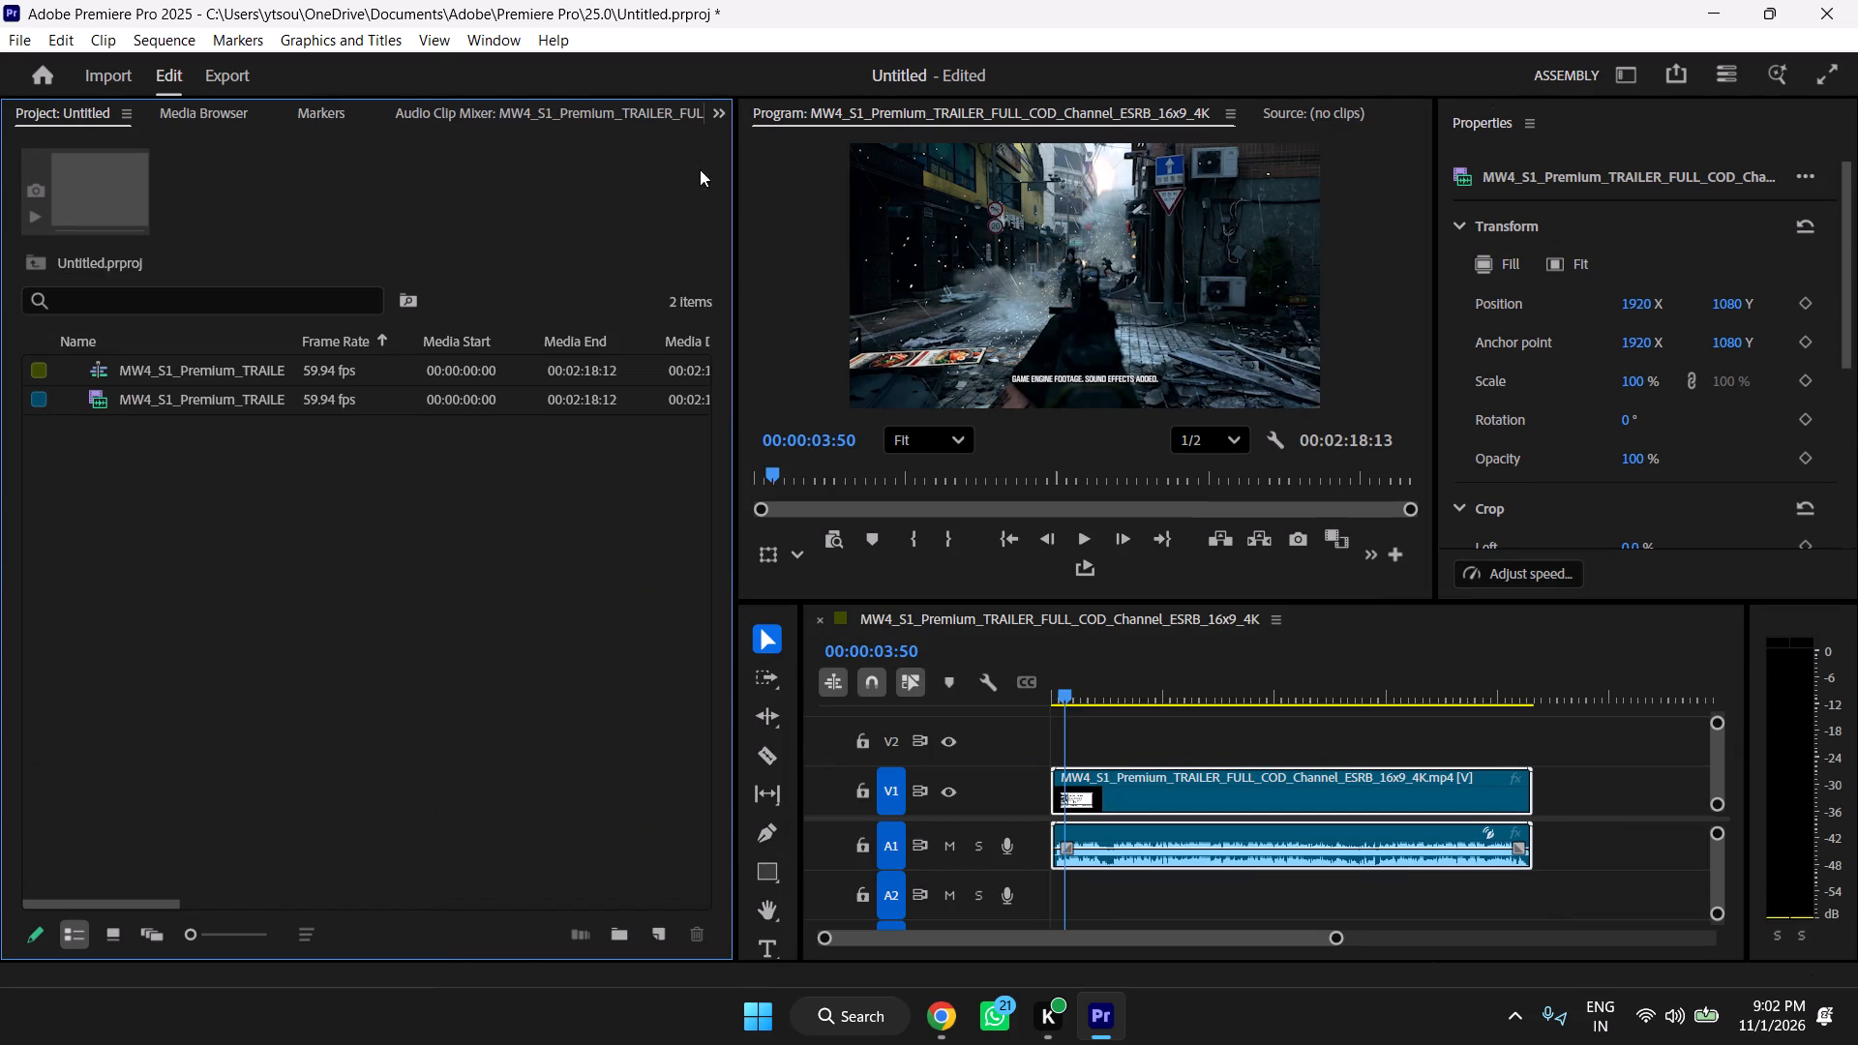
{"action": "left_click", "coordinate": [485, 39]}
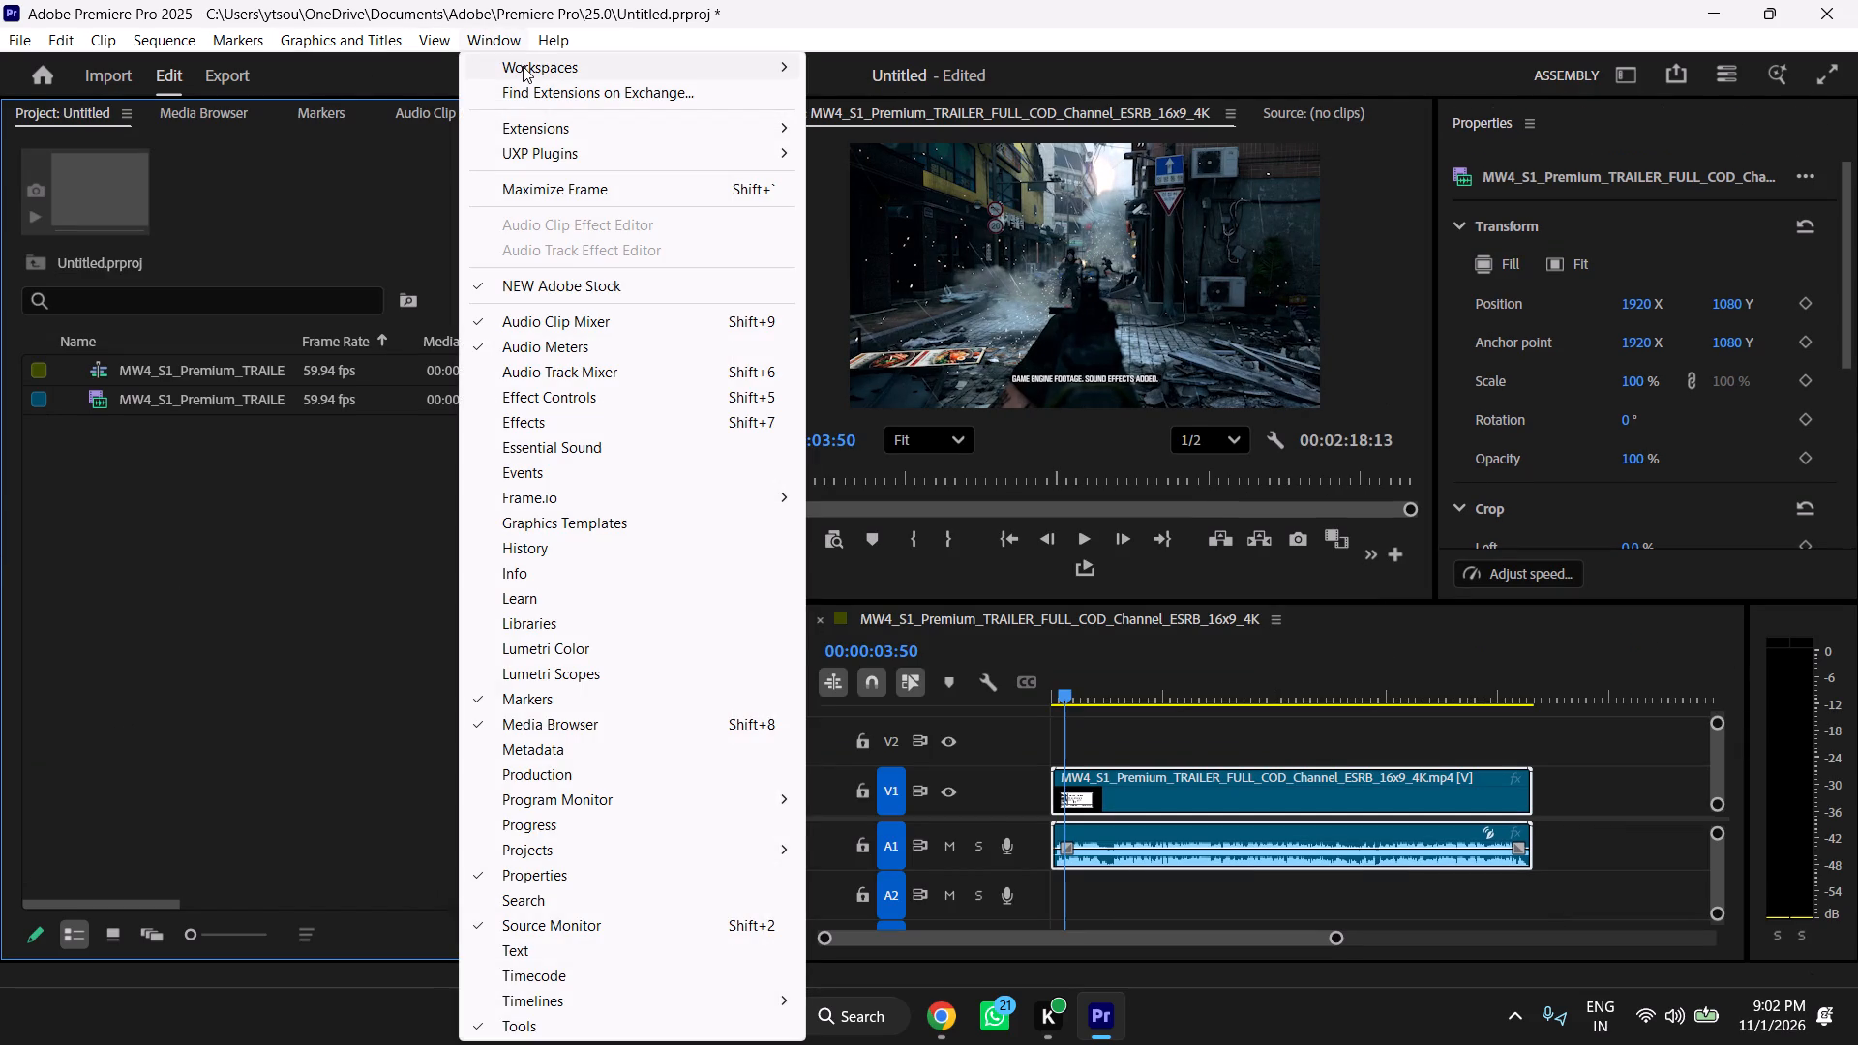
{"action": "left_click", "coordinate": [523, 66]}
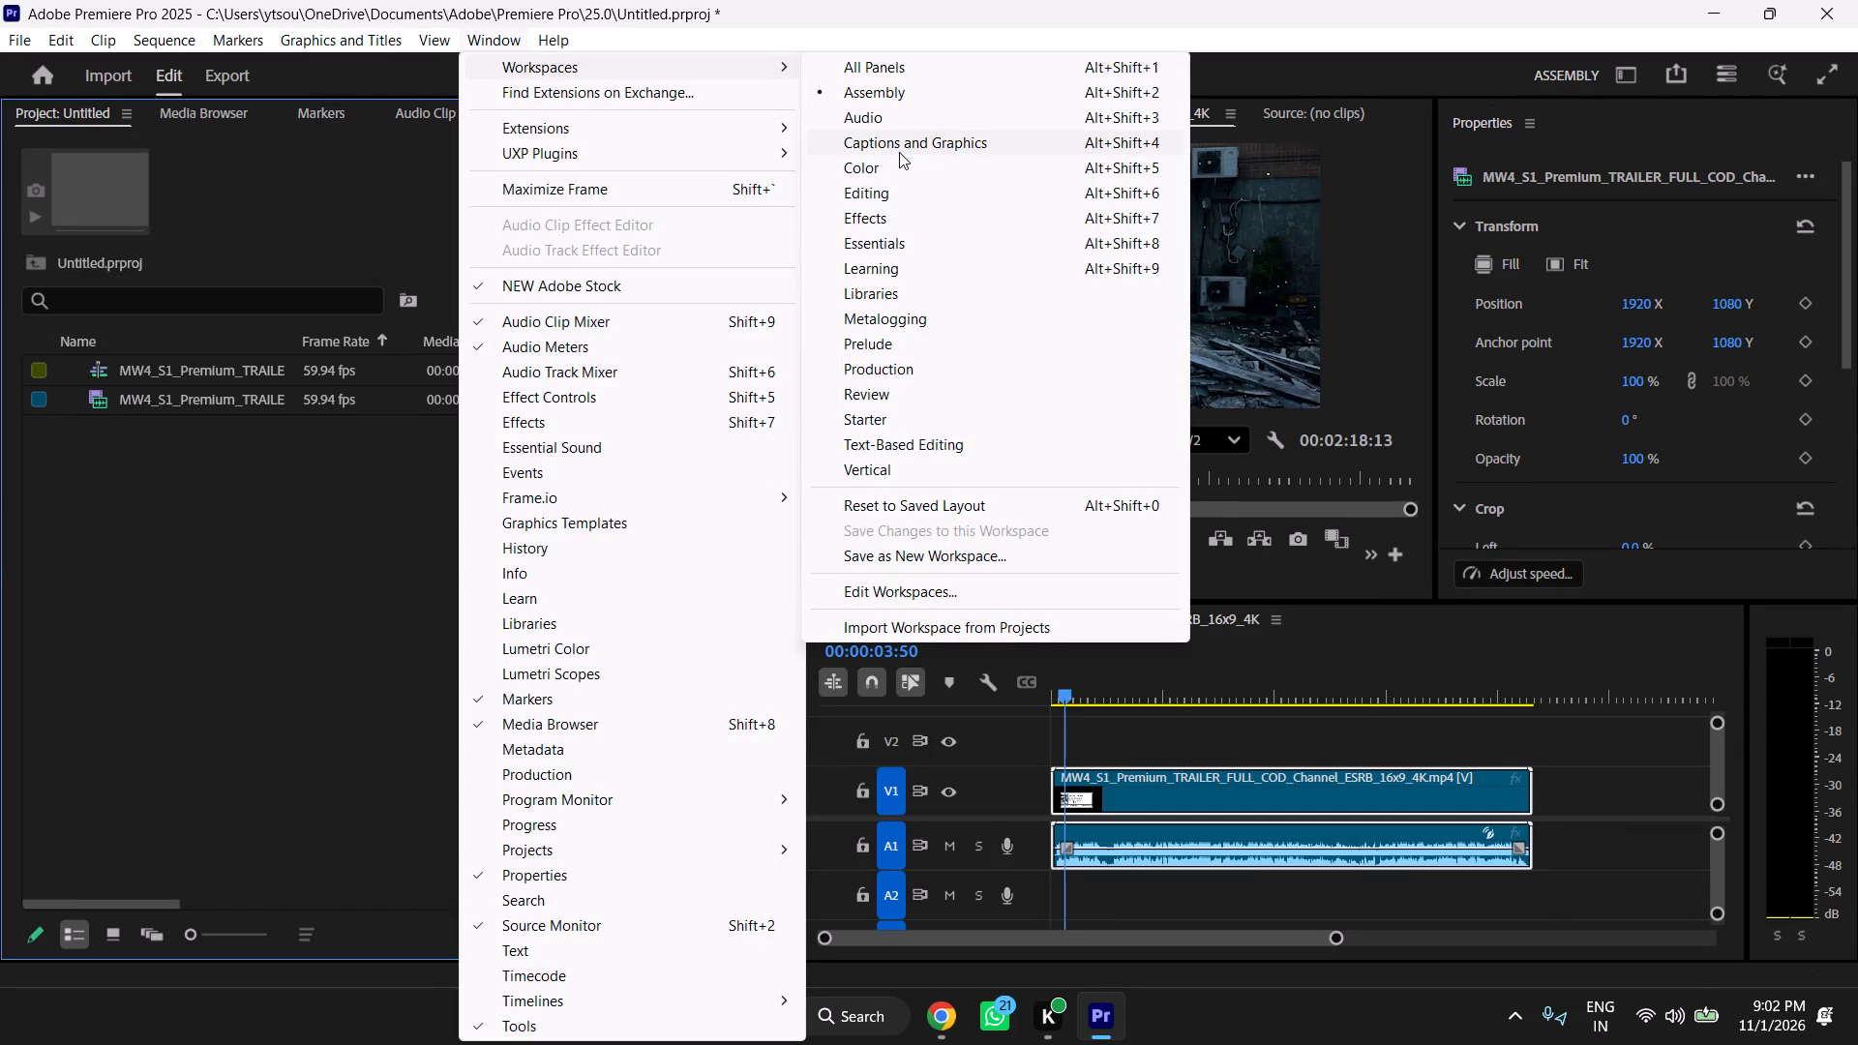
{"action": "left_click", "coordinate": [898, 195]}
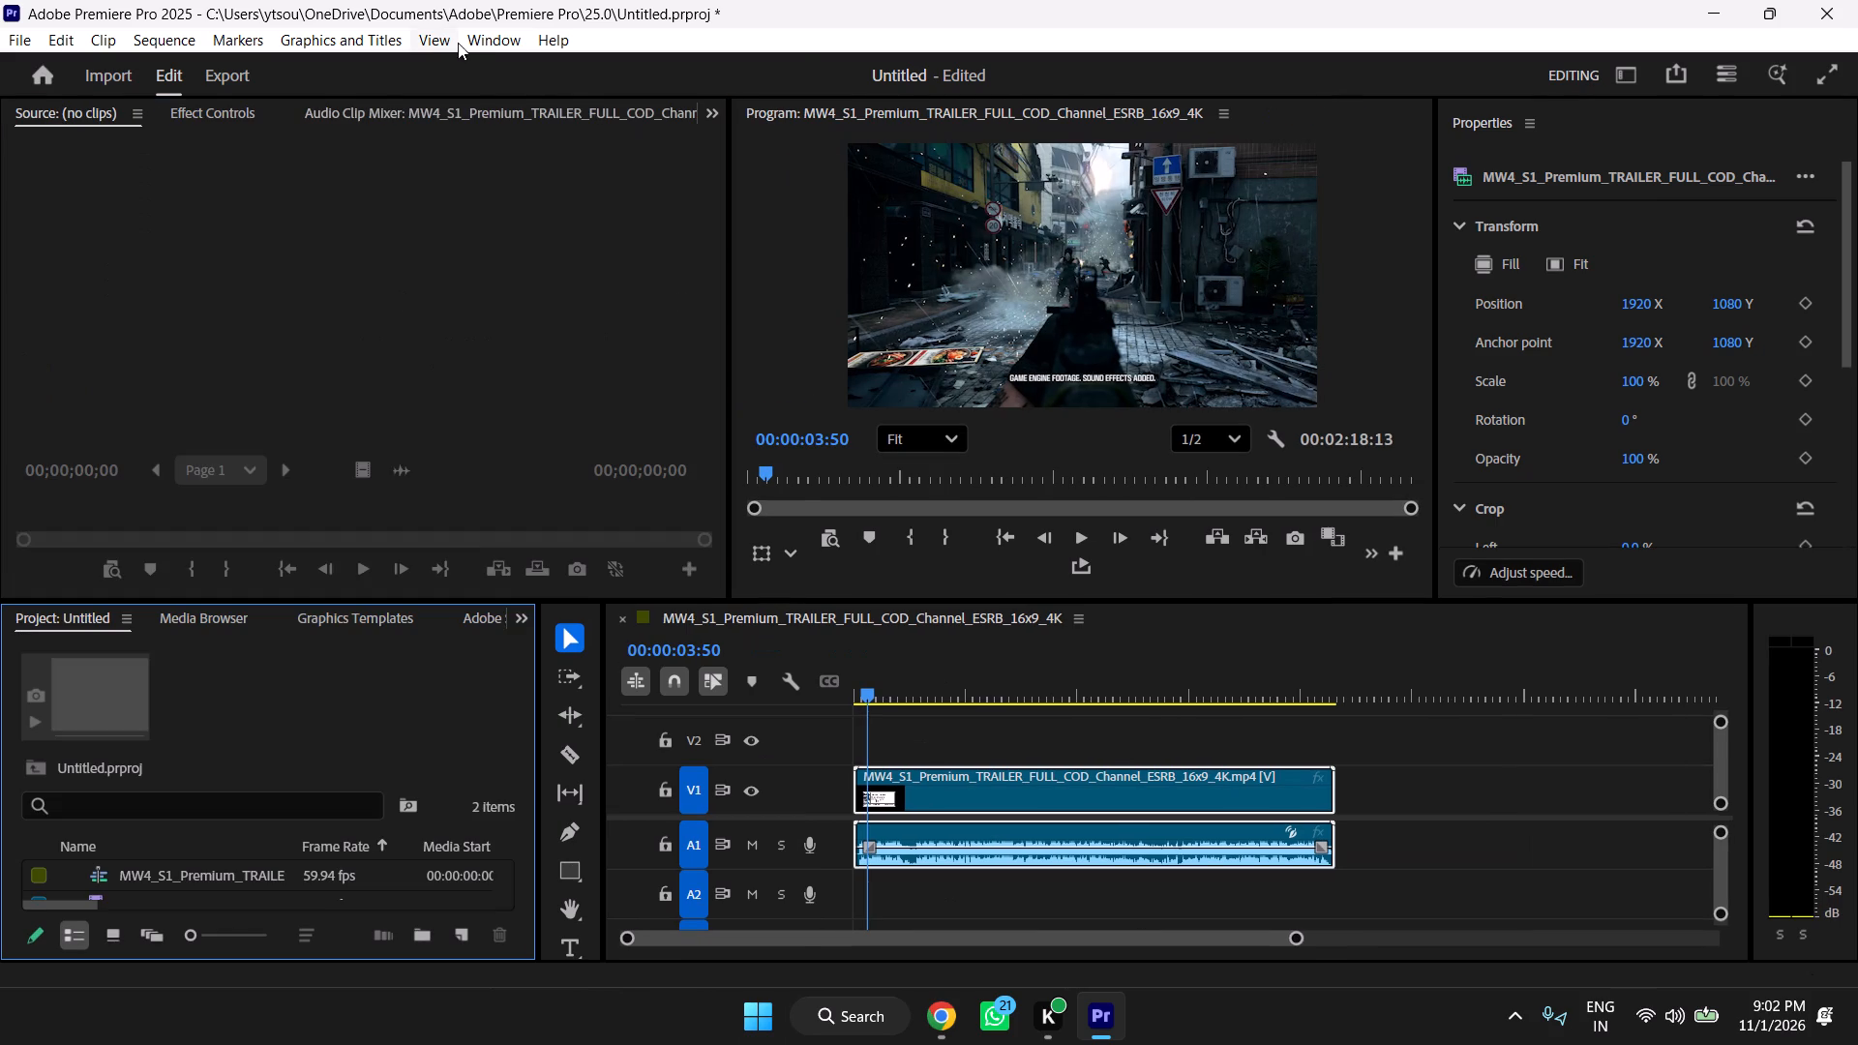
Switch the layout to the Starter workspace.
{"action": "left_click", "coordinate": [483, 41]}
{"action": "left_click", "coordinate": [562, 70]}
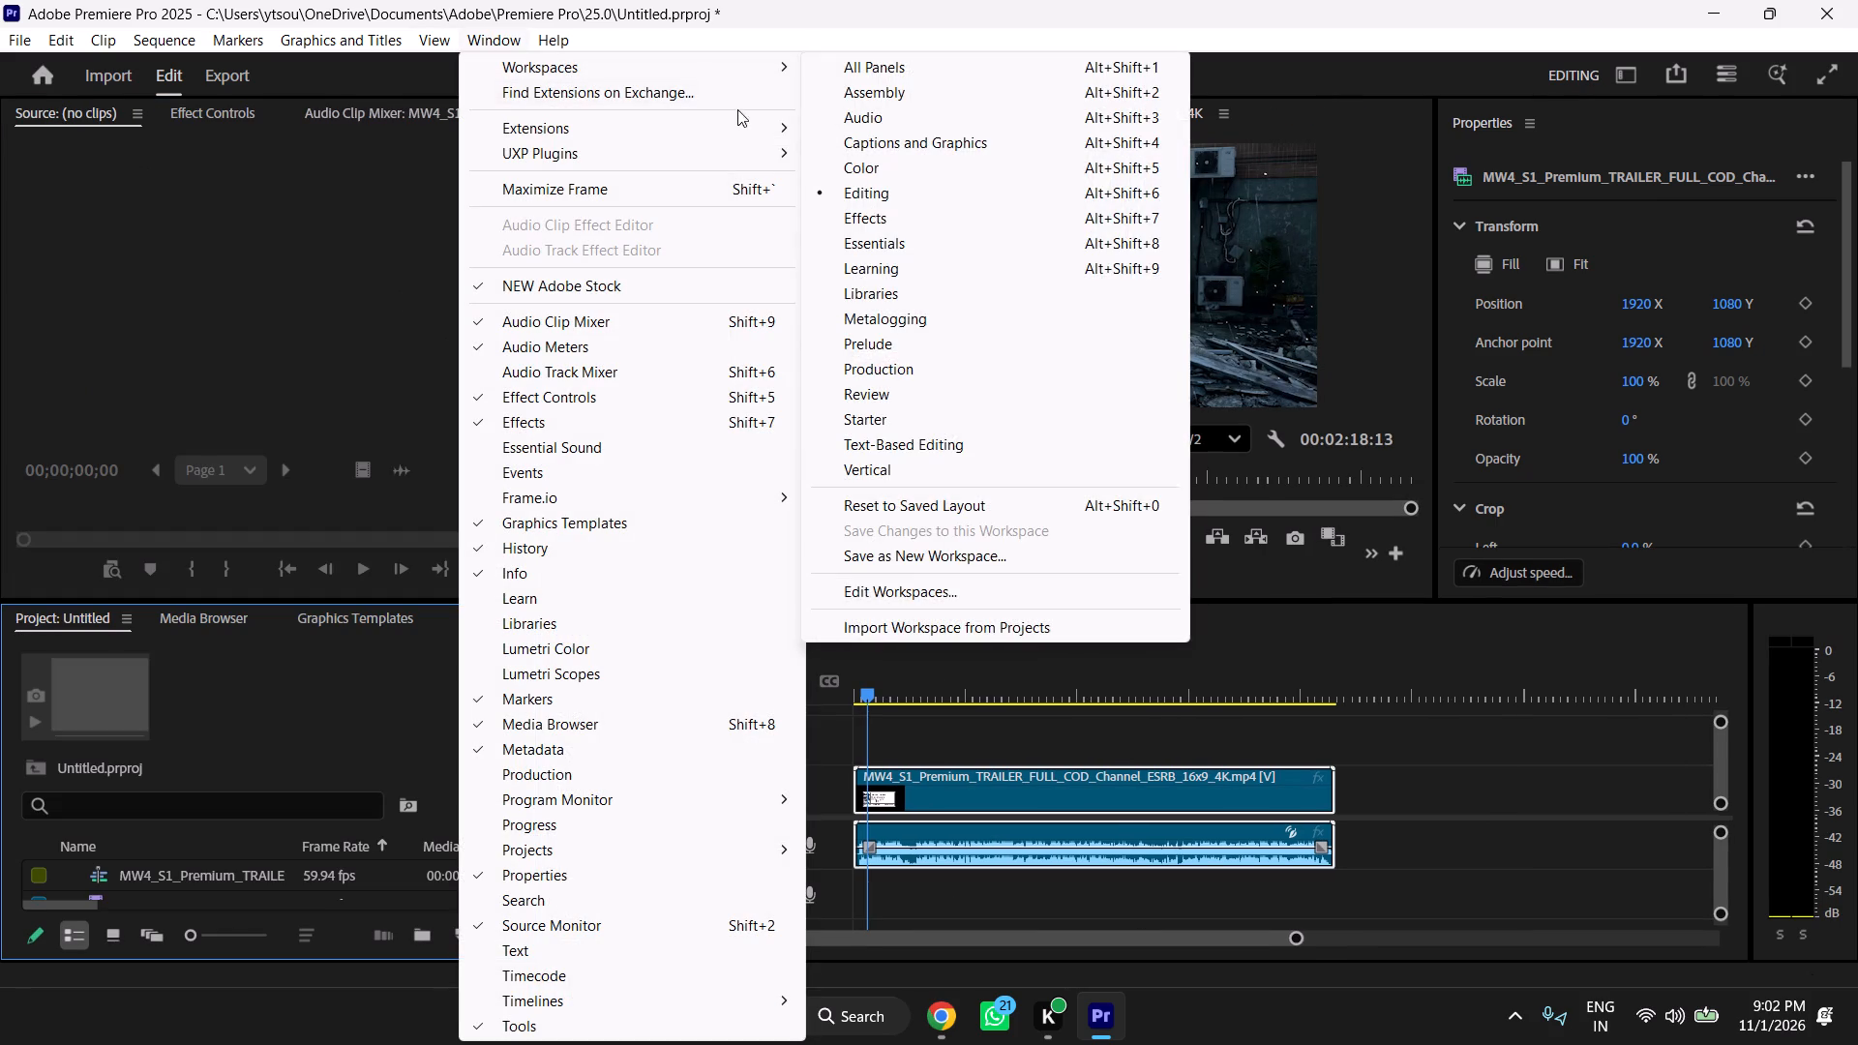
{"action": "left_click", "coordinate": [720, 70]}
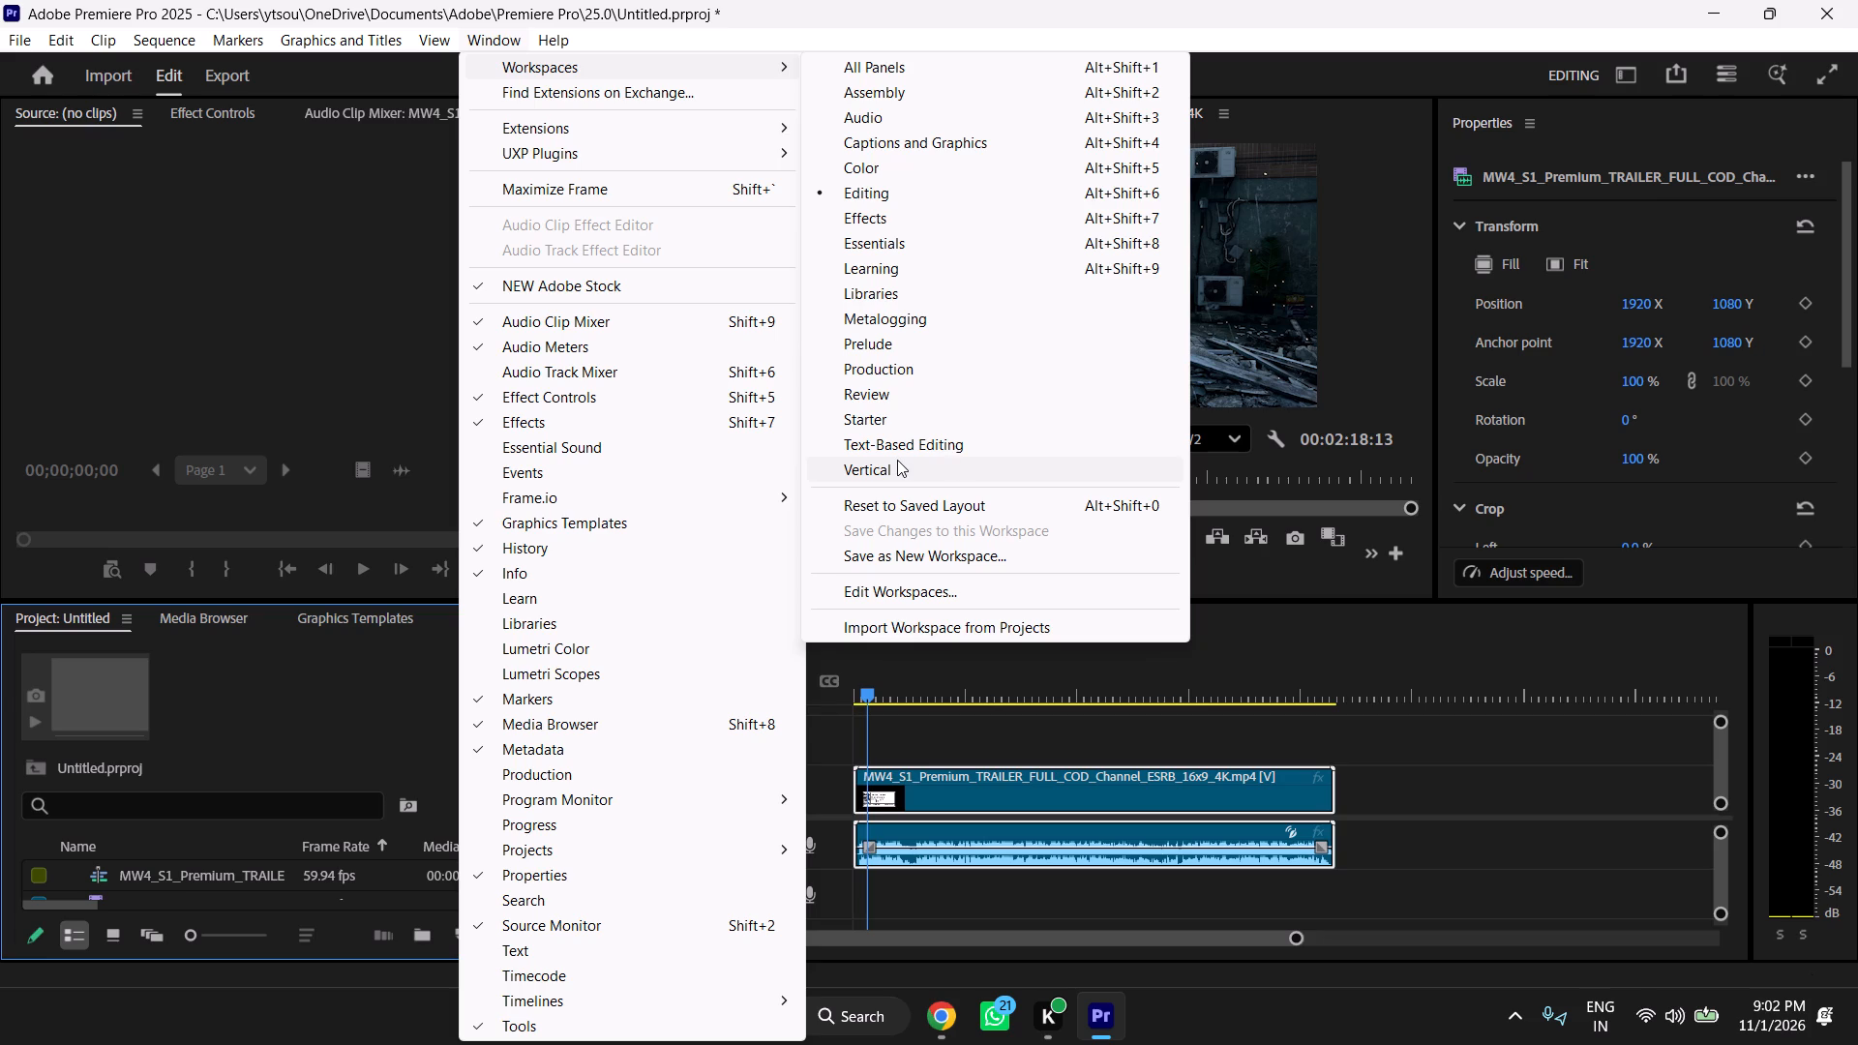
{"action": "left_click", "coordinate": [890, 406]}
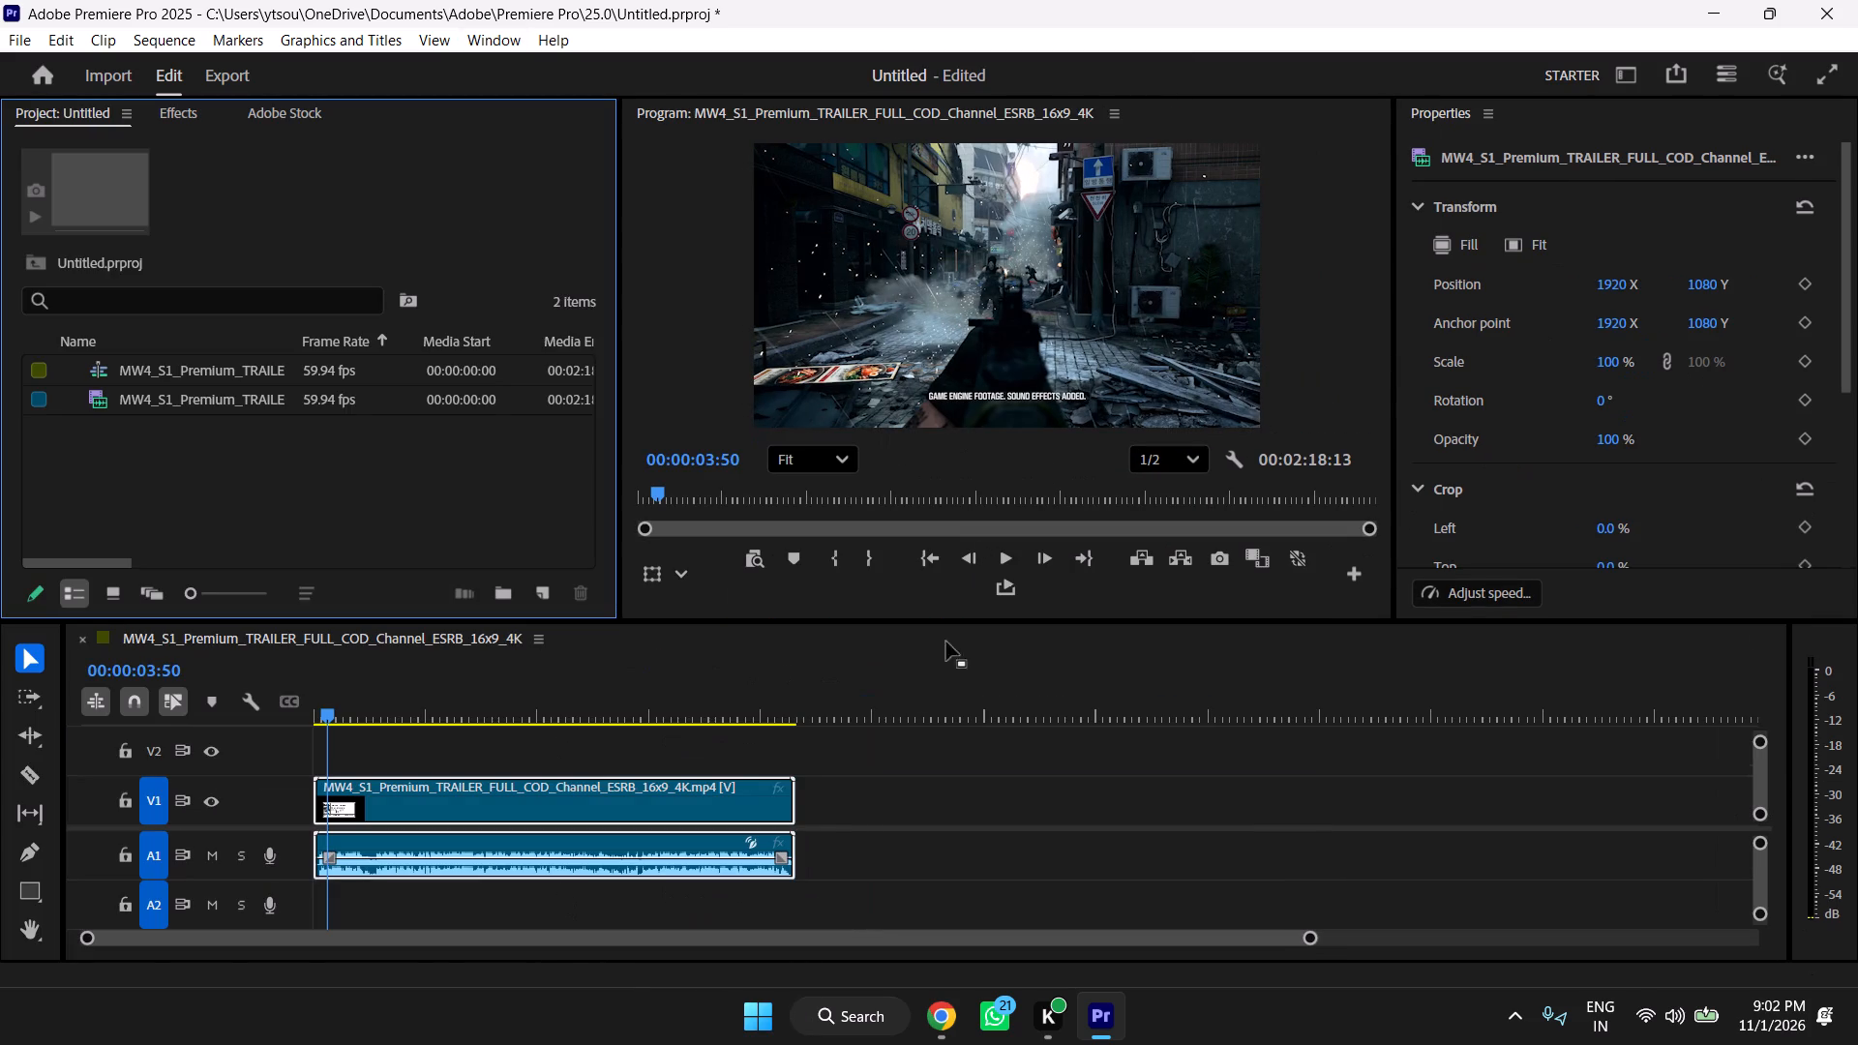
Play the sequence from its beginning twice, stopping at about four seconds and again at about one second.
{"action": "left_click_drag", "start_coordinate": [387, 716], "coordinate": [312, 720]}
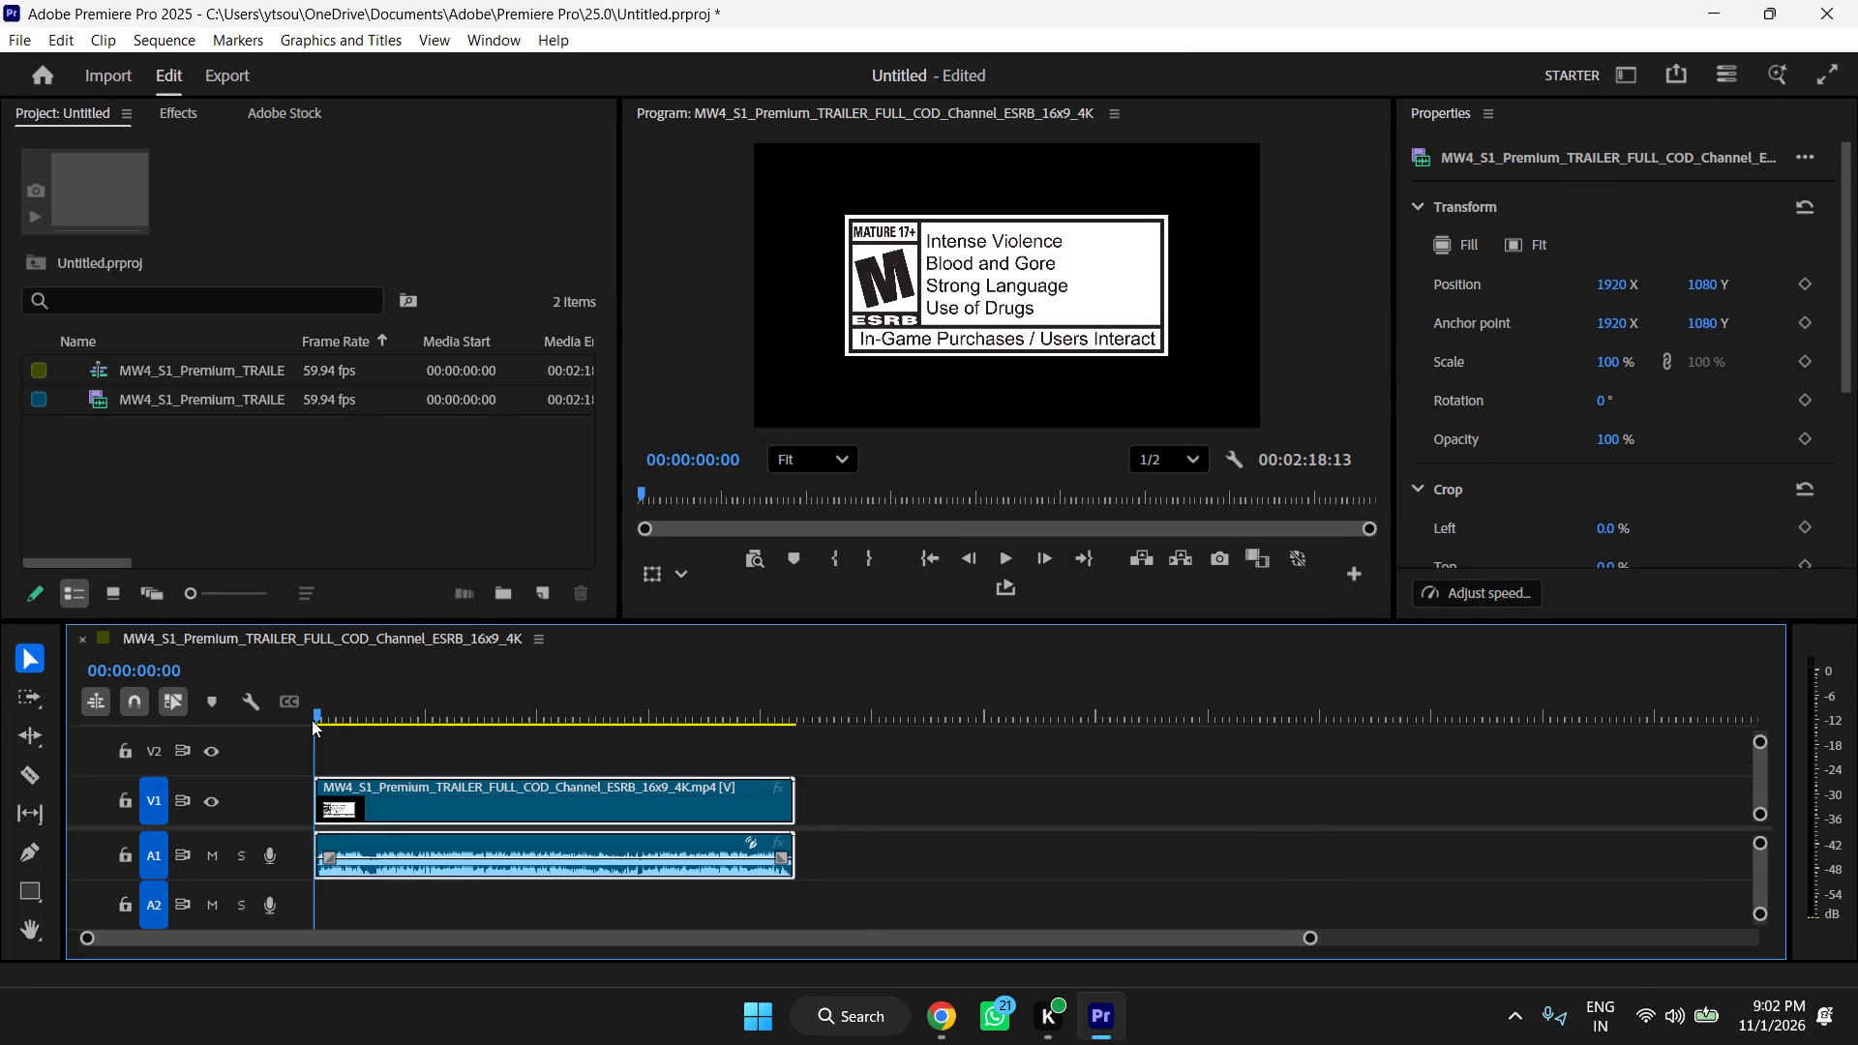
{"action": "left_click_drag", "start_coordinate": [312, 720], "coordinate": [279, 724]}
{"action": "key", "text": "space"}
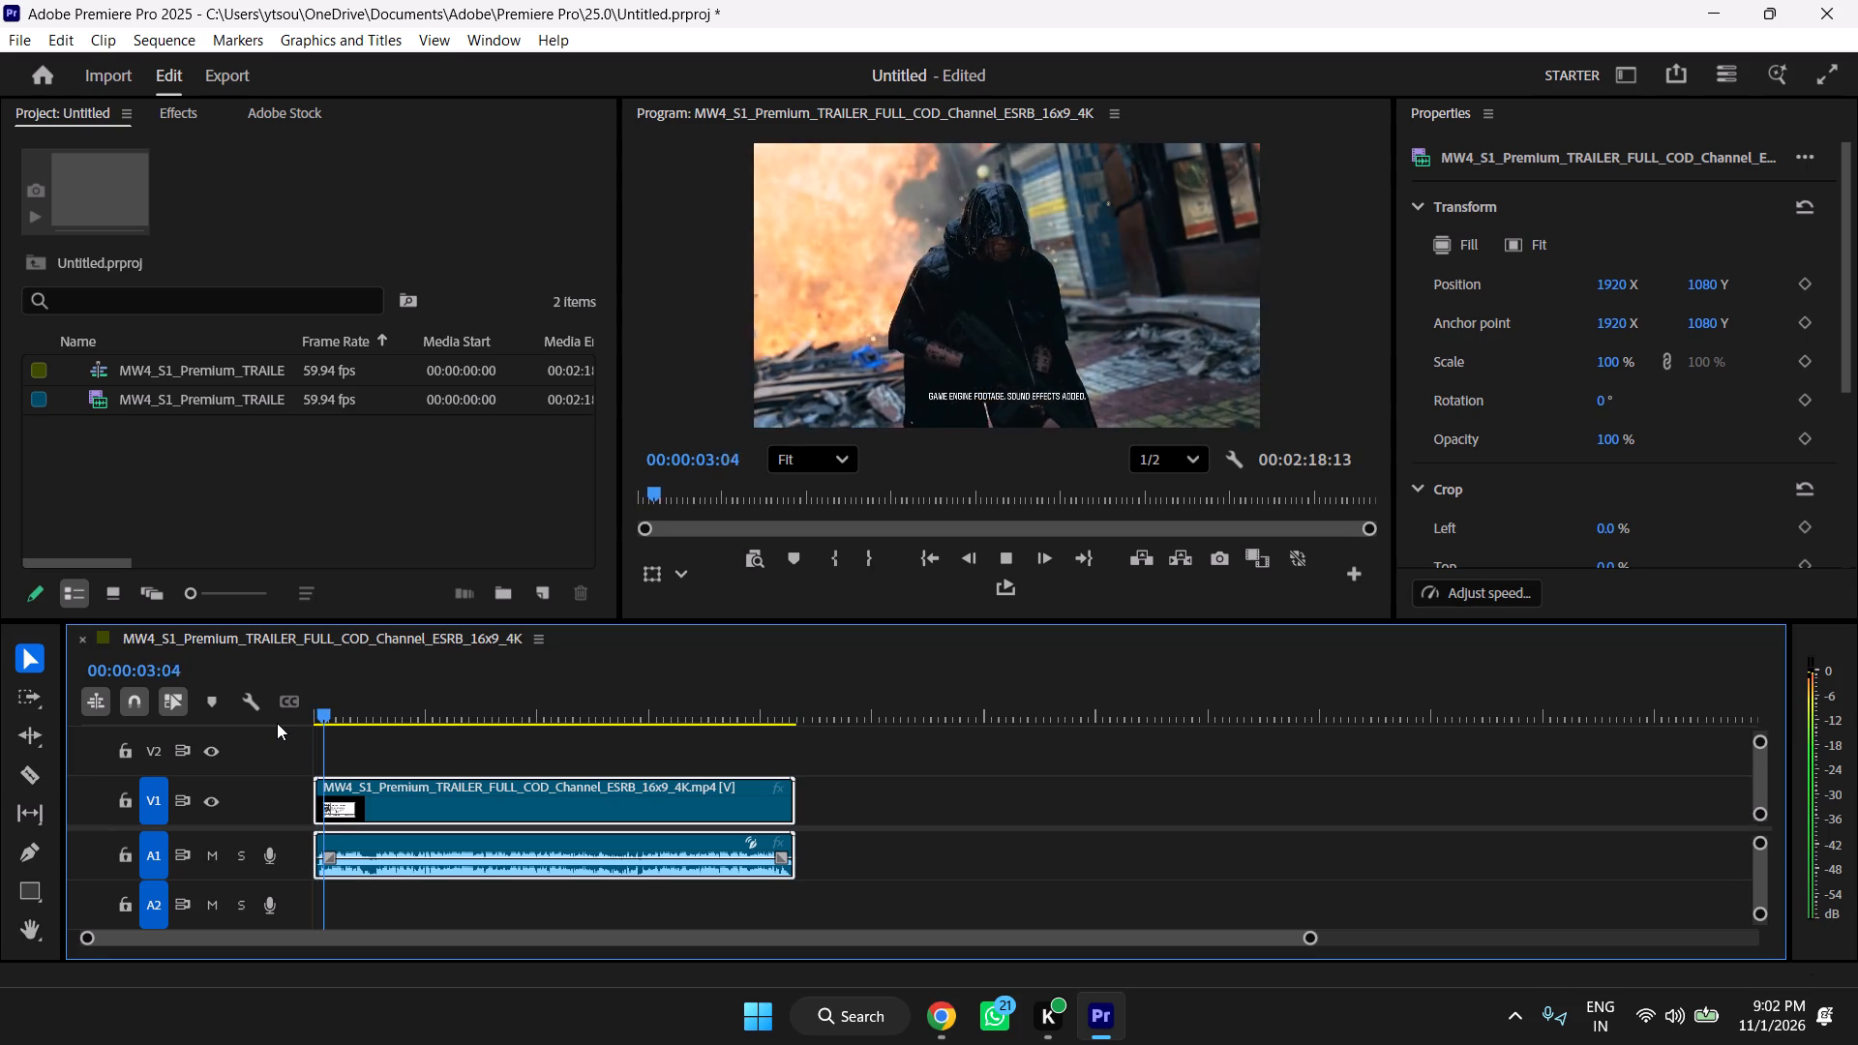
{"action": "key", "text": "space"}
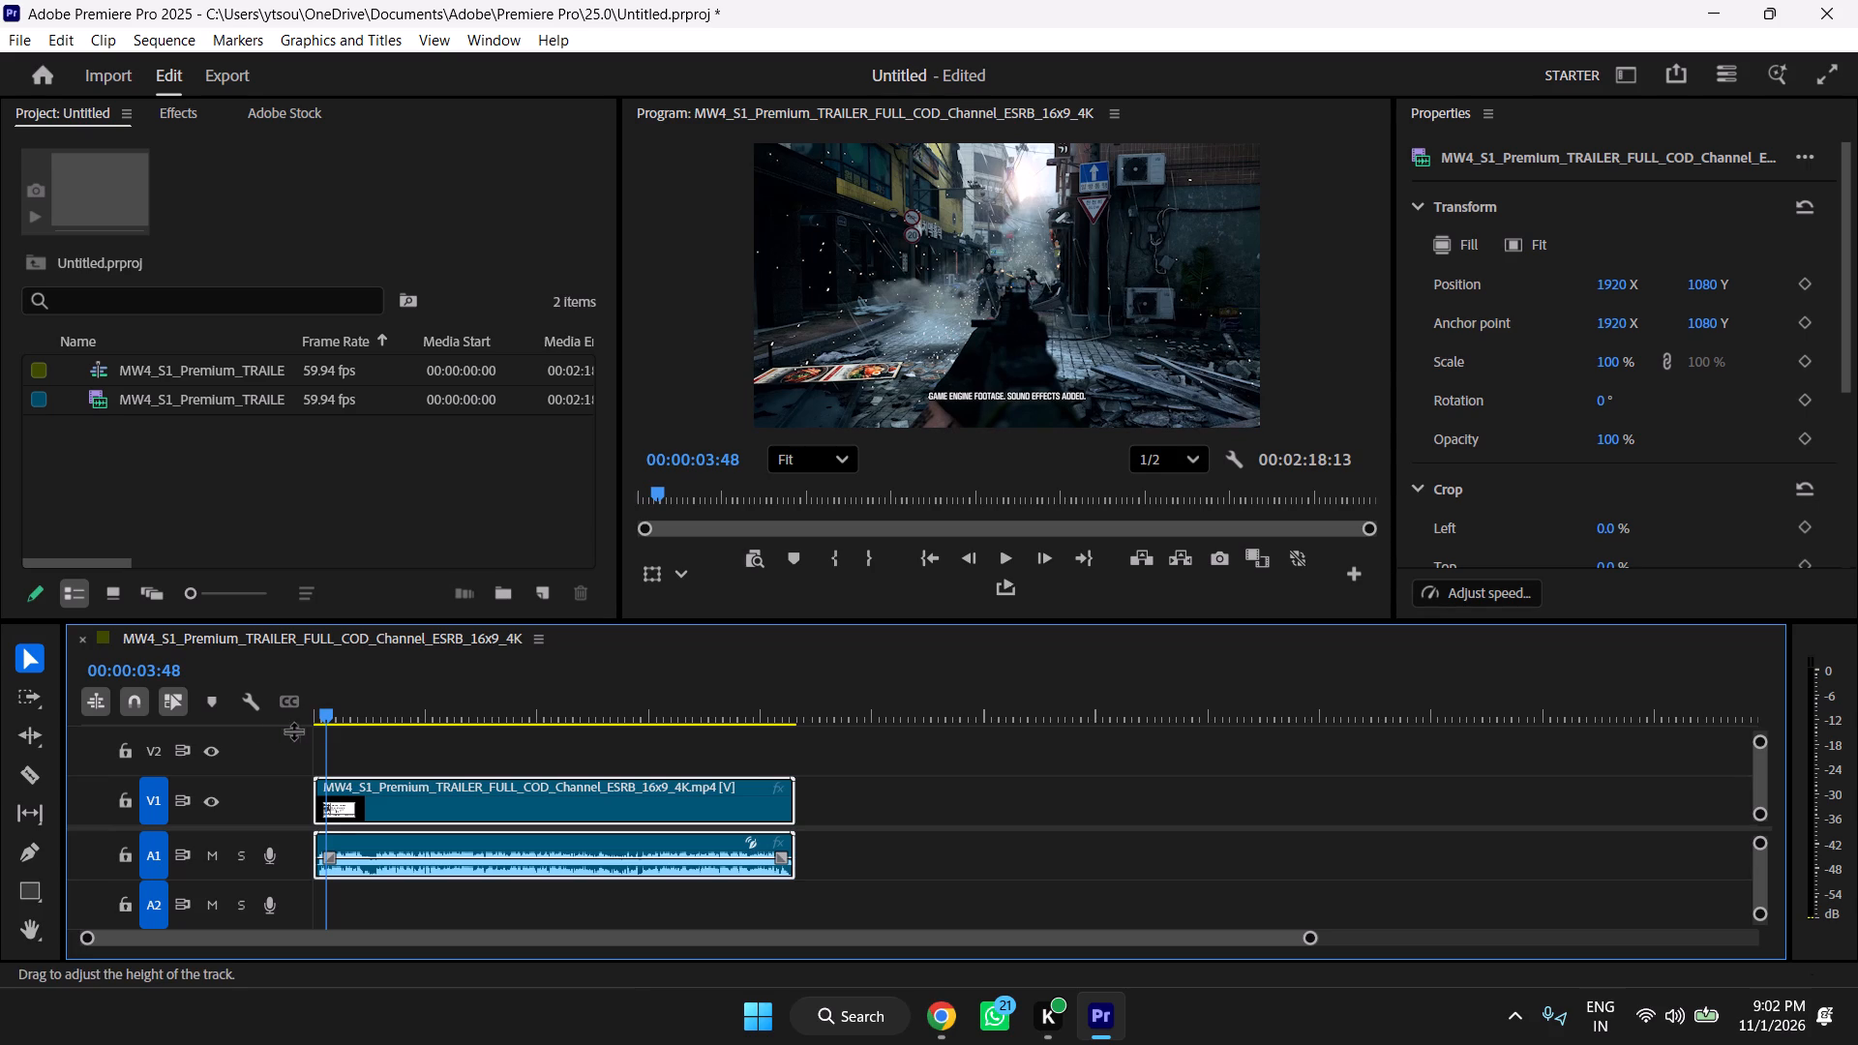
{"action": "left_click_drag", "start_coordinate": [344, 718], "coordinate": [261, 723]}
{"action": "key", "text": "space"}
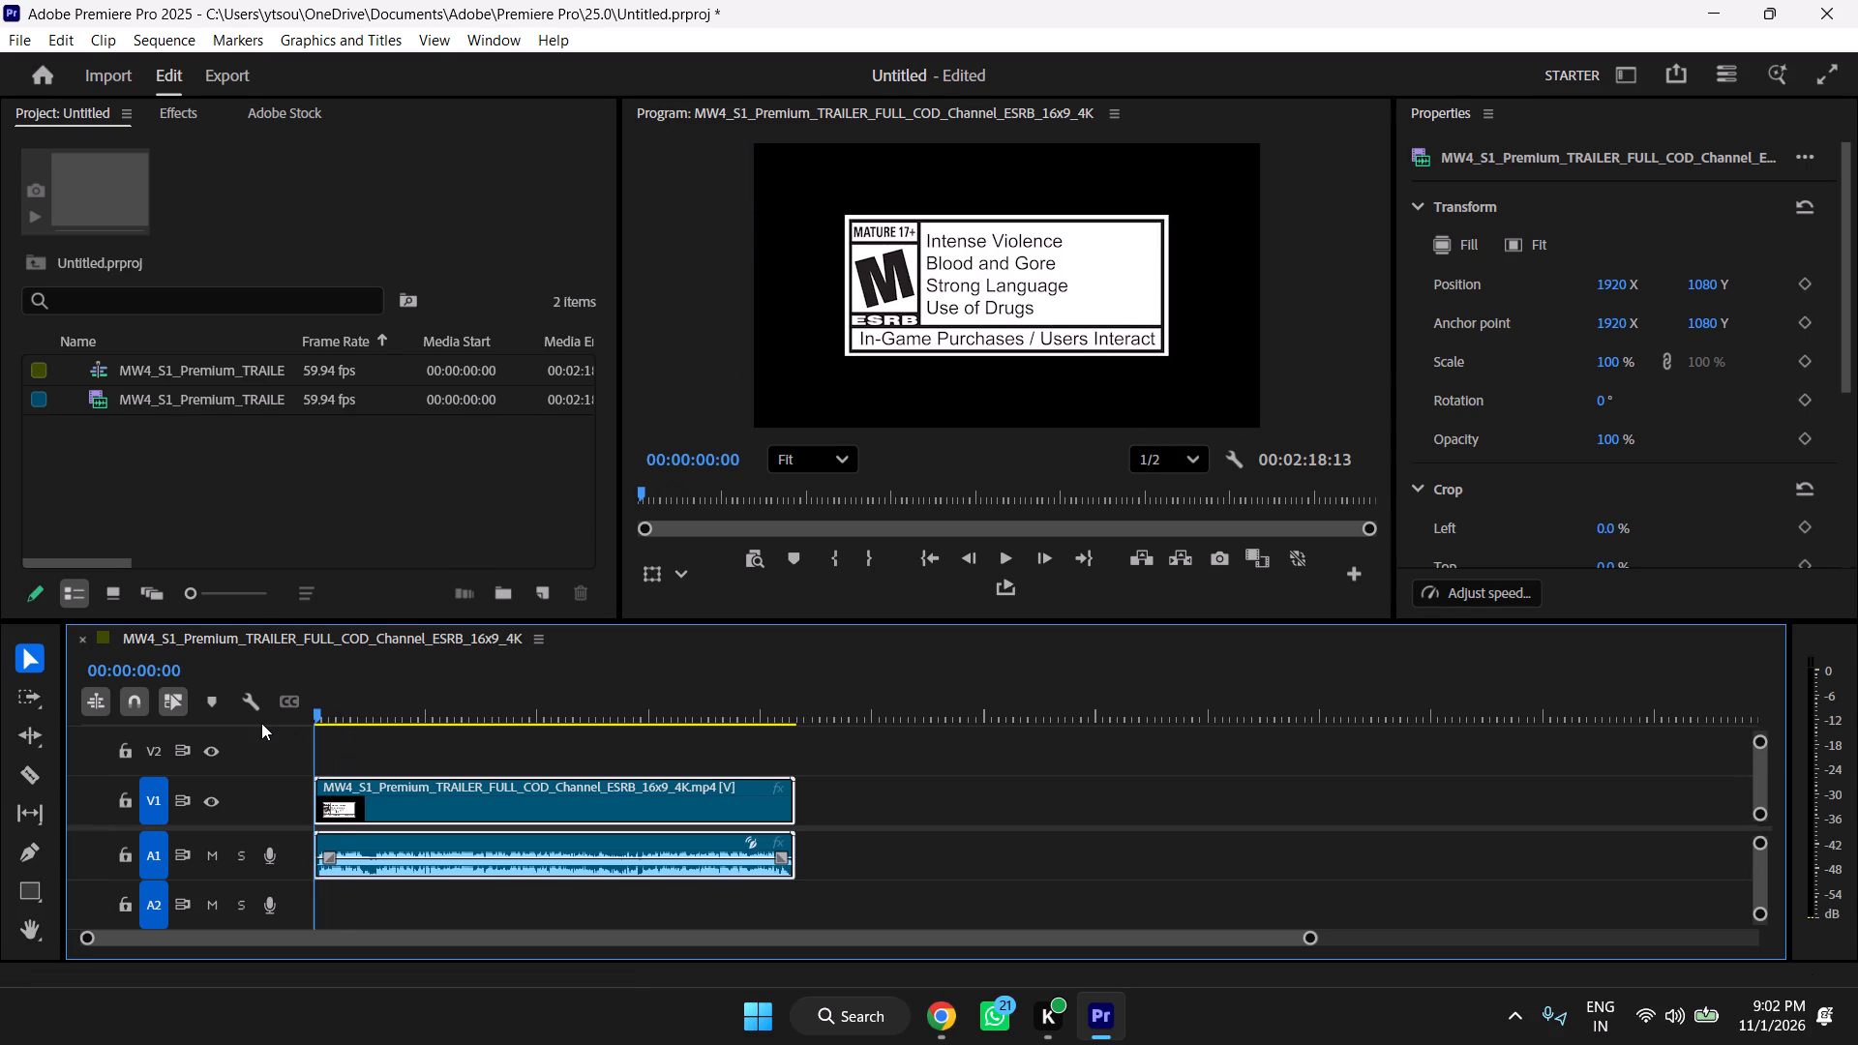
{"action": "key", "text": "space"}
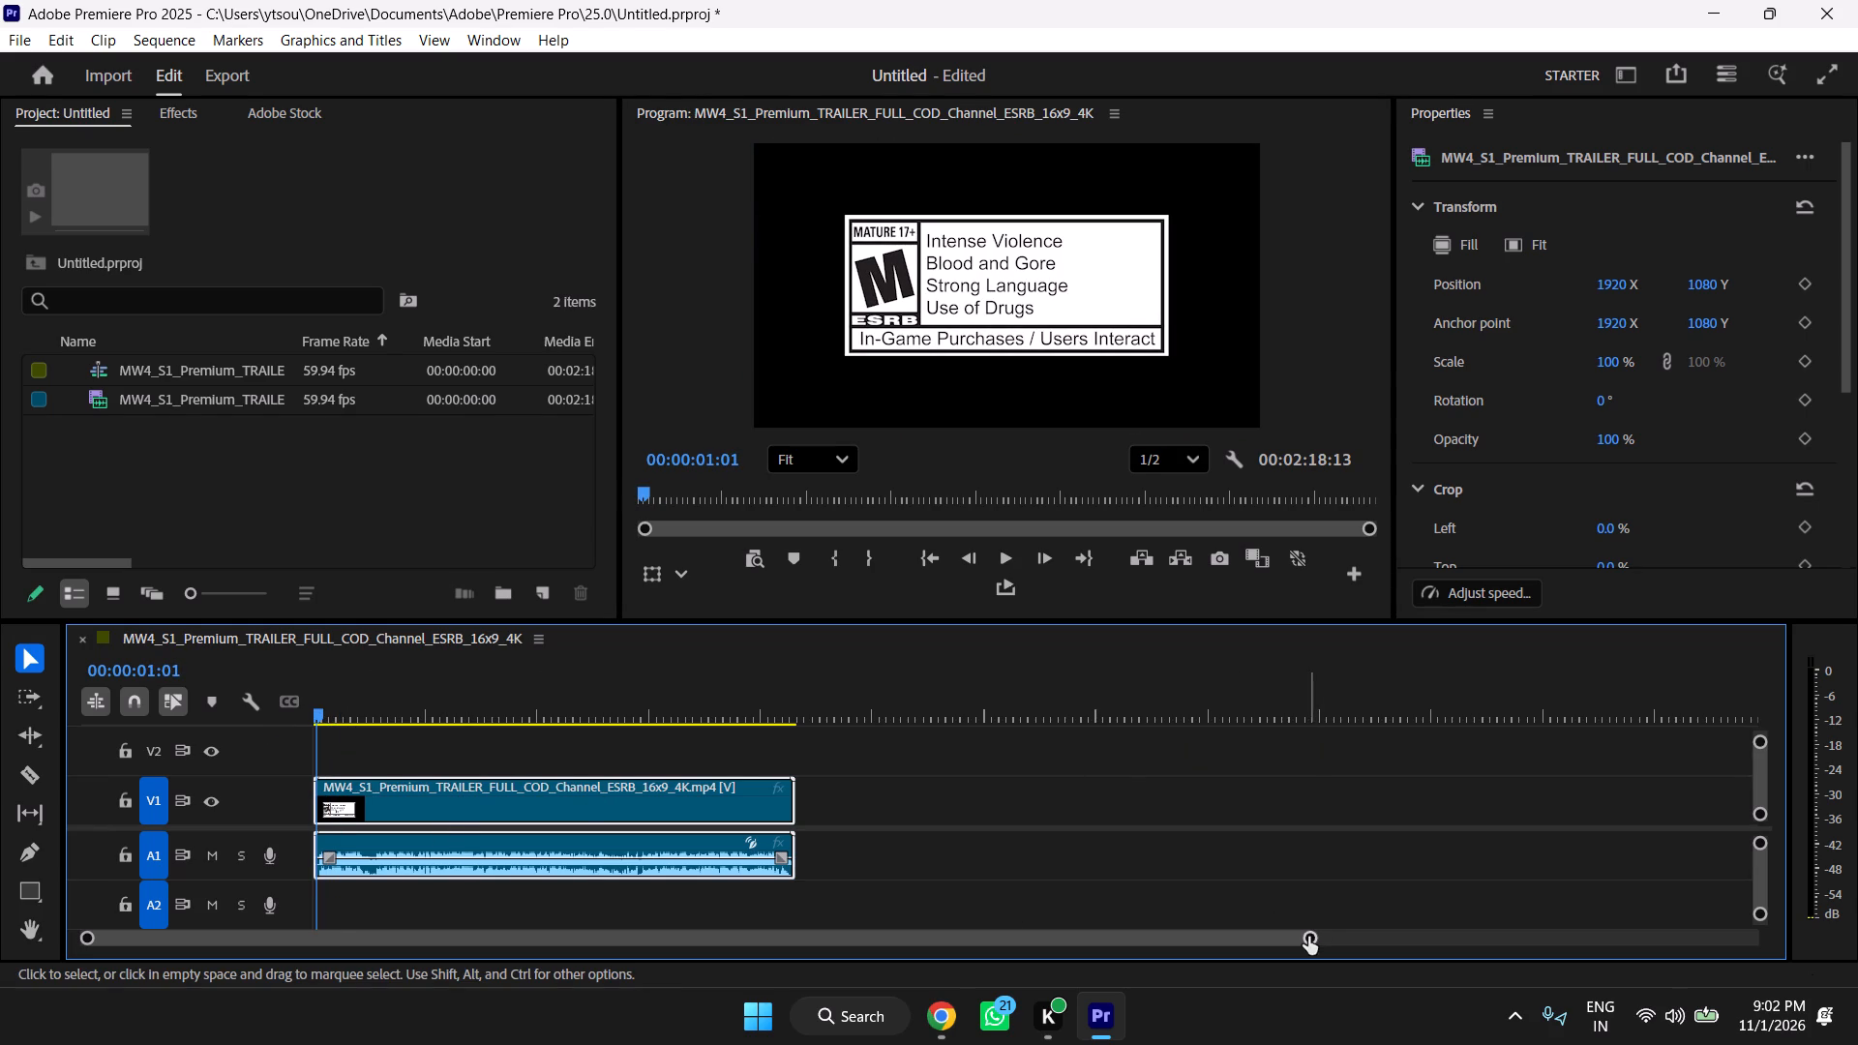
Enlarge the A1 track and split the trailer clip at 00:00:02:00, where the ESRB rating card ends, with the Razor tool.
{"action": "left_click_drag", "start_coordinate": [1308, 937], "coordinate": [897, 1002]}
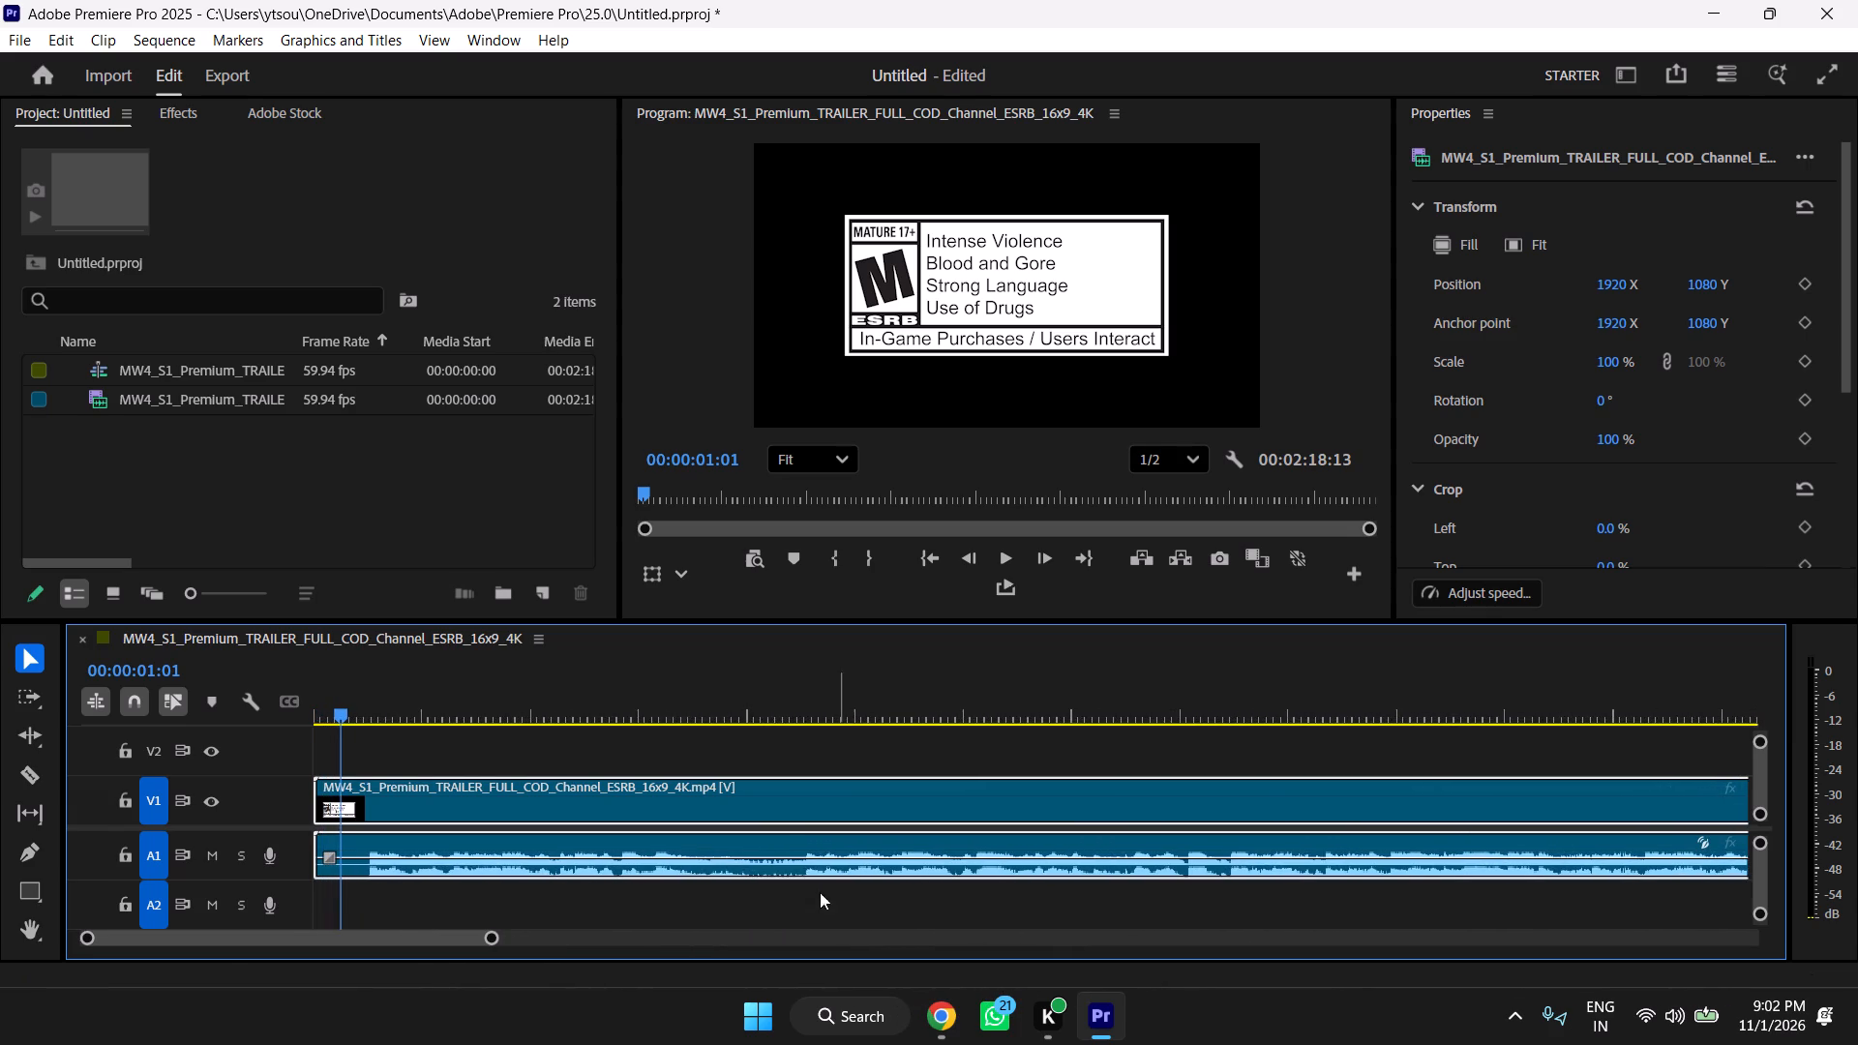
{"action": "left_click_drag", "start_coordinate": [366, 713], "coordinate": [376, 720]}
{"action": "key", "text": "Left"}
{"action": "key", "text": "Left"}
{"action": "key", "text": "Left"}
{"action": "key", "text": "Left"}
{"action": "key", "text": "Left"}
{"action": "key", "text": "Left"}
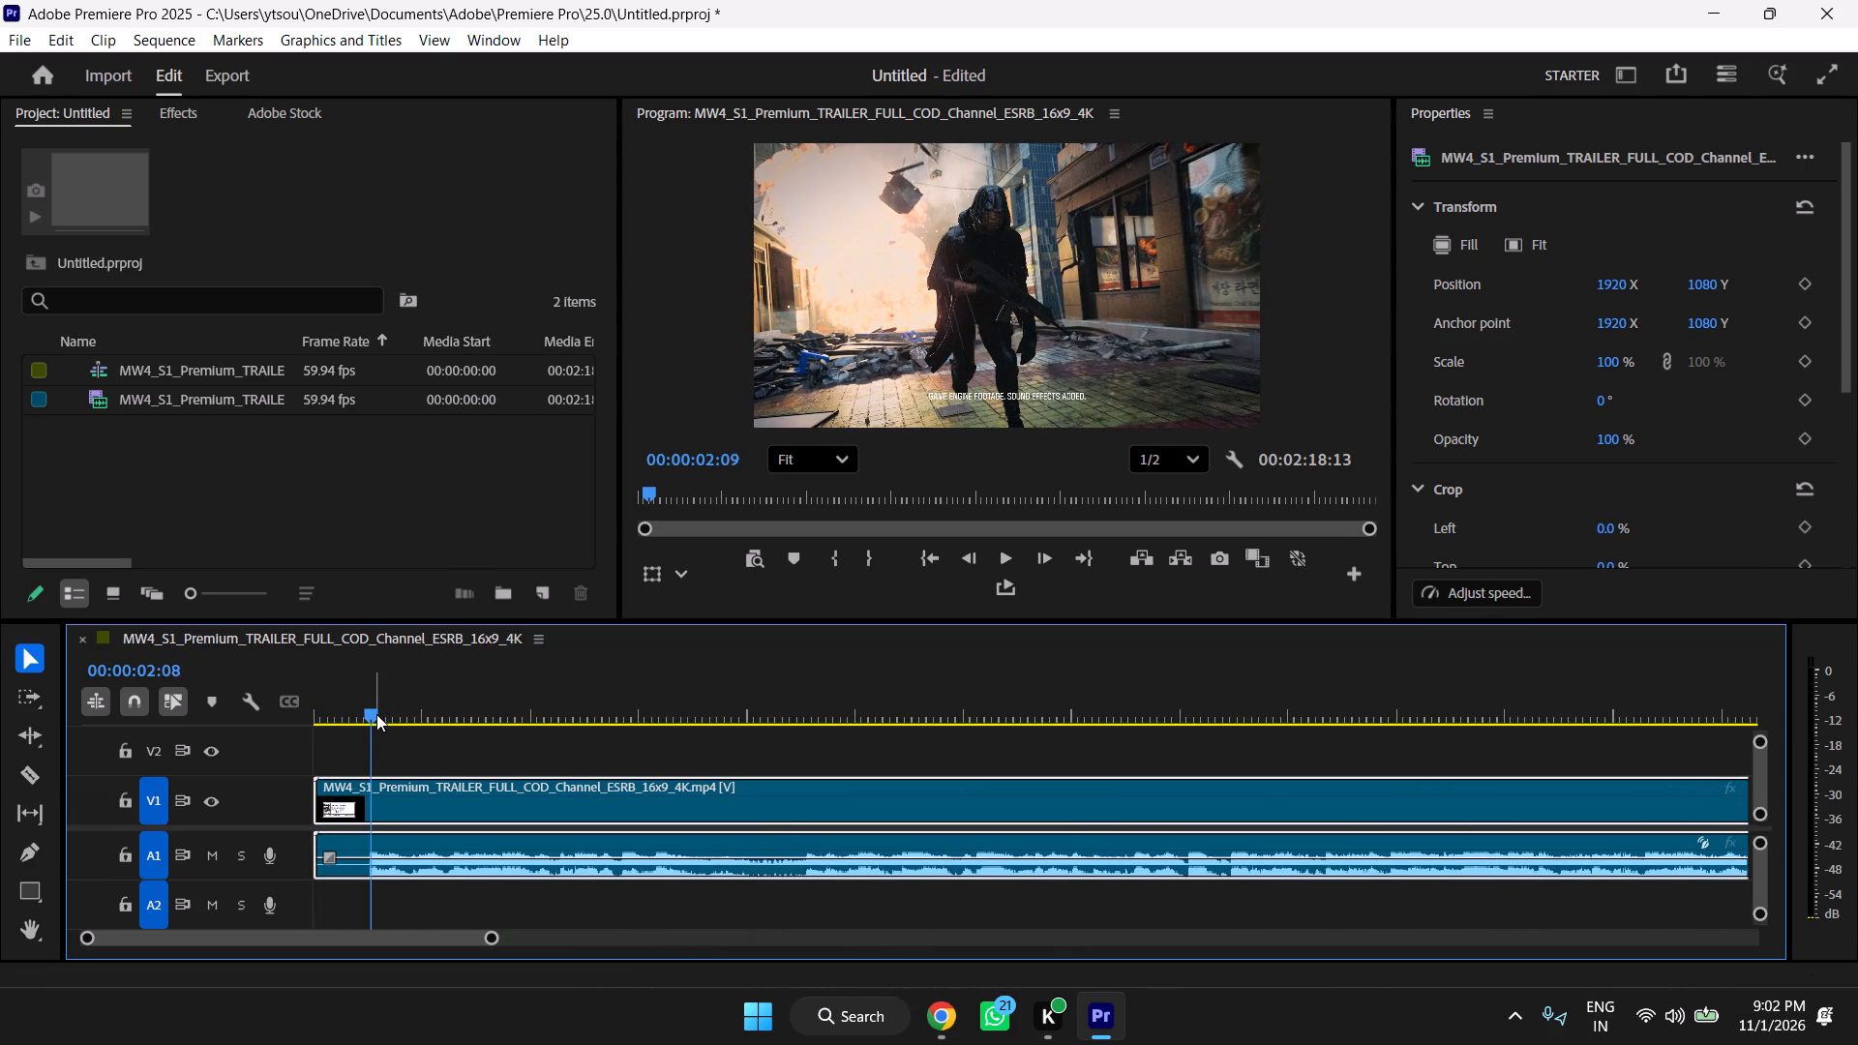
{"action": "key", "text": "Left"}
{"action": "key", "text": "Left"}
{"action": "key", "text": "Left"}
{"action": "key", "text": "Left"}
{"action": "key", "text": "Left"}
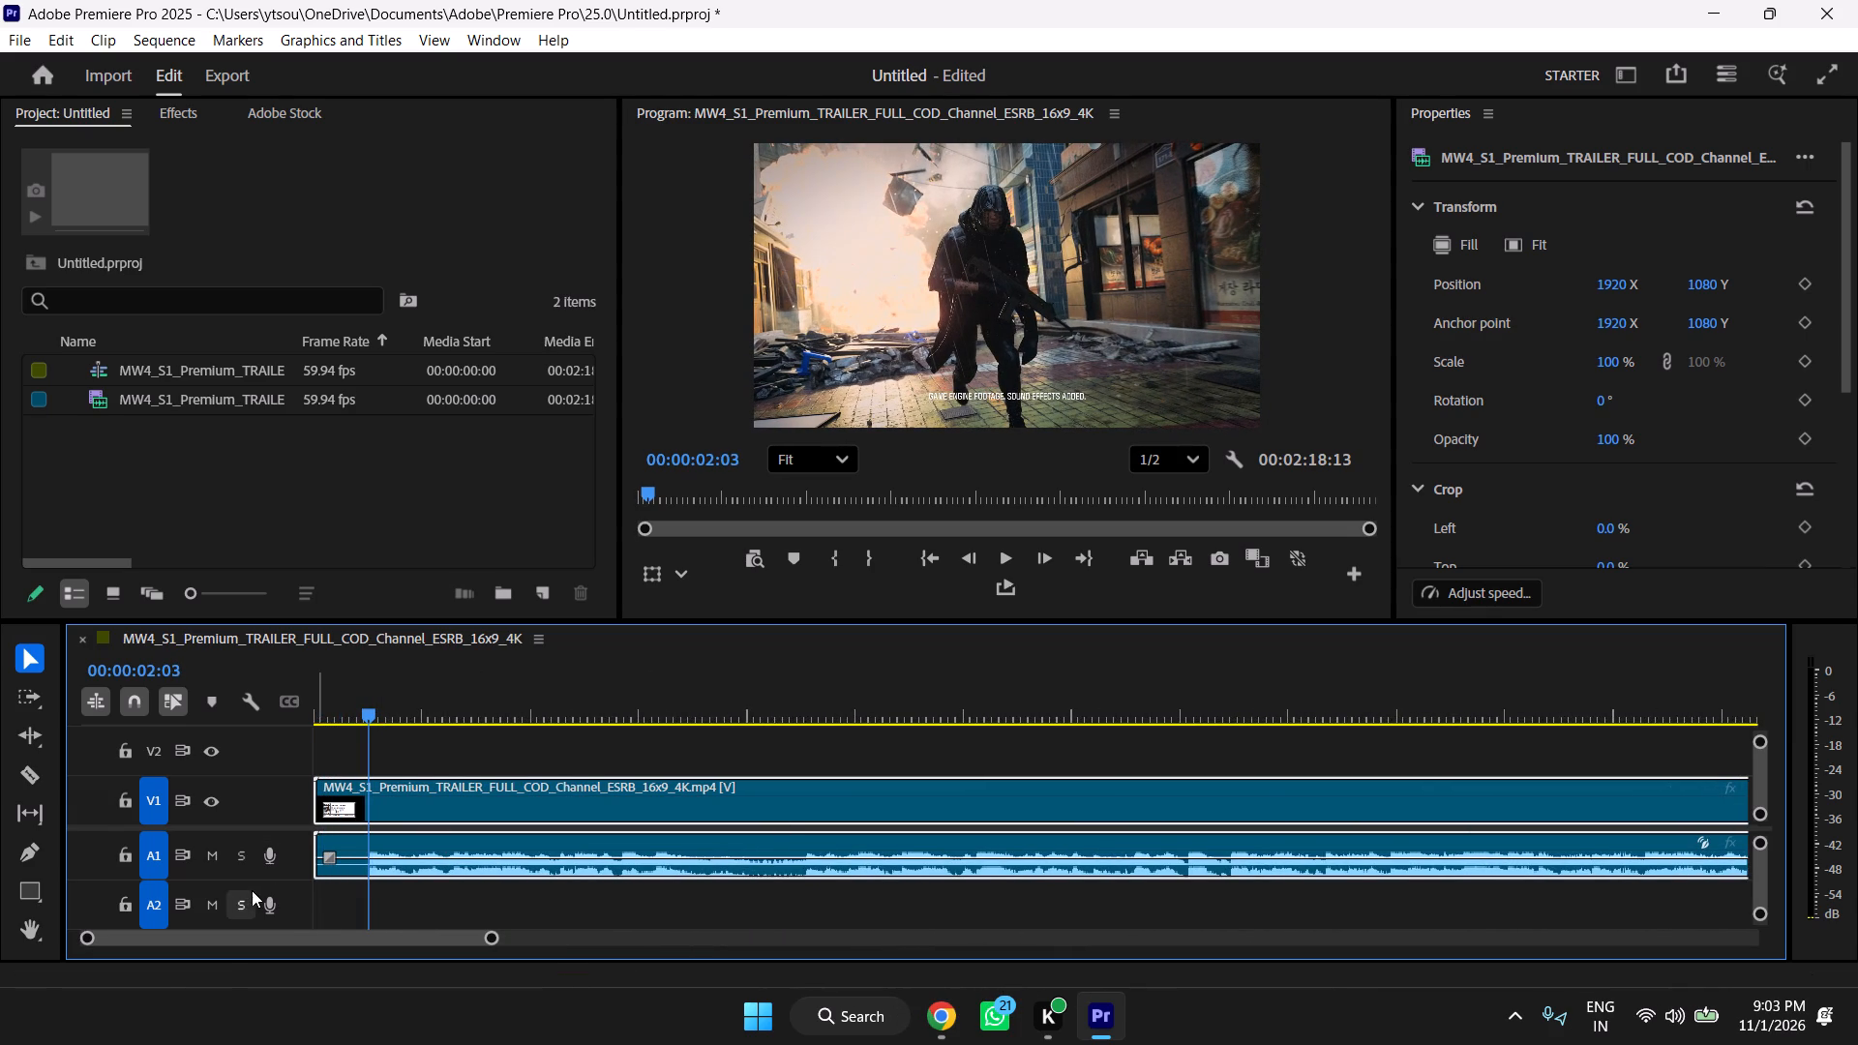
{"action": "left_click_drag", "start_coordinate": [274, 878], "coordinate": [274, 909]}
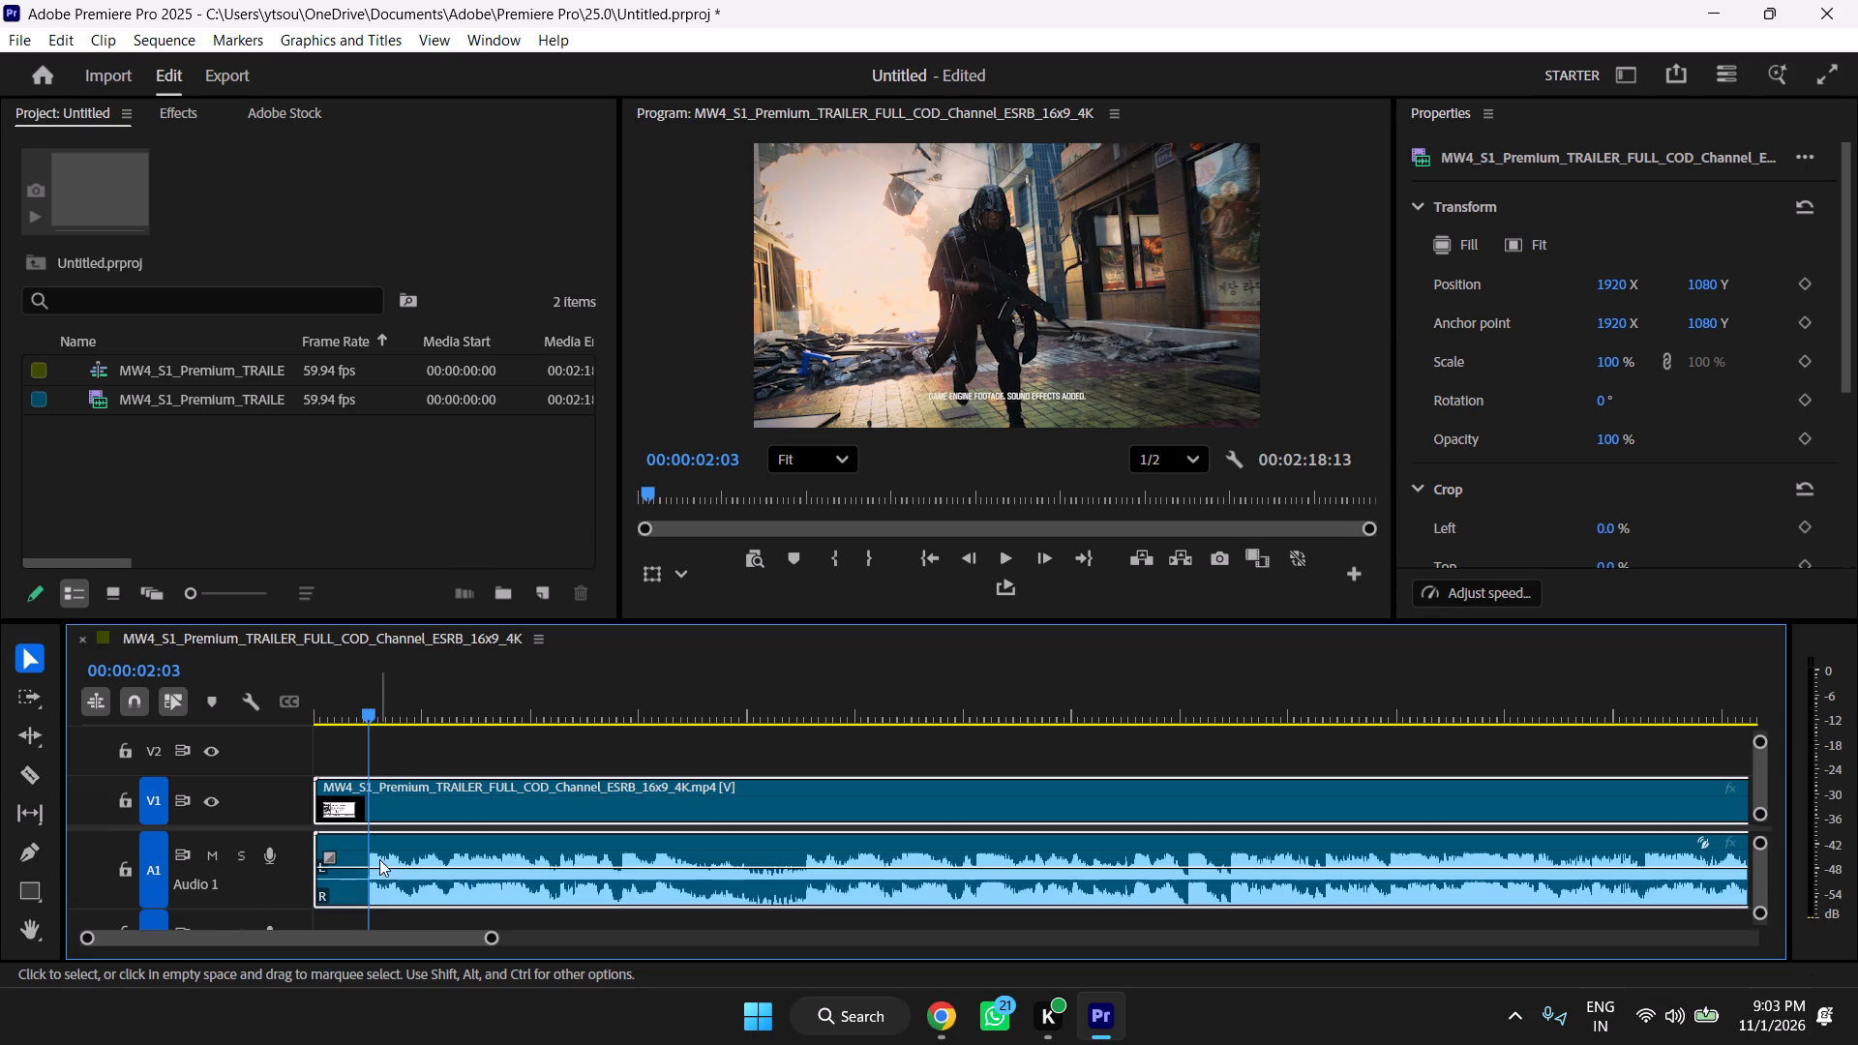
{"action": "key", "text": "Left"}
{"action": "key", "text": "Left"}
{"action": "key", "text": "Left"}
{"action": "key", "text": "Left"}
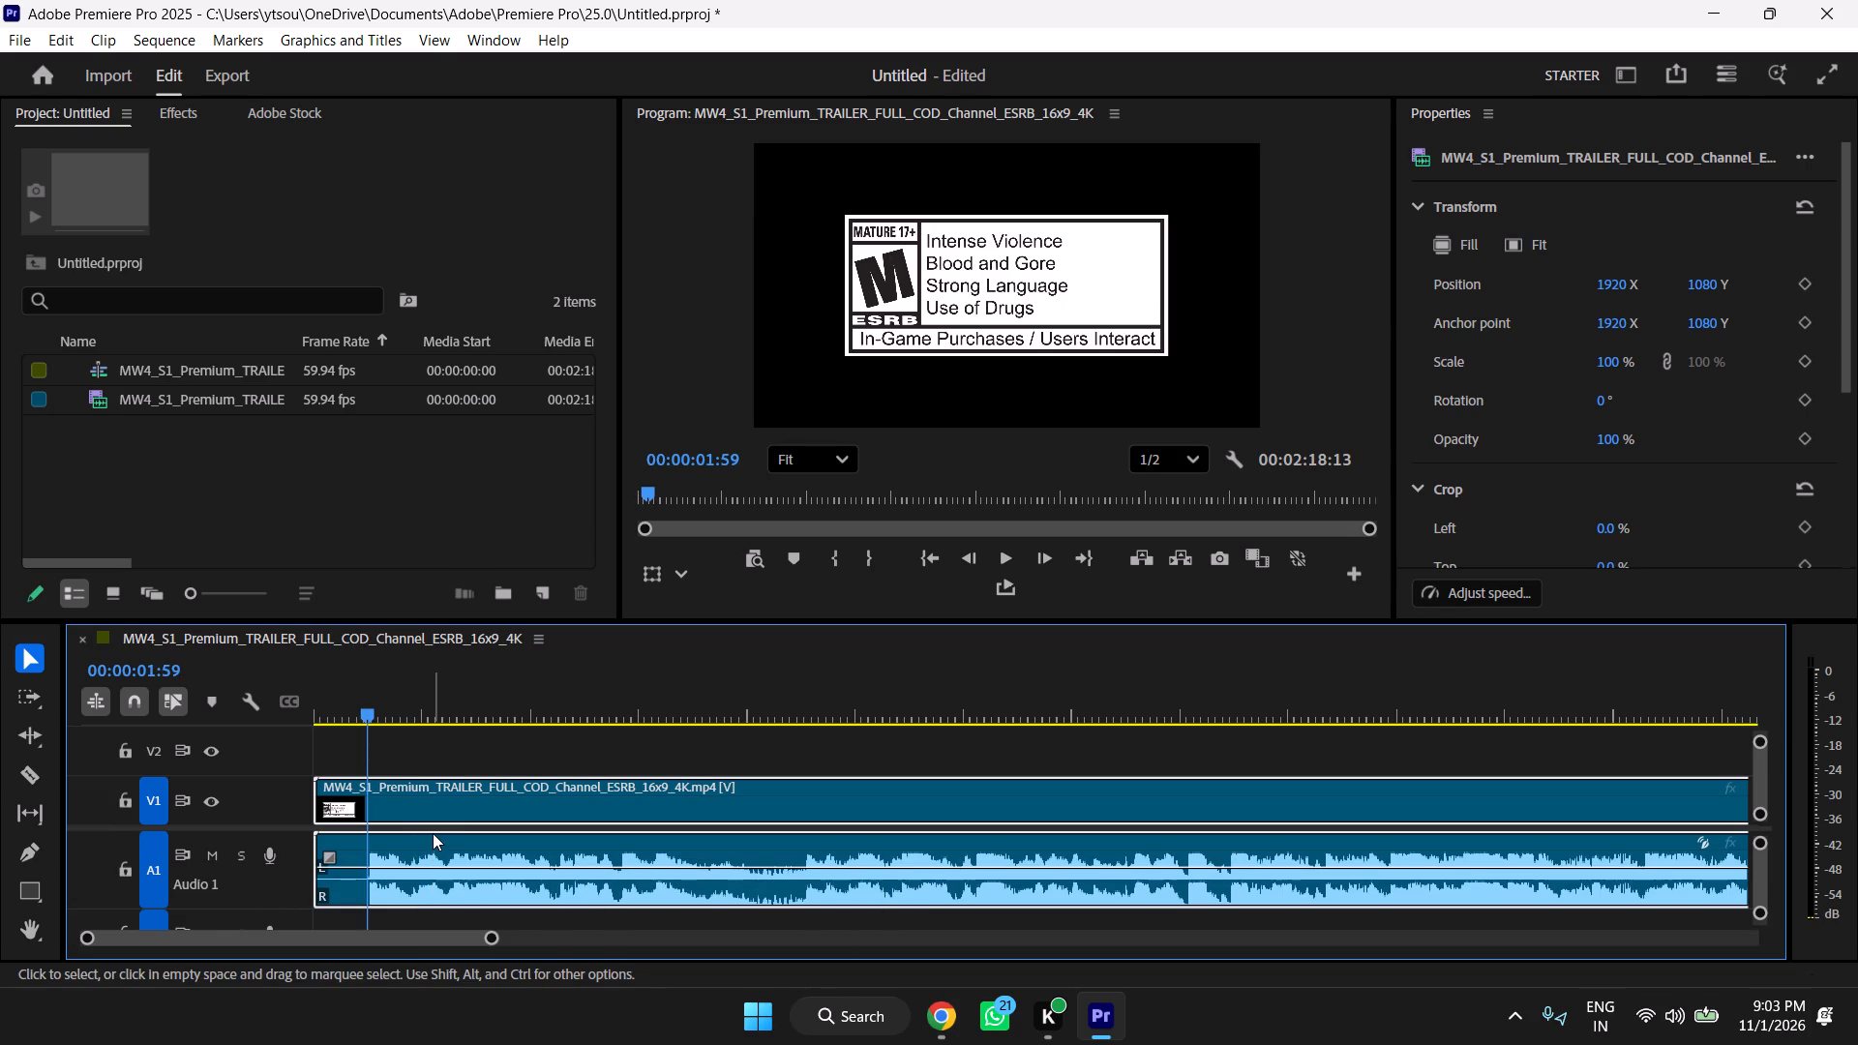
{"action": "key", "text": "Right"}
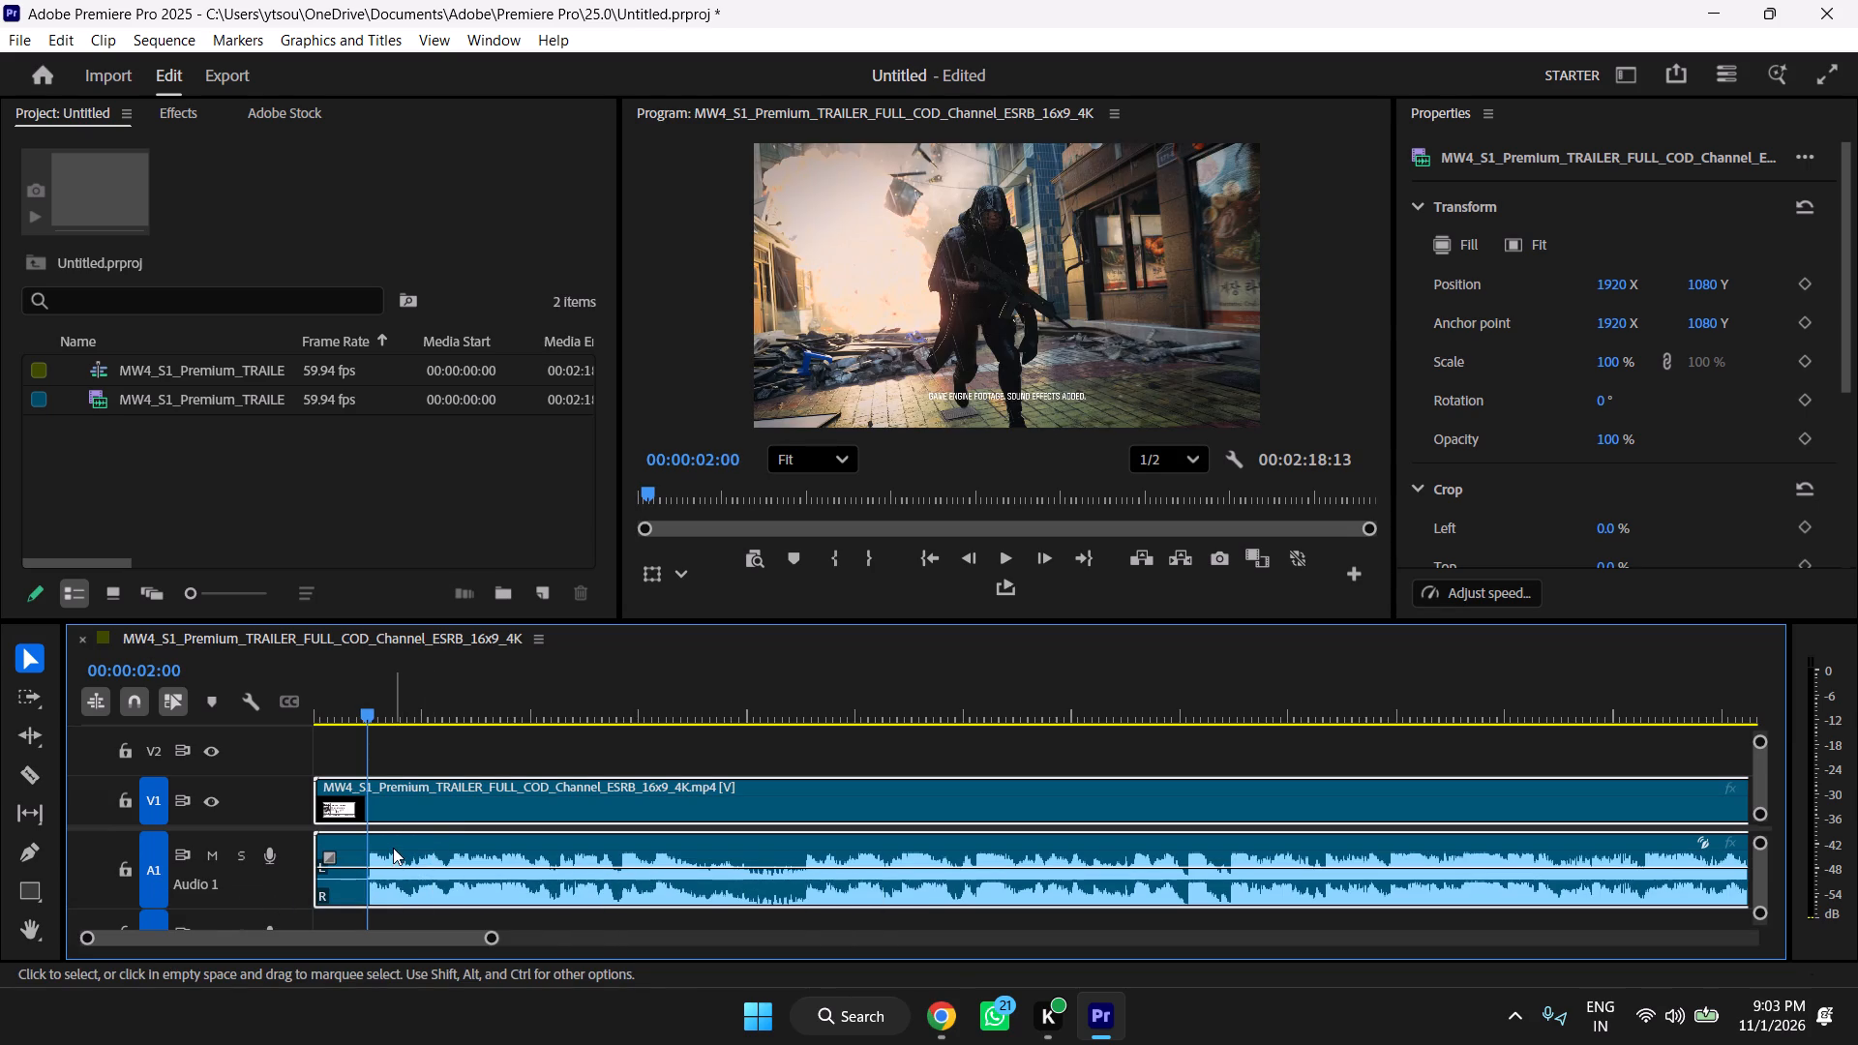
{"action": "key", "text": "c"}
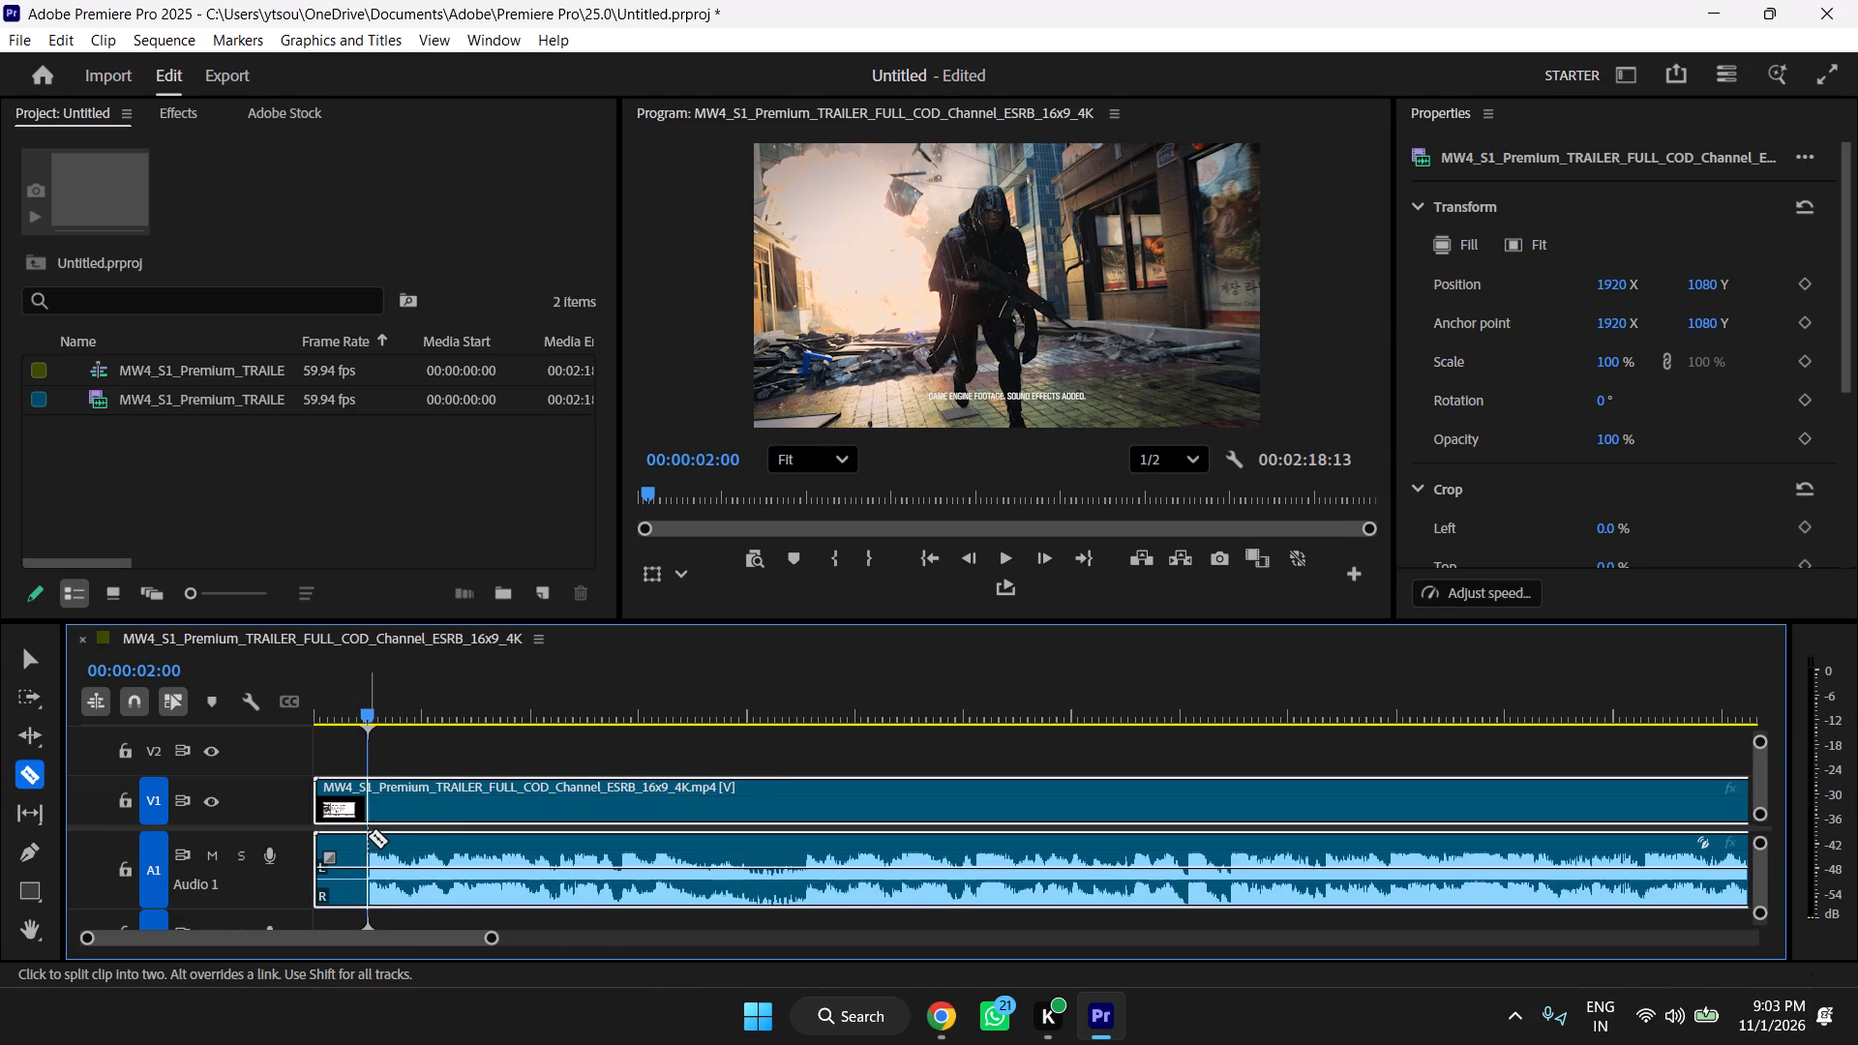
{"action": "left_click", "coordinate": [368, 836]}
{"action": "key", "text": "v"}
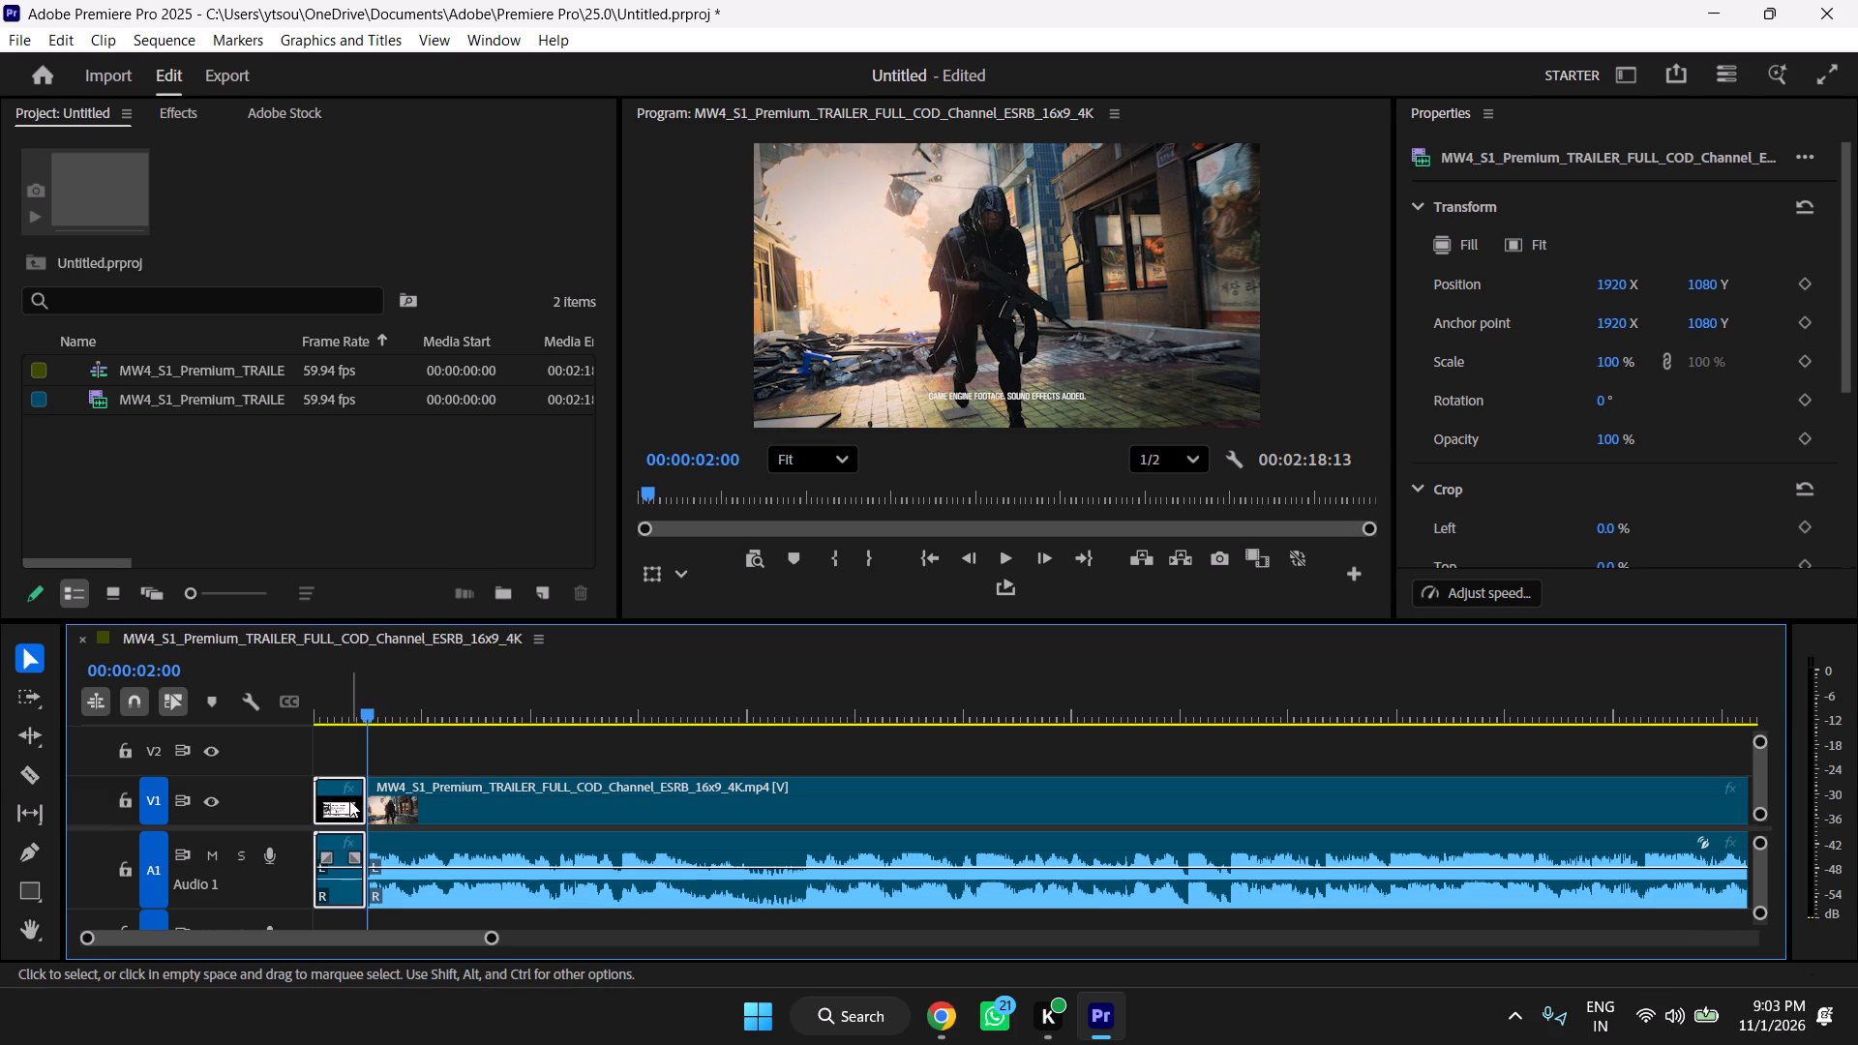
Delete the opening rating card segment and move the remaining trailer clip to the start of the sequence.
{"action": "left_click", "coordinate": [349, 797]}
{"action": "key", "text": "BackSpace"}
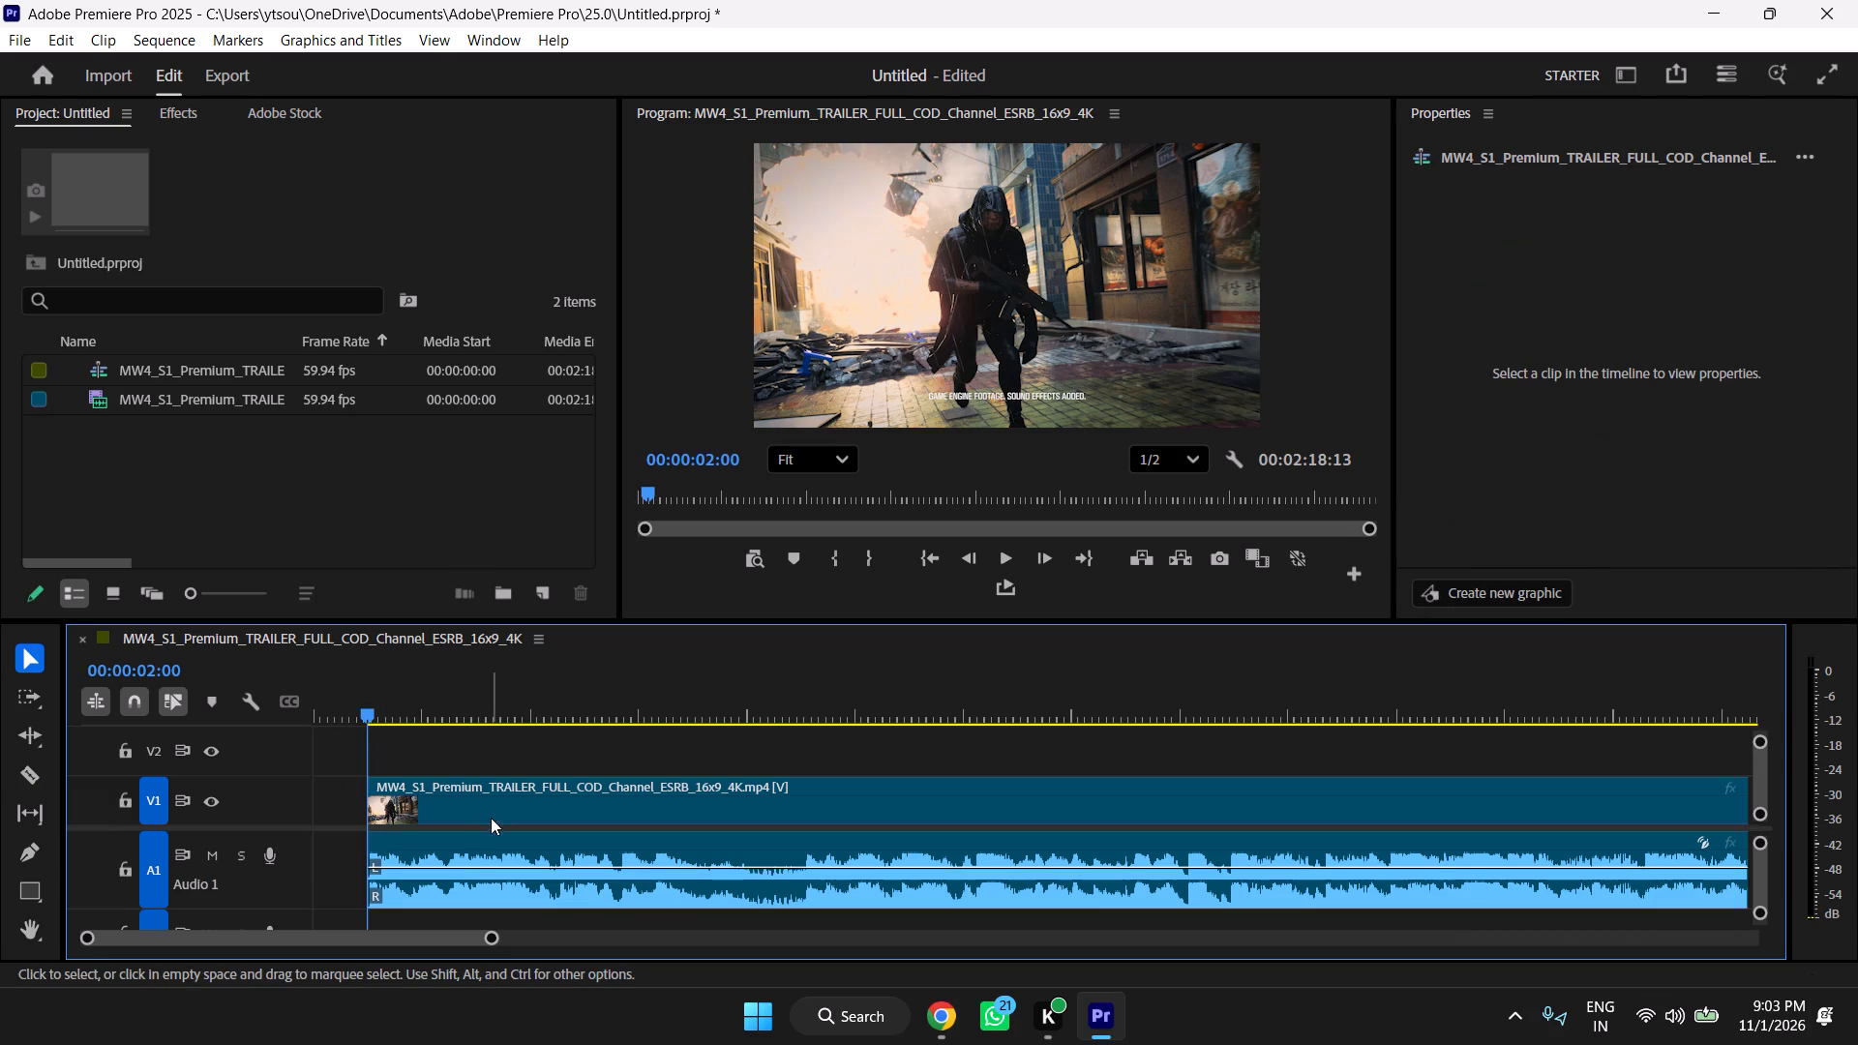
{"action": "left_click_drag", "start_coordinate": [491, 814], "coordinate": [432, 820]}
Play the trimmed sequence from its beginning, pausing between shots, and stop at about 00:00:09:48.
{"action": "left_click_drag", "start_coordinate": [354, 715], "coordinate": [333, 715]}
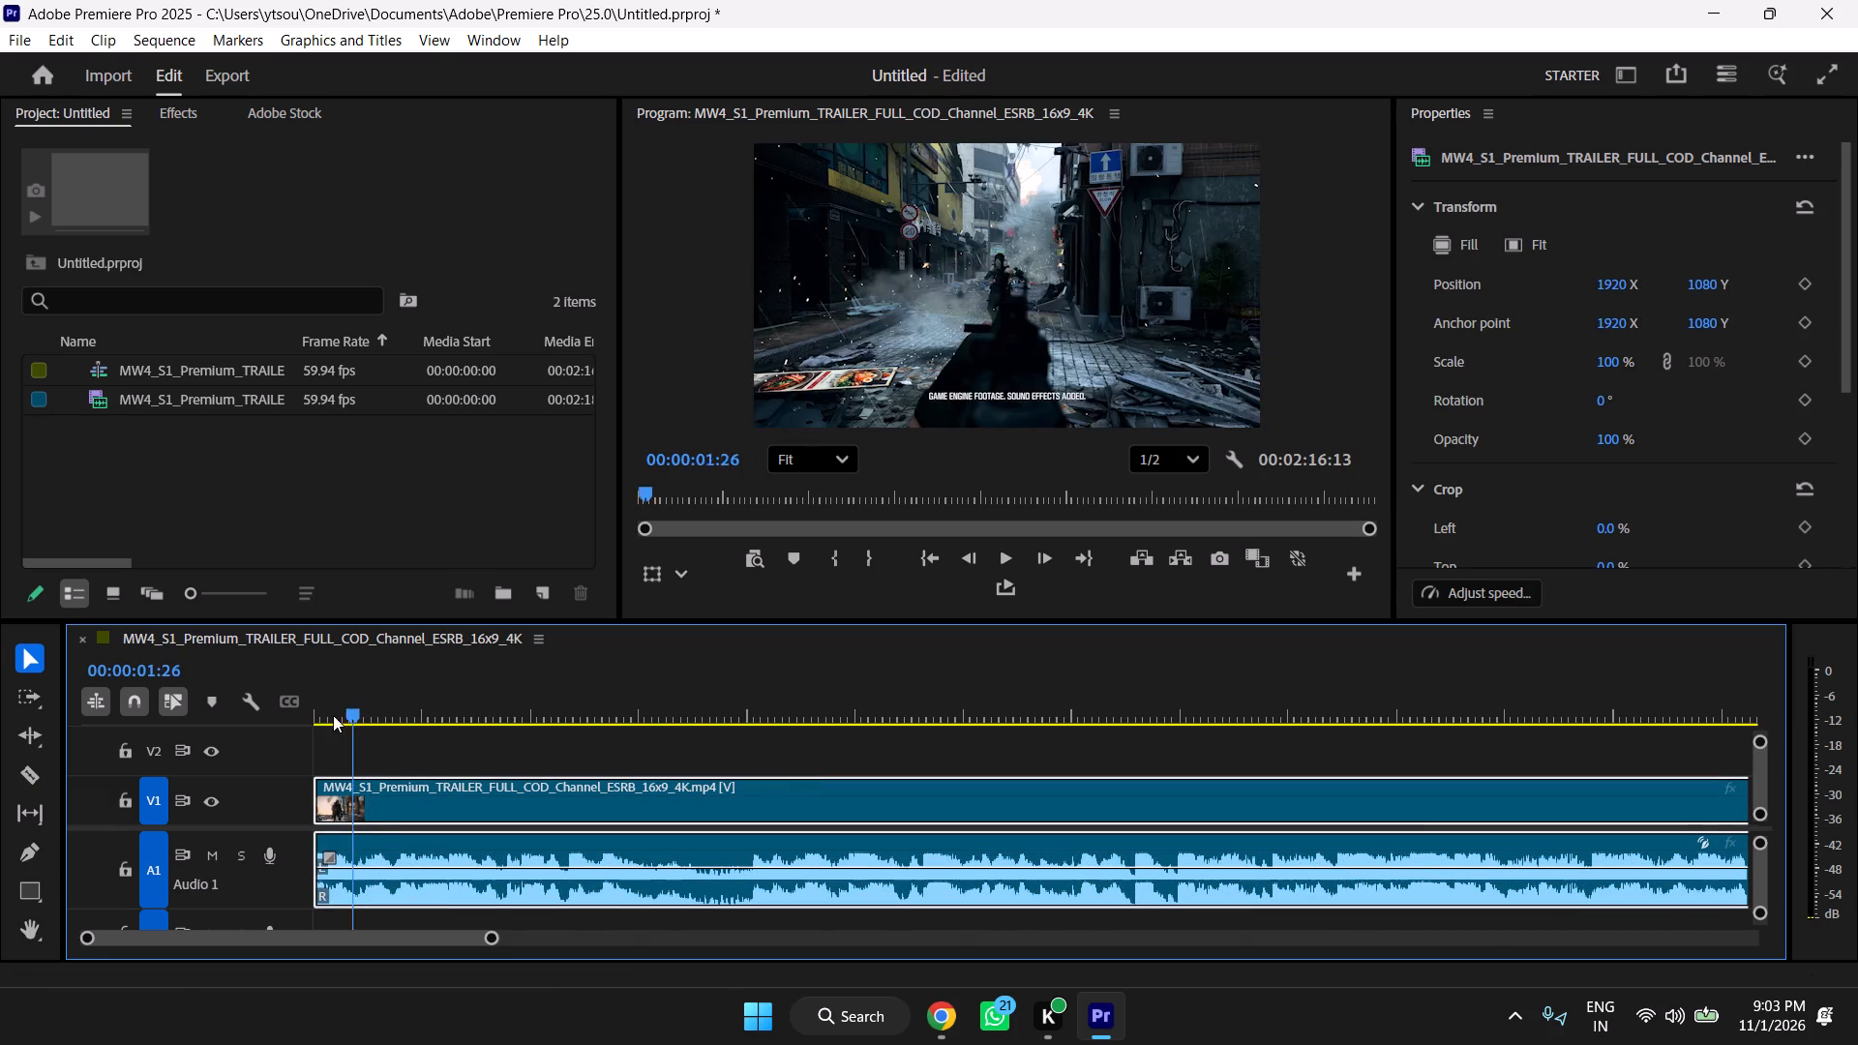
{"action": "left_click_drag", "start_coordinate": [333, 715], "coordinate": [262, 717]}
{"action": "key", "text": "space"}
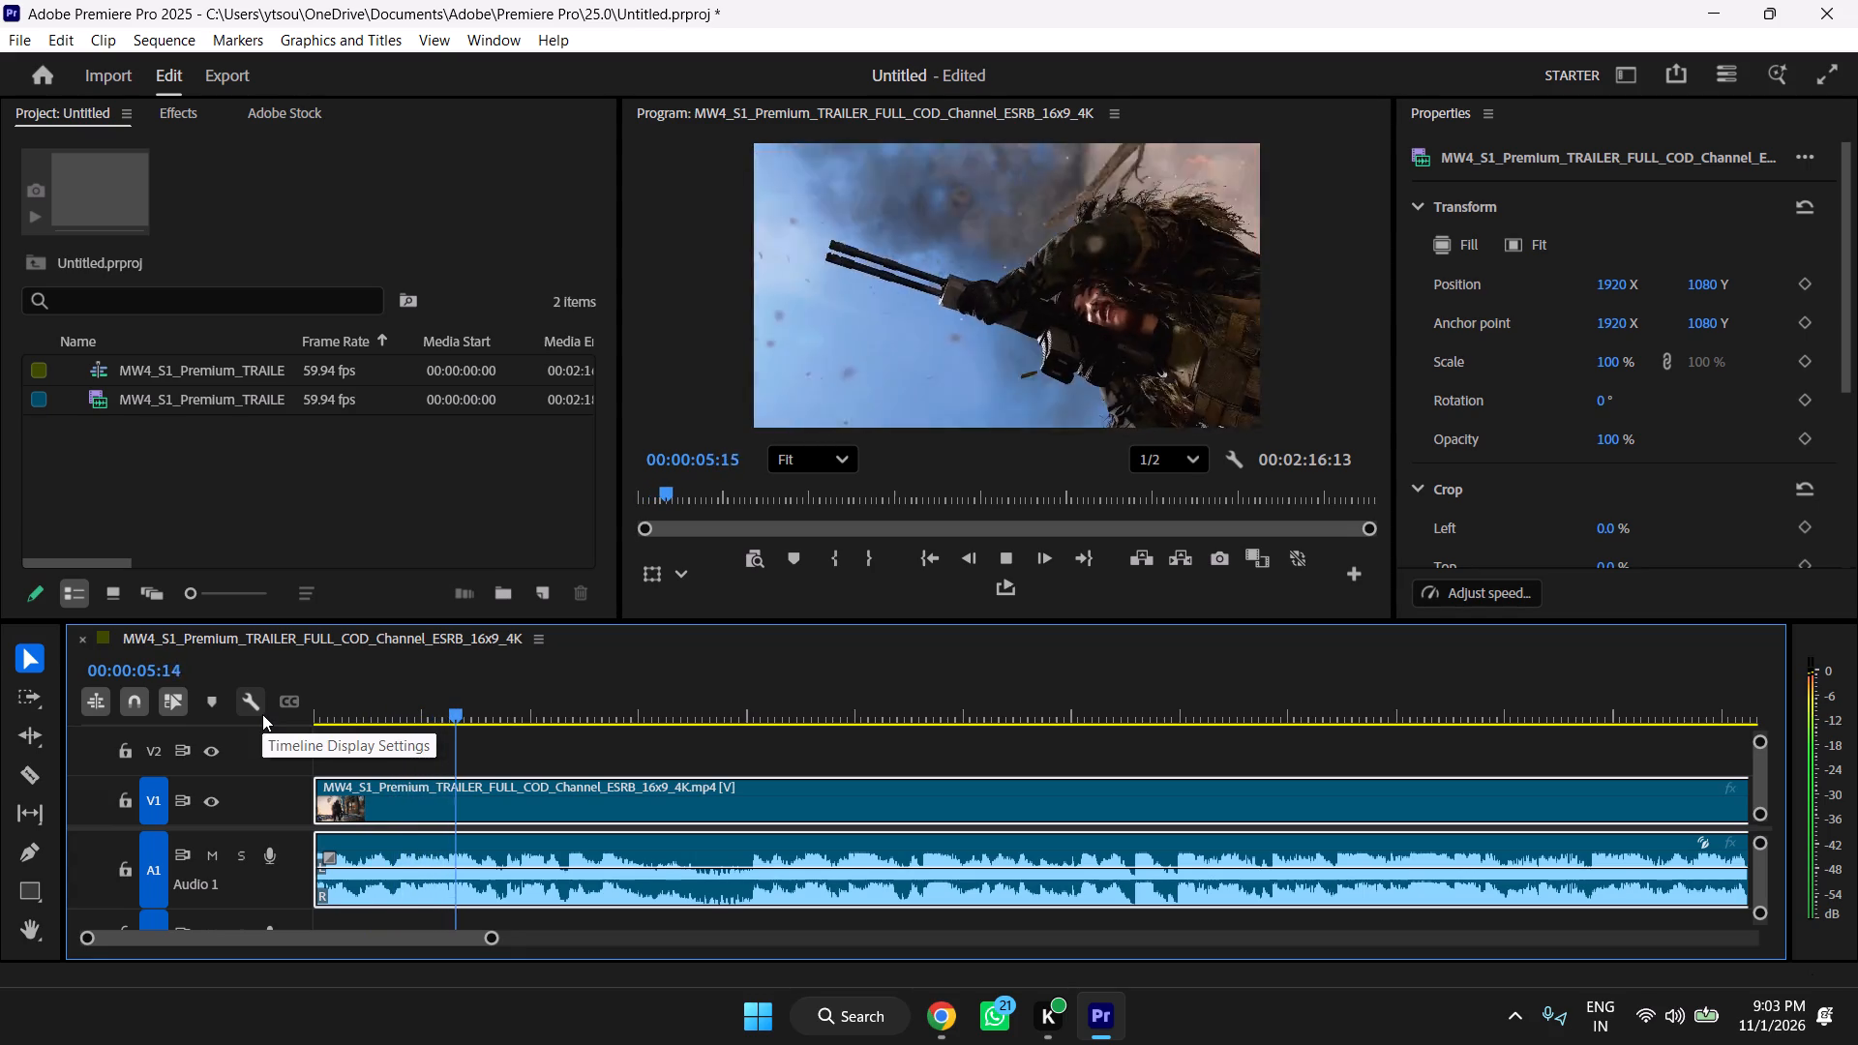
{"action": "key", "text": "space"}
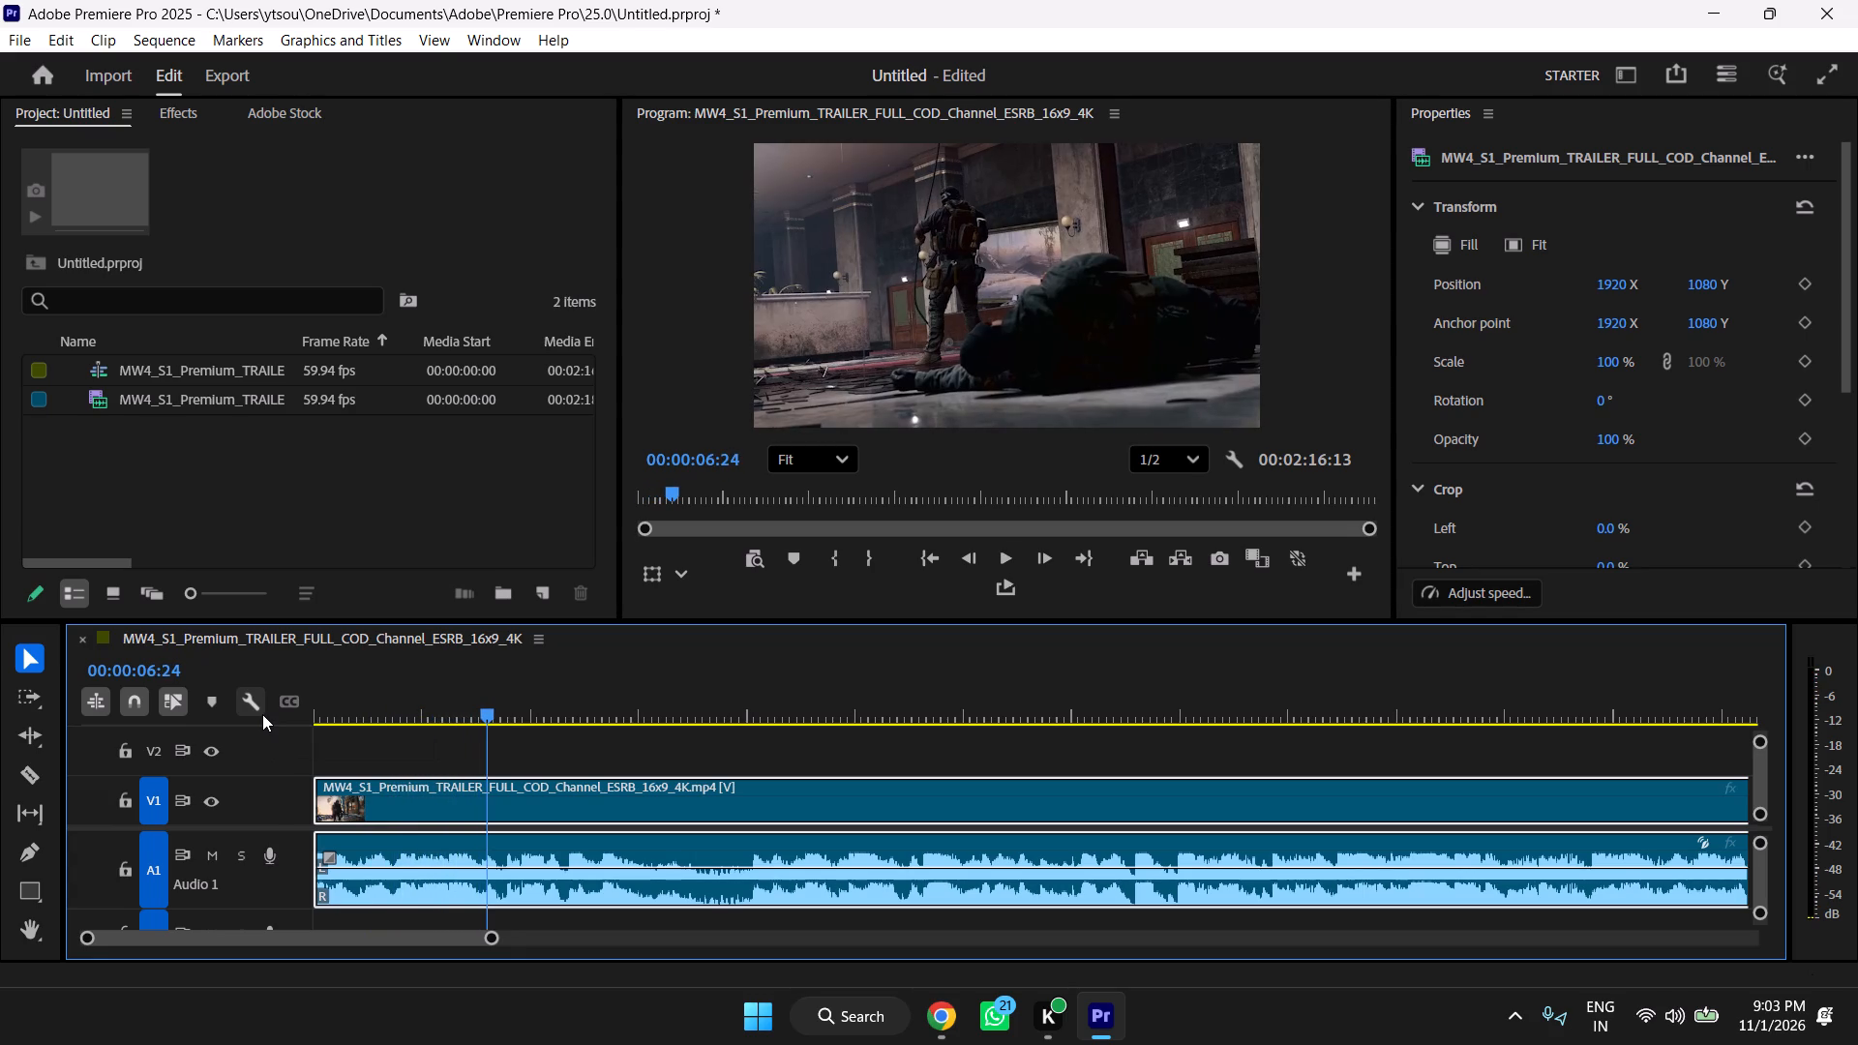
{"action": "key", "text": "space"}
{"action": "key", "text": "space"}
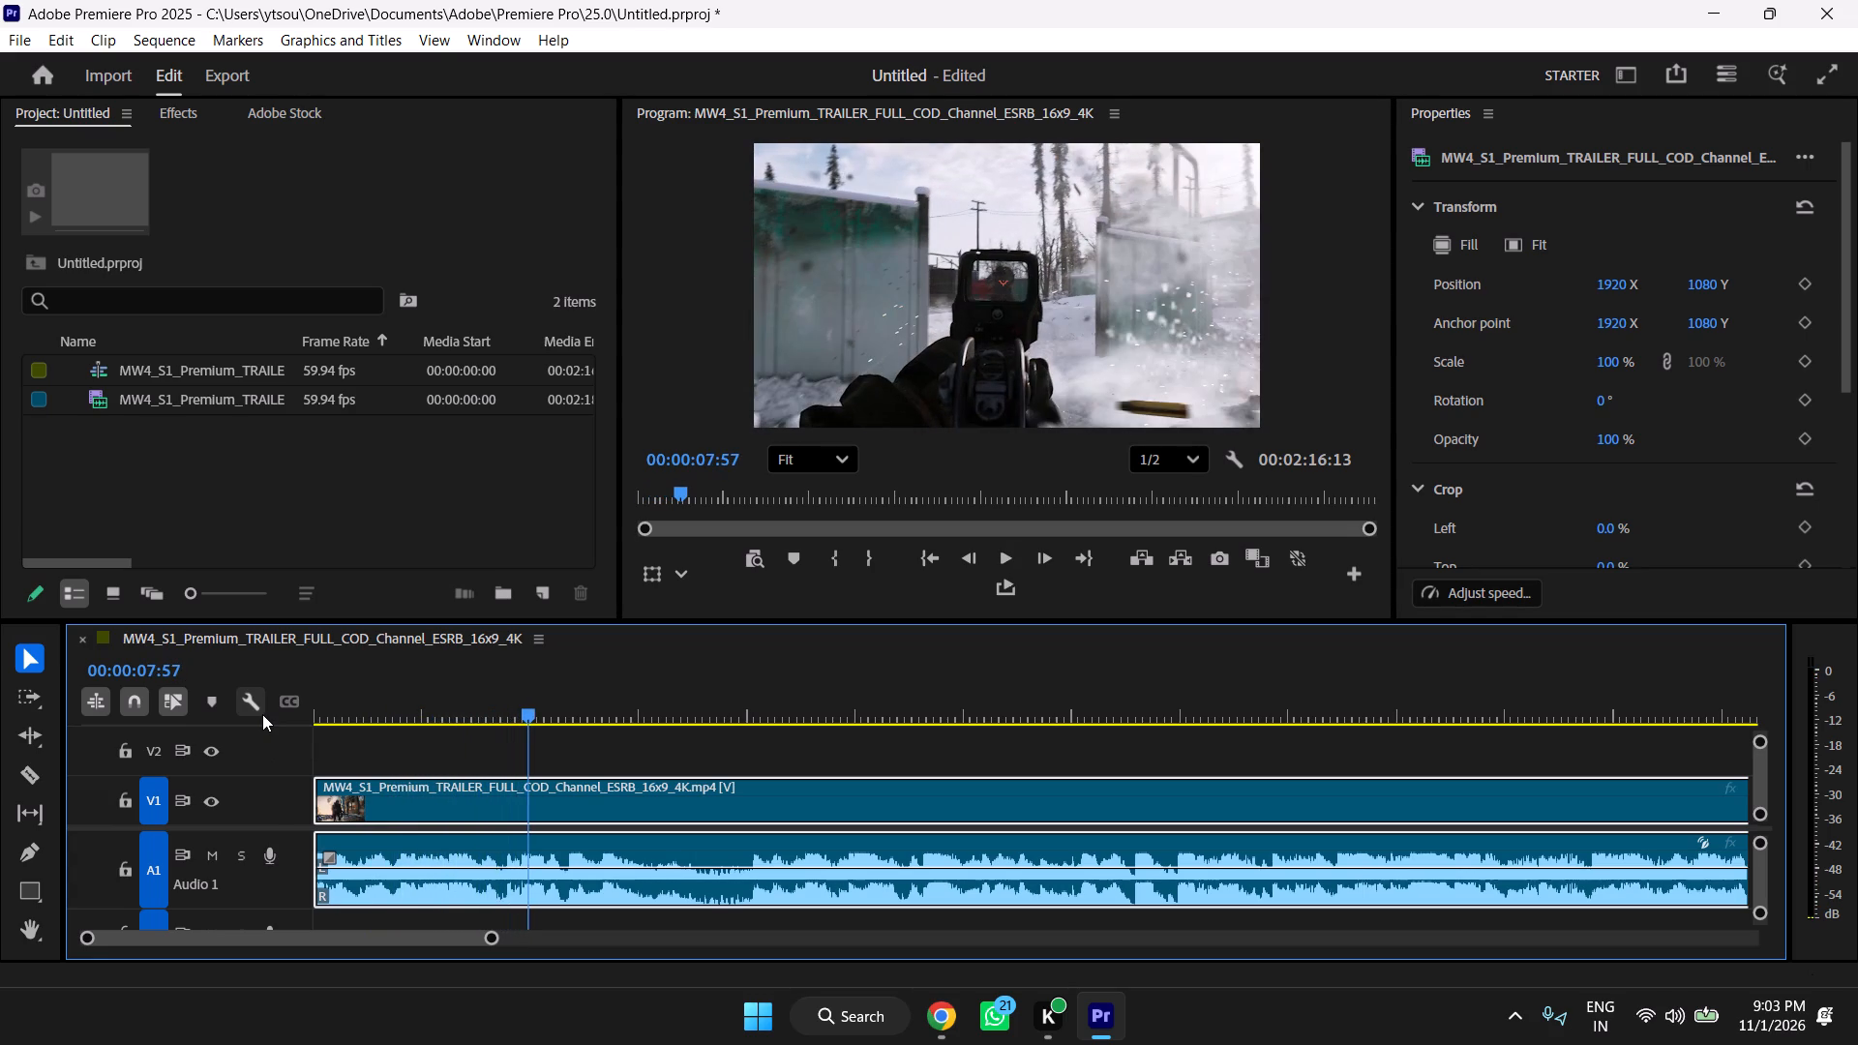
{"action": "key", "text": "space"}
{"action": "key", "text": "space"}
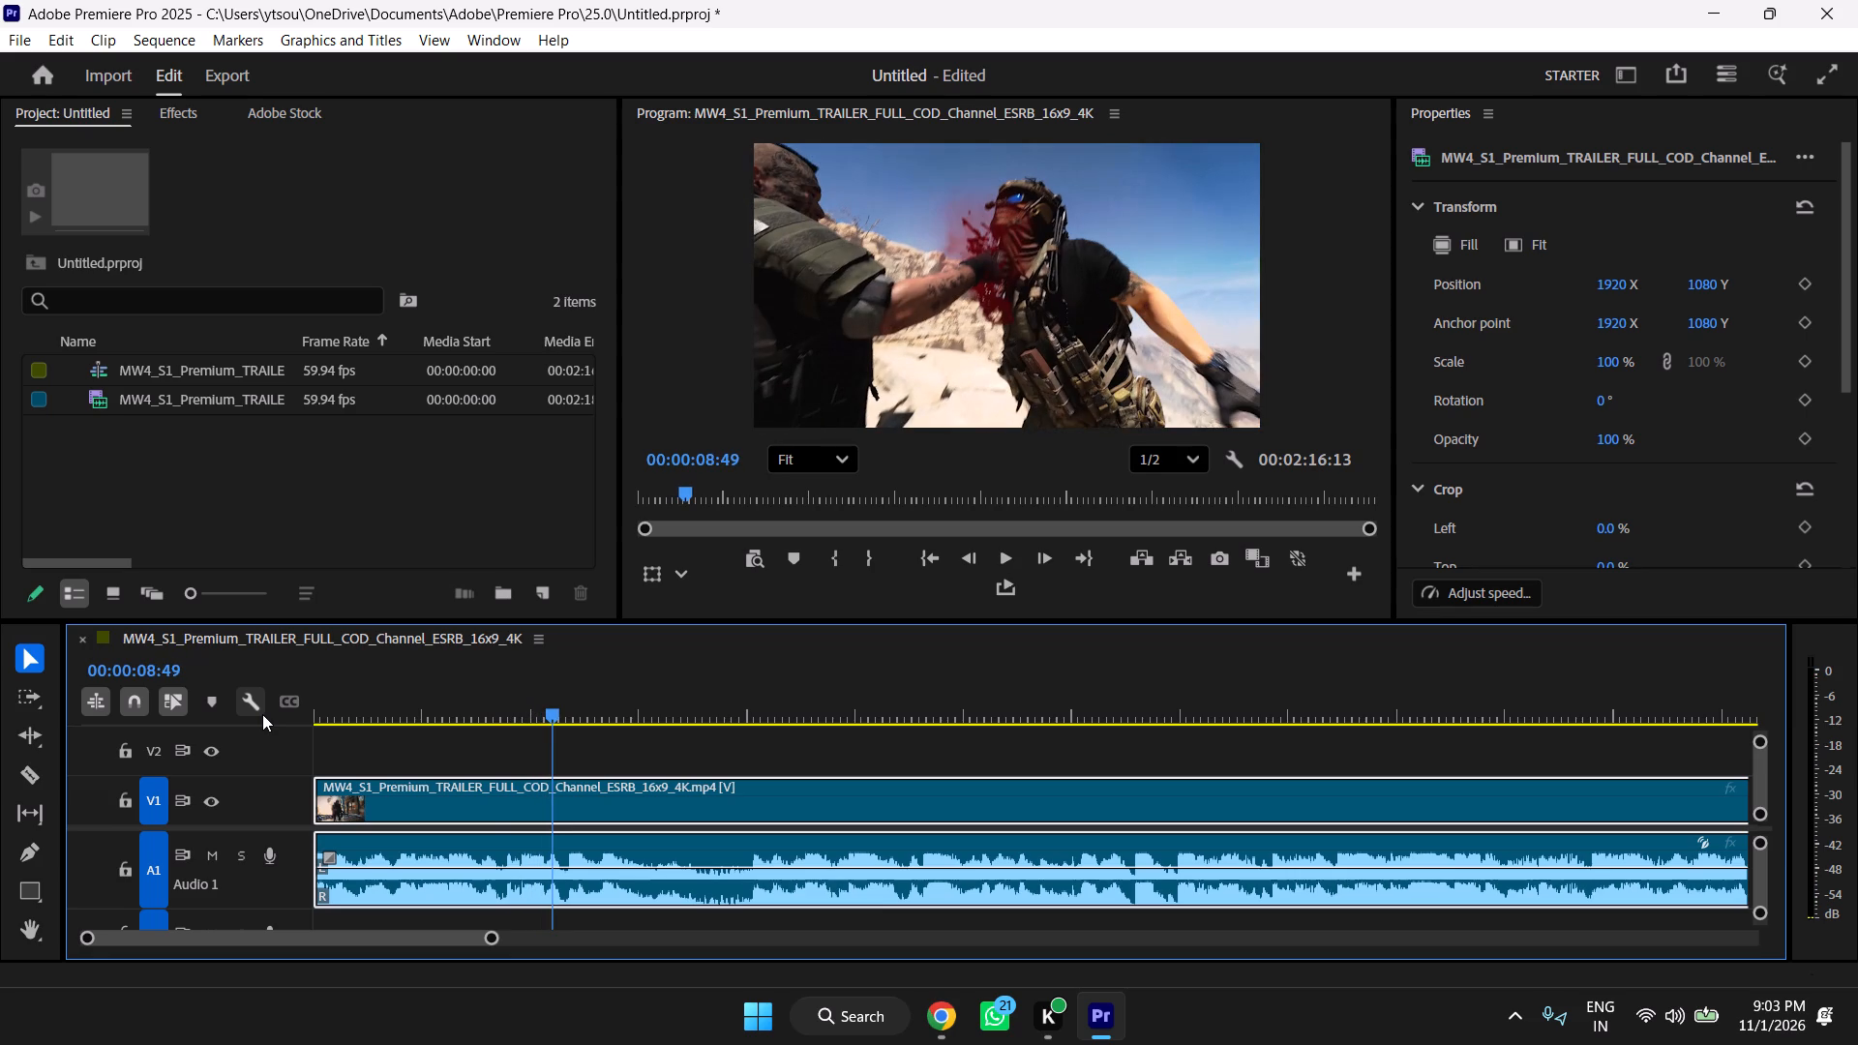
{"action": "key", "text": "Left"}
{"action": "key", "text": "Left"}
{"action": "key", "text": "Left"}
{"action": "key", "text": "space"}
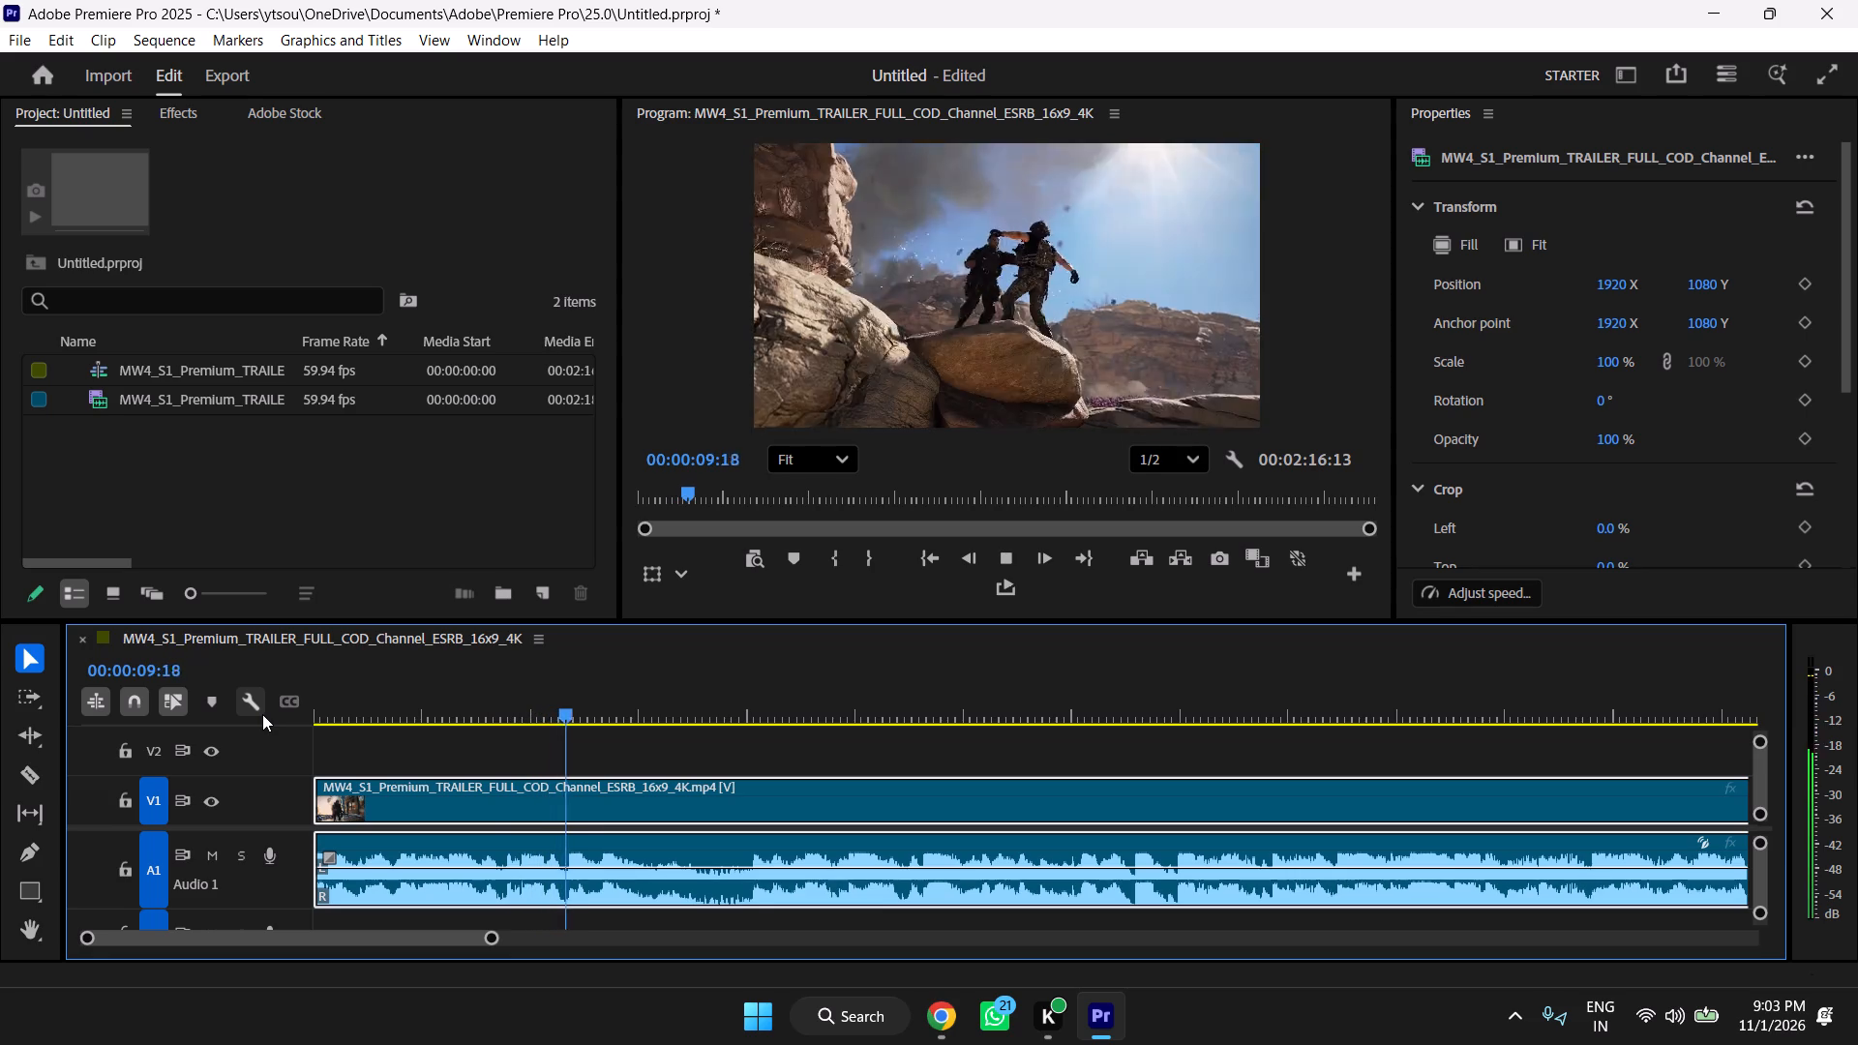
{"action": "key", "text": "space"}
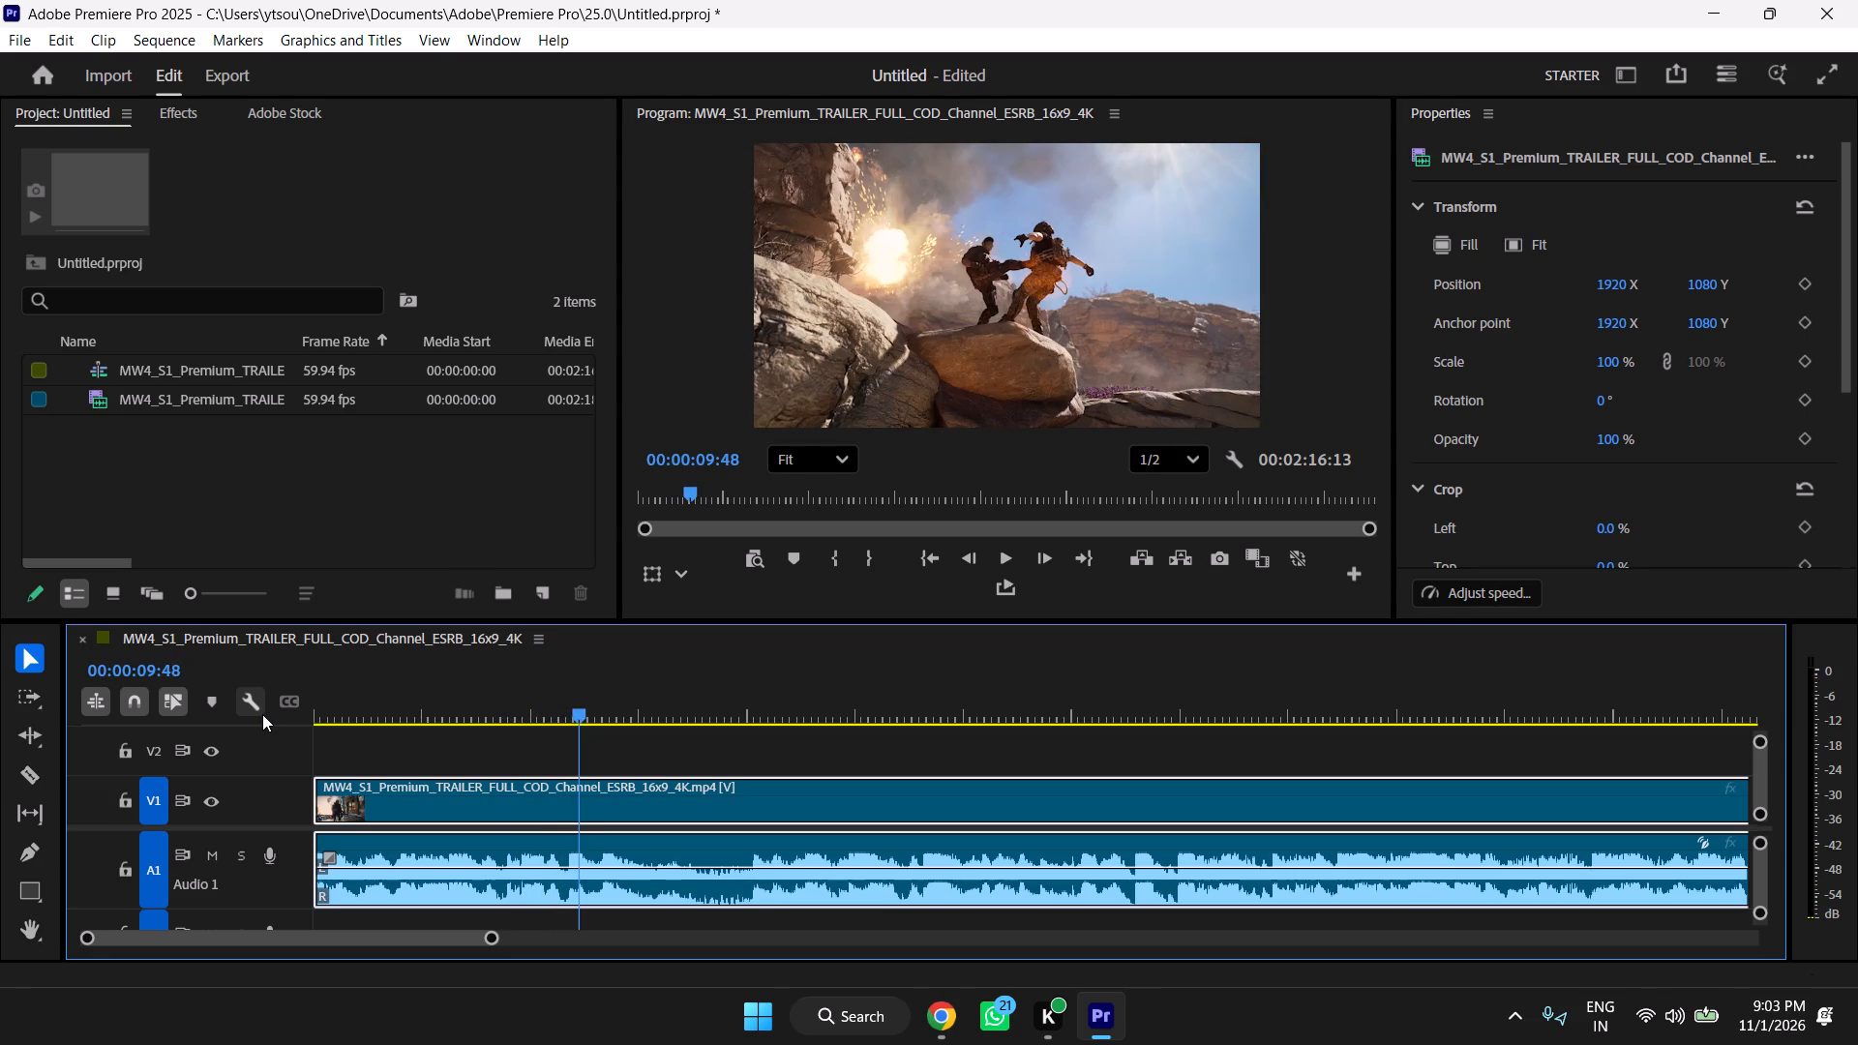
Split the trailer clip with the Razor tool at 00:00:09:13, just before the wide shot of two soldiers on a rock.
{"action": "key", "text": "Left"}
{"action": "key", "text": "Left"}
{"action": "key", "text": "Left"}
{"action": "key", "text": "Left"}
{"action": "key", "text": "Left"}
{"action": "key", "text": "Left"}
{"action": "key", "text": "Left"}
{"action": "key", "text": "Left"}
{"action": "key", "text": "Left"}
{"action": "key", "text": "Left"}
{"action": "key", "text": "Left"}
{"action": "key", "text": "Left"}
{"action": "key", "text": "Left"}
{"action": "key", "text": "Left"}
{"action": "key", "text": "Left"}
{"action": "key", "text": "Left"}
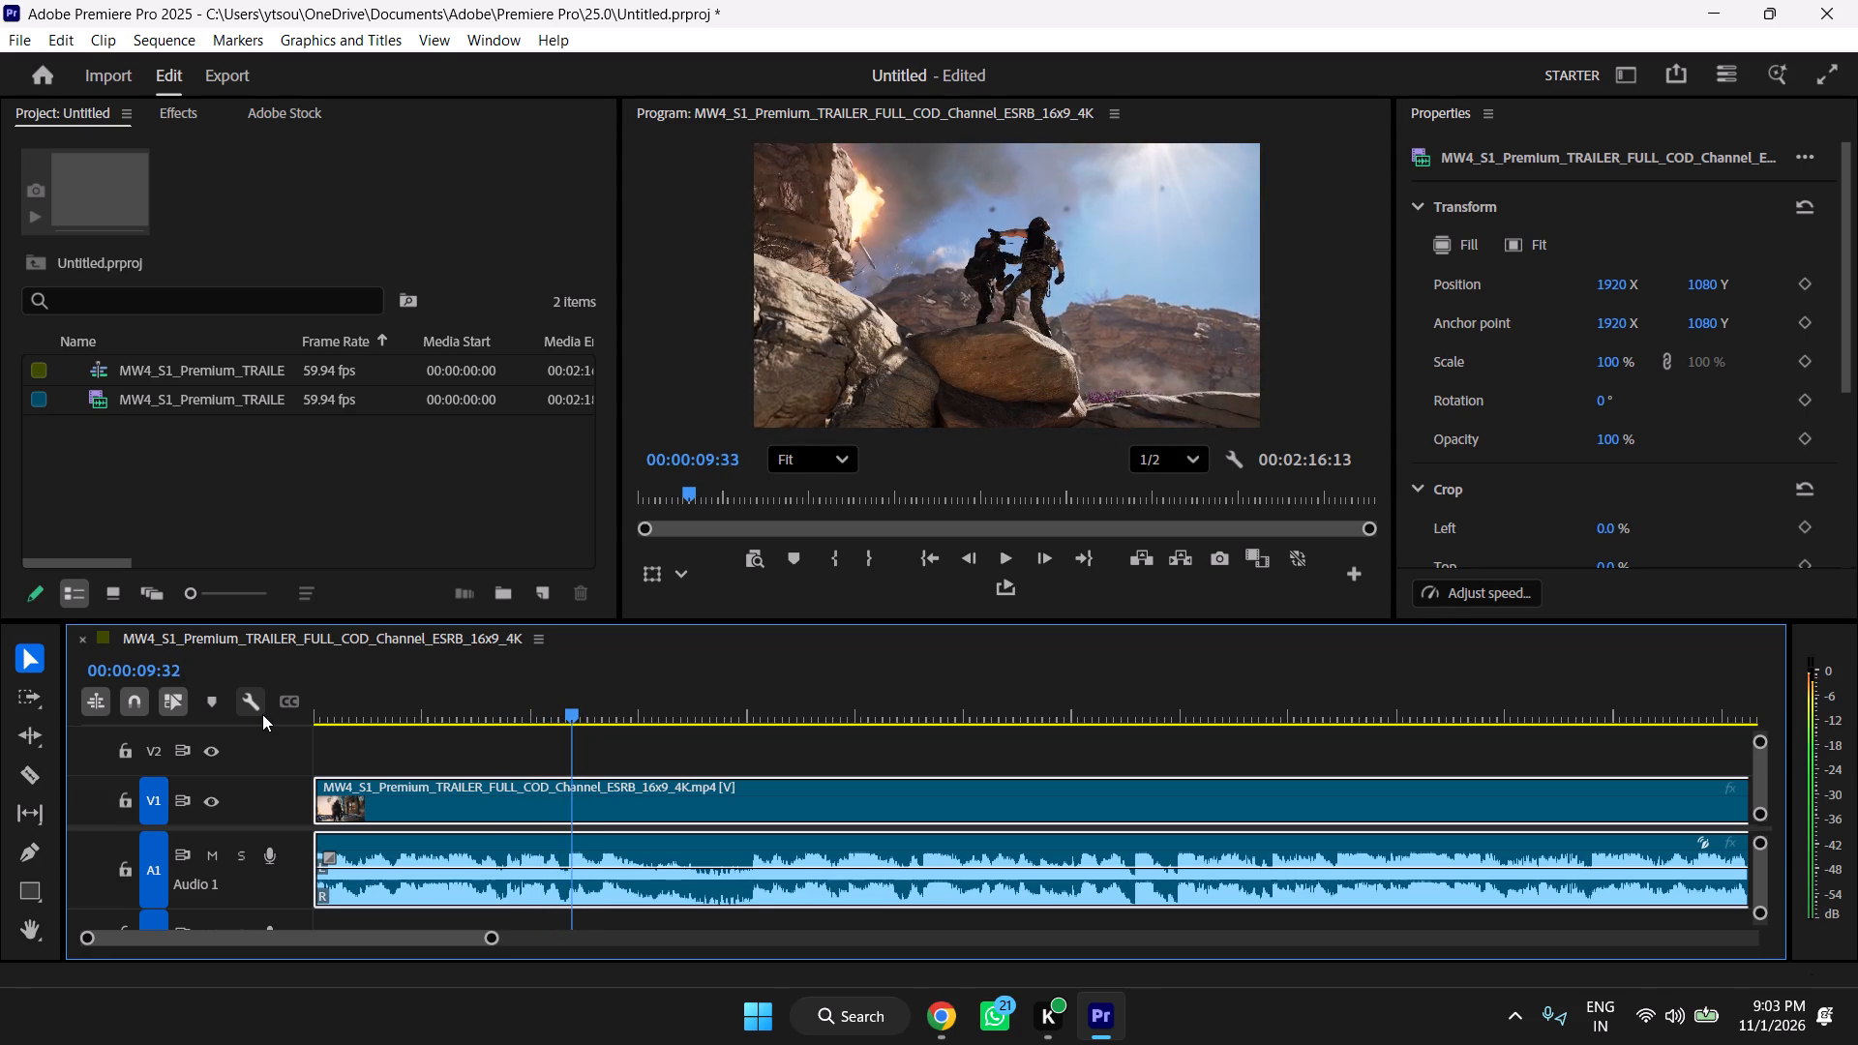
{"action": "key", "text": "Left"}
{"action": "key", "text": "Left"}
{"action": "key", "text": "Left"}
{"action": "key", "text": "Left"}
{"action": "key", "text": "Left"}
{"action": "key", "text": "Left"}
{"action": "key", "text": "Left"}
{"action": "key", "text": "Left"}
{"action": "key", "text": "Left"}
{"action": "key", "text": "Left"}
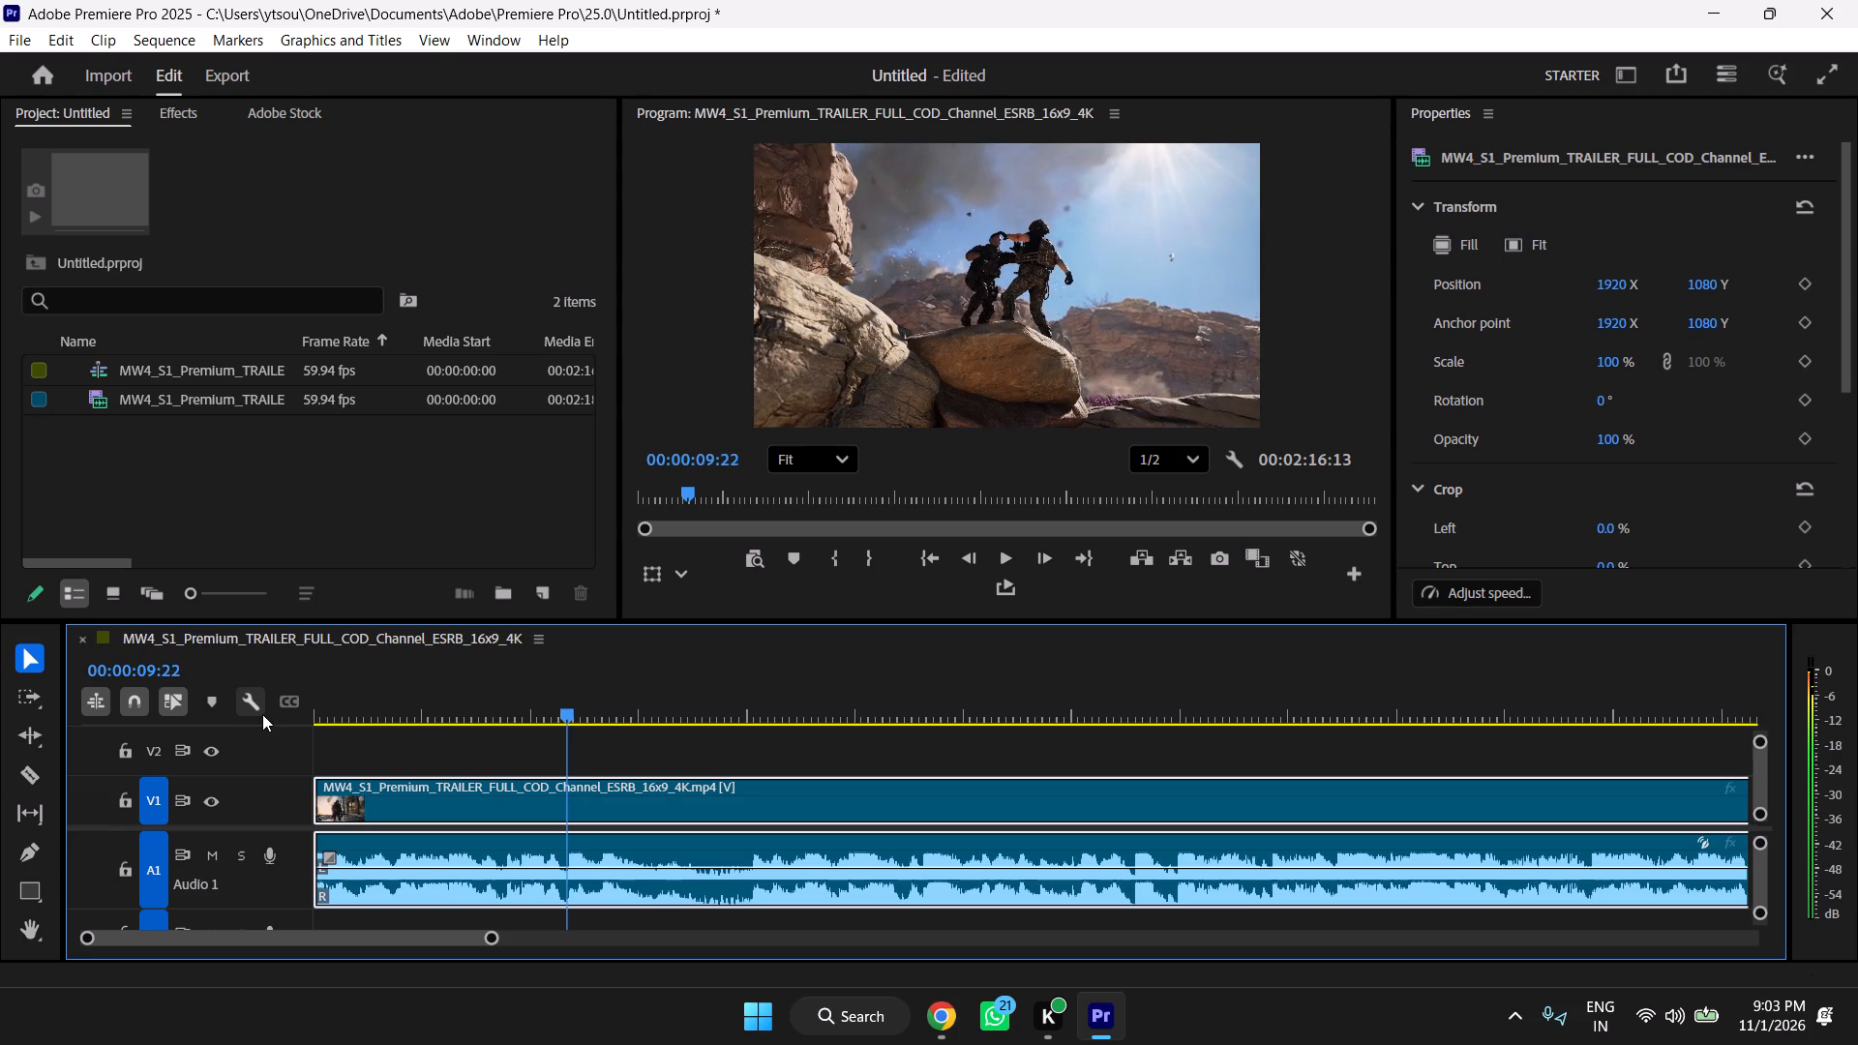
{"action": "key", "text": "Left"}
{"action": "key", "text": "Left"}
{"action": "key", "text": "Left"}
{"action": "key", "text": "Left"}
{"action": "key", "text": "Left"}
{"action": "key", "text": "Left"}
{"action": "key", "text": "Left"}
{"action": "key", "text": "Left"}
{"action": "key", "text": "Left"}
{"action": "key", "text": "Left"}
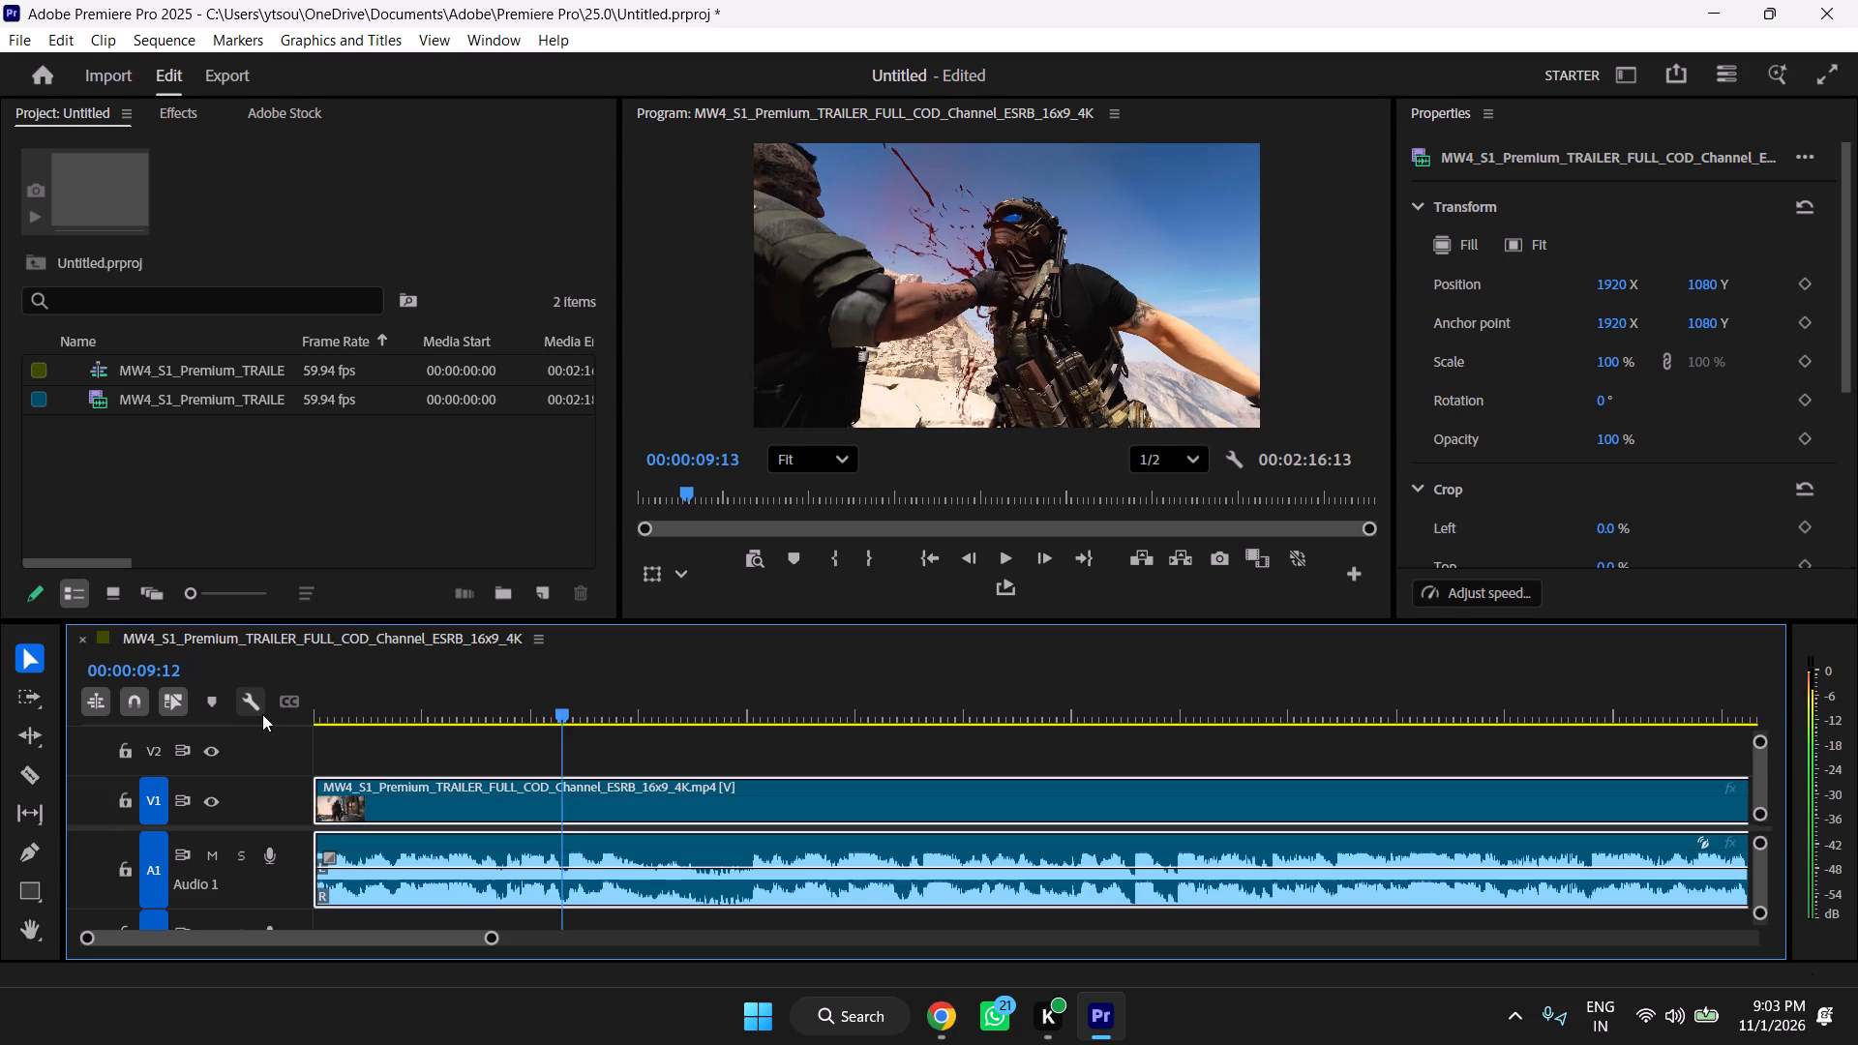
{"action": "key", "text": "Right"}
{"action": "key", "text": "Right"}
{"action": "key", "text": "Left"}
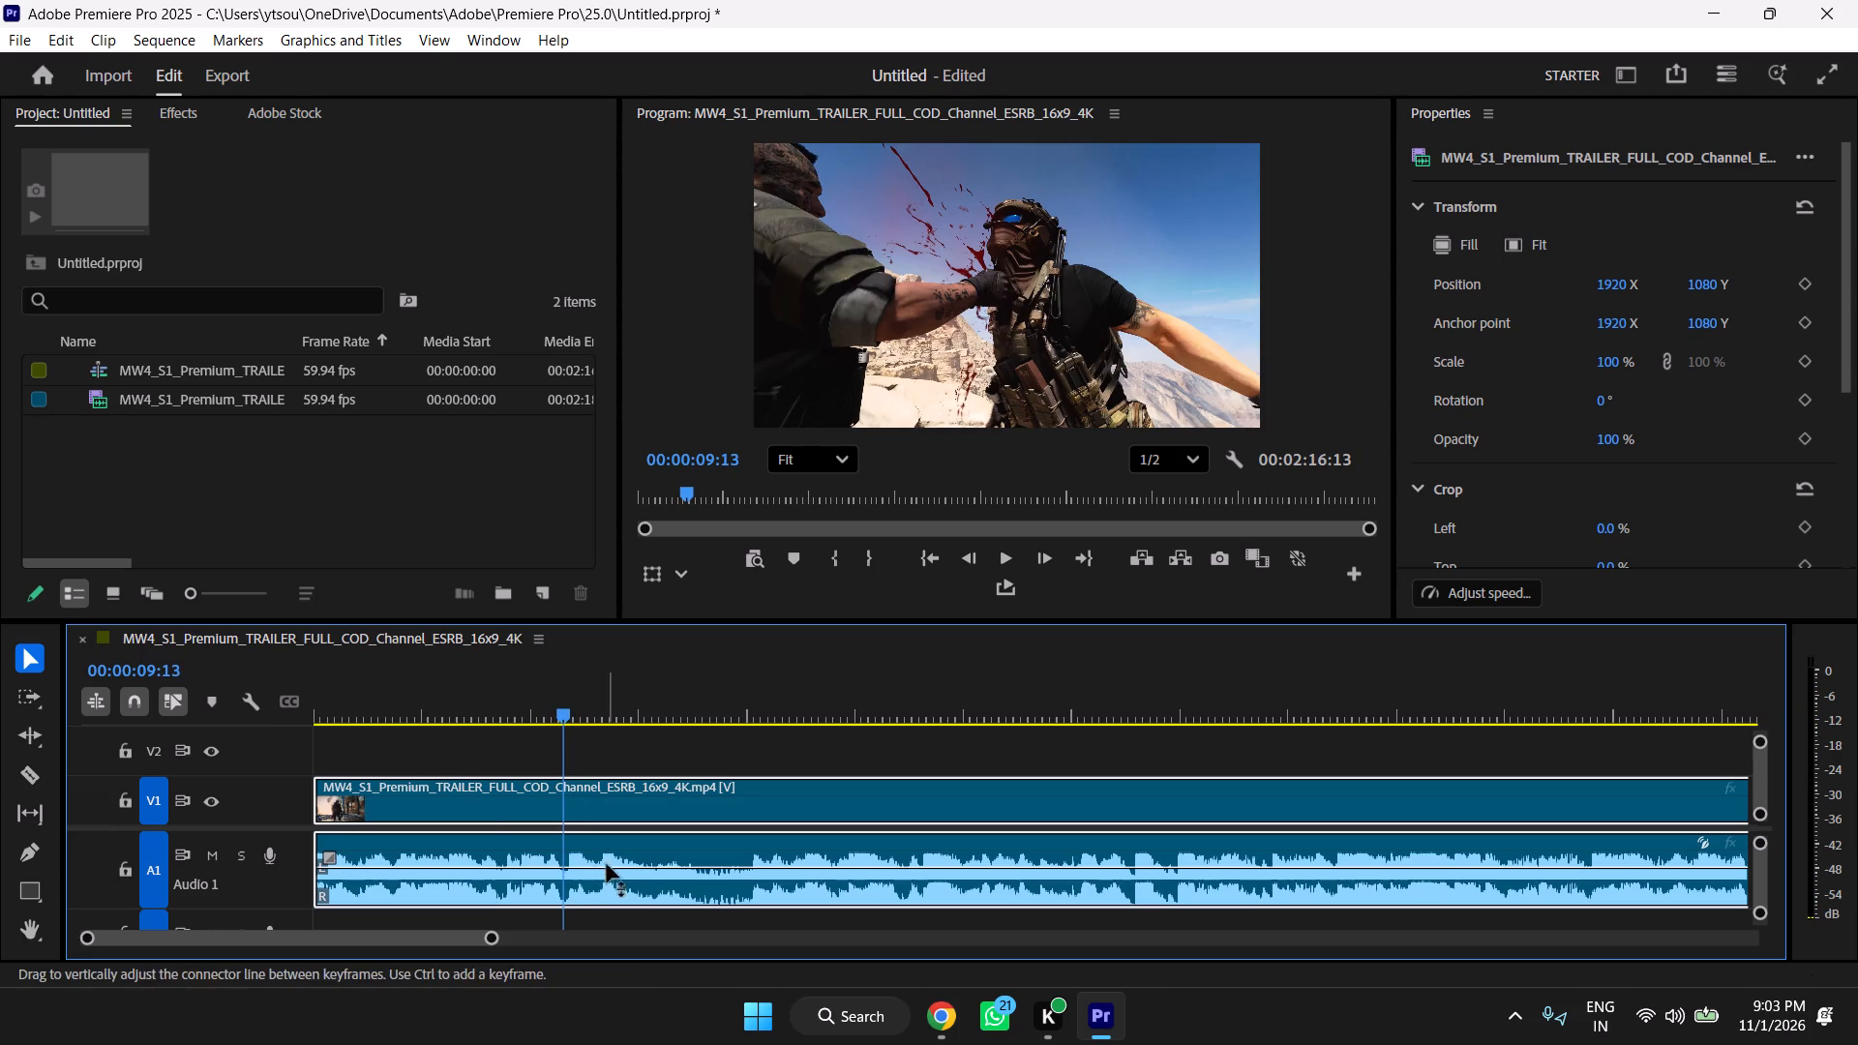
{"action": "key", "text": "c"}
{"action": "left_click", "coordinate": [571, 851]}
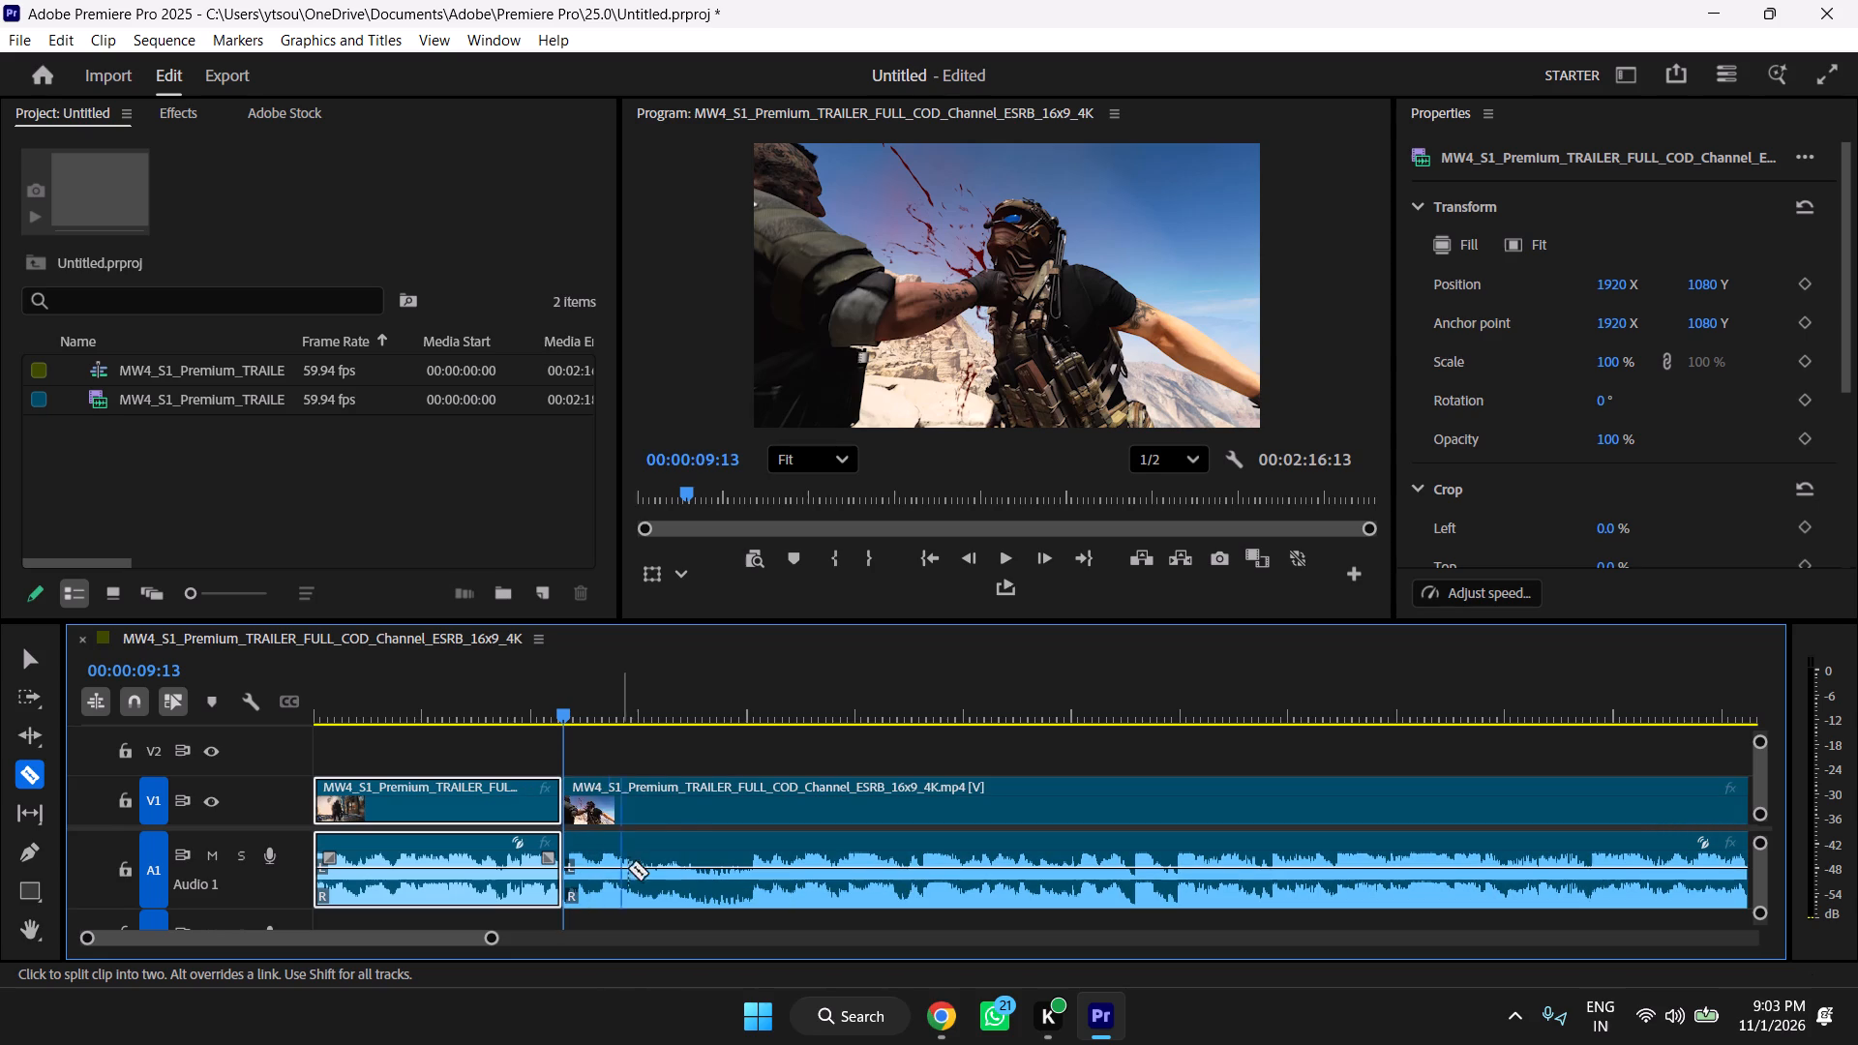
Review the Modern Warfare Season 1 title card and the canyon shot after it, going back frame by frame to about 00:00:12:48.
{"action": "key", "text": "space"}
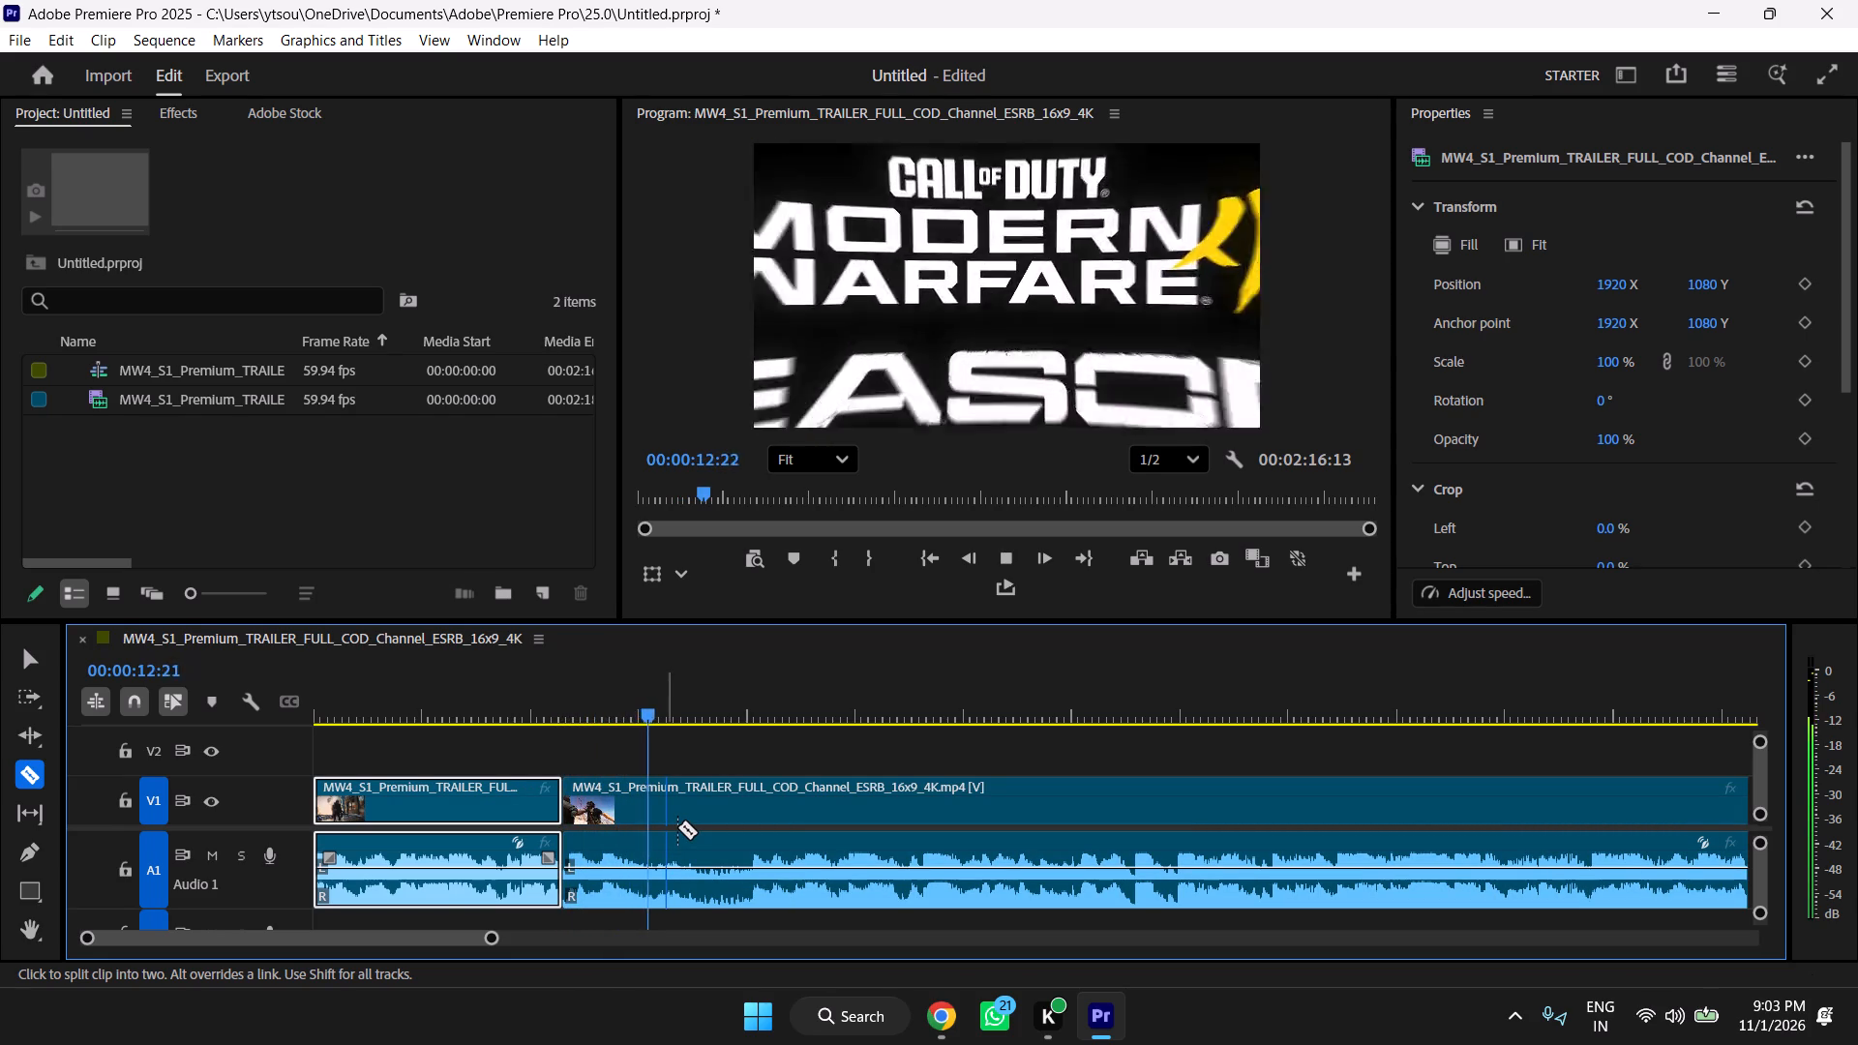
{"action": "key", "text": "space"}
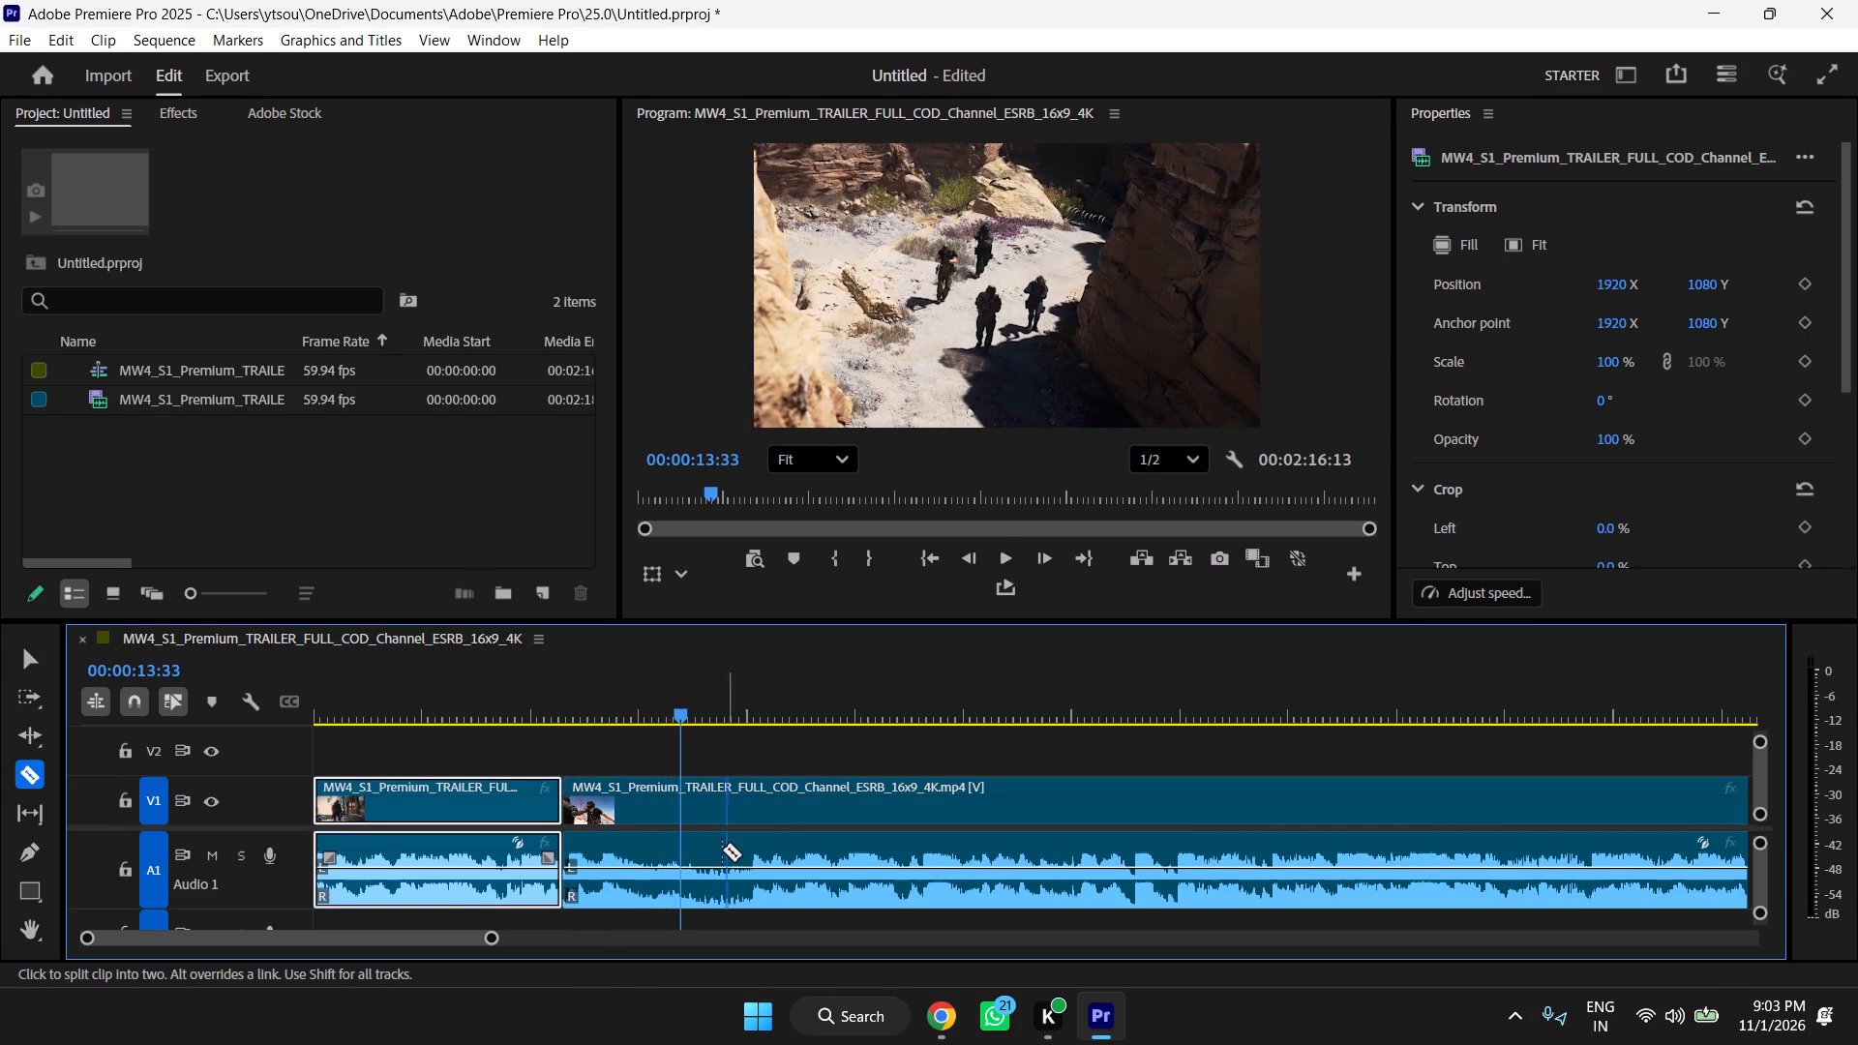
{"action": "key", "text": "v"}
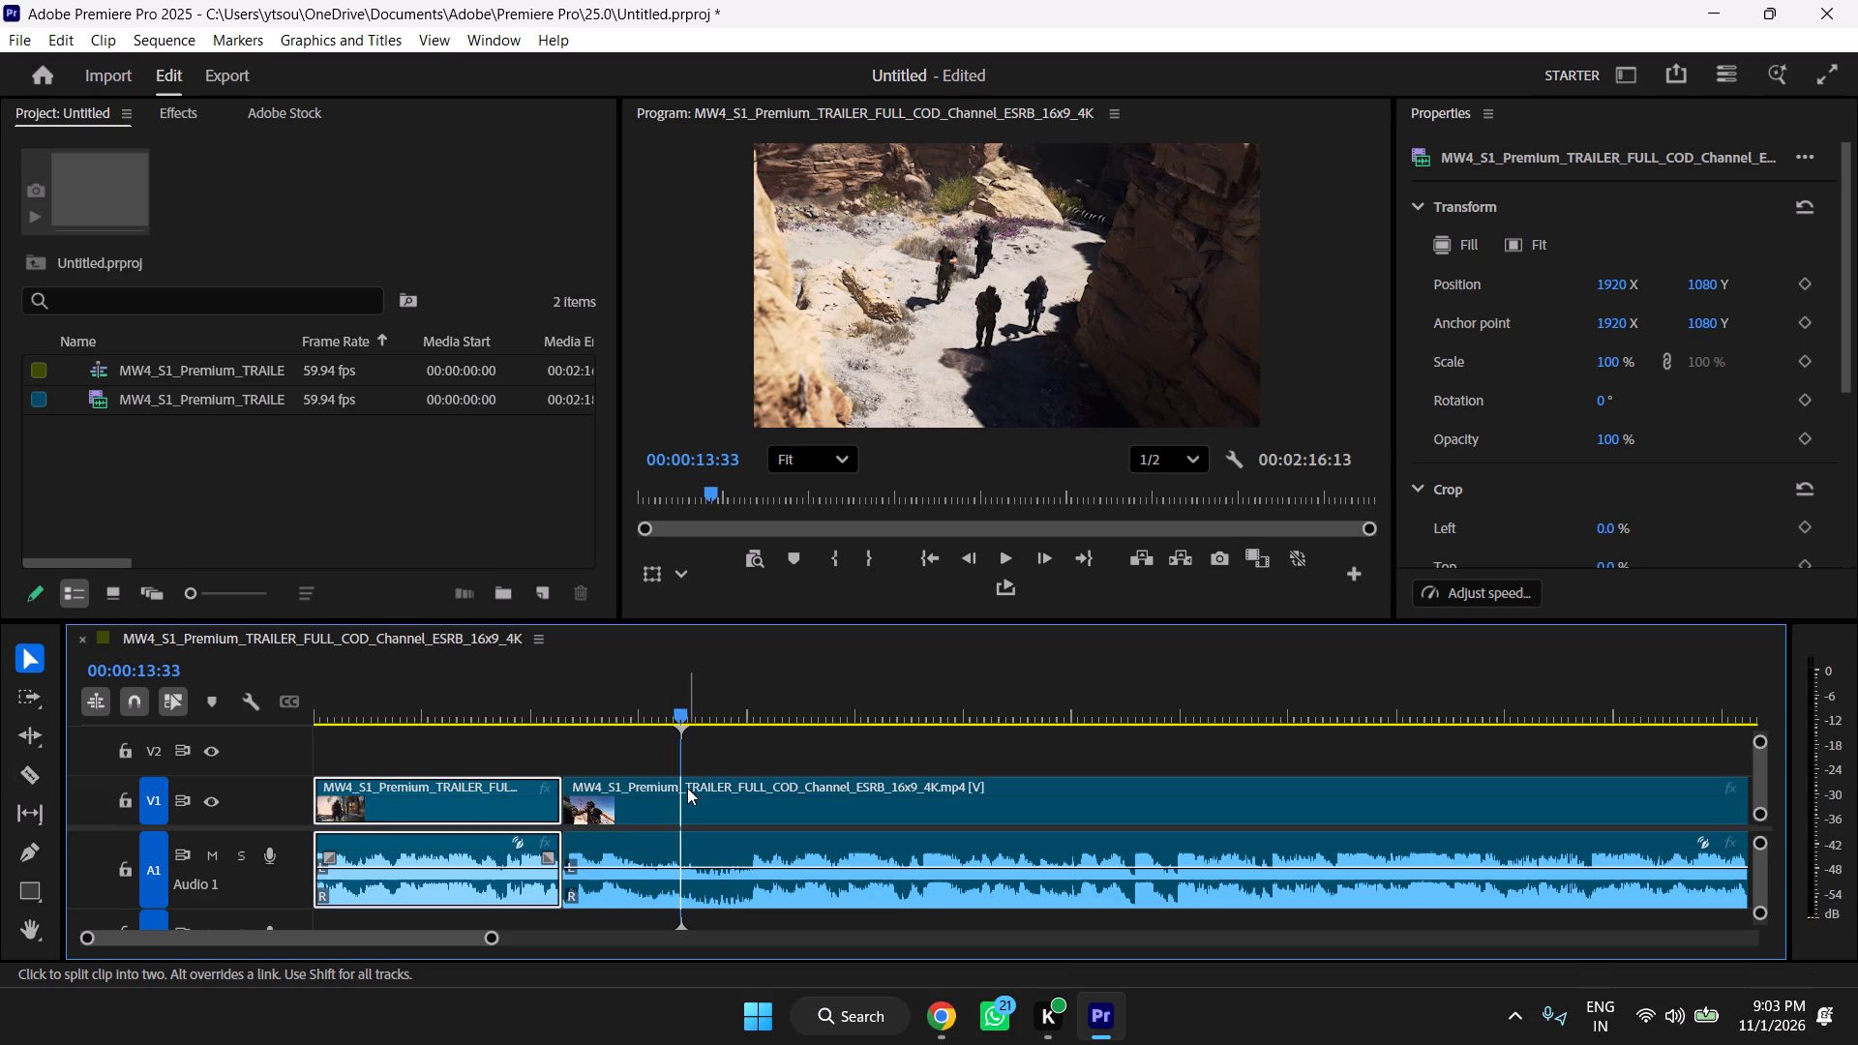
{"action": "left_click_drag", "start_coordinate": [655, 710], "coordinate": [633, 716]}
{"action": "key", "text": "space"}
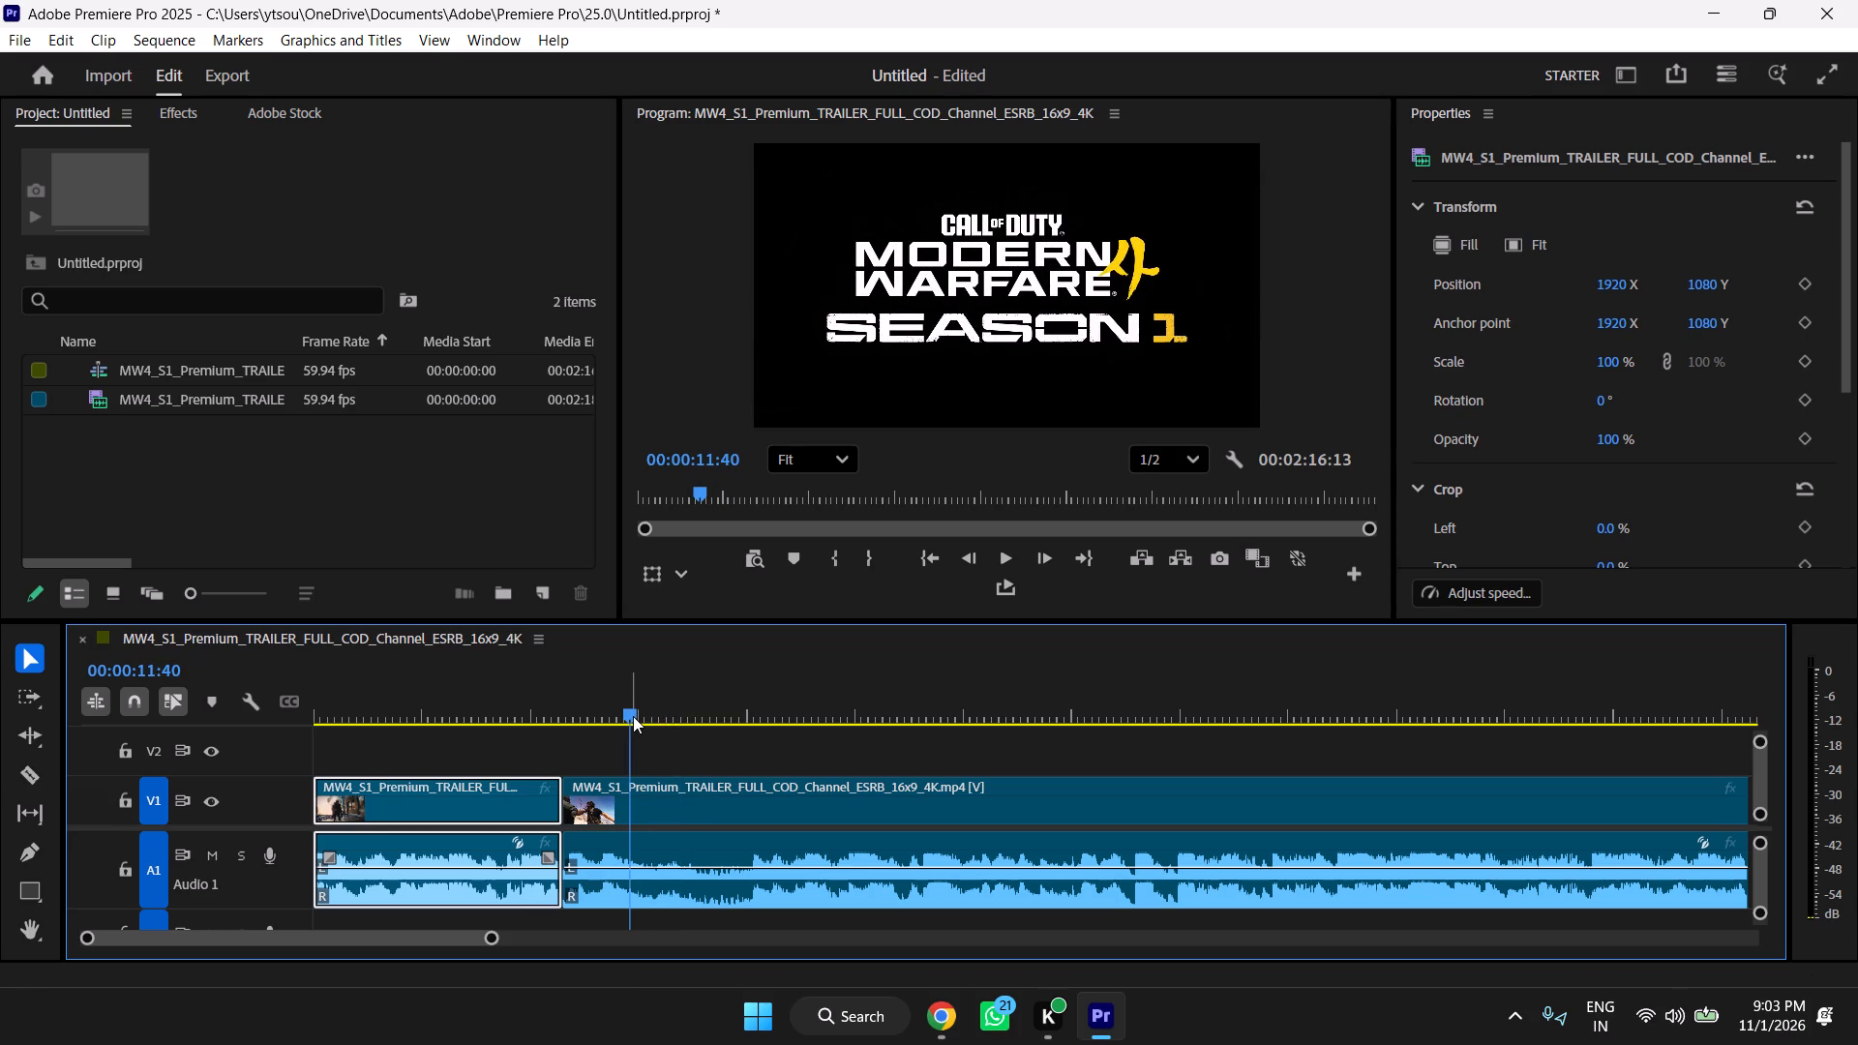
{"action": "key", "text": "space"}
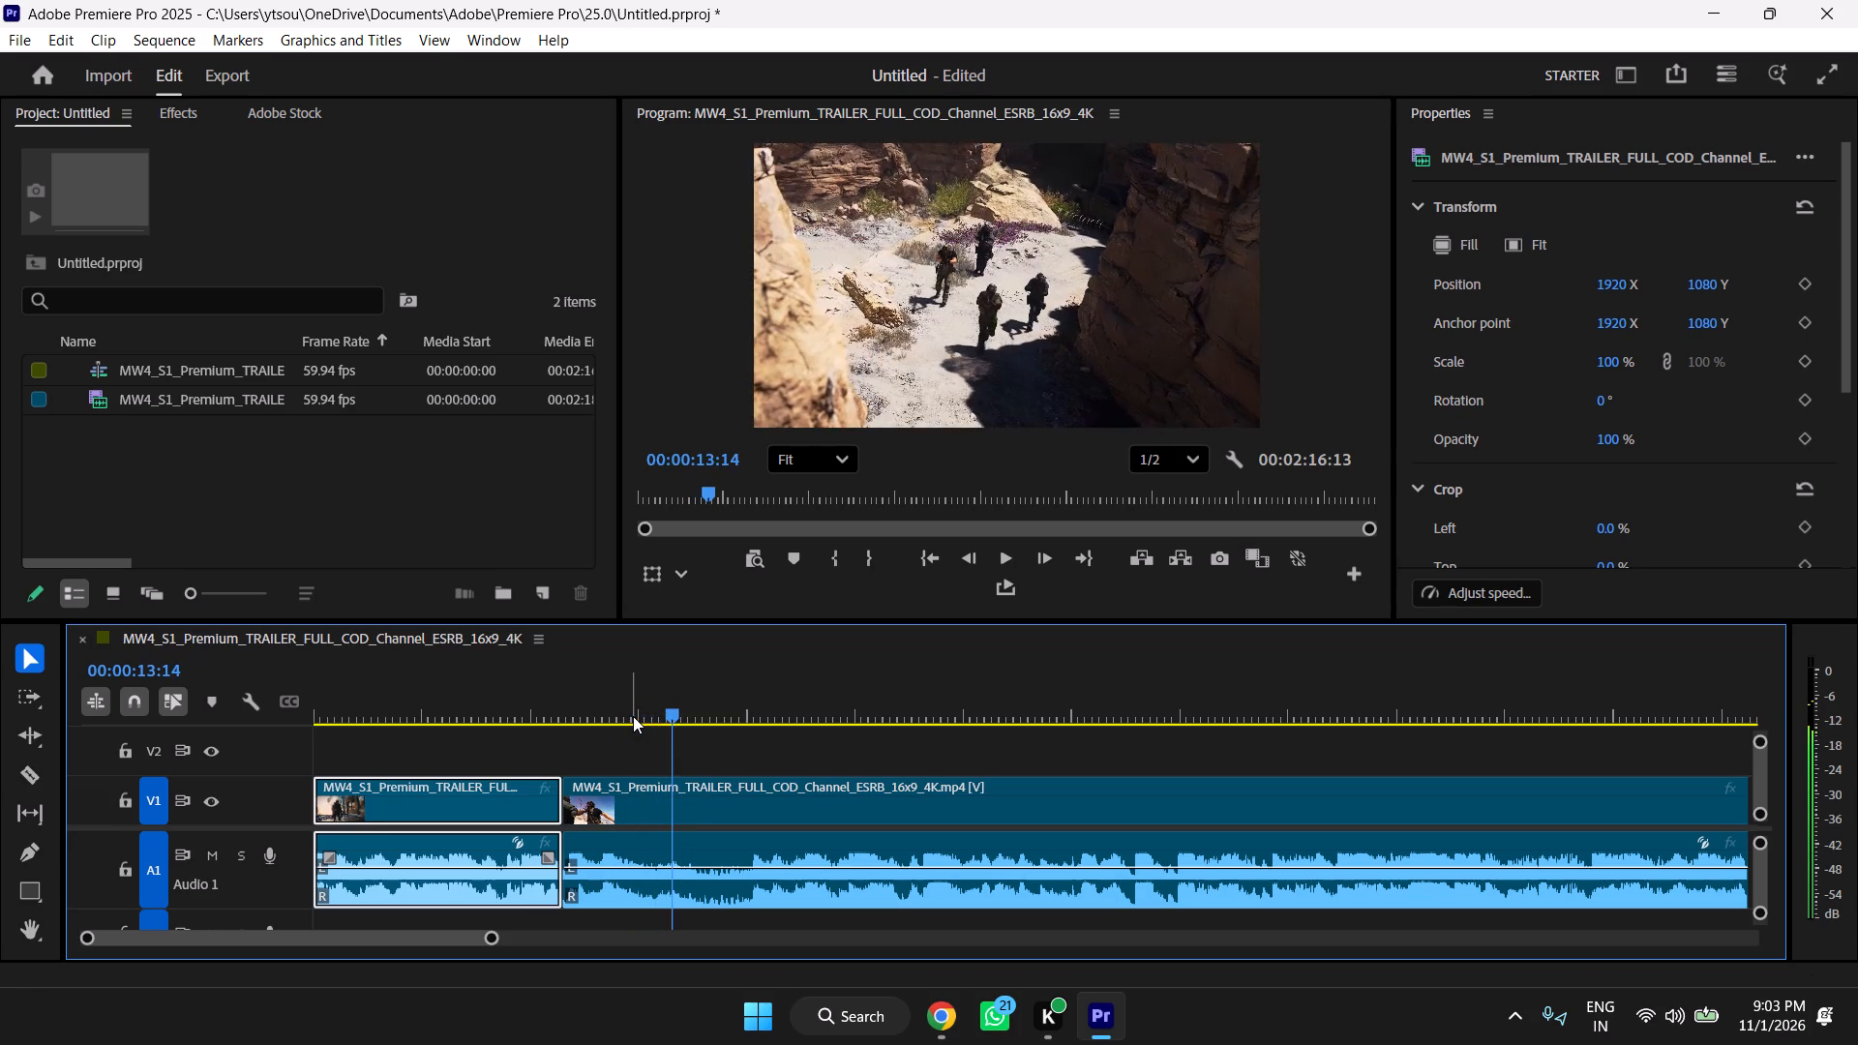
{"action": "key", "text": "Left"}
{"action": "key", "text": "Left"}
{"action": "key", "text": "Left"}
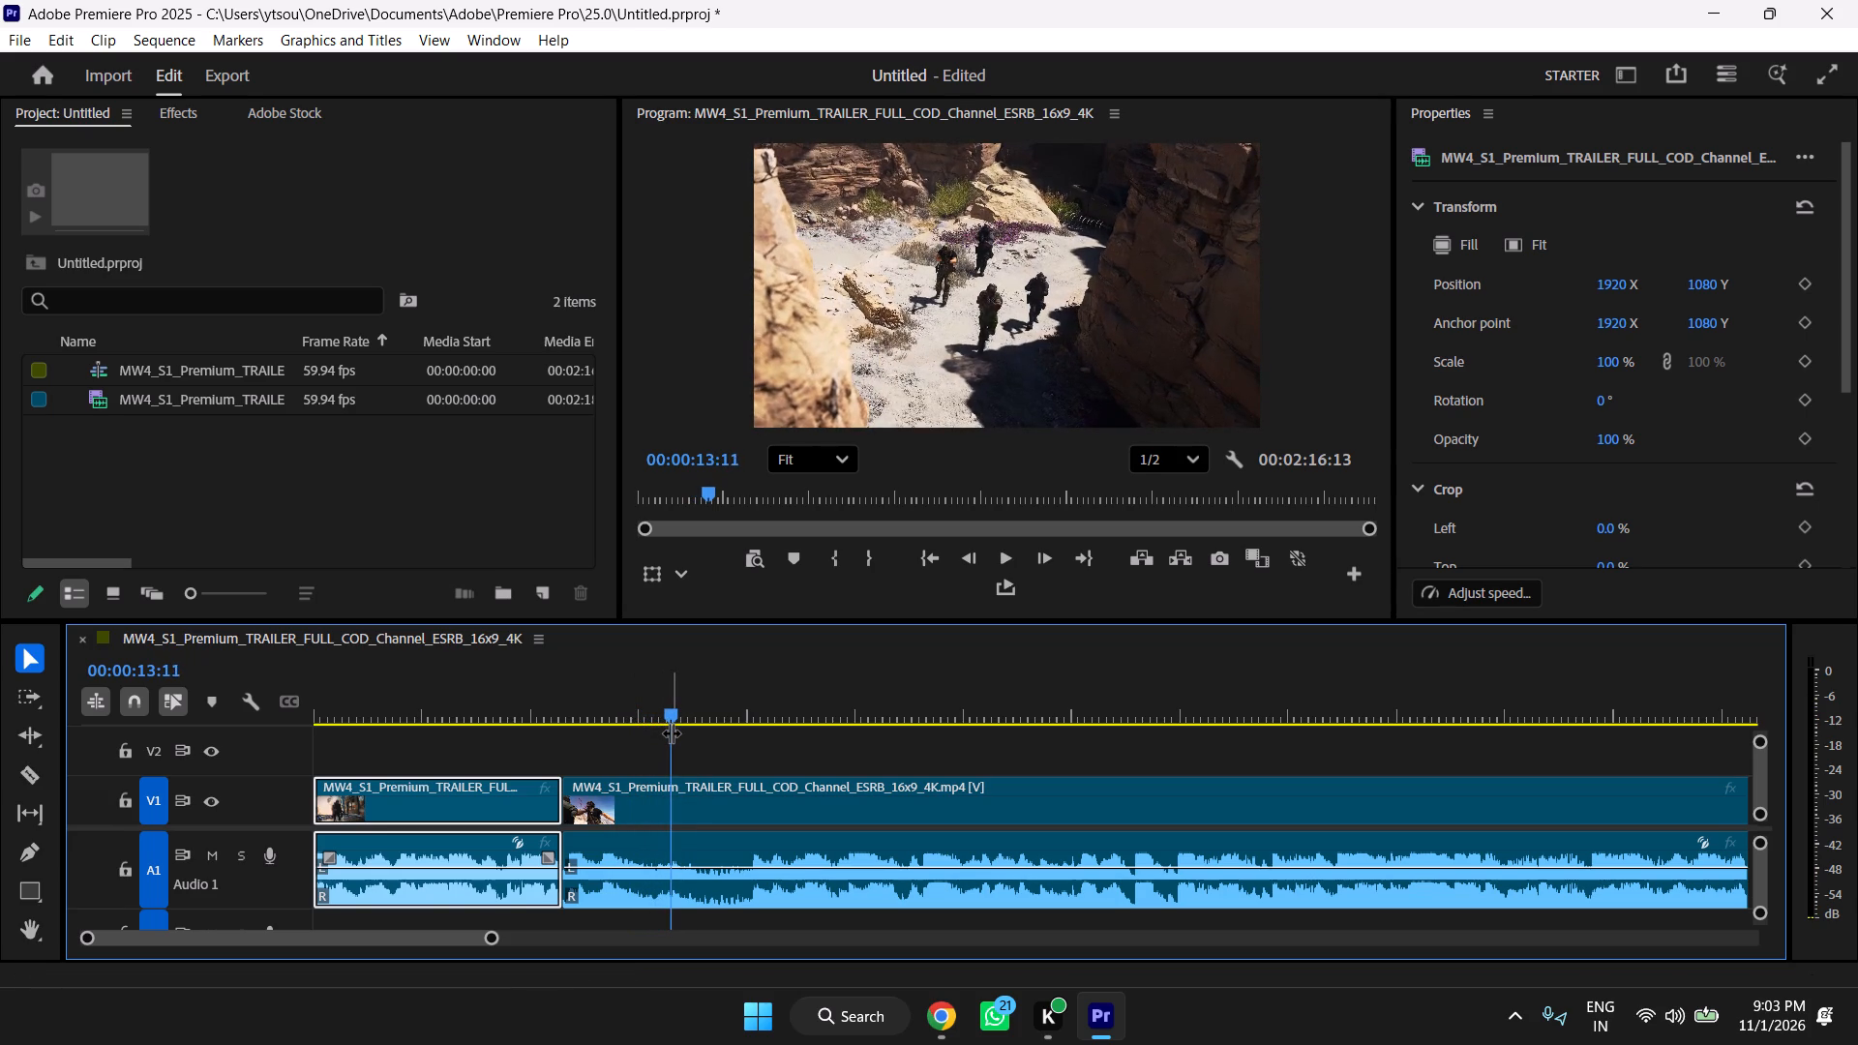
{"action": "key", "text": "Left"}
{"action": "key", "text": "Left"}
{"action": "key", "text": "Left"}
{"action": "key", "text": "Left"}
{"action": "key", "text": "Left"}
{"action": "key", "text": "Left"}
{"action": "key", "text": "Left"}
{"action": "key", "text": "Left"}
{"action": "key", "text": "Left"}
{"action": "key", "text": "Left"}
{"action": "key", "text": "Left"}
{"action": "key", "text": "Left"}
{"action": "key", "text": "Left"}
{"action": "key", "text": "Left"}
{"action": "key", "text": "Left"}
{"action": "key", "text": "Left"}
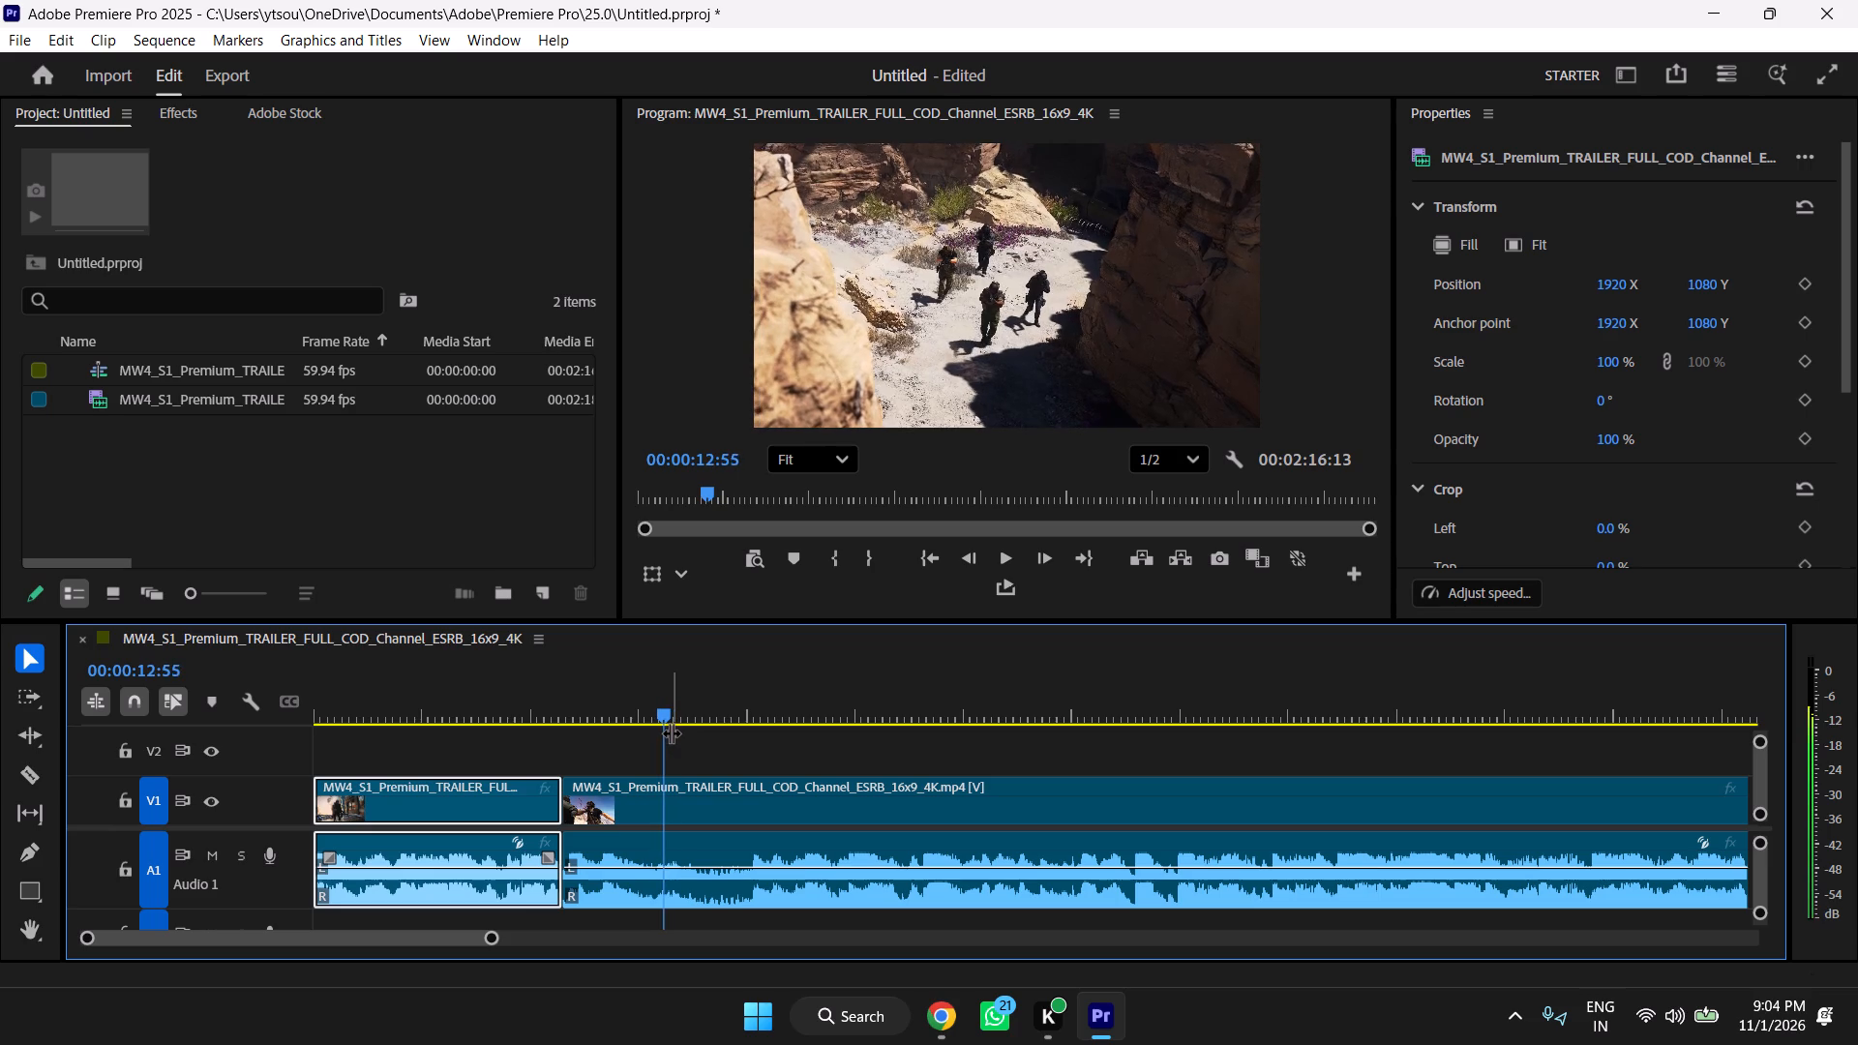
{"action": "key", "text": "Left"}
{"action": "key", "text": "Left"}
{"action": "key", "text": "Left"}
{"action": "key", "text": "Left"}
{"action": "key", "text": "Left"}
{"action": "key", "text": "Left"}
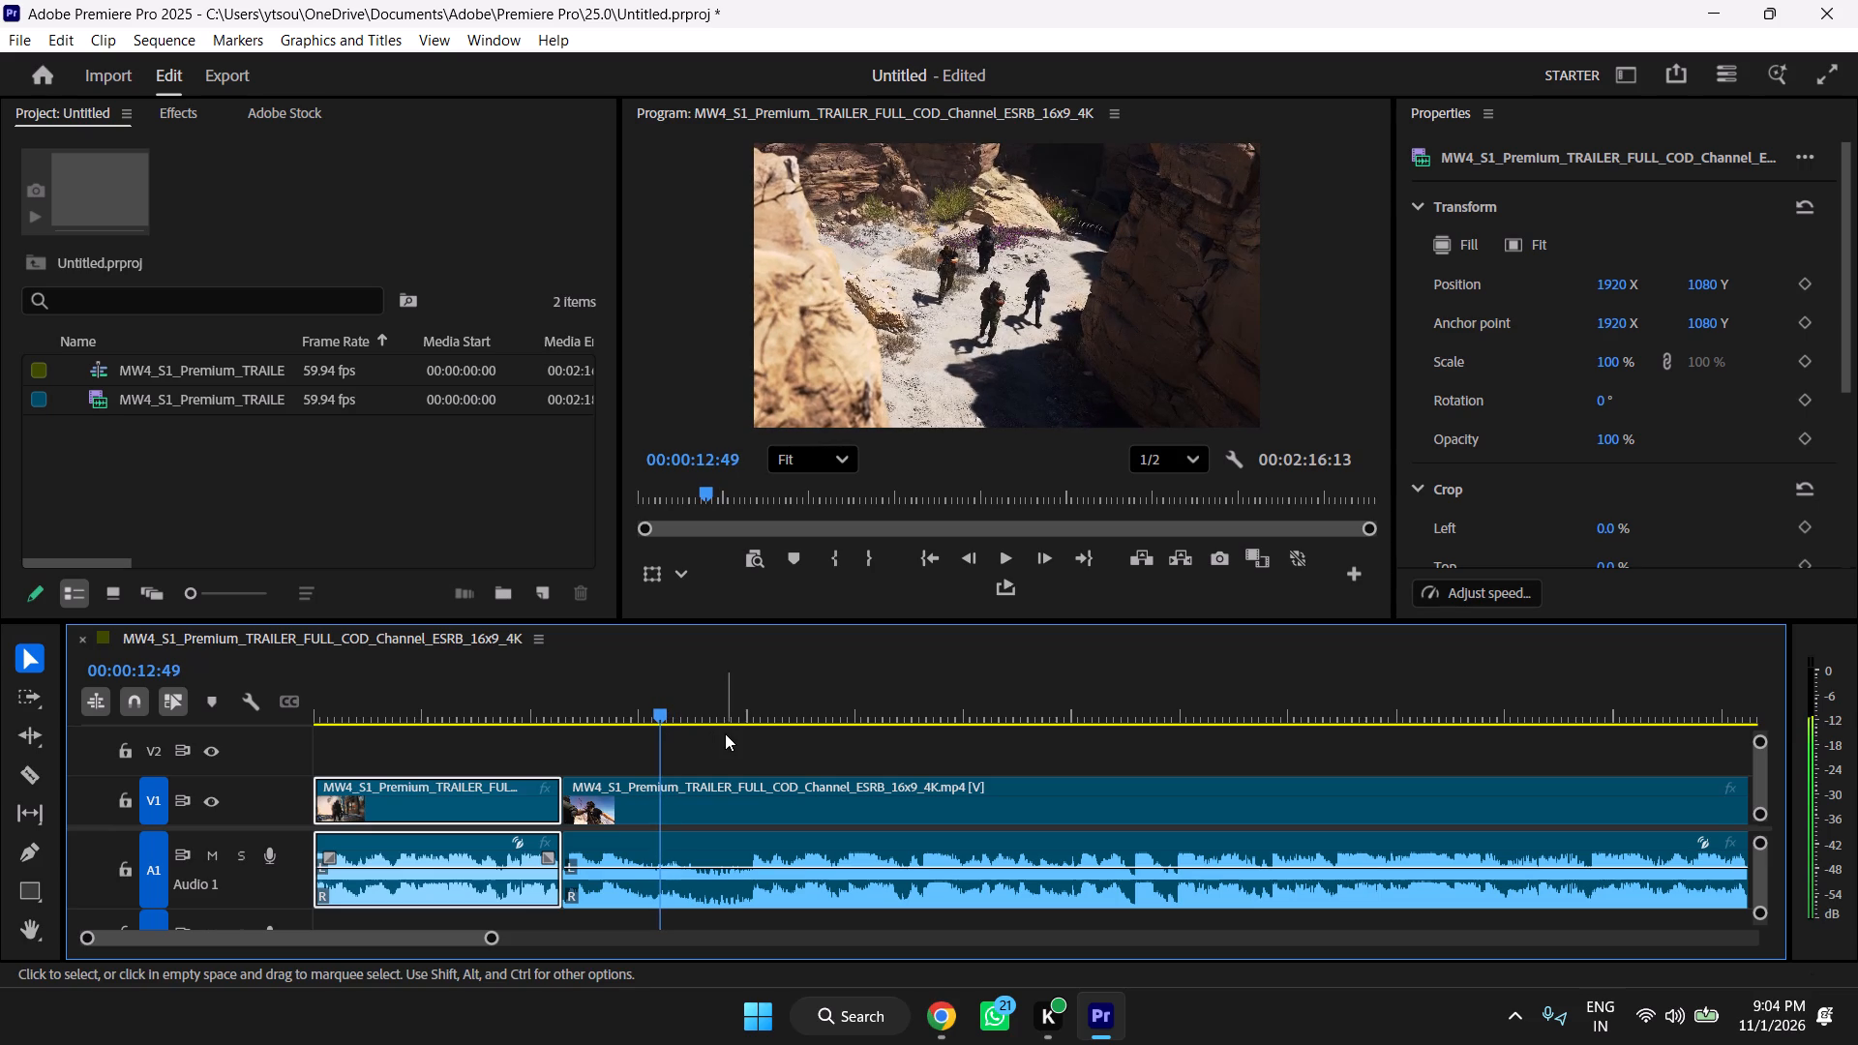
{"action": "key", "text": "Left"}
Find where the "This is Multiplayer" title gives way to the Canyon shot and split the trailer clip at 00:00:17:46 with the Razor tool.
{"action": "key", "text": "space"}
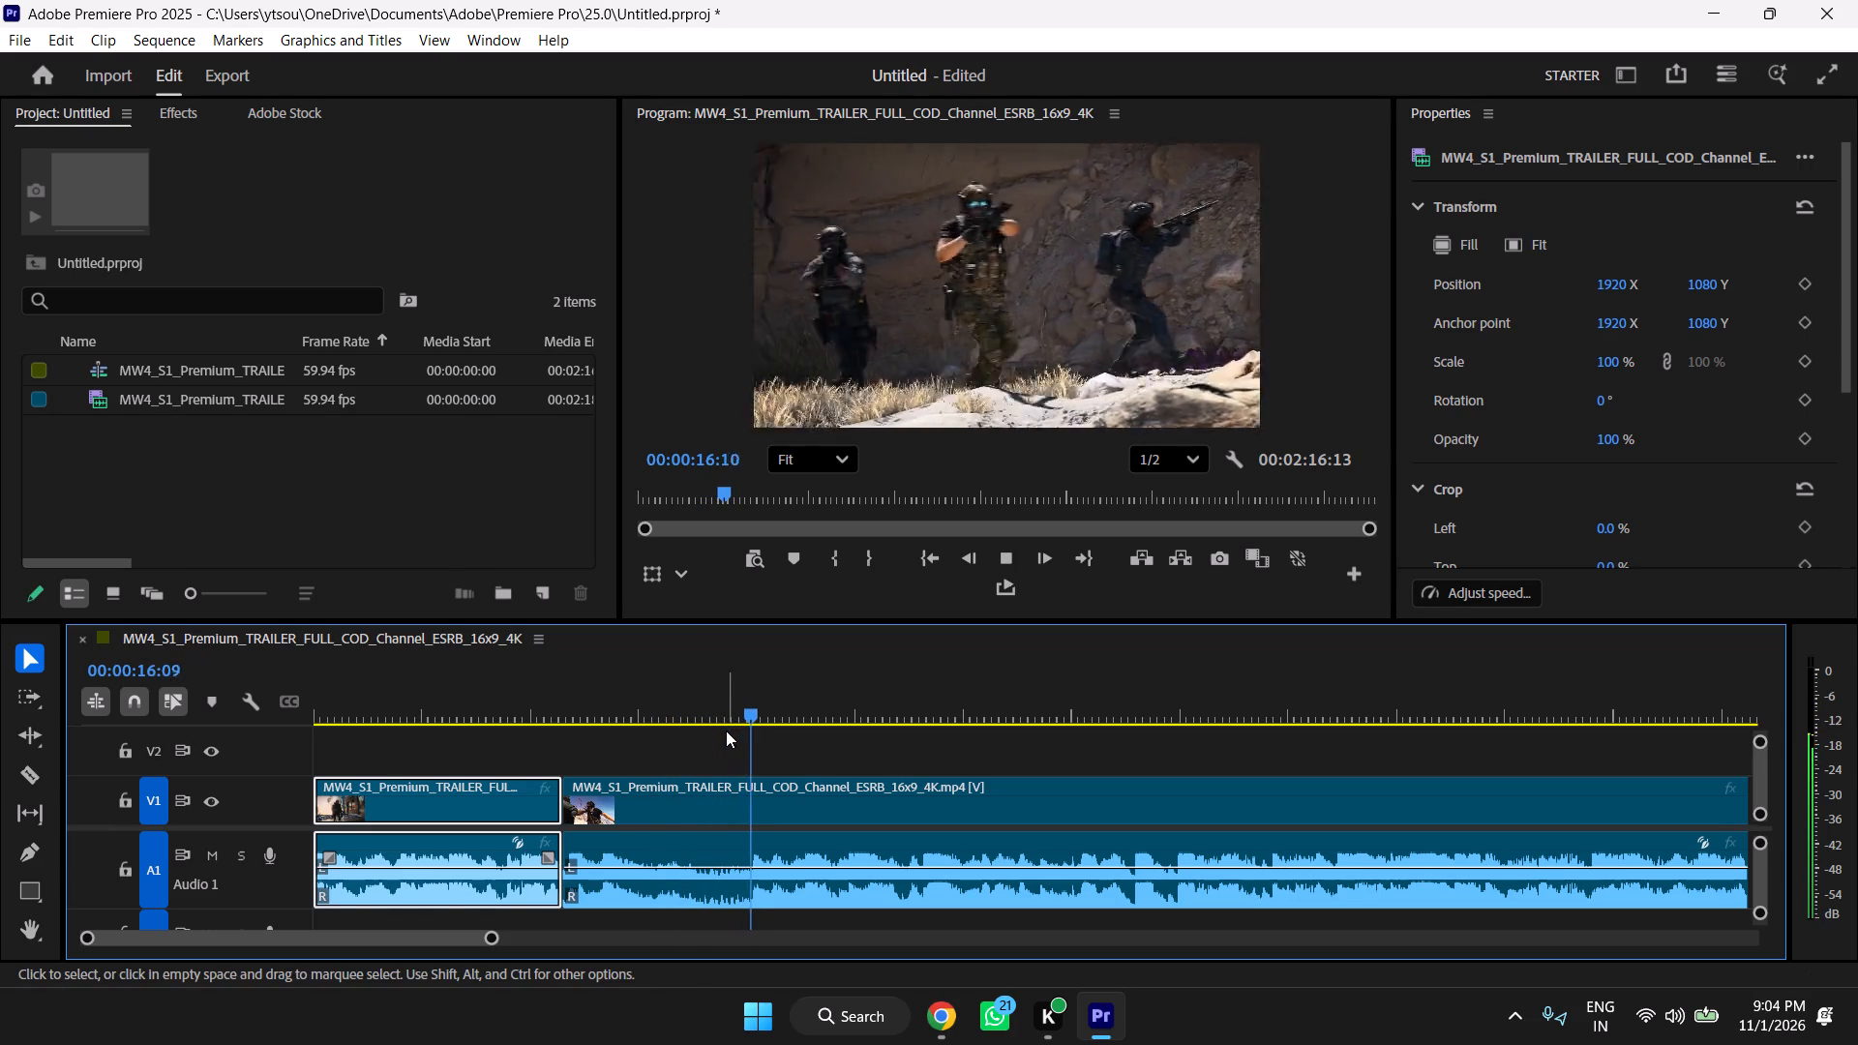
{"action": "key", "text": "space"}
{"action": "key", "text": "Left"}
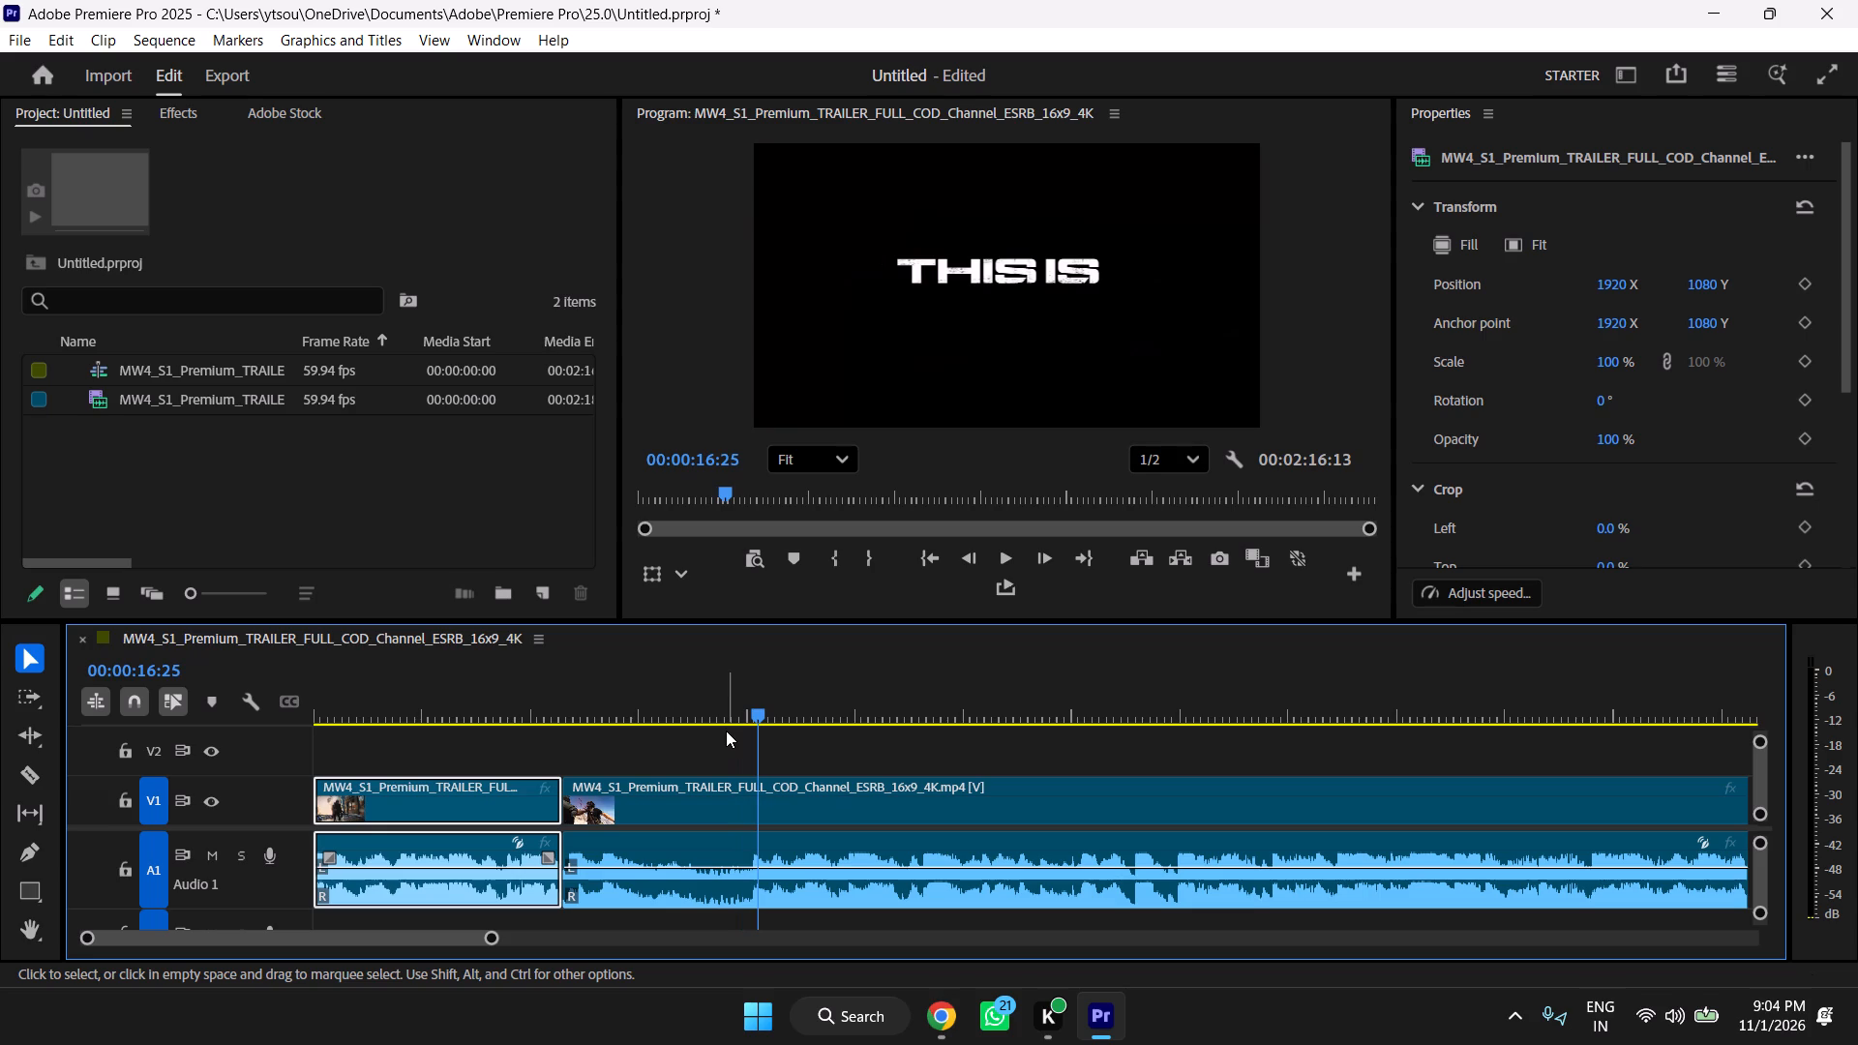
{"action": "key", "text": "space"}
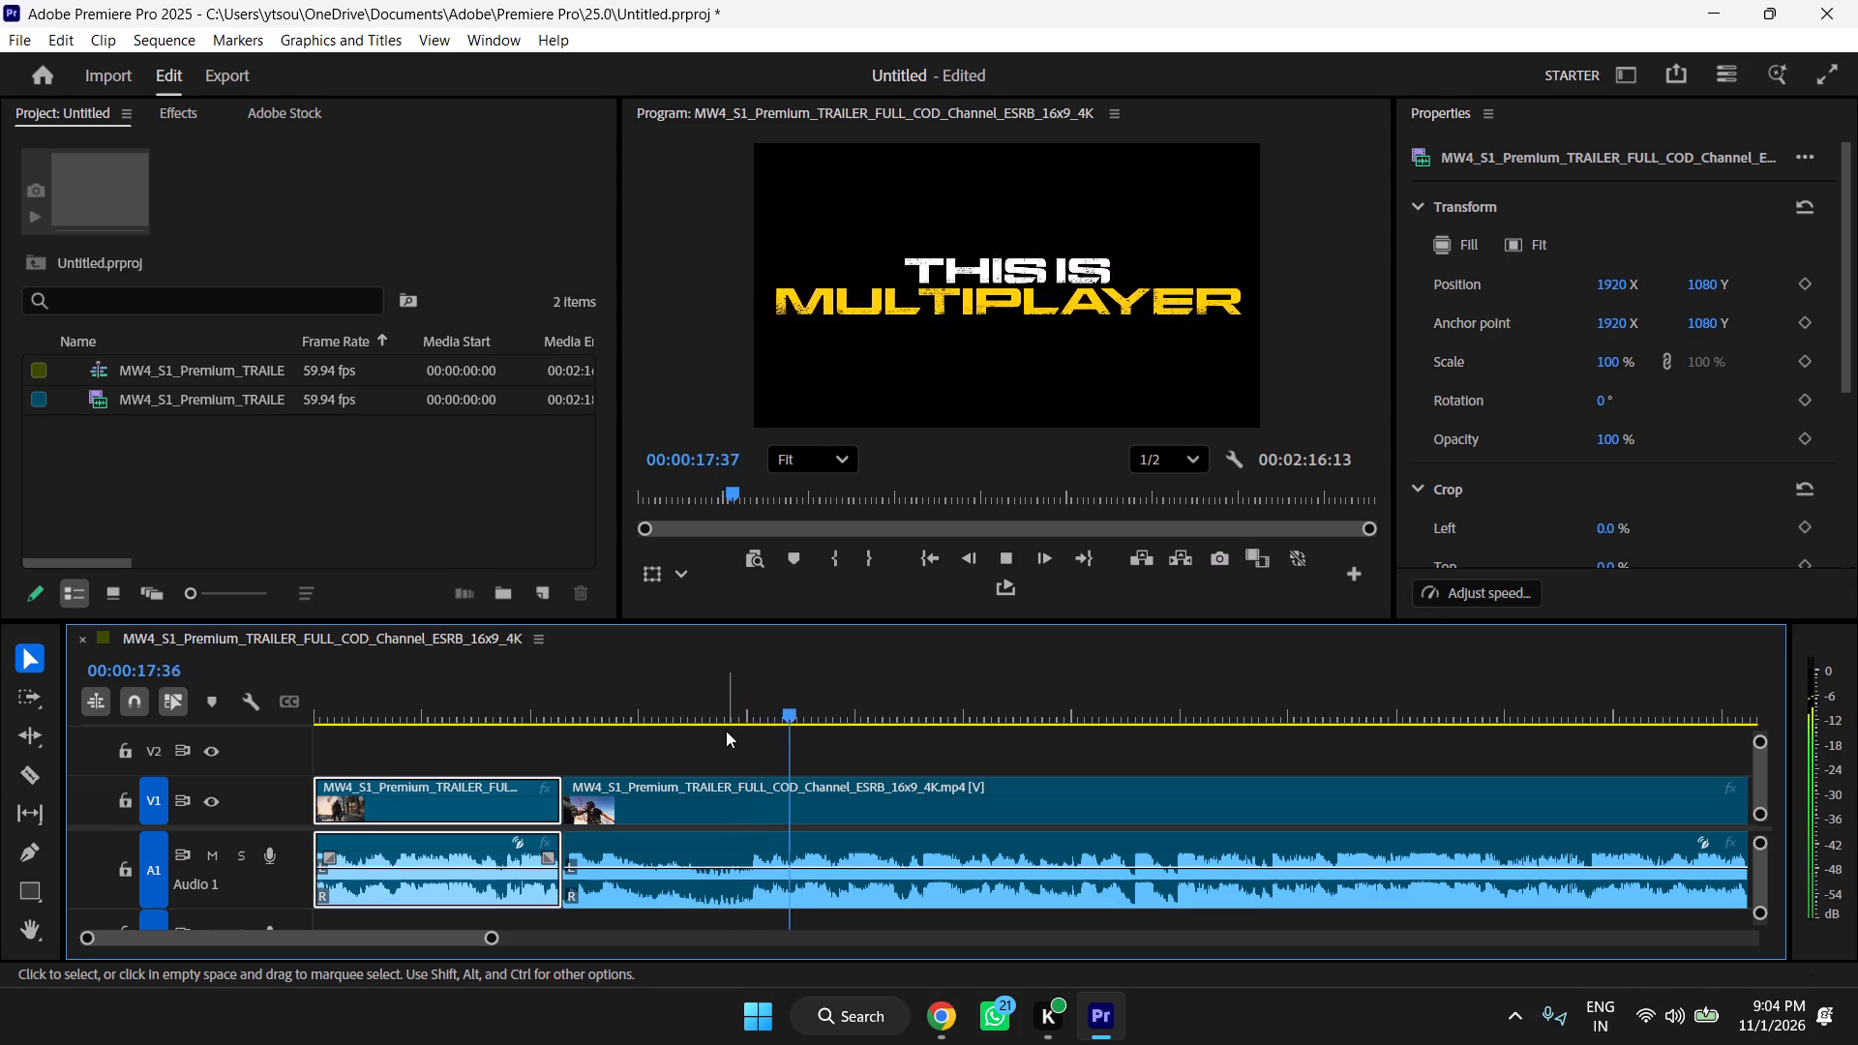
{"action": "key", "text": "space"}
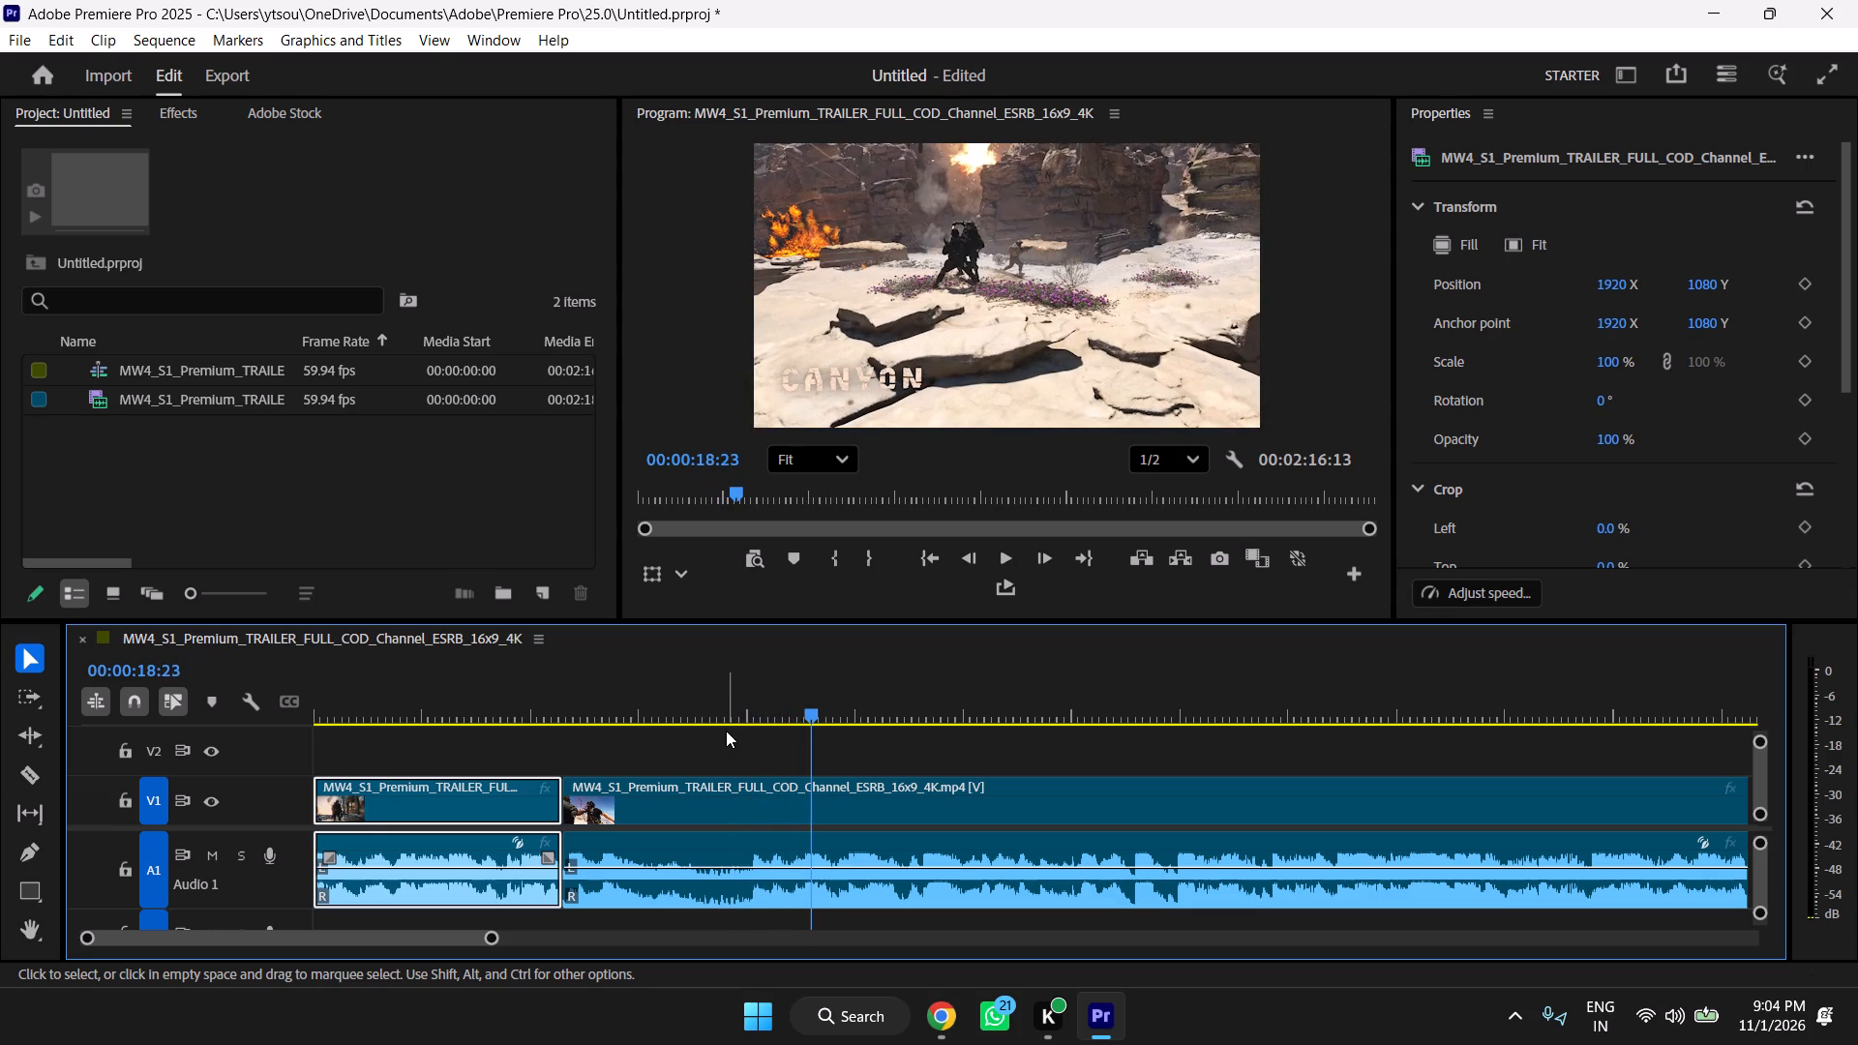
{"action": "key", "text": "Left"}
{"action": "key", "text": "Left"}
{"action": "key", "text": "Left"}
{"action": "key", "text": "Left"}
{"action": "key", "text": "Left"}
{"action": "key", "text": "Left"}
{"action": "key", "text": "Left"}
{"action": "key", "text": "Left"}
{"action": "key", "text": "Left"}
{"action": "key", "text": "Left"}
{"action": "key", "text": "Left"}
{"action": "key", "text": "Left"}
{"action": "key", "text": "Left"}
{"action": "key", "text": "Left"}
{"action": "key", "text": "Left"}
{"action": "key", "text": "Left"}
{"action": "key", "text": "Left"}
{"action": "key", "text": "Left"}
{"action": "key", "text": "Left"}
{"action": "key", "text": "Left"}
{"action": "key", "text": "Left"}
{"action": "key", "text": "Left"}
{"action": "key", "text": "Left"}
{"action": "key", "text": "Left"}
{"action": "key", "text": "Left"}
{"action": "key", "text": "Left"}
{"action": "key", "text": "Left"}
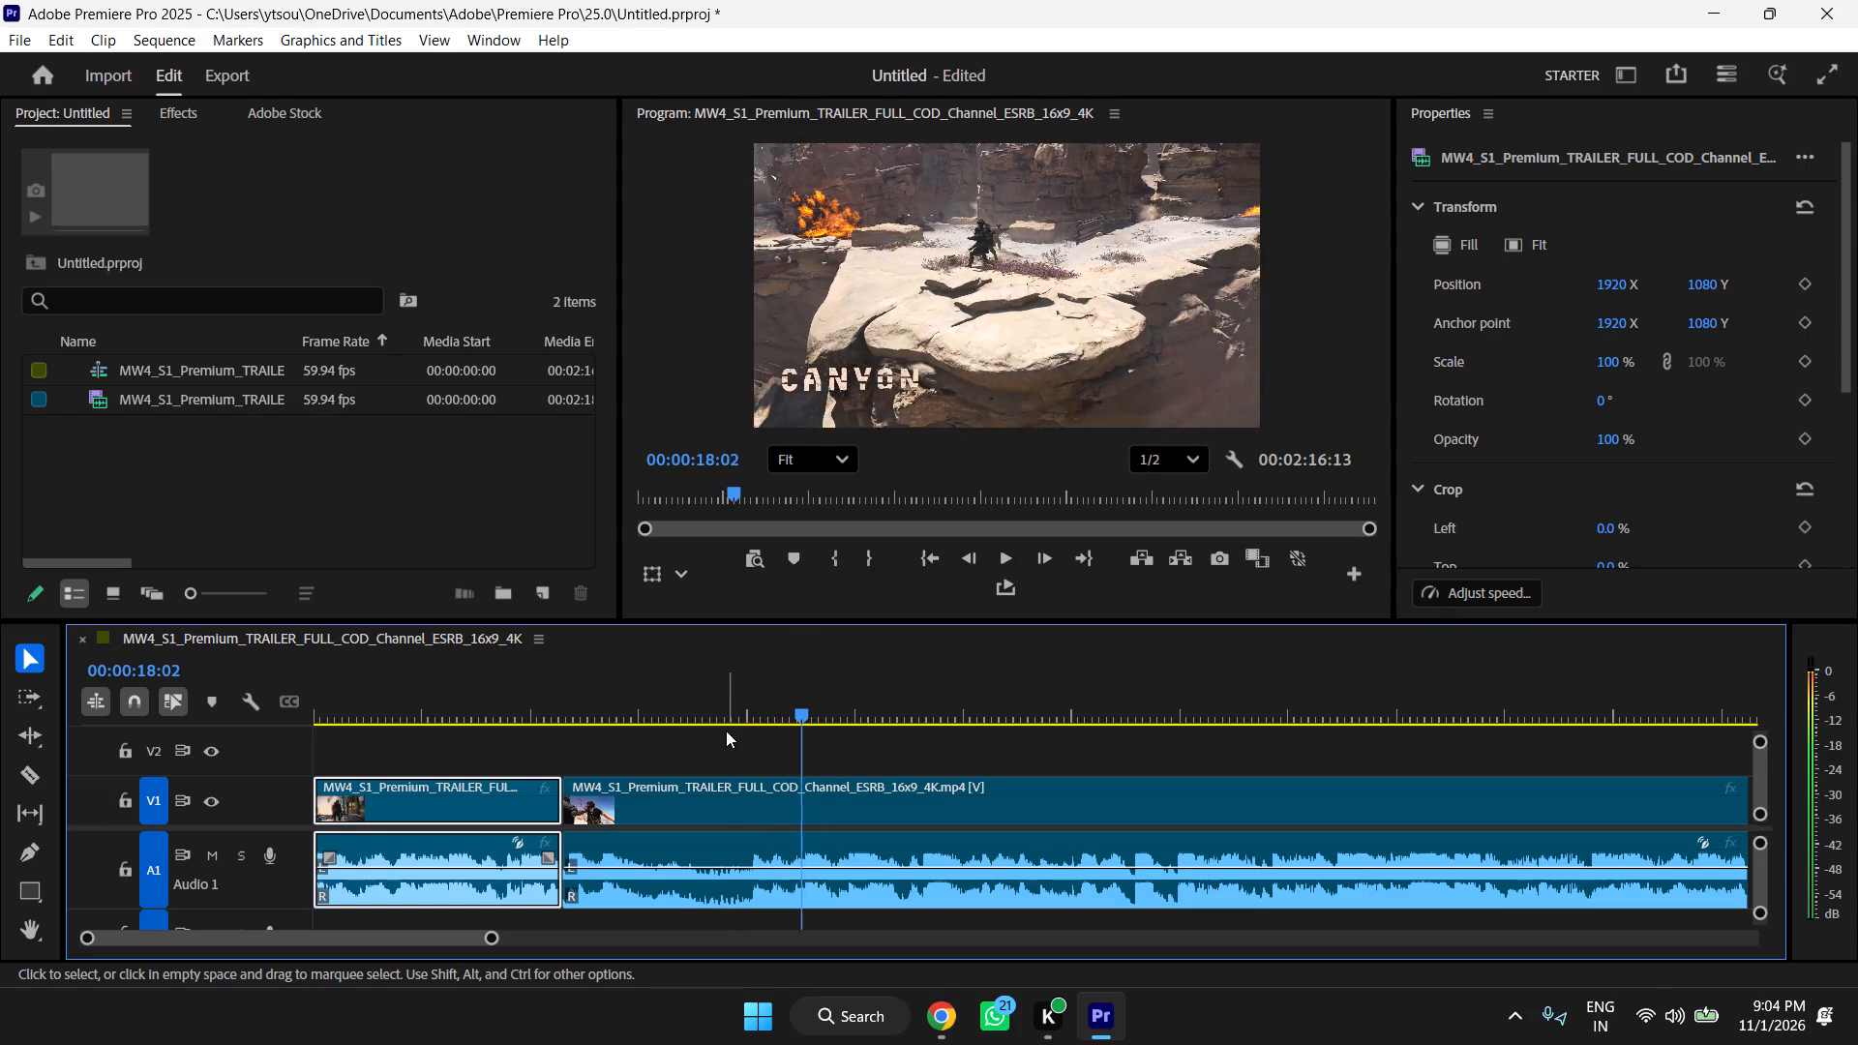
{"action": "key", "text": "Left"}
{"action": "key", "text": "Left"}
{"action": "key", "text": "Left"}
{"action": "key", "text": "Left"}
{"action": "key", "text": "Left"}
{"action": "key", "text": "Left"}
{"action": "key", "text": "Left"}
{"action": "key", "text": "Left"}
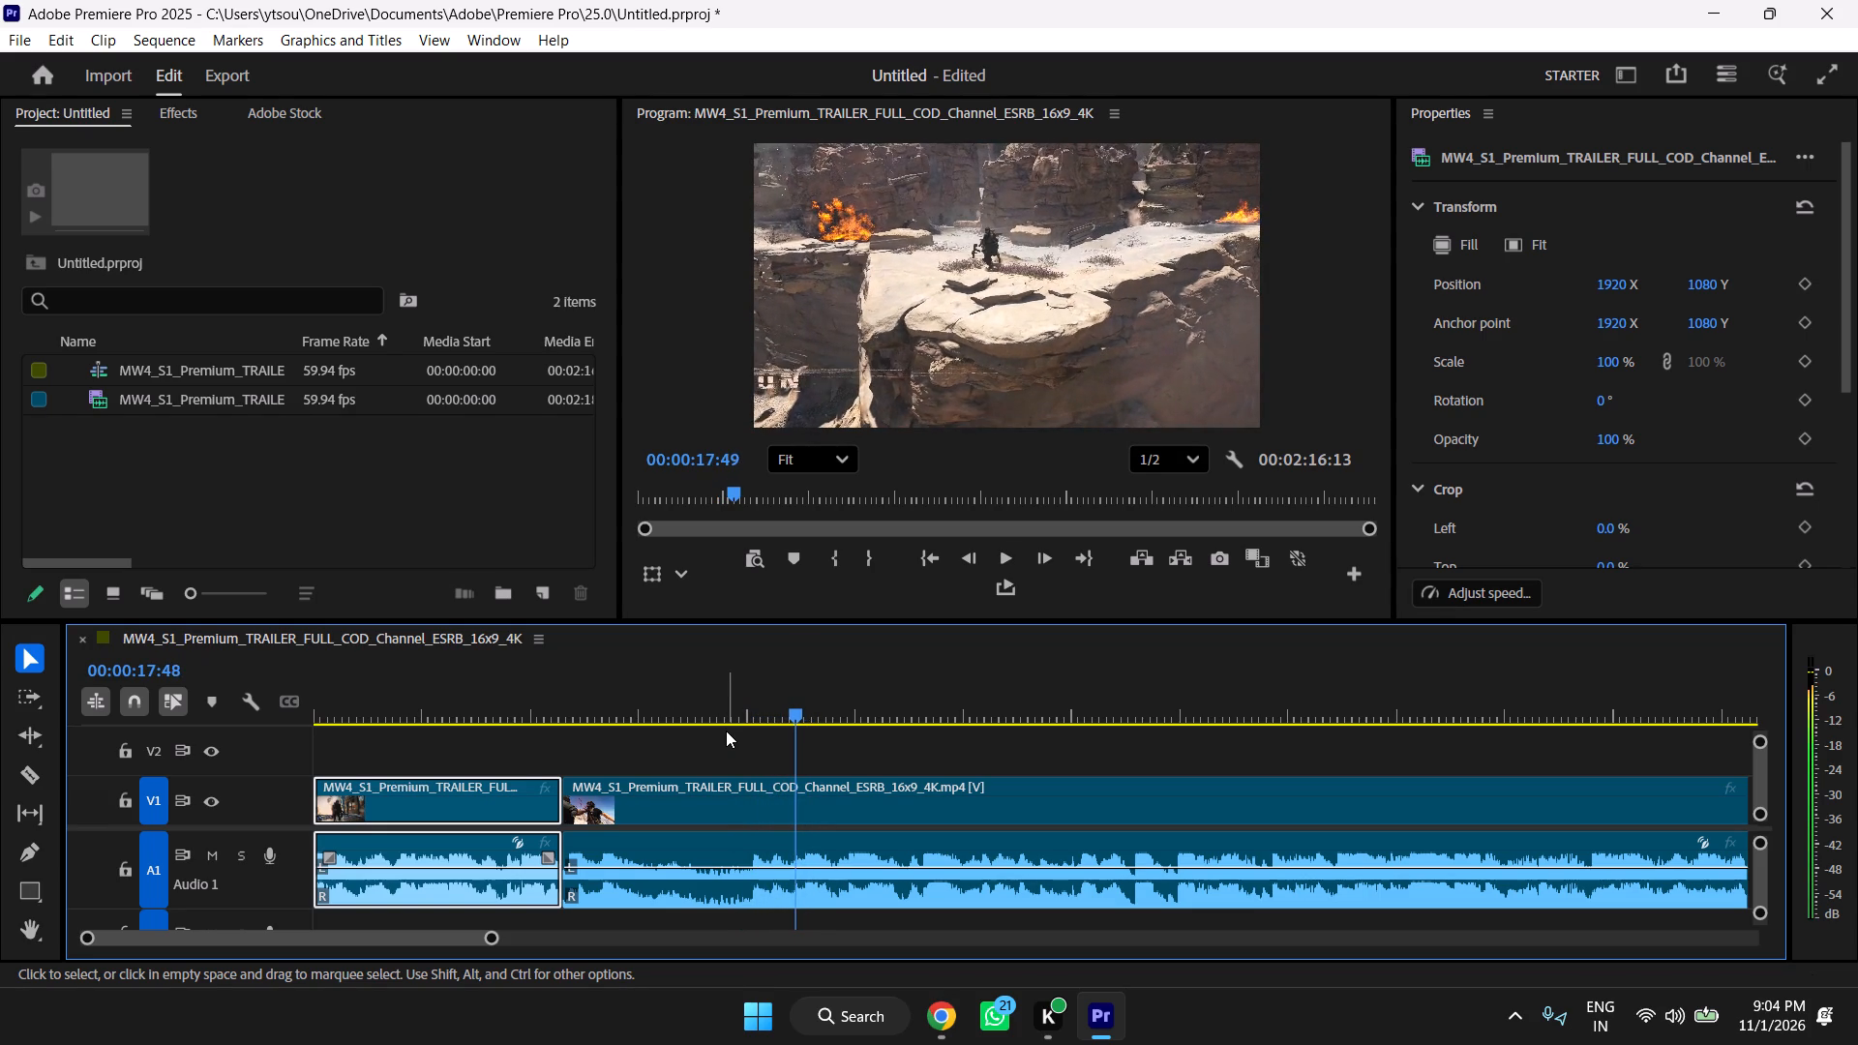
{"action": "key", "text": "Left"}
{"action": "key", "text": "Left"}
{"action": "key", "text": "Left"}
{"action": "key", "text": "Right"}
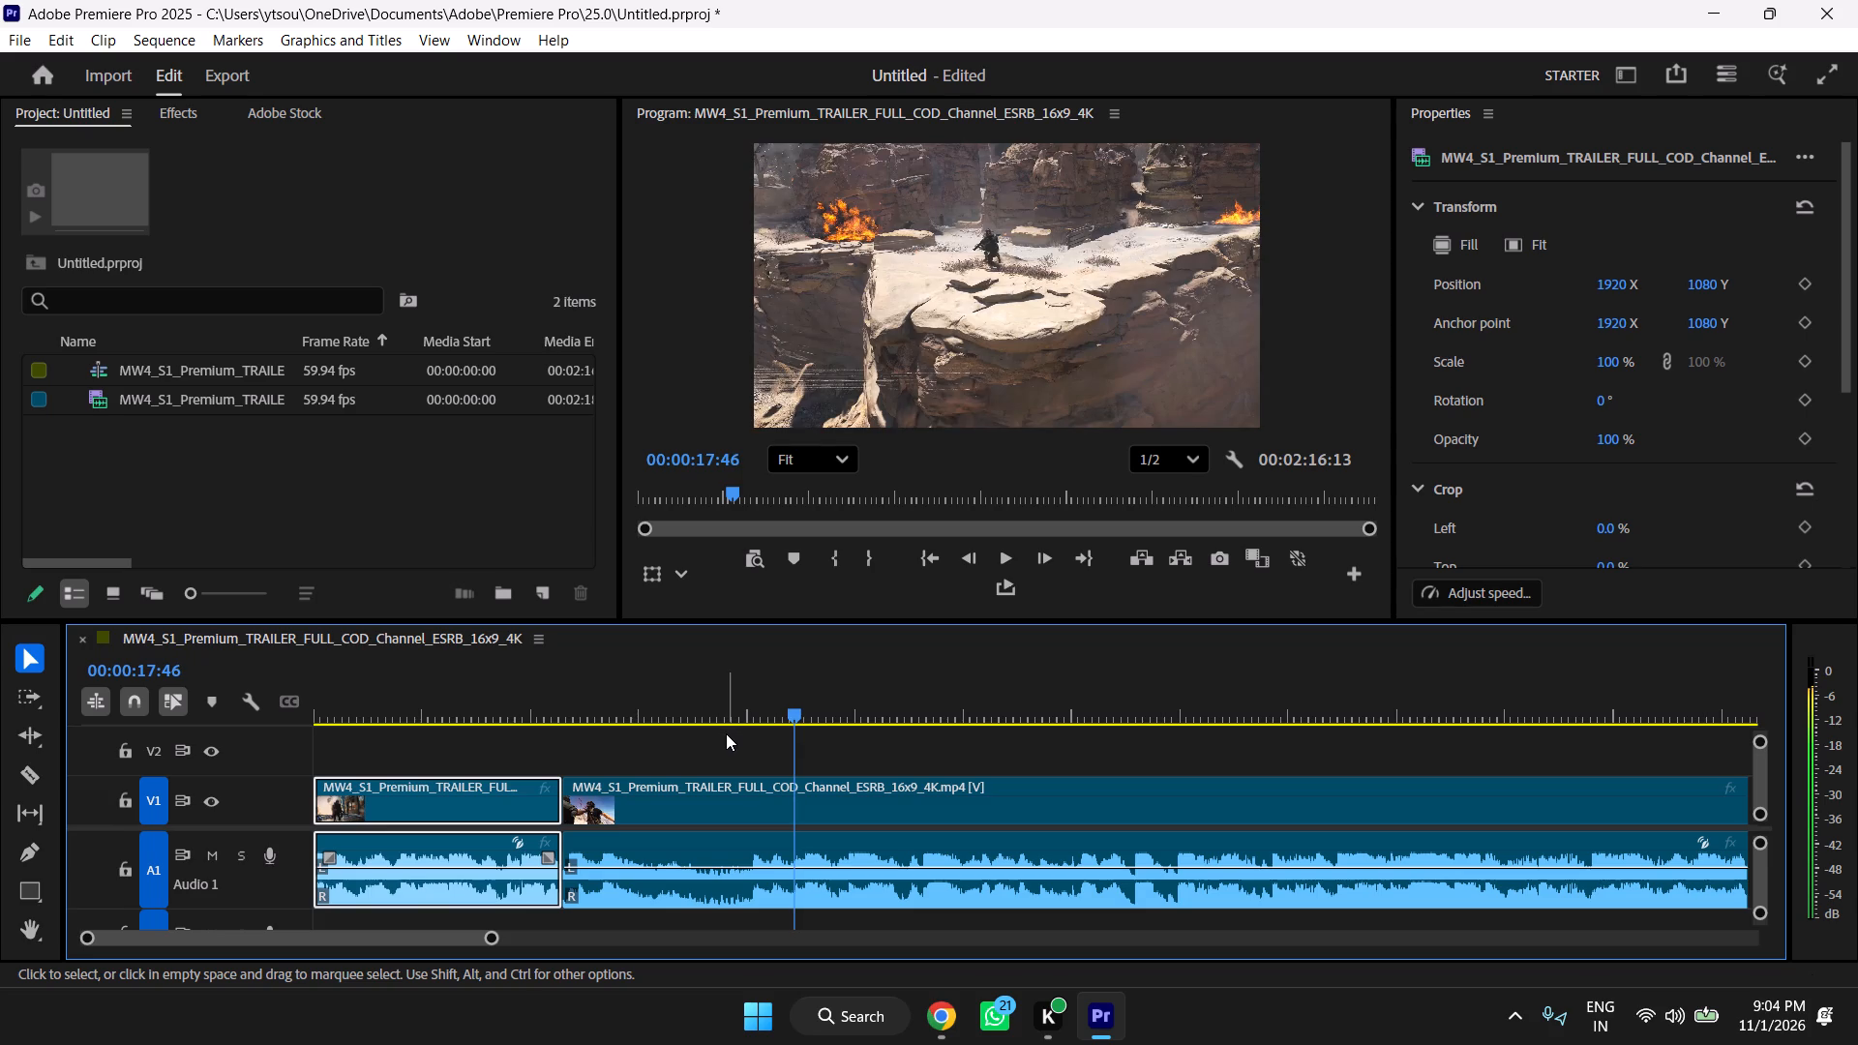
{"action": "key", "text": "c"}
{"action": "left_click", "coordinate": [794, 851]}
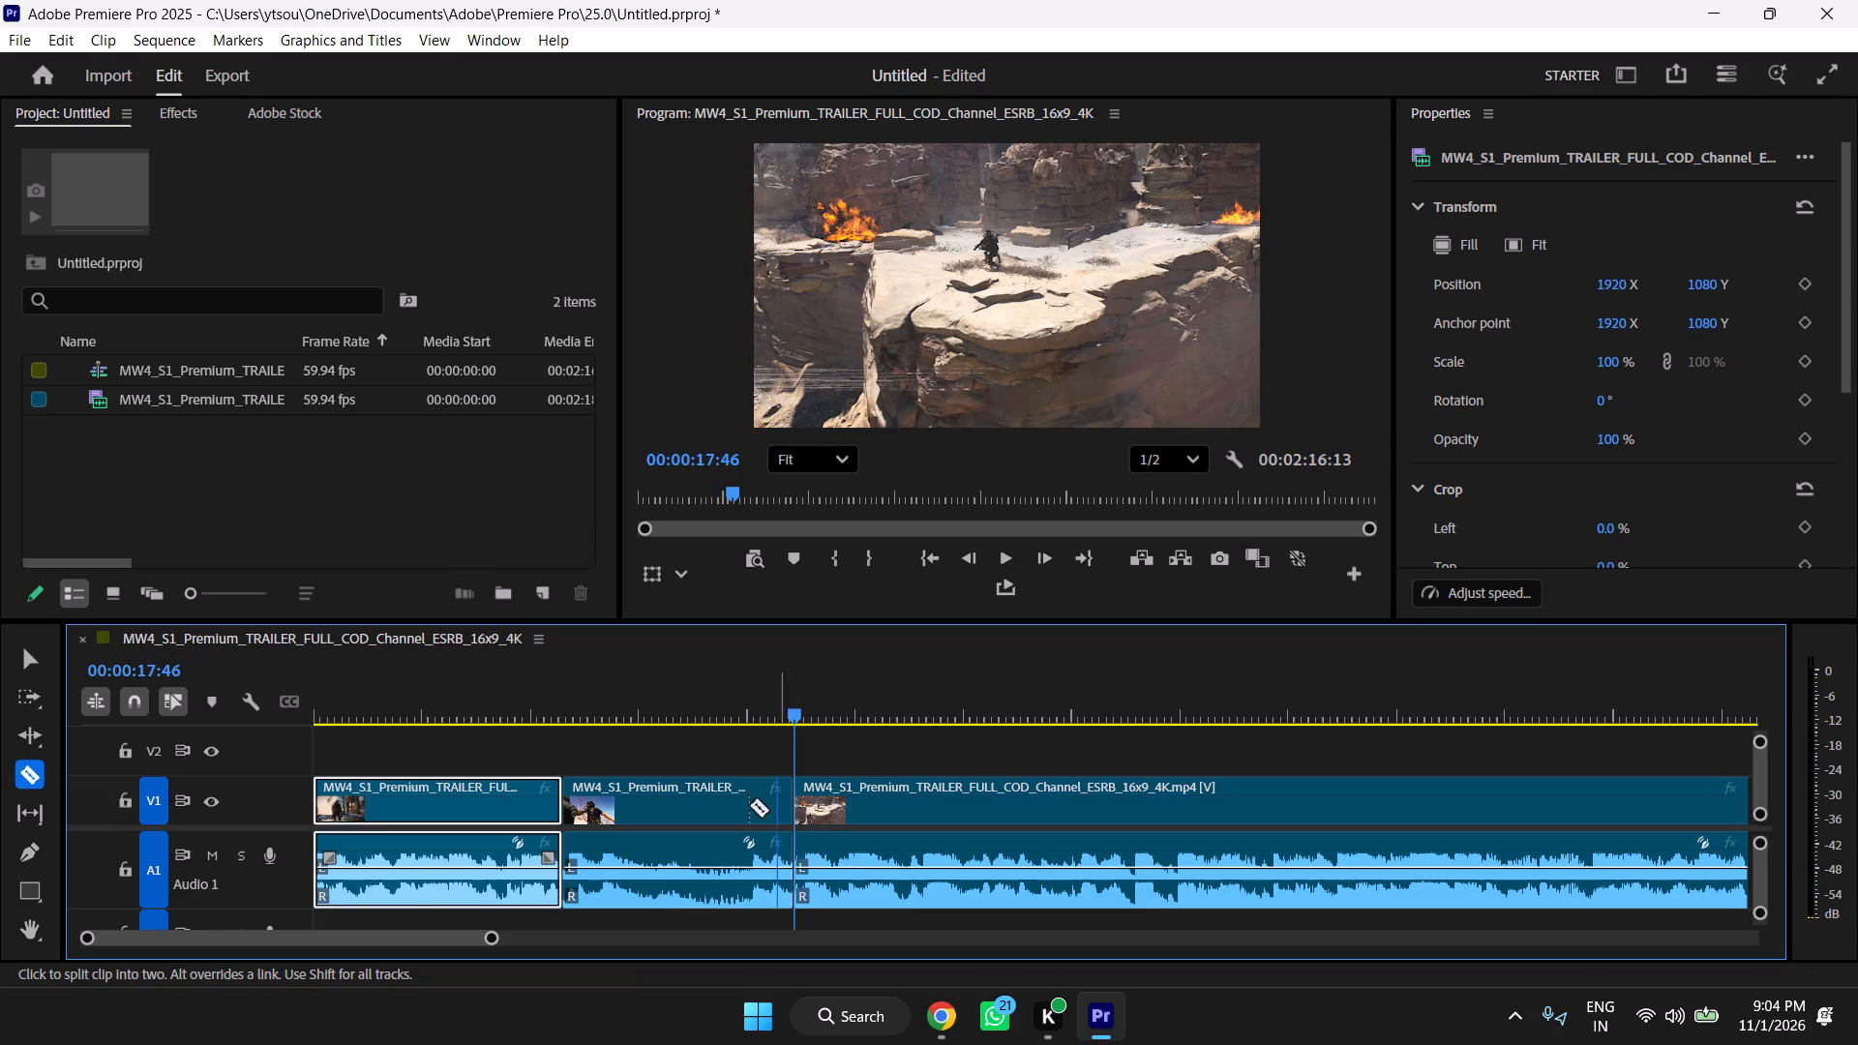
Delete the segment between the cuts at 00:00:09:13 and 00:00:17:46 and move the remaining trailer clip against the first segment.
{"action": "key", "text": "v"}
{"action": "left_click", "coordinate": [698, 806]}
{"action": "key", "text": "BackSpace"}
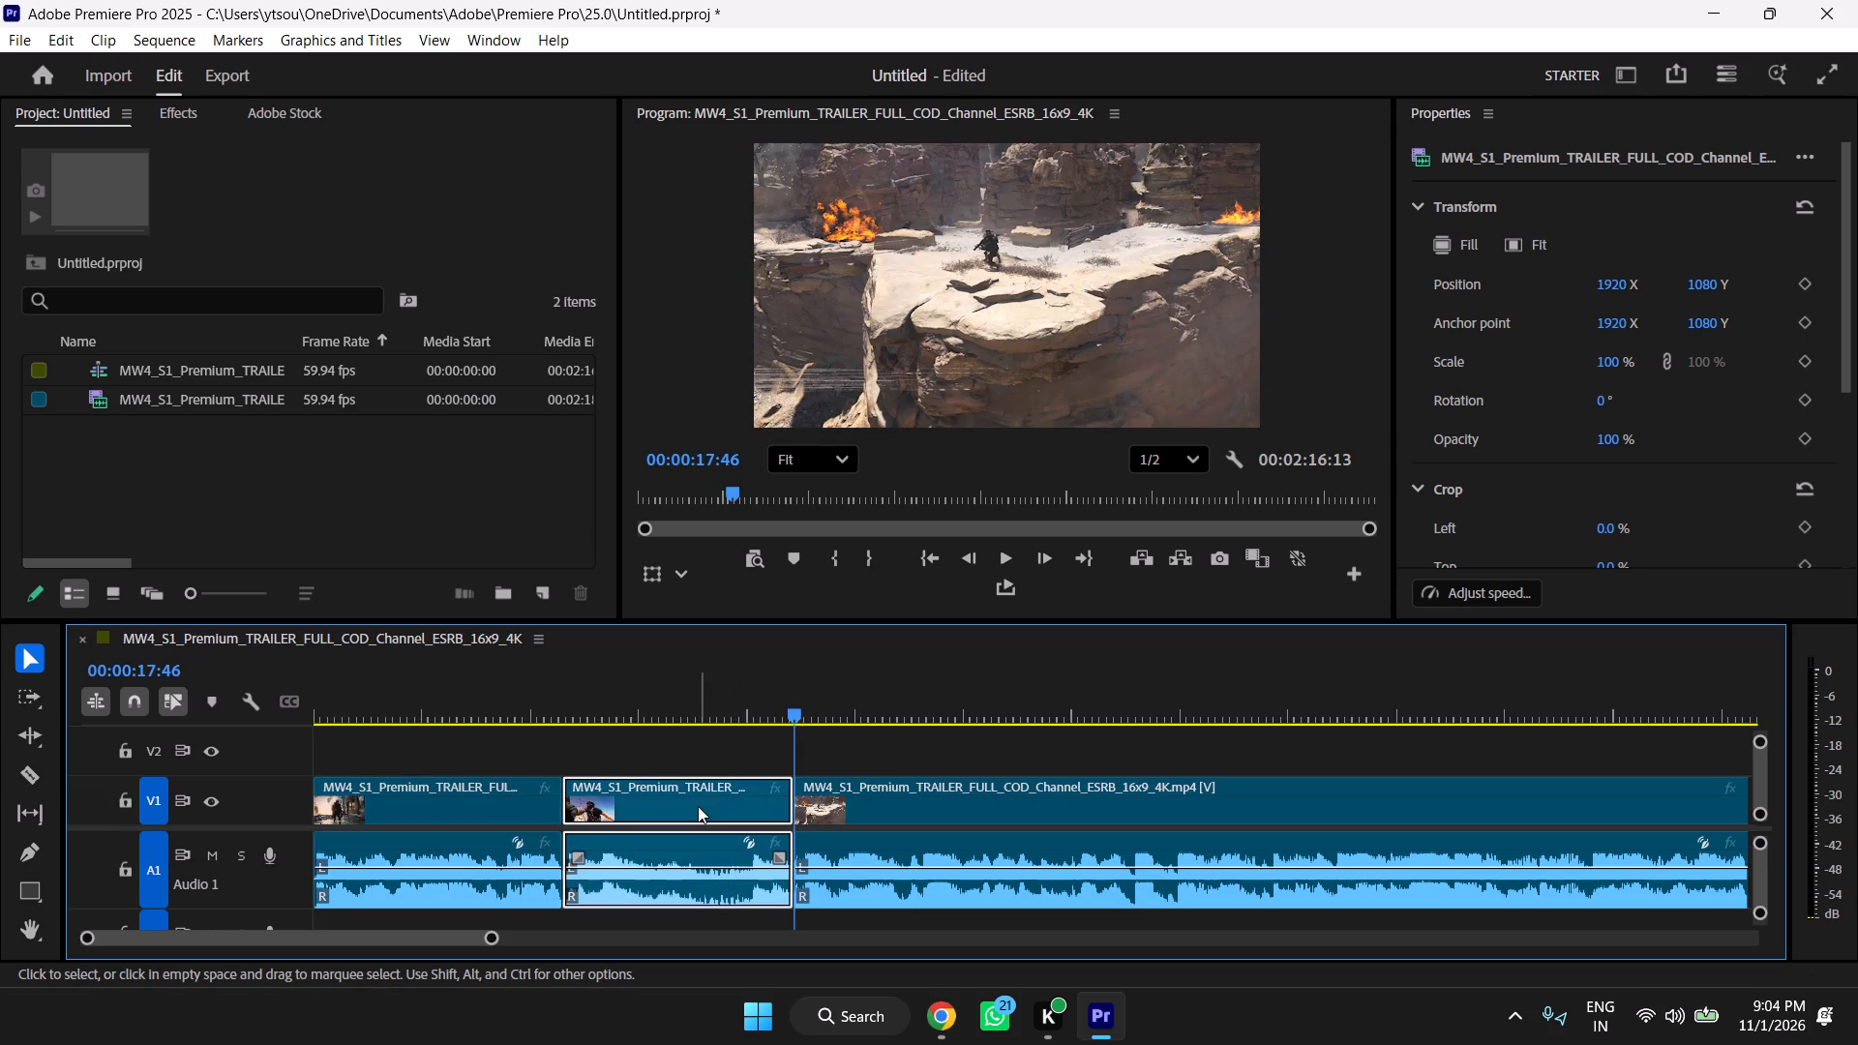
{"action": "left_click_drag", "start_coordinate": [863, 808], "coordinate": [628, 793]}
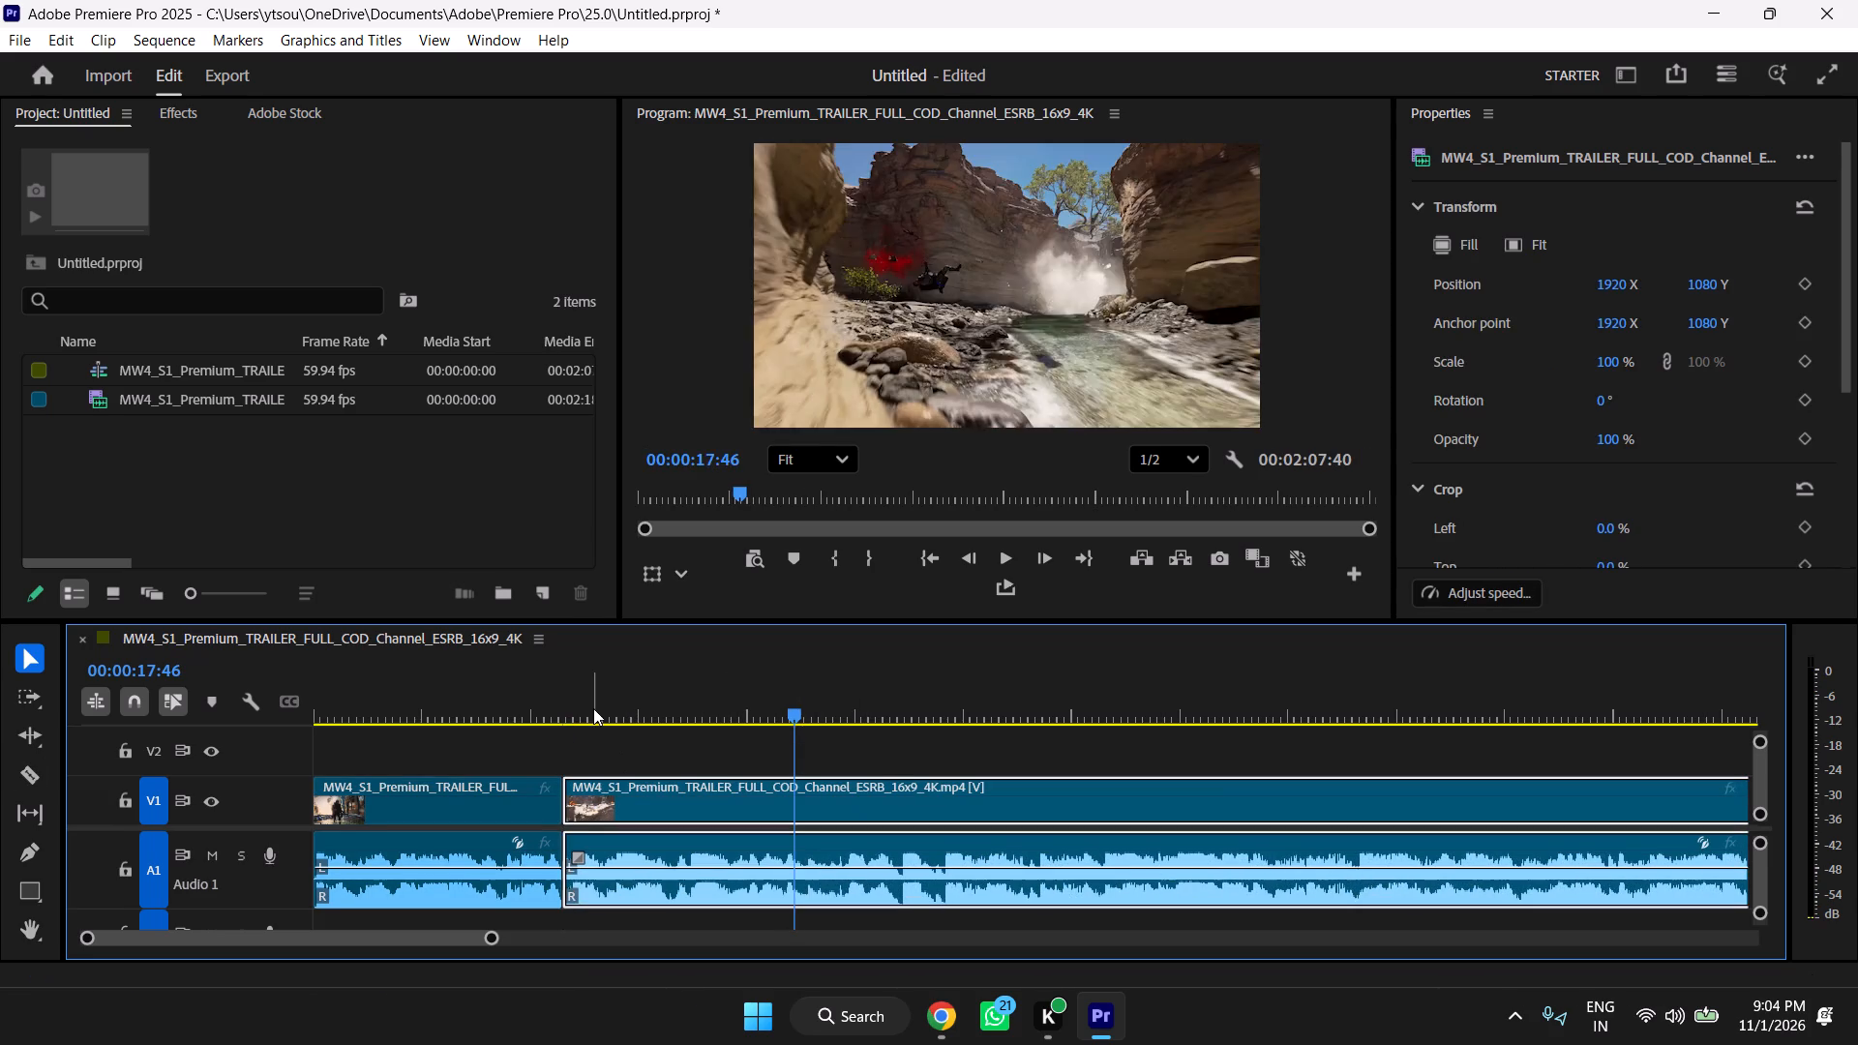
Play the sequence across the new join, replay the jeep explosion and following shots, and stop at 00:00:15:27.
{"action": "left_click_drag", "start_coordinate": [593, 708], "coordinate": [474, 756]}
{"action": "key", "text": "space"}
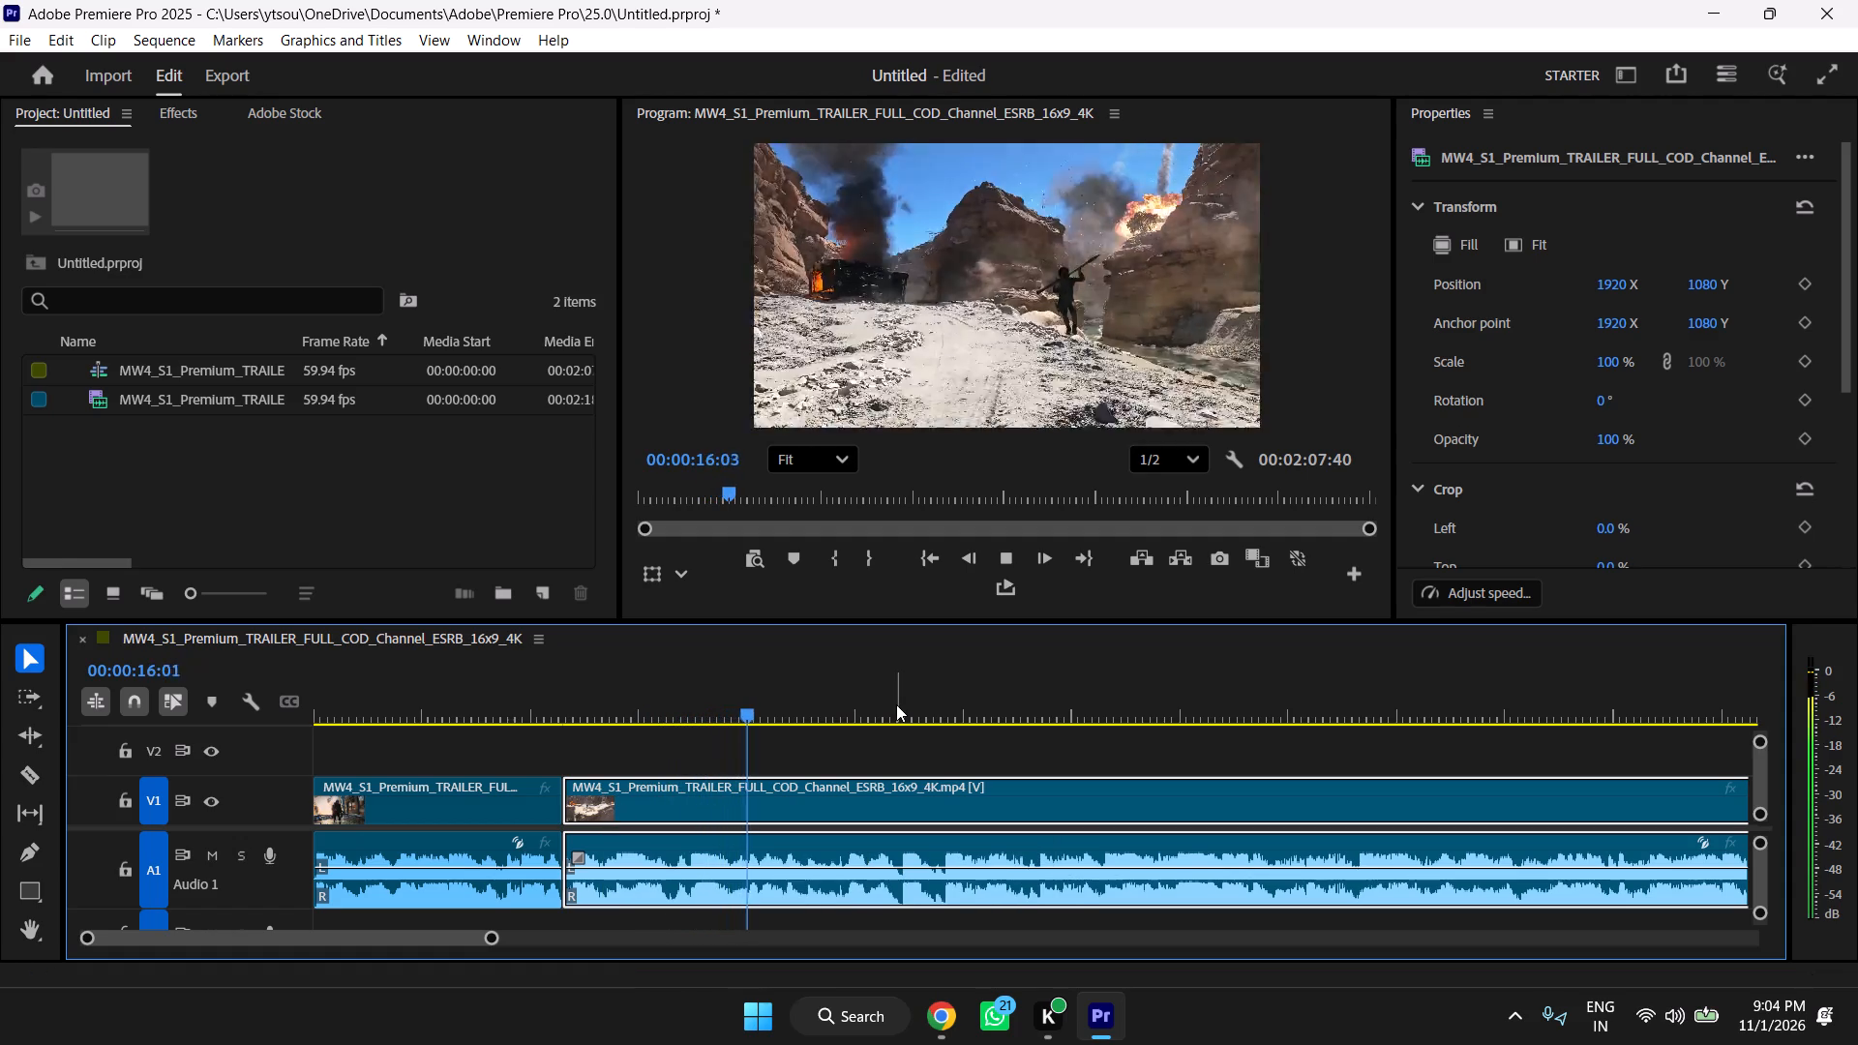
{"action": "key", "text": "space"}
{"action": "left_click", "coordinate": [679, 710]}
{"action": "key", "text": "space"}
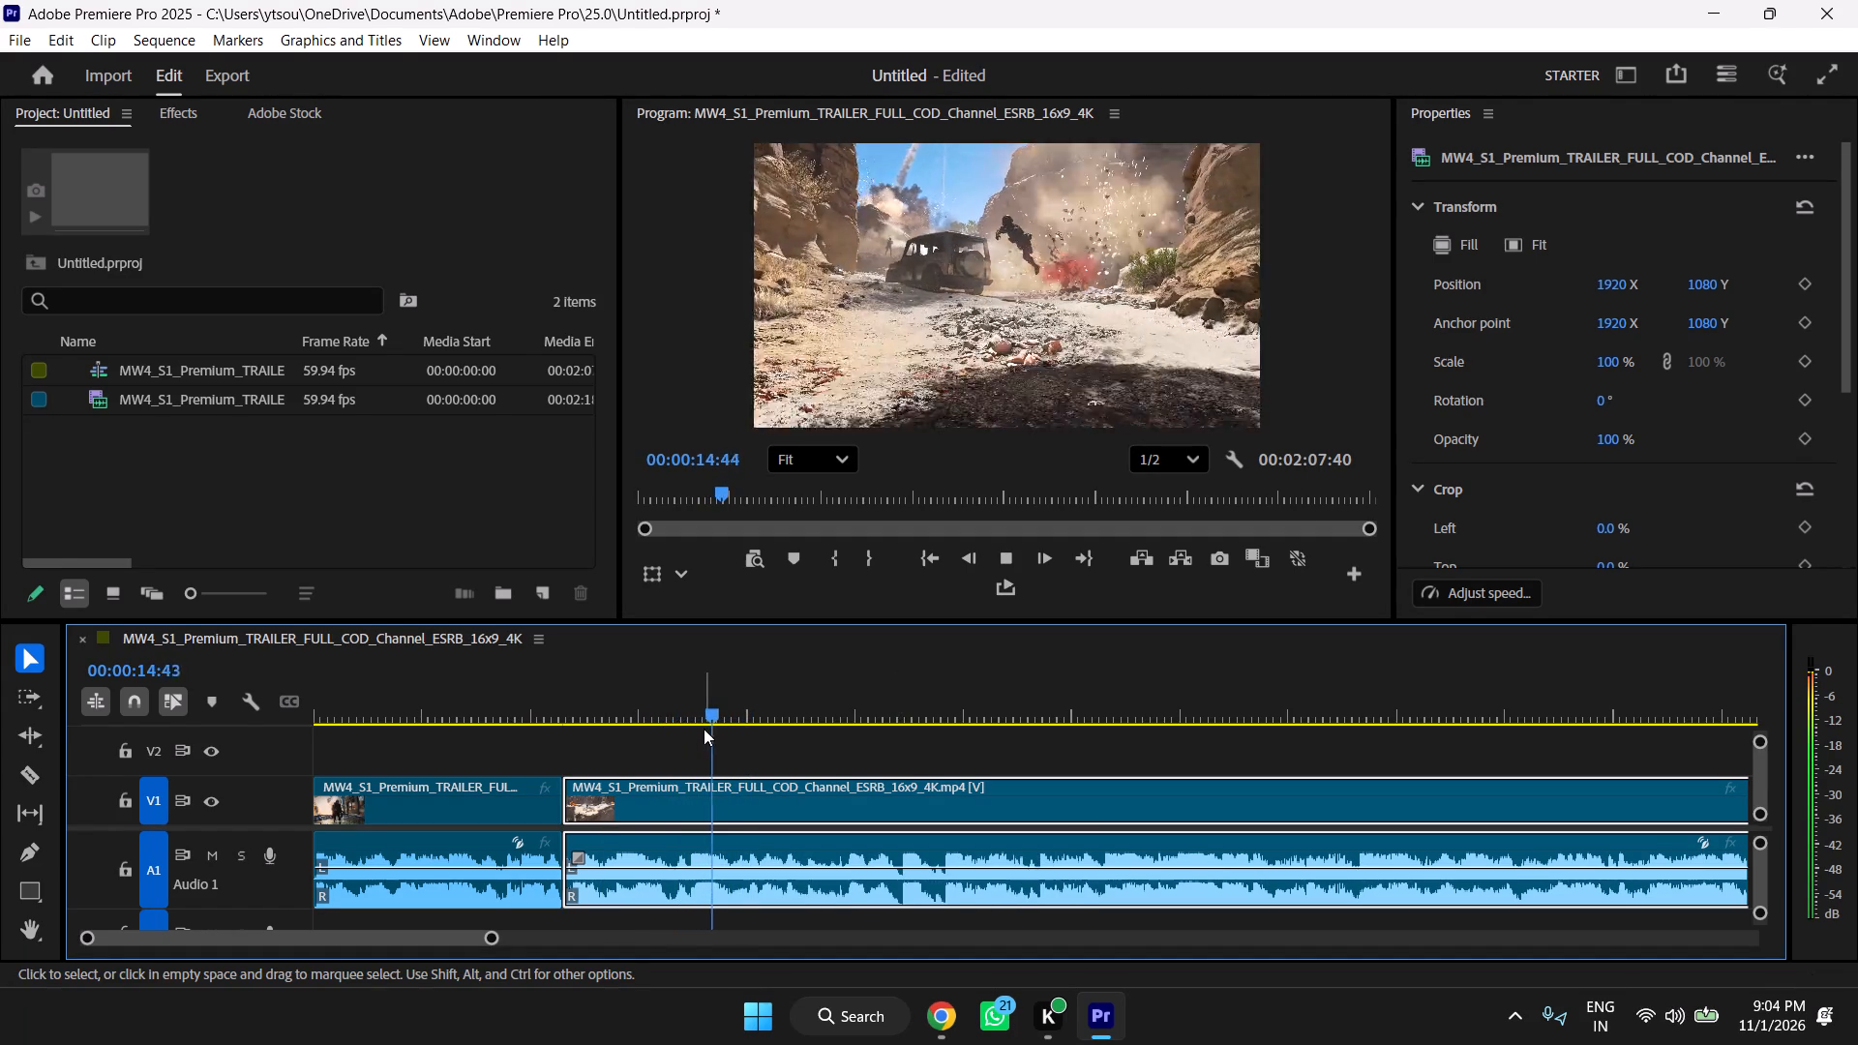
{"action": "key", "text": "space"}
{"action": "key", "text": "space"}
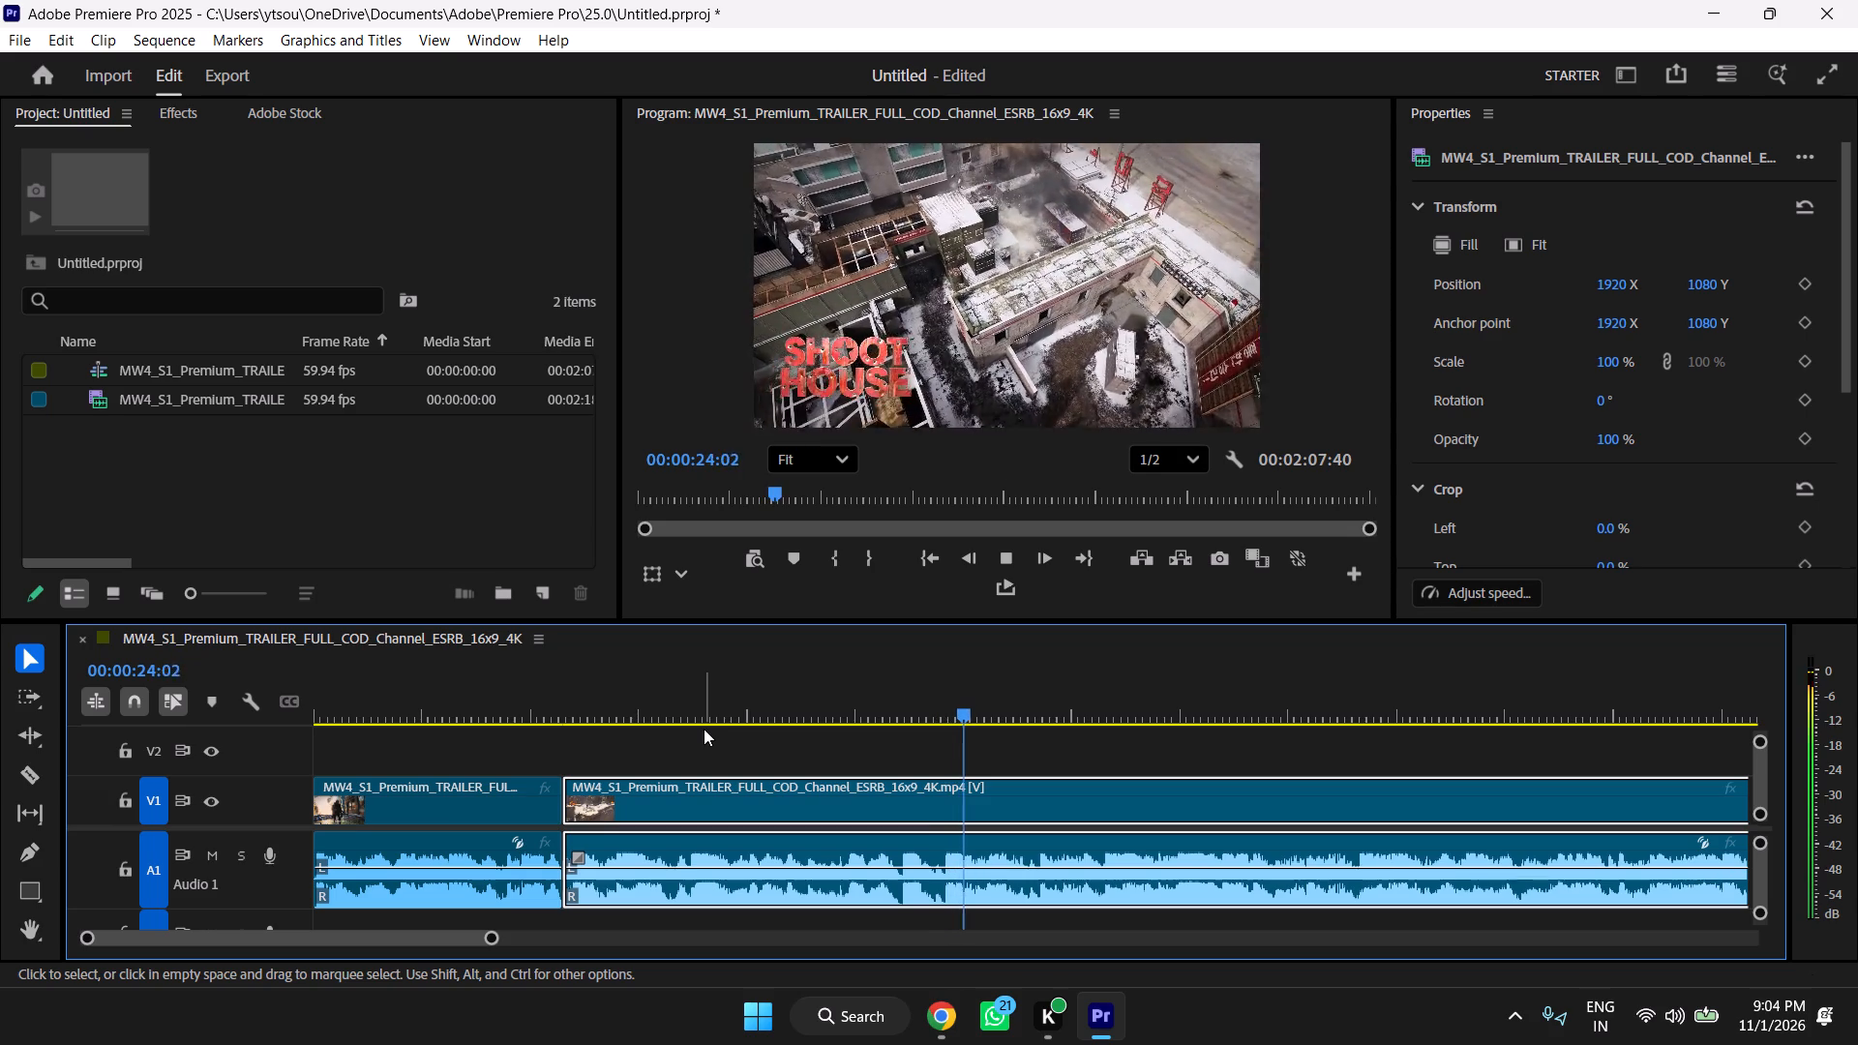
{"action": "key", "text": "space"}
{"action": "left_click_drag", "start_coordinate": [715, 702], "coordinate": [671, 712]}
{"action": "key", "text": "space"}
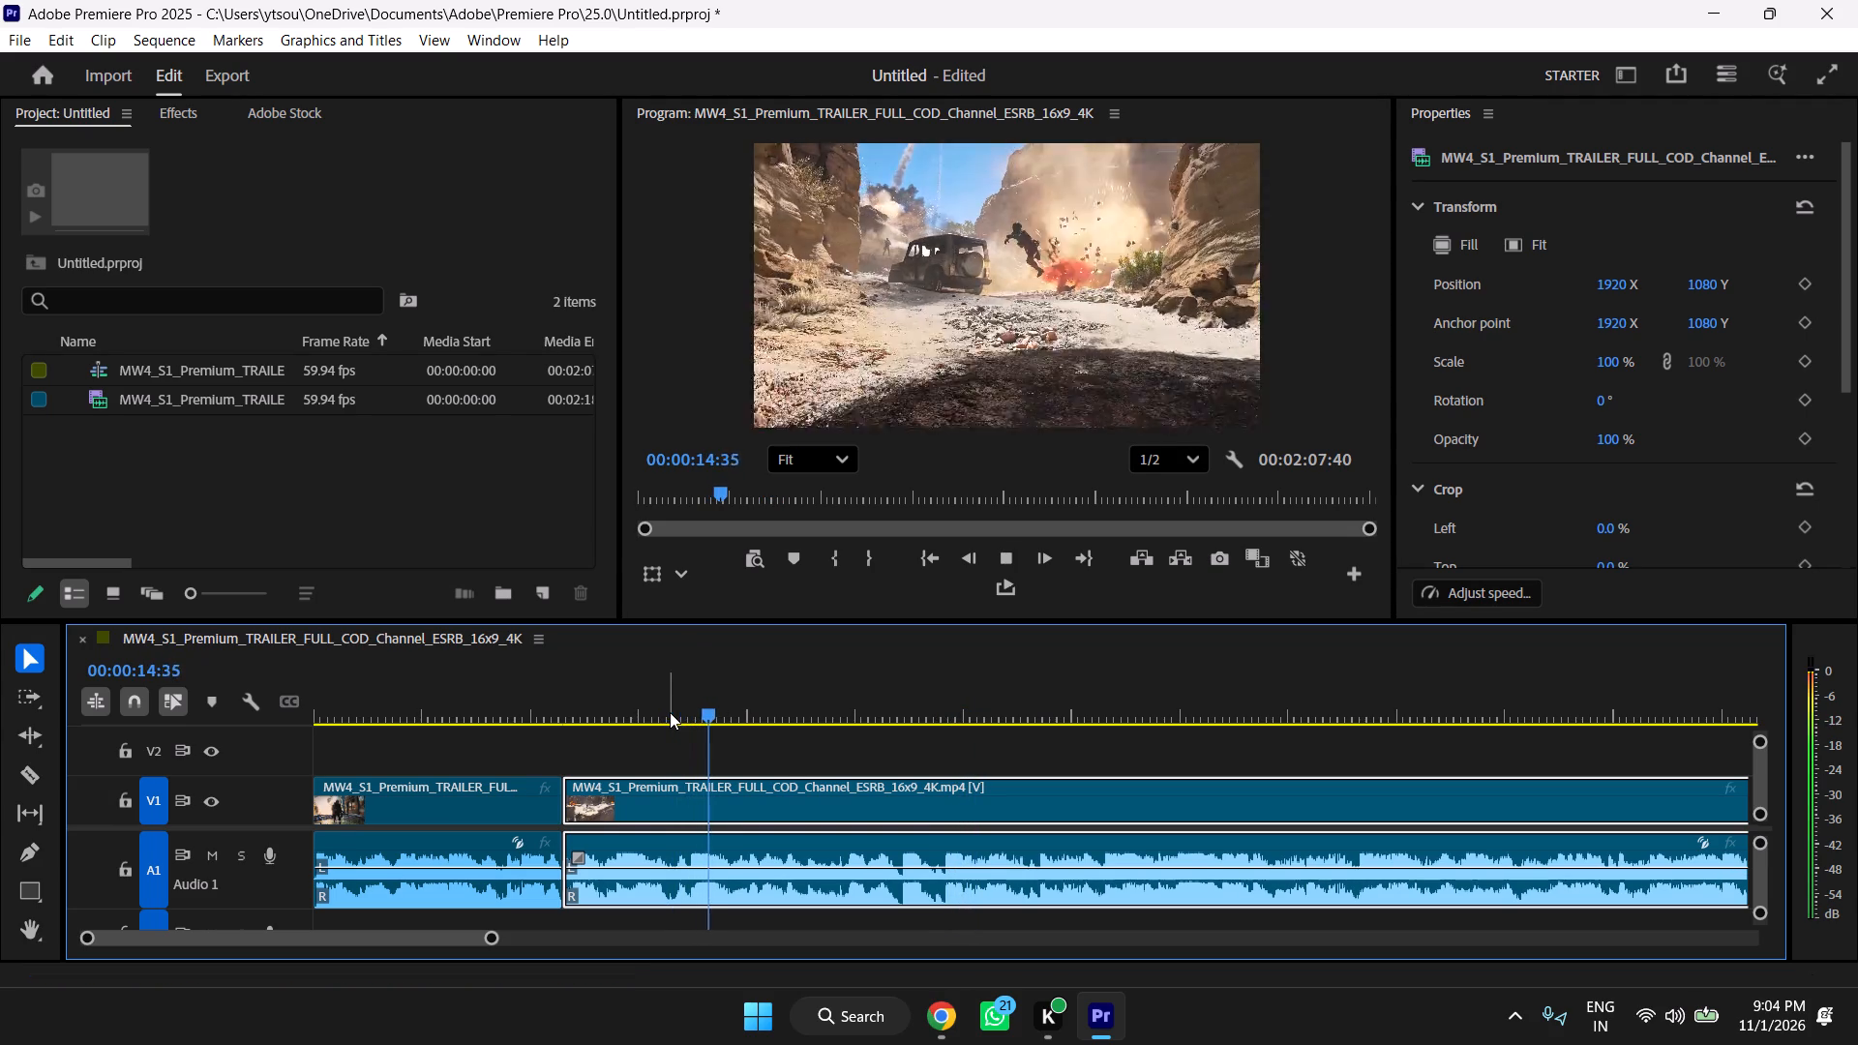
{"action": "key", "text": "space"}
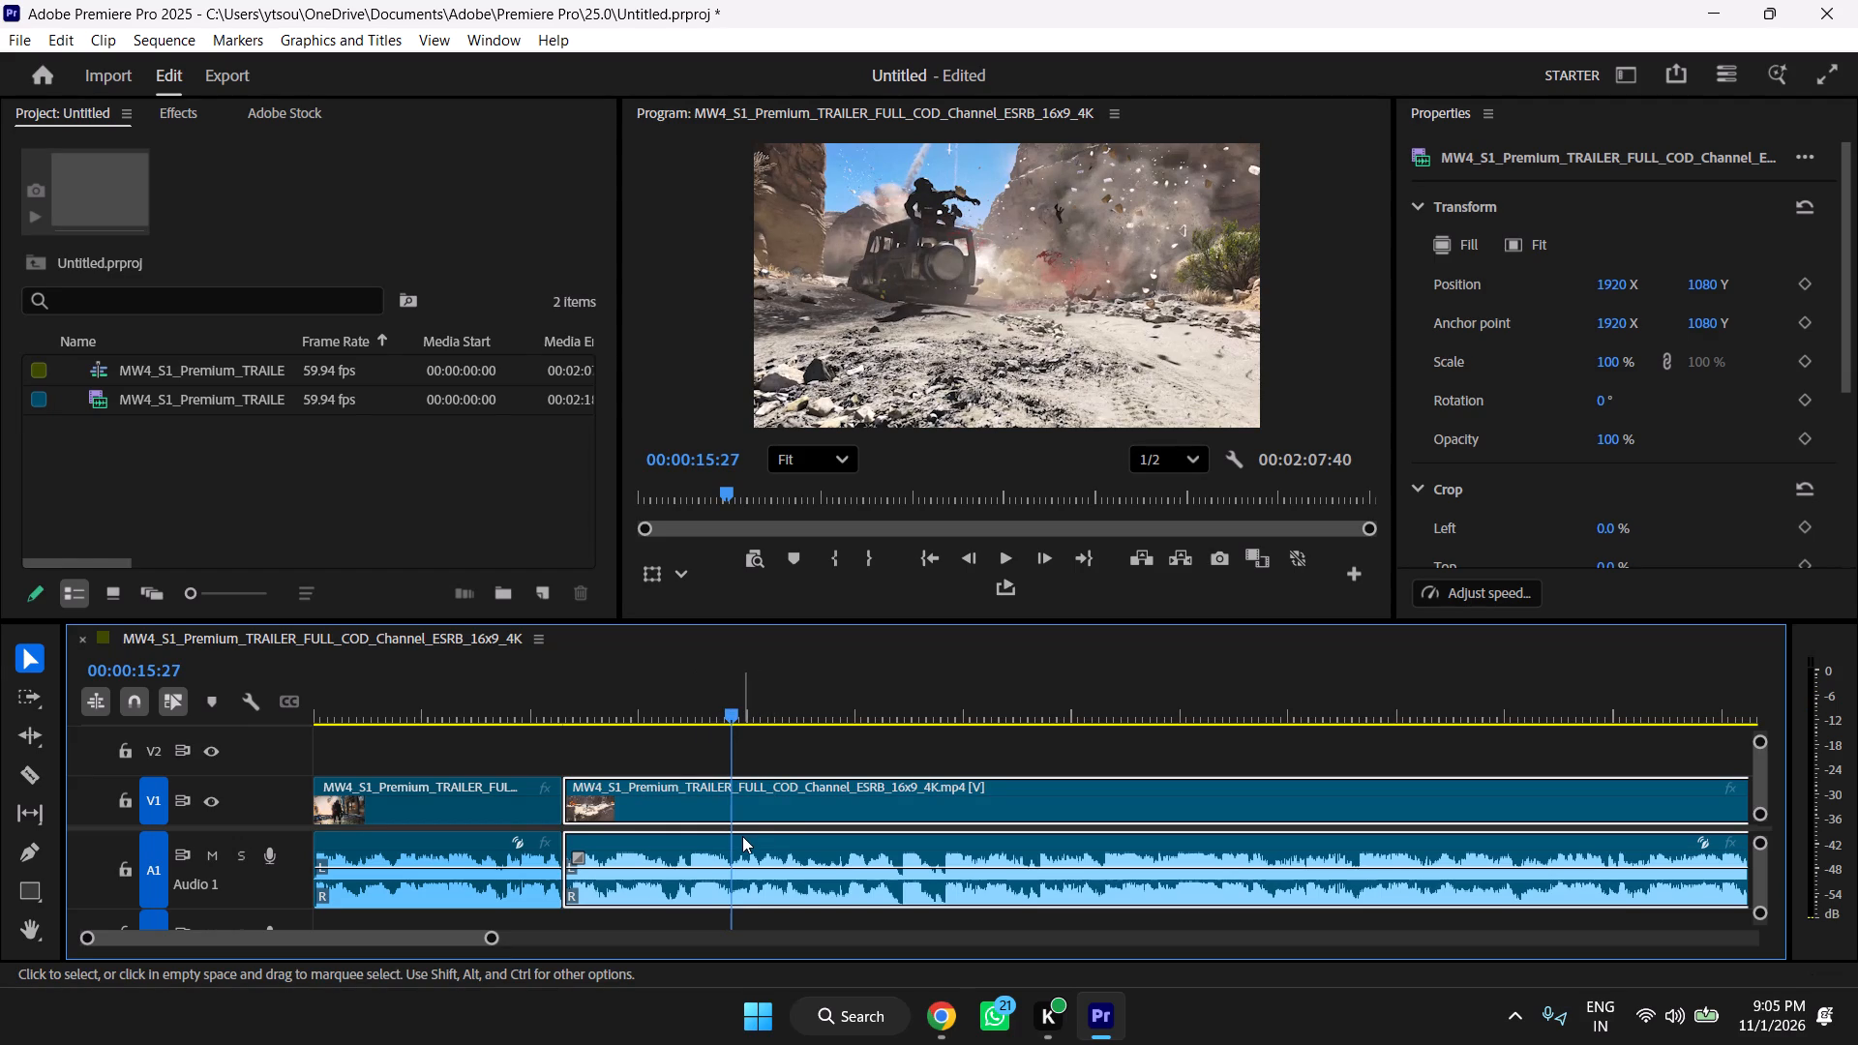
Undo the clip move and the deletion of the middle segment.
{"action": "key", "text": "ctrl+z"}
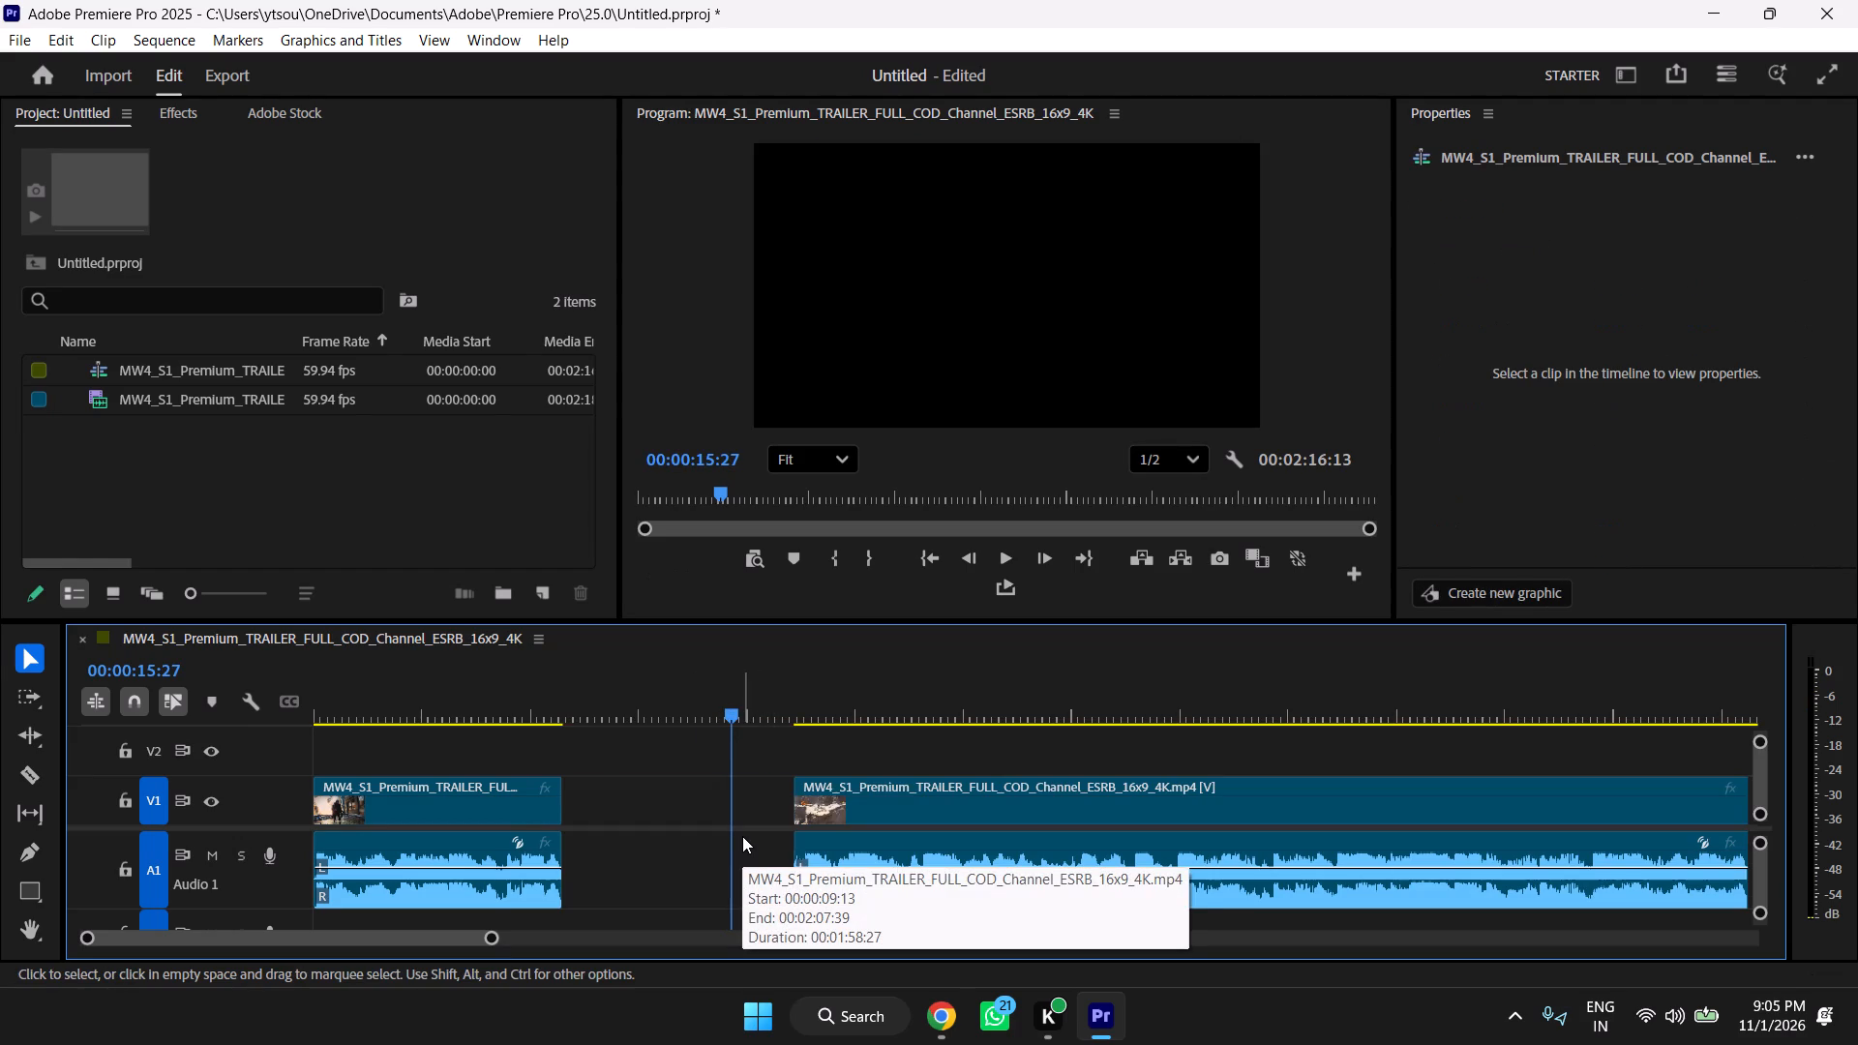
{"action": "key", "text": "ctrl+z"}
Replay the section from 00:00:09:12 through the Season 1 title and split the middle segment at 00:00:12:30 with the Razor tool.
{"action": "left_click_drag", "start_coordinate": [621, 709], "coordinate": [566, 726]}
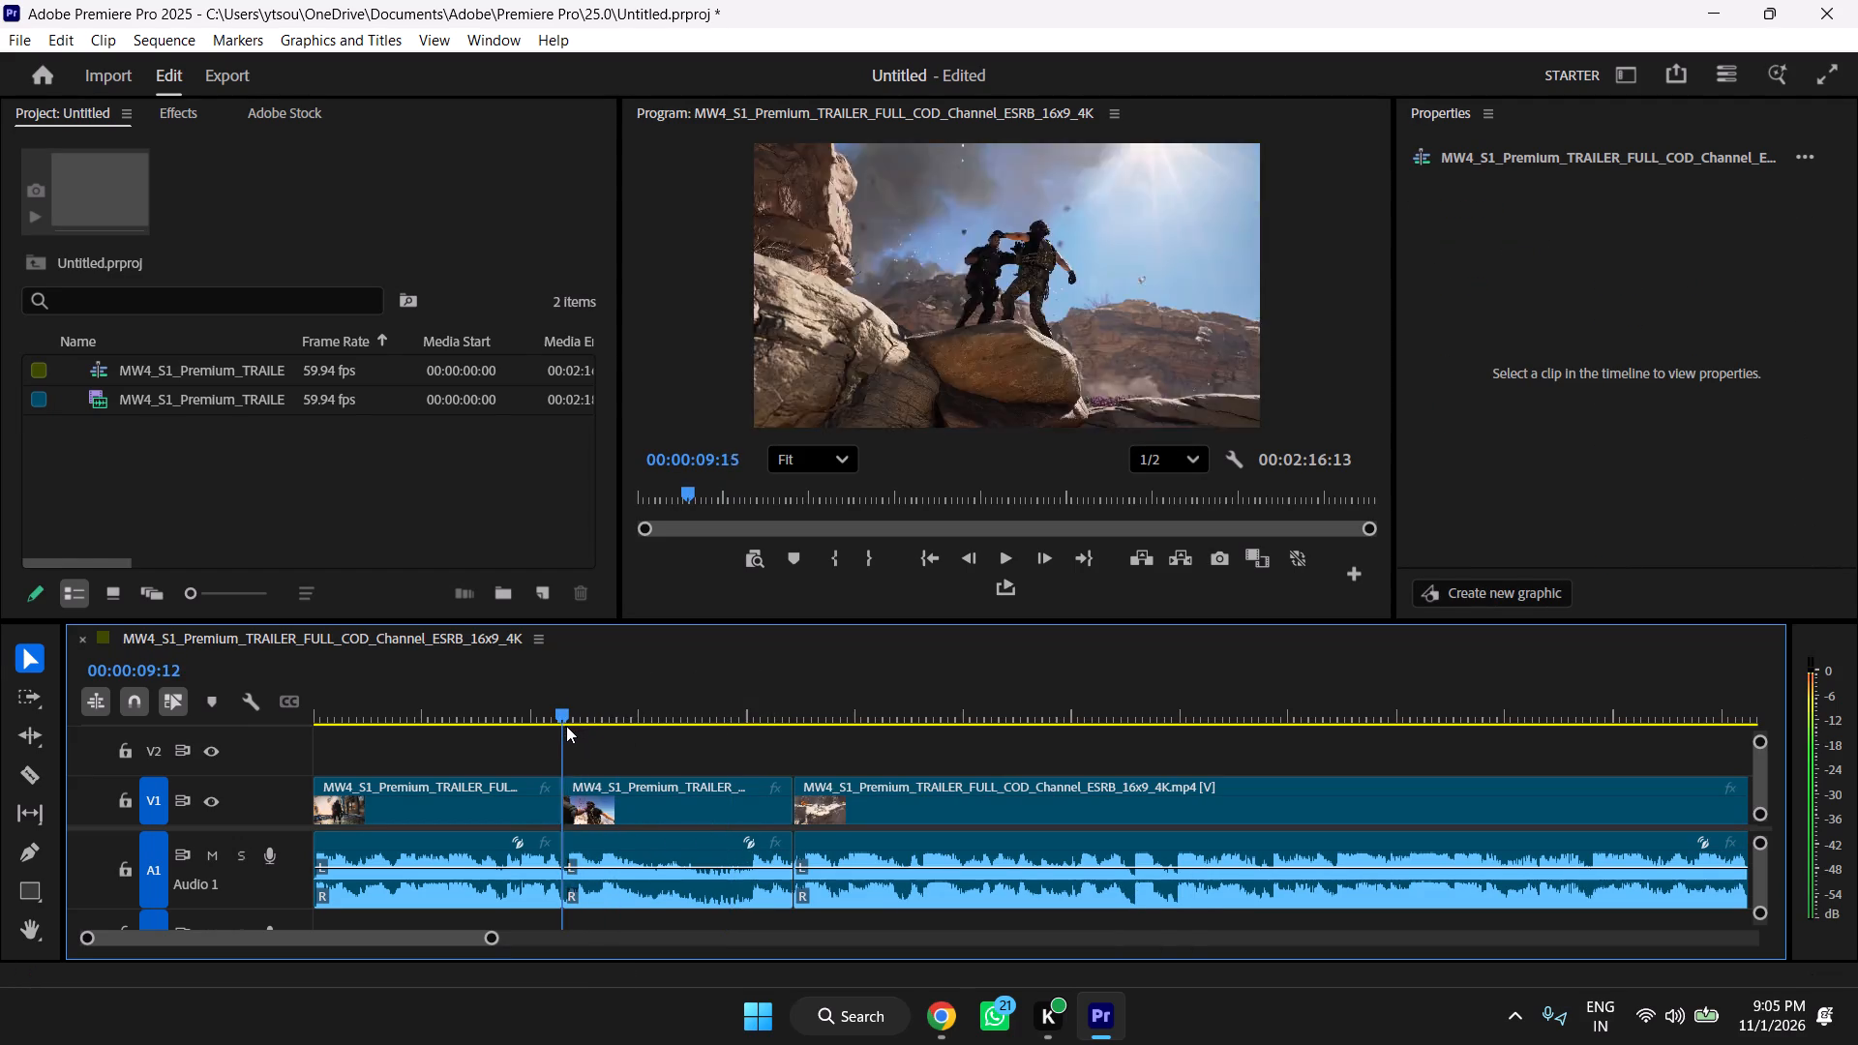
{"action": "left_click_drag", "start_coordinate": [566, 726], "coordinate": [564, 727]}
{"action": "key", "text": "space"}
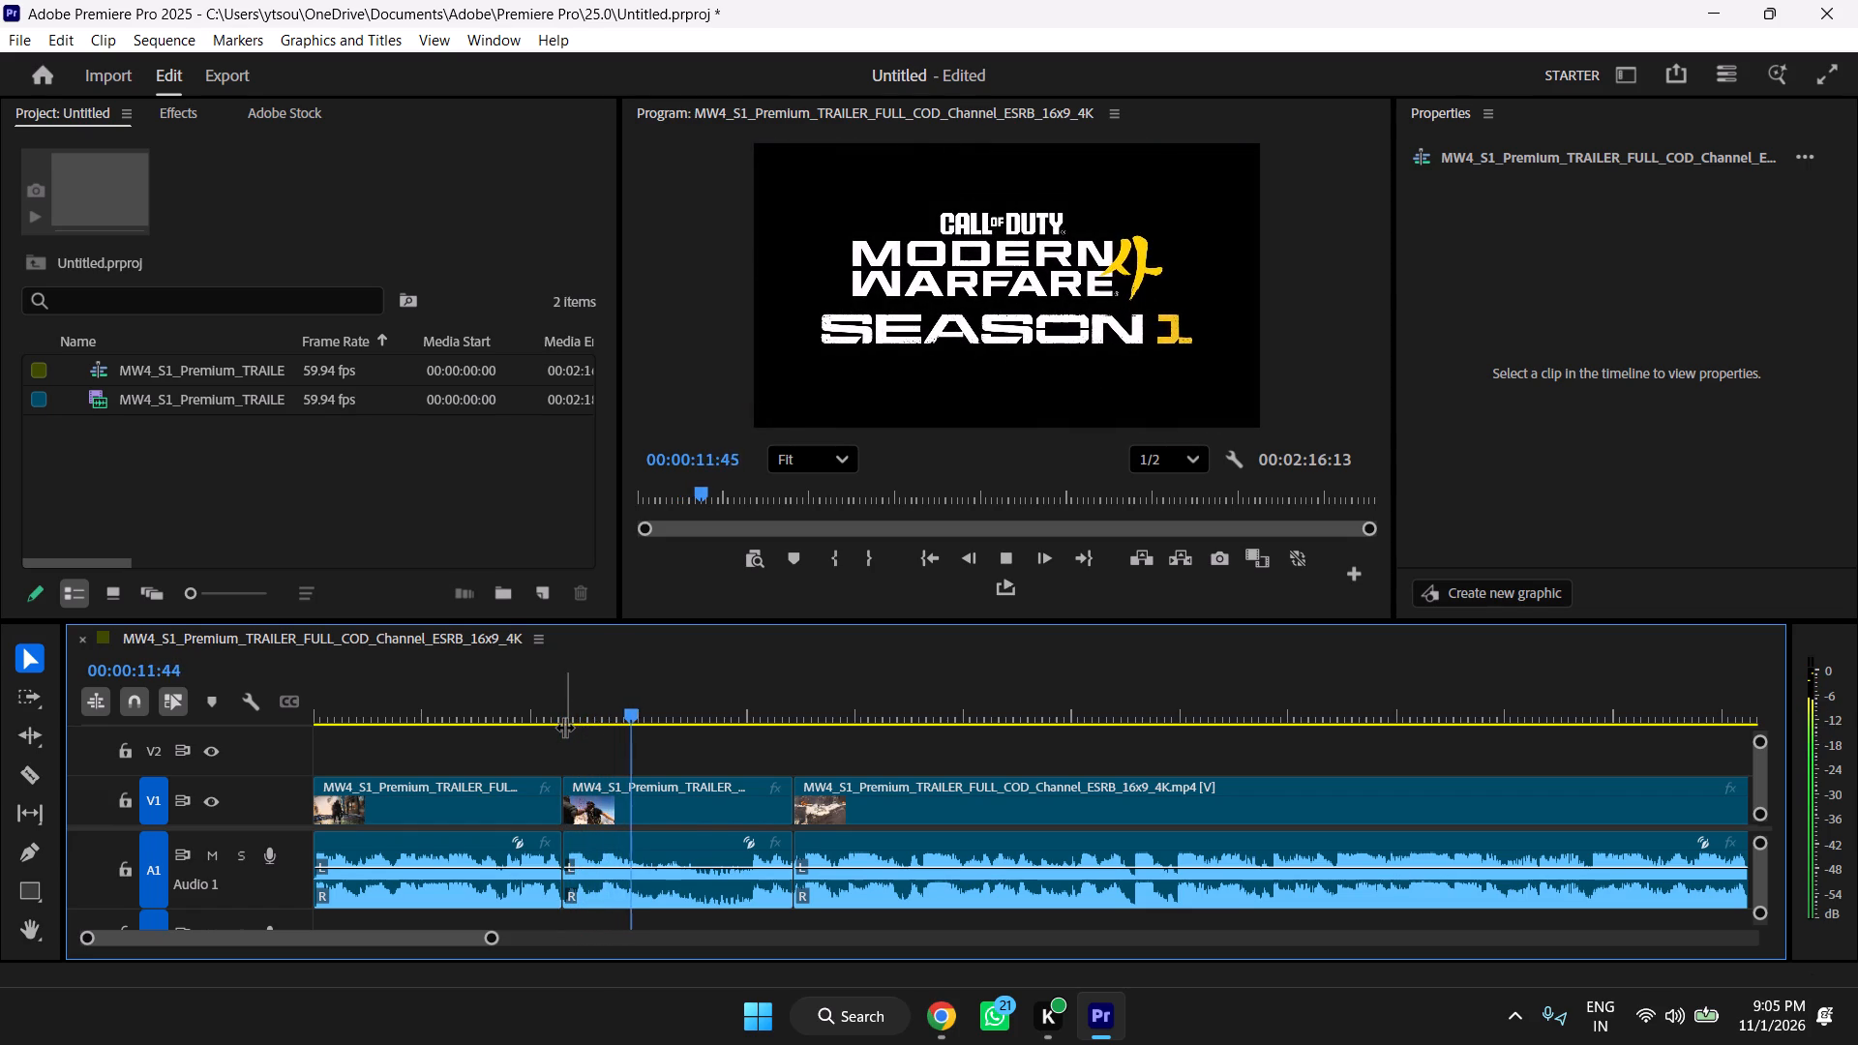
{"action": "key", "text": "space"}
{"action": "left_click_drag", "start_coordinate": [616, 708], "coordinate": [587, 718]}
{"action": "key", "text": "space"}
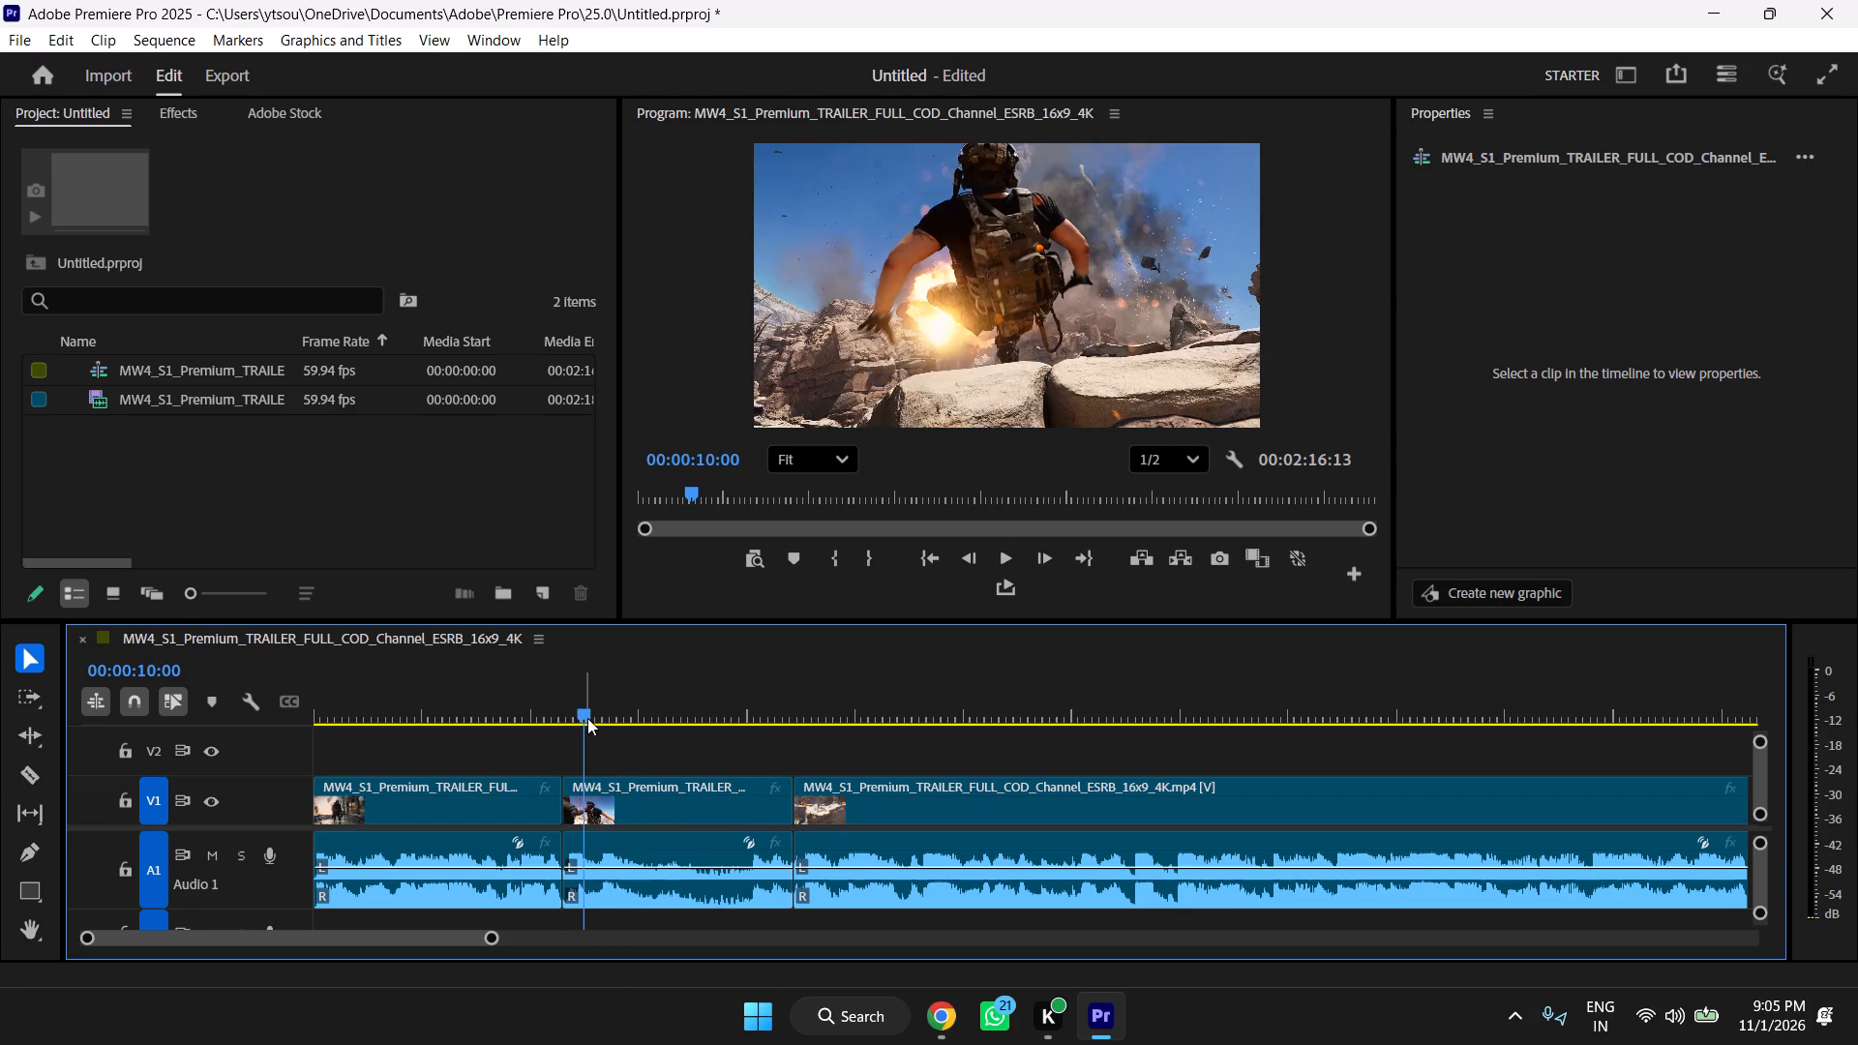
{"action": "key", "text": "space"}
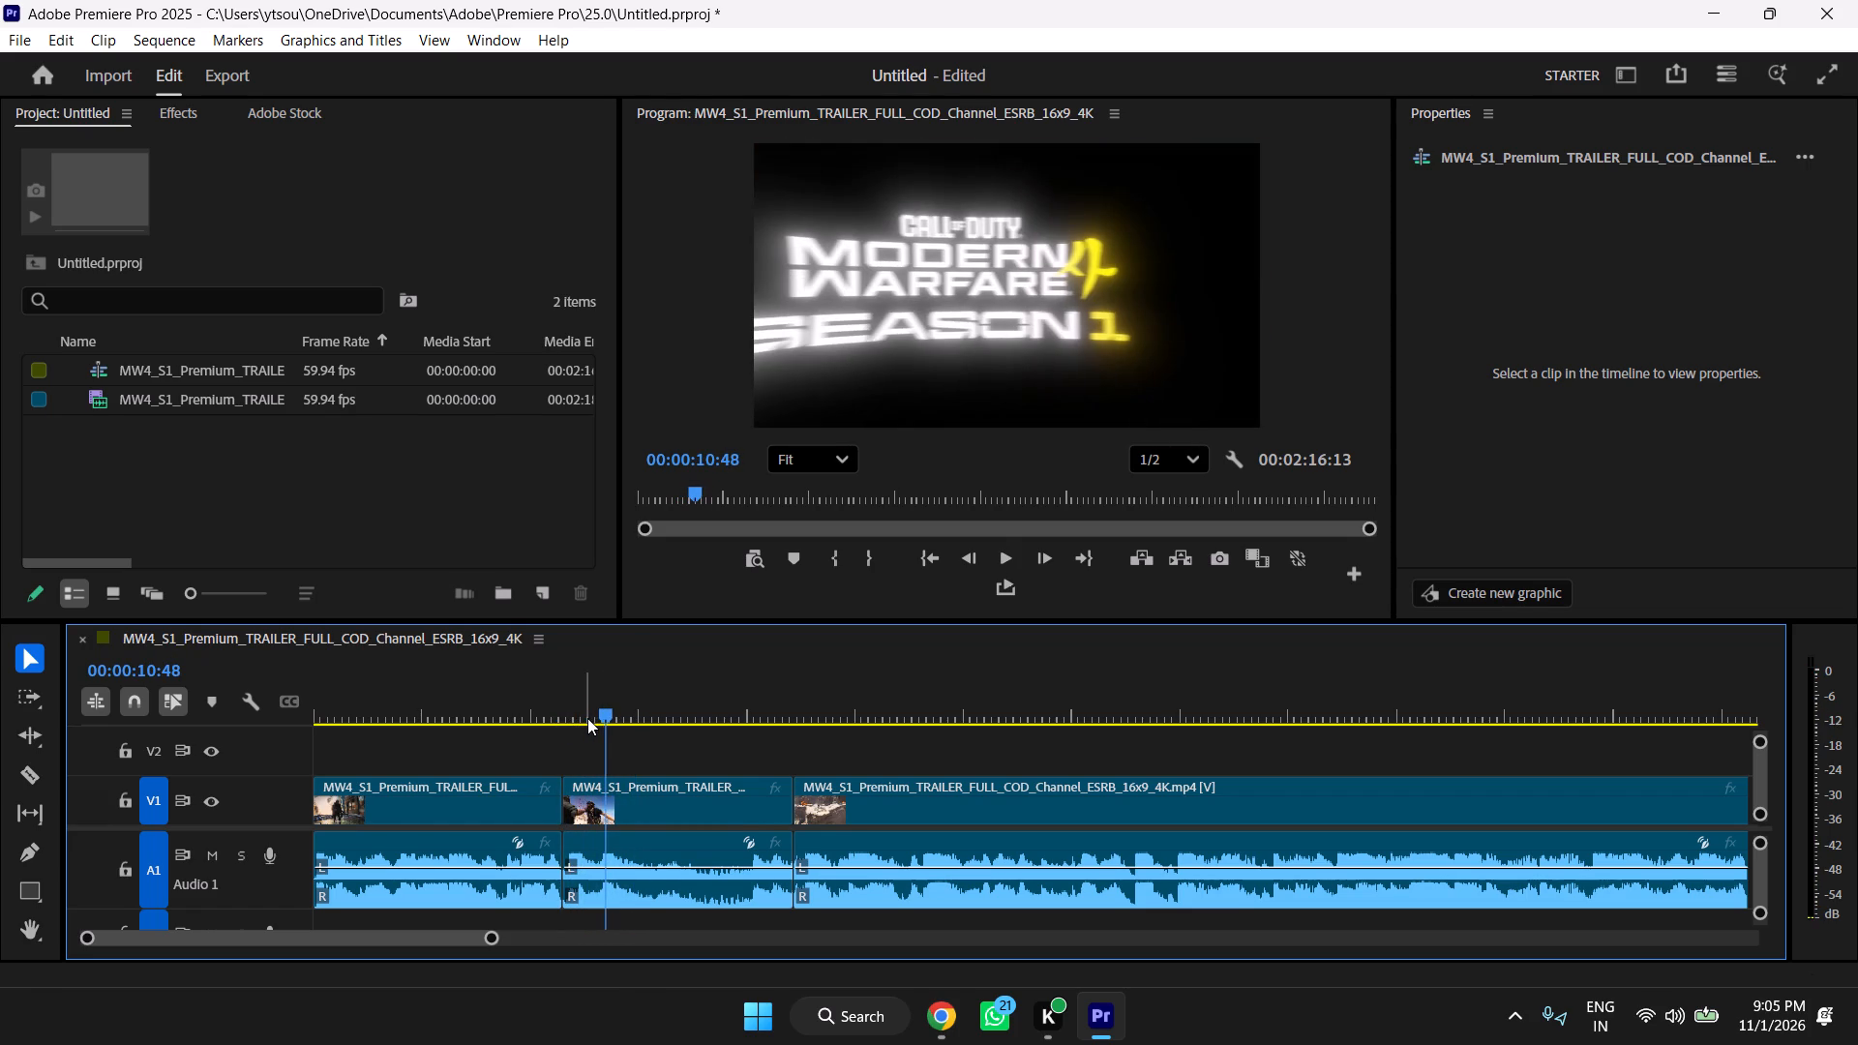
{"action": "left_click_drag", "start_coordinate": [608, 714], "coordinate": [590, 725]}
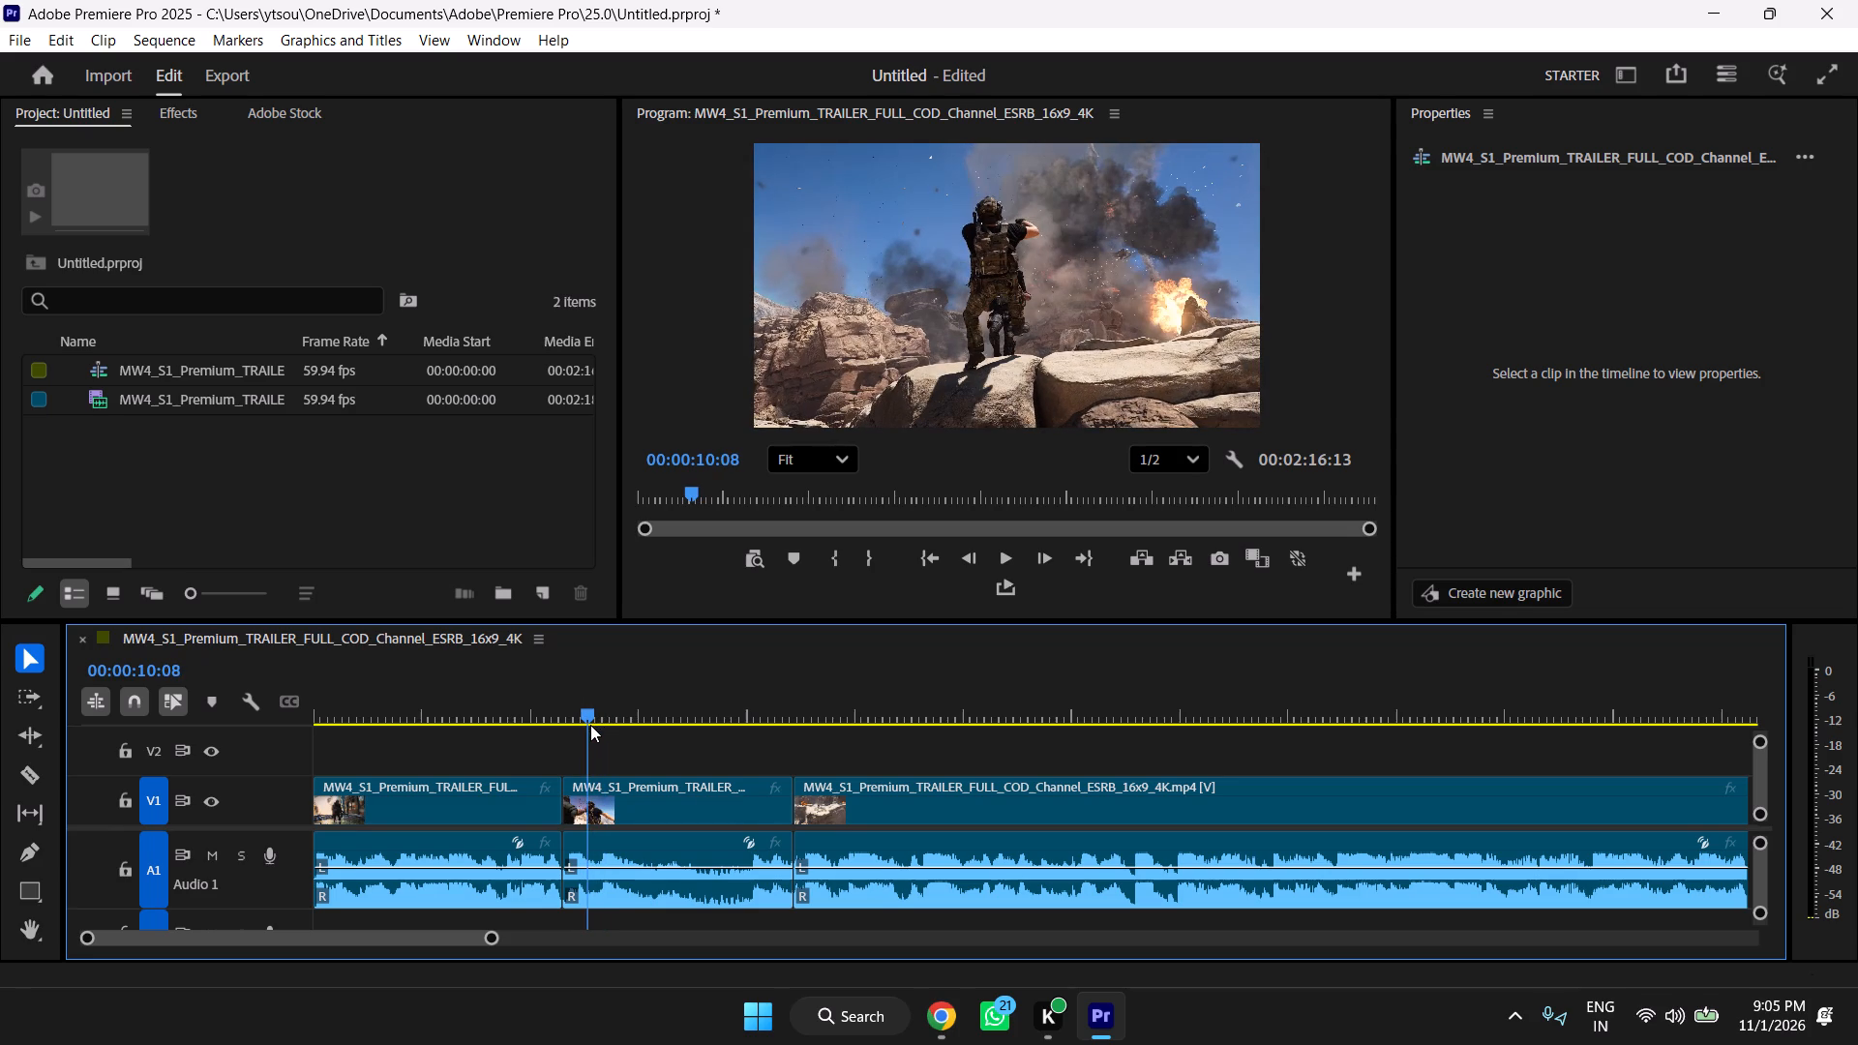
{"action": "left_click_drag", "start_coordinate": [590, 725], "coordinate": [575, 760]}
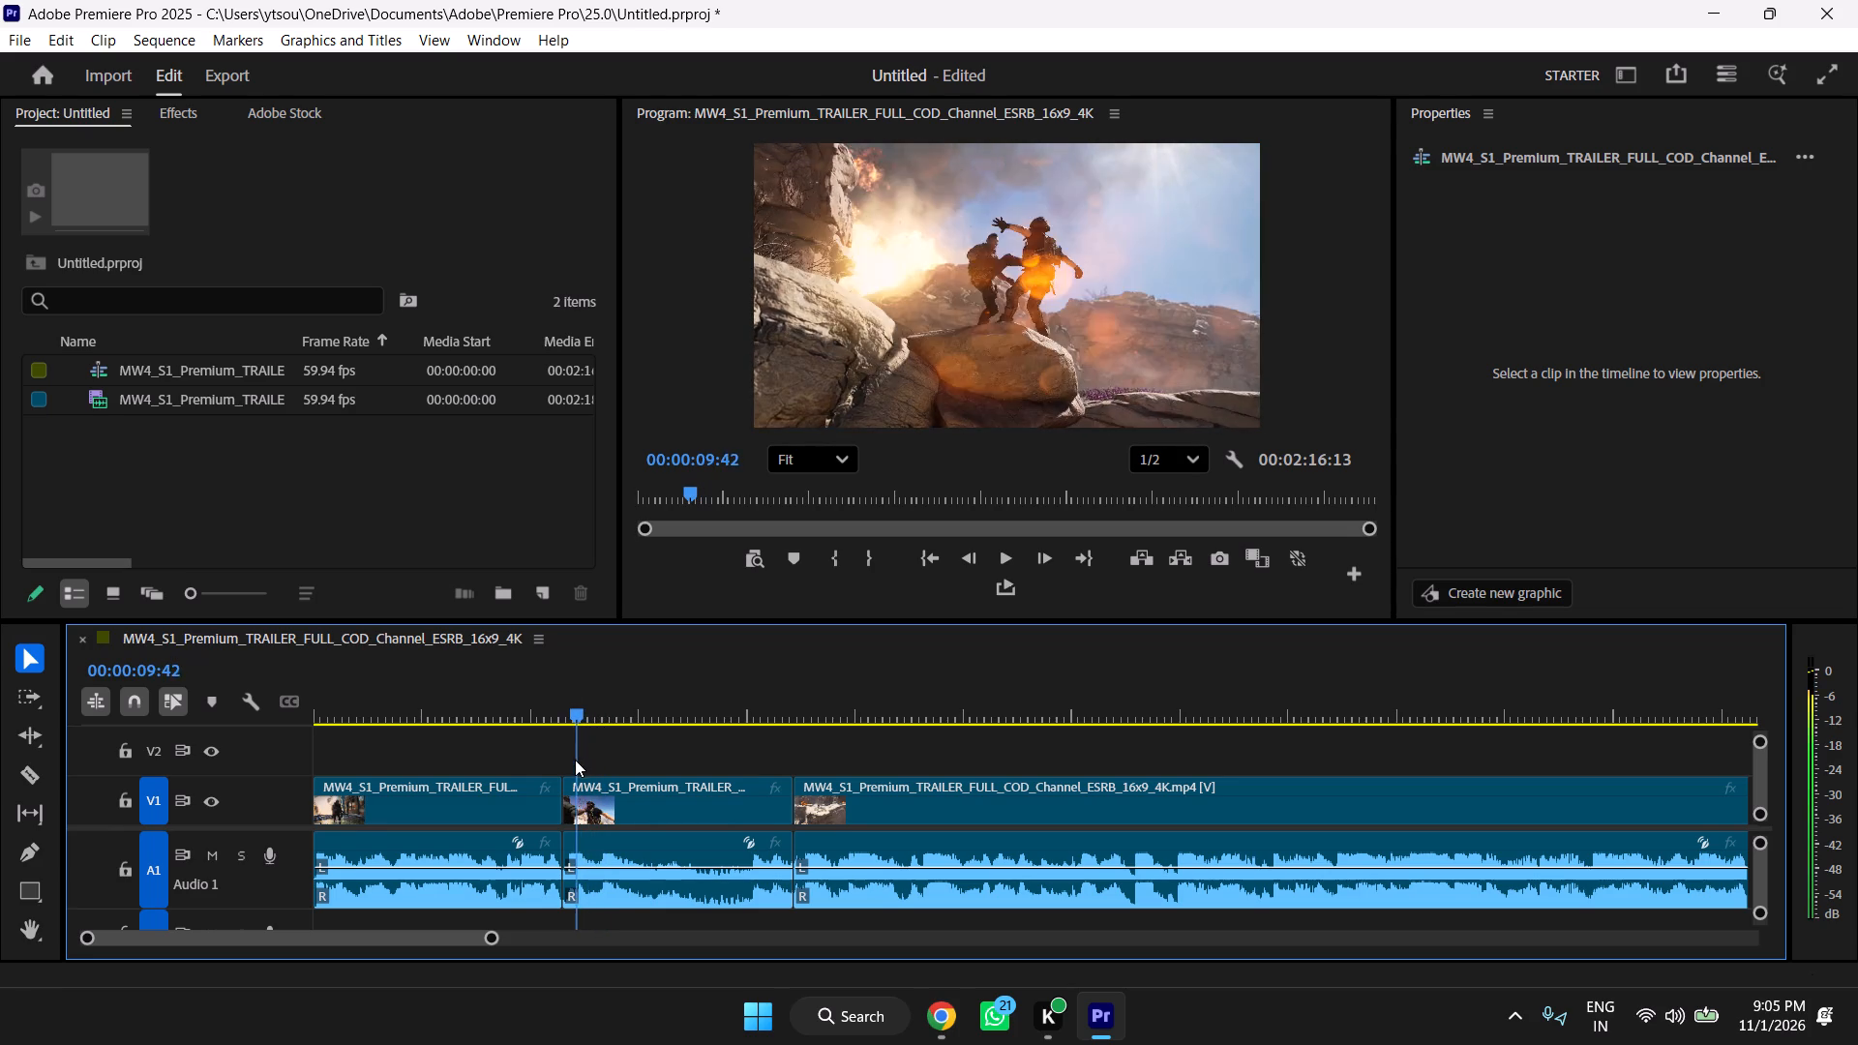
{"action": "left_click_drag", "start_coordinate": [575, 760], "coordinate": [545, 766]}
{"action": "key", "text": "space"}
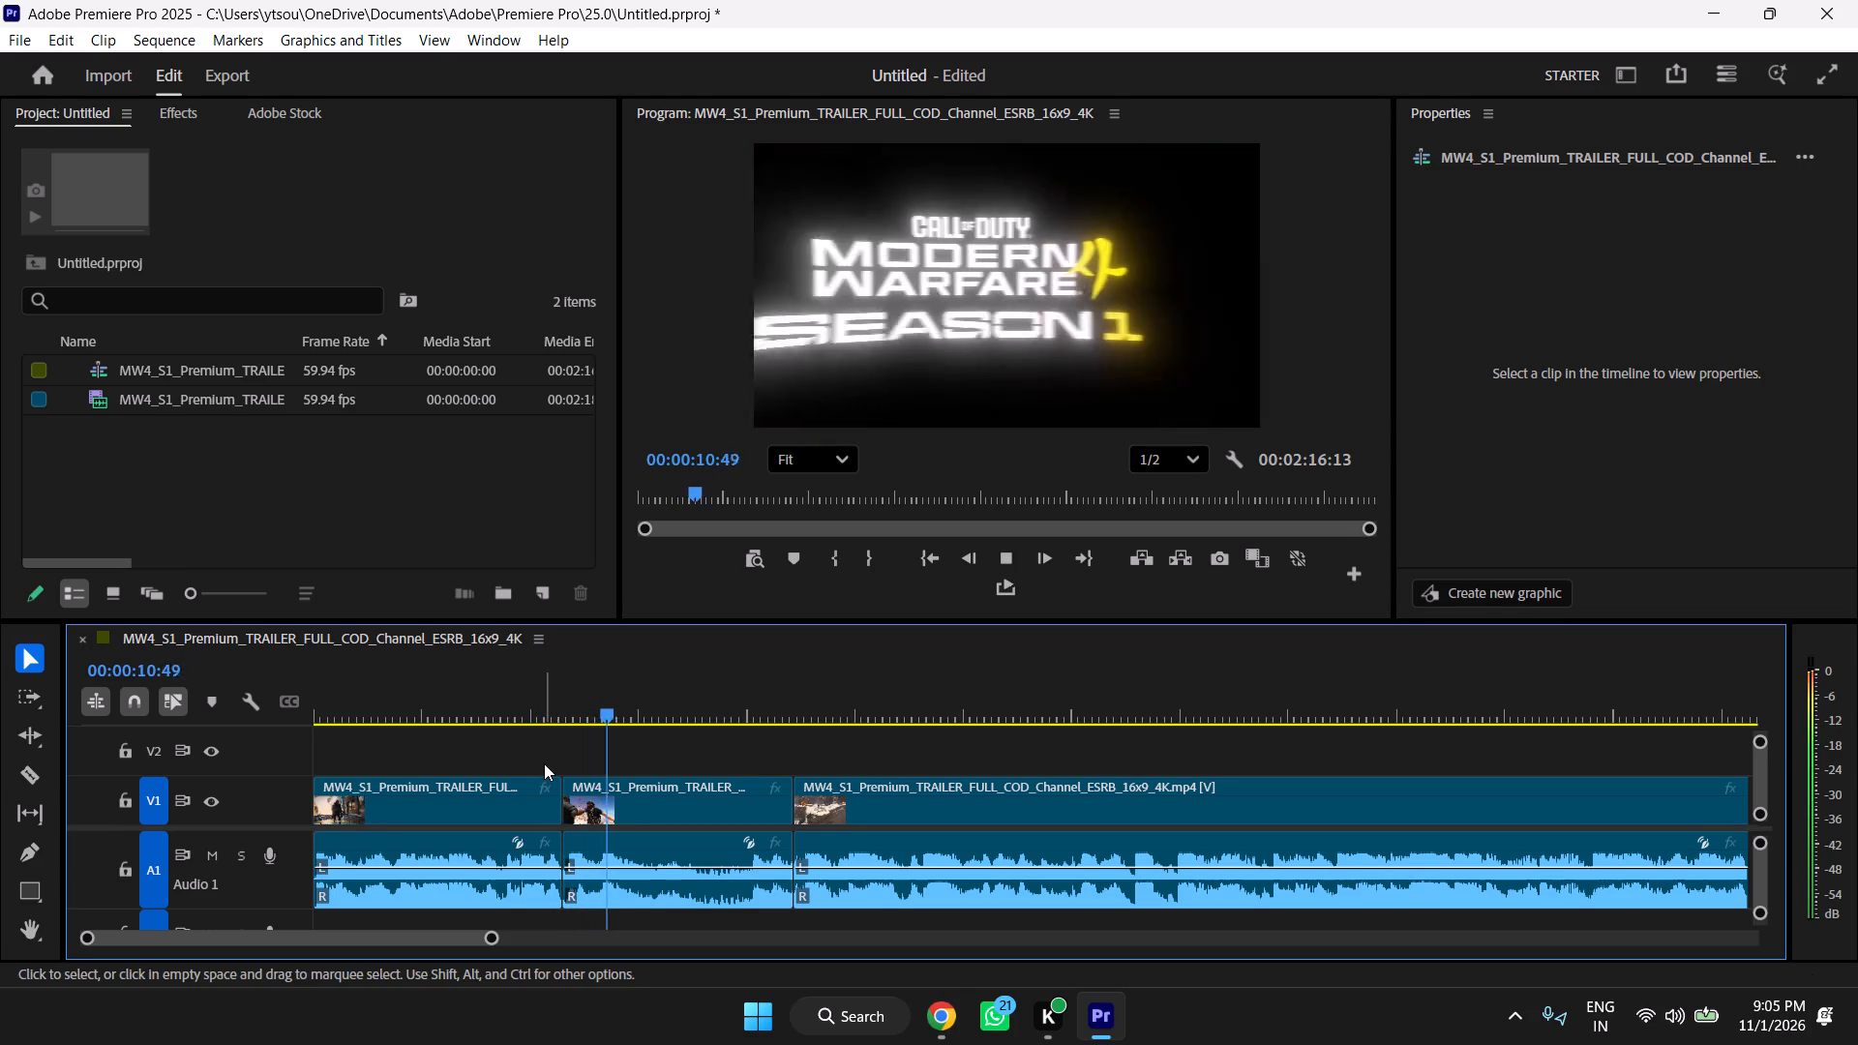
{"action": "key", "text": "space"}
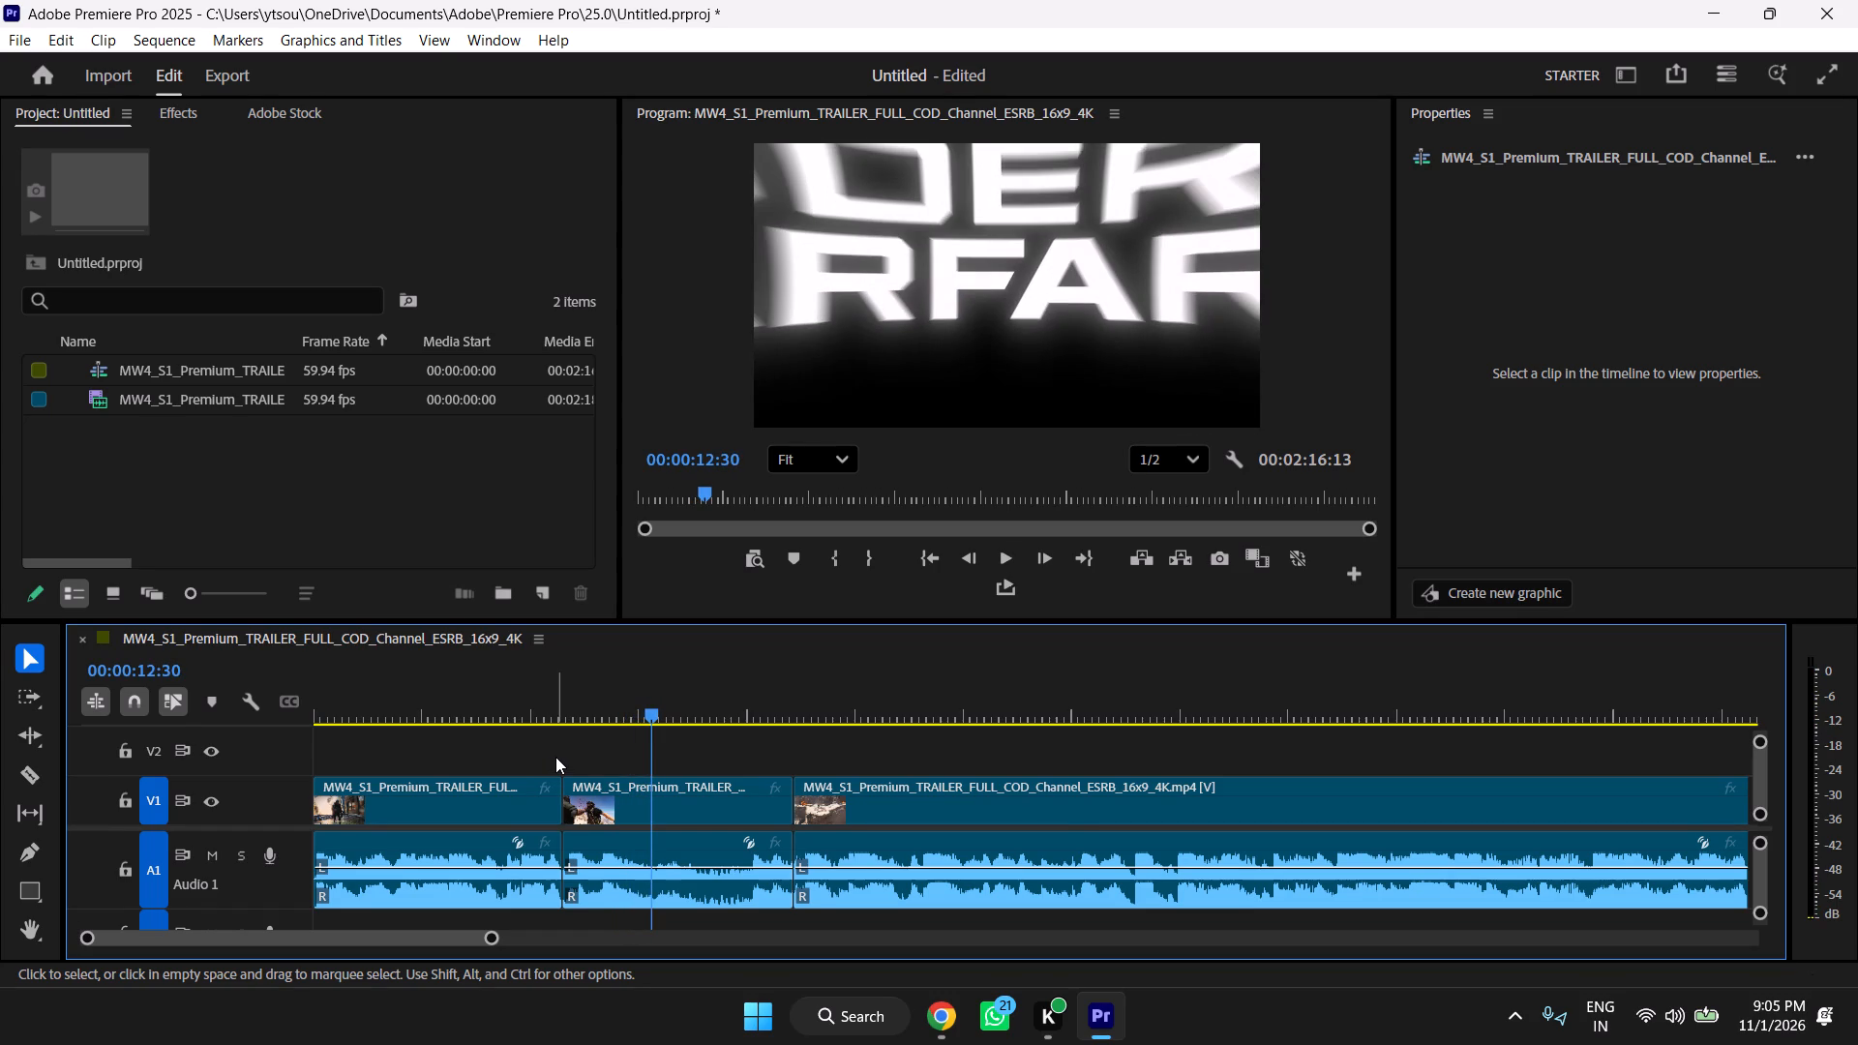
{"action": "key", "text": "c"}
{"action": "left_click", "coordinate": [654, 844]}
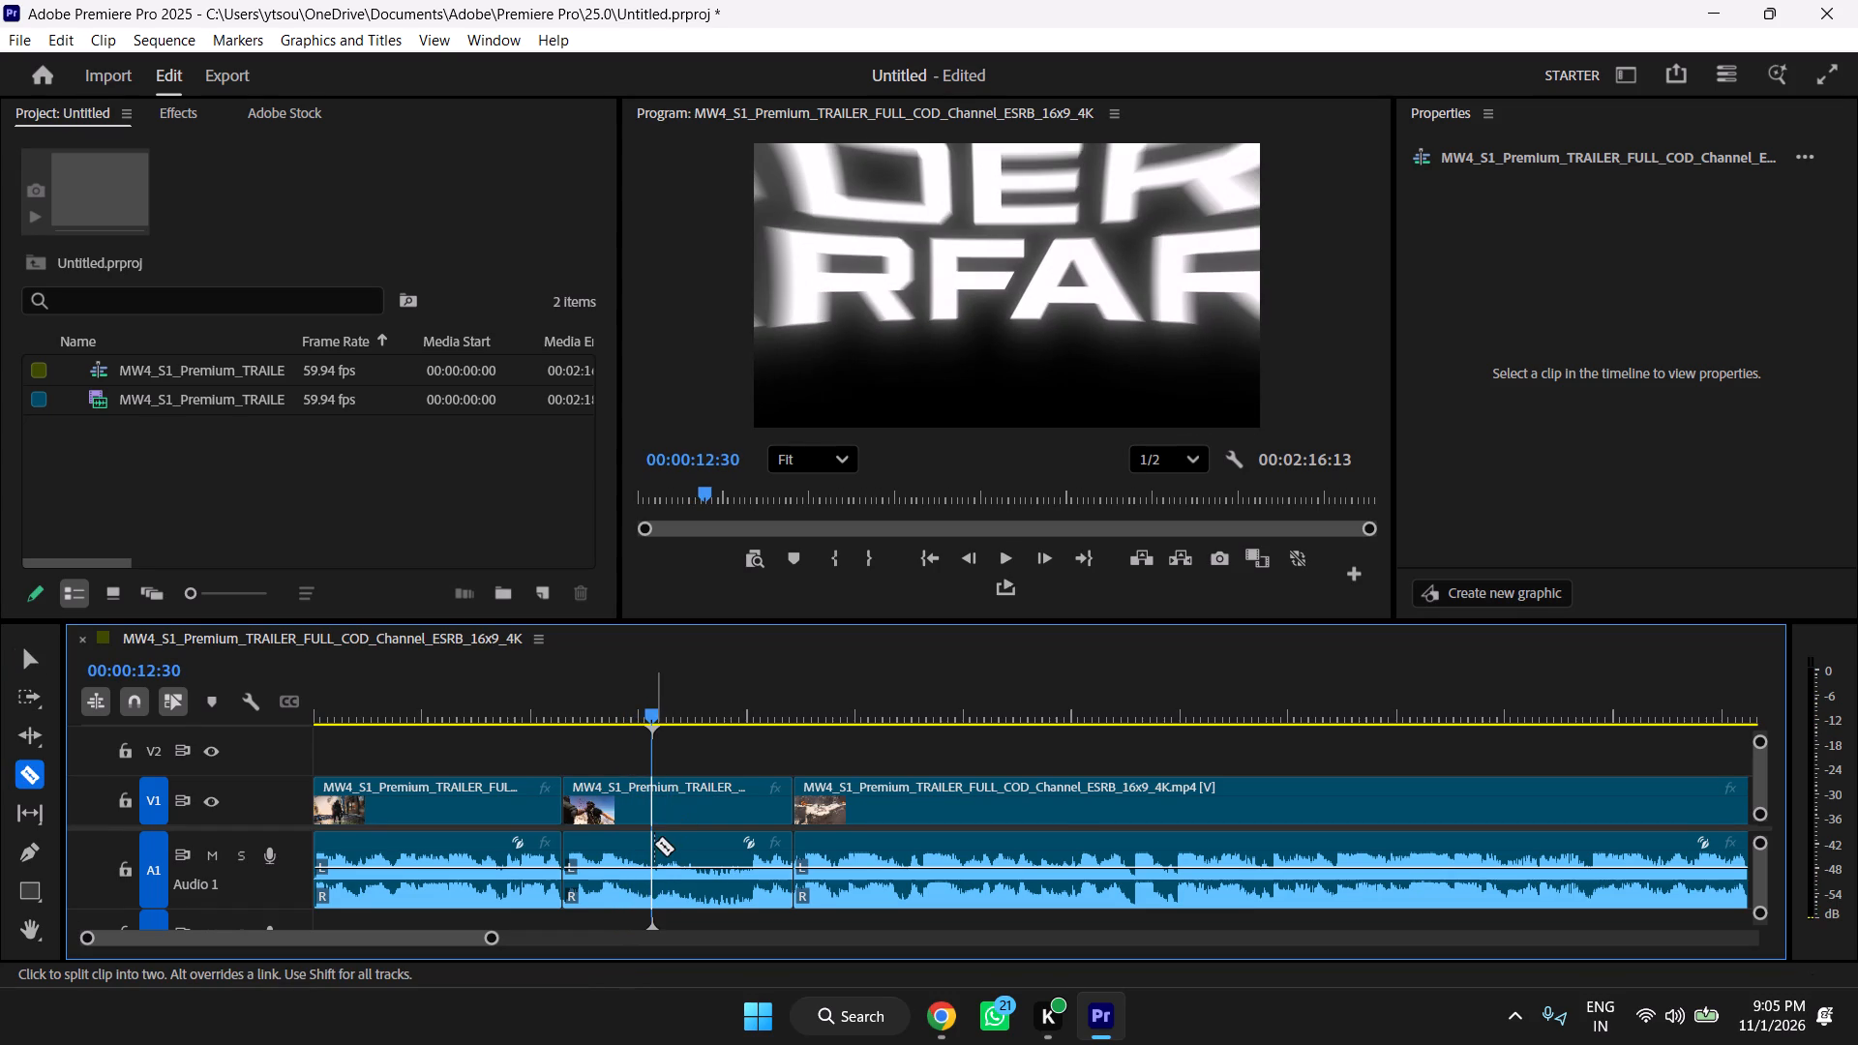
Delete the title segment between the cuts at 00:00:12:30 and 00:00:17:46, leaving the gap.
{"action": "key", "text": "v"}
{"action": "left_click", "coordinate": [709, 856]}
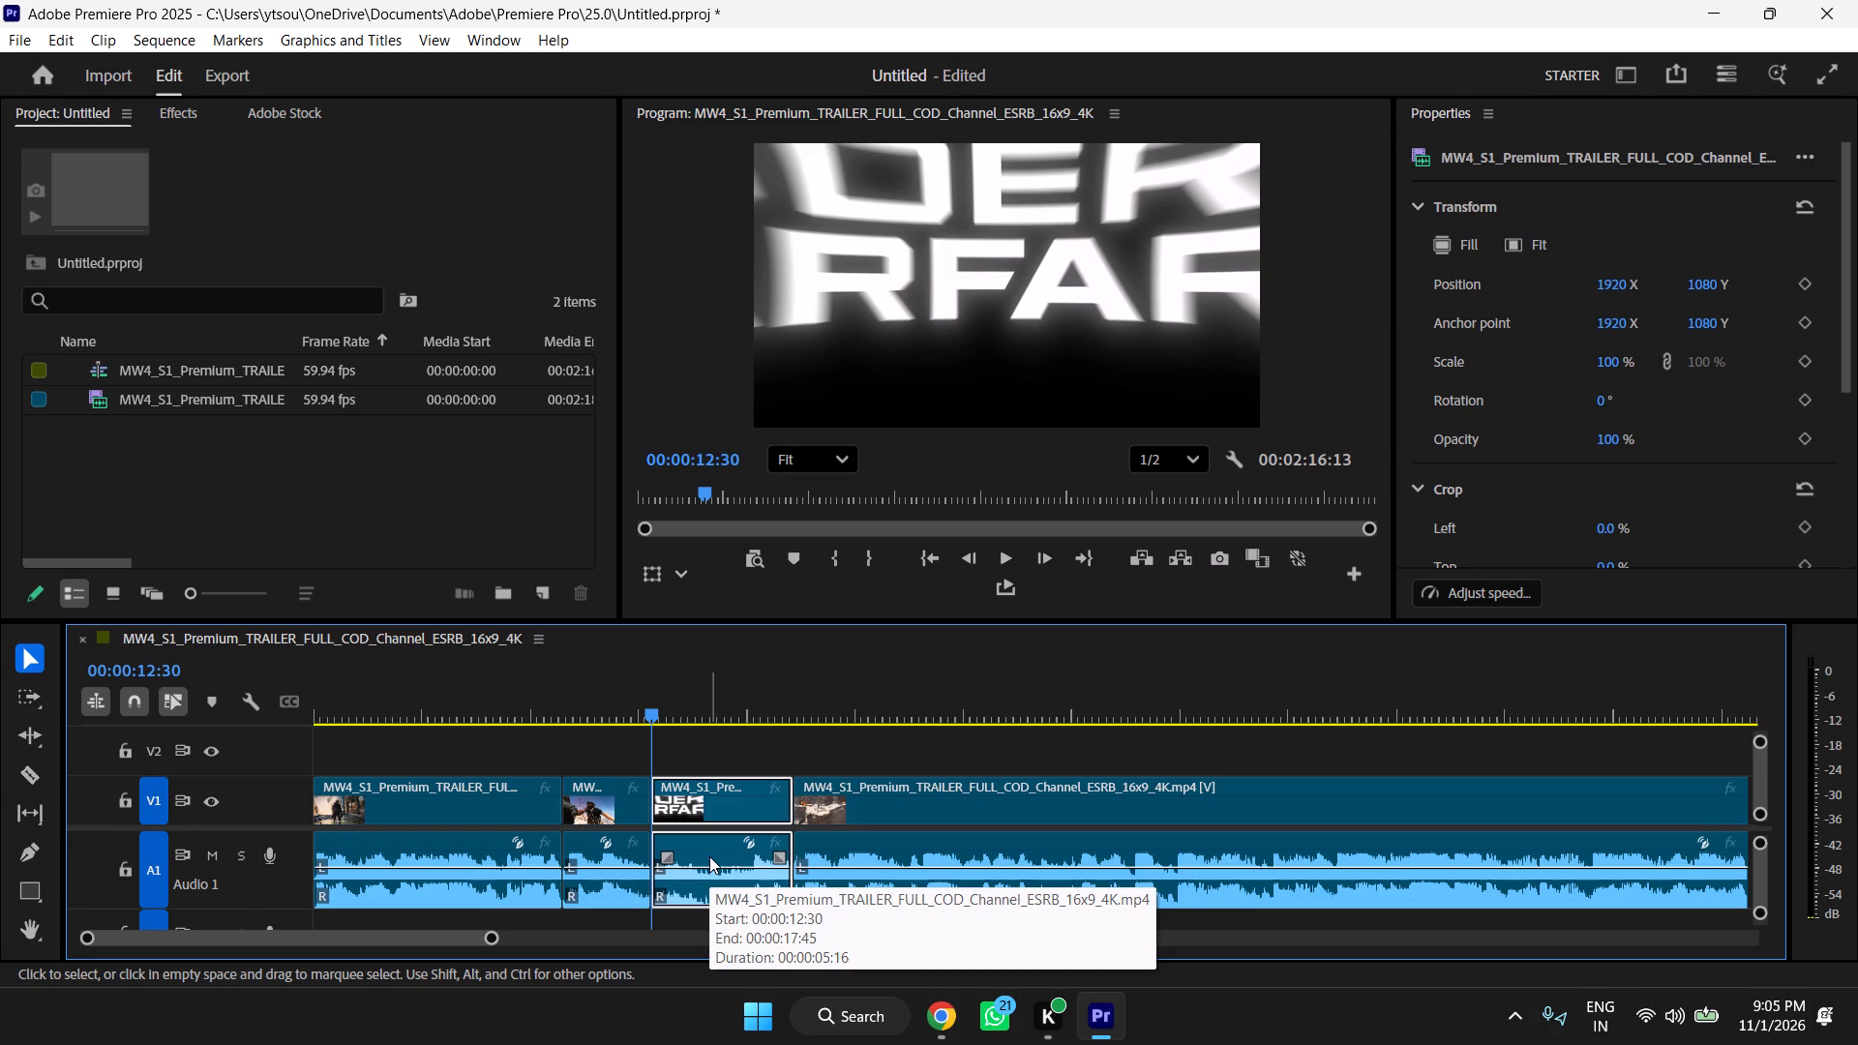
{"action": "key", "text": "BackSpace"}
Play the remaining clip from the Canyon shot and split it at the jeep explosion, at 00:00:24:00, with the Razor tool.
{"action": "left_click_drag", "start_coordinate": [810, 711], "coordinate": [796, 718]}
{"action": "key", "text": "space"}
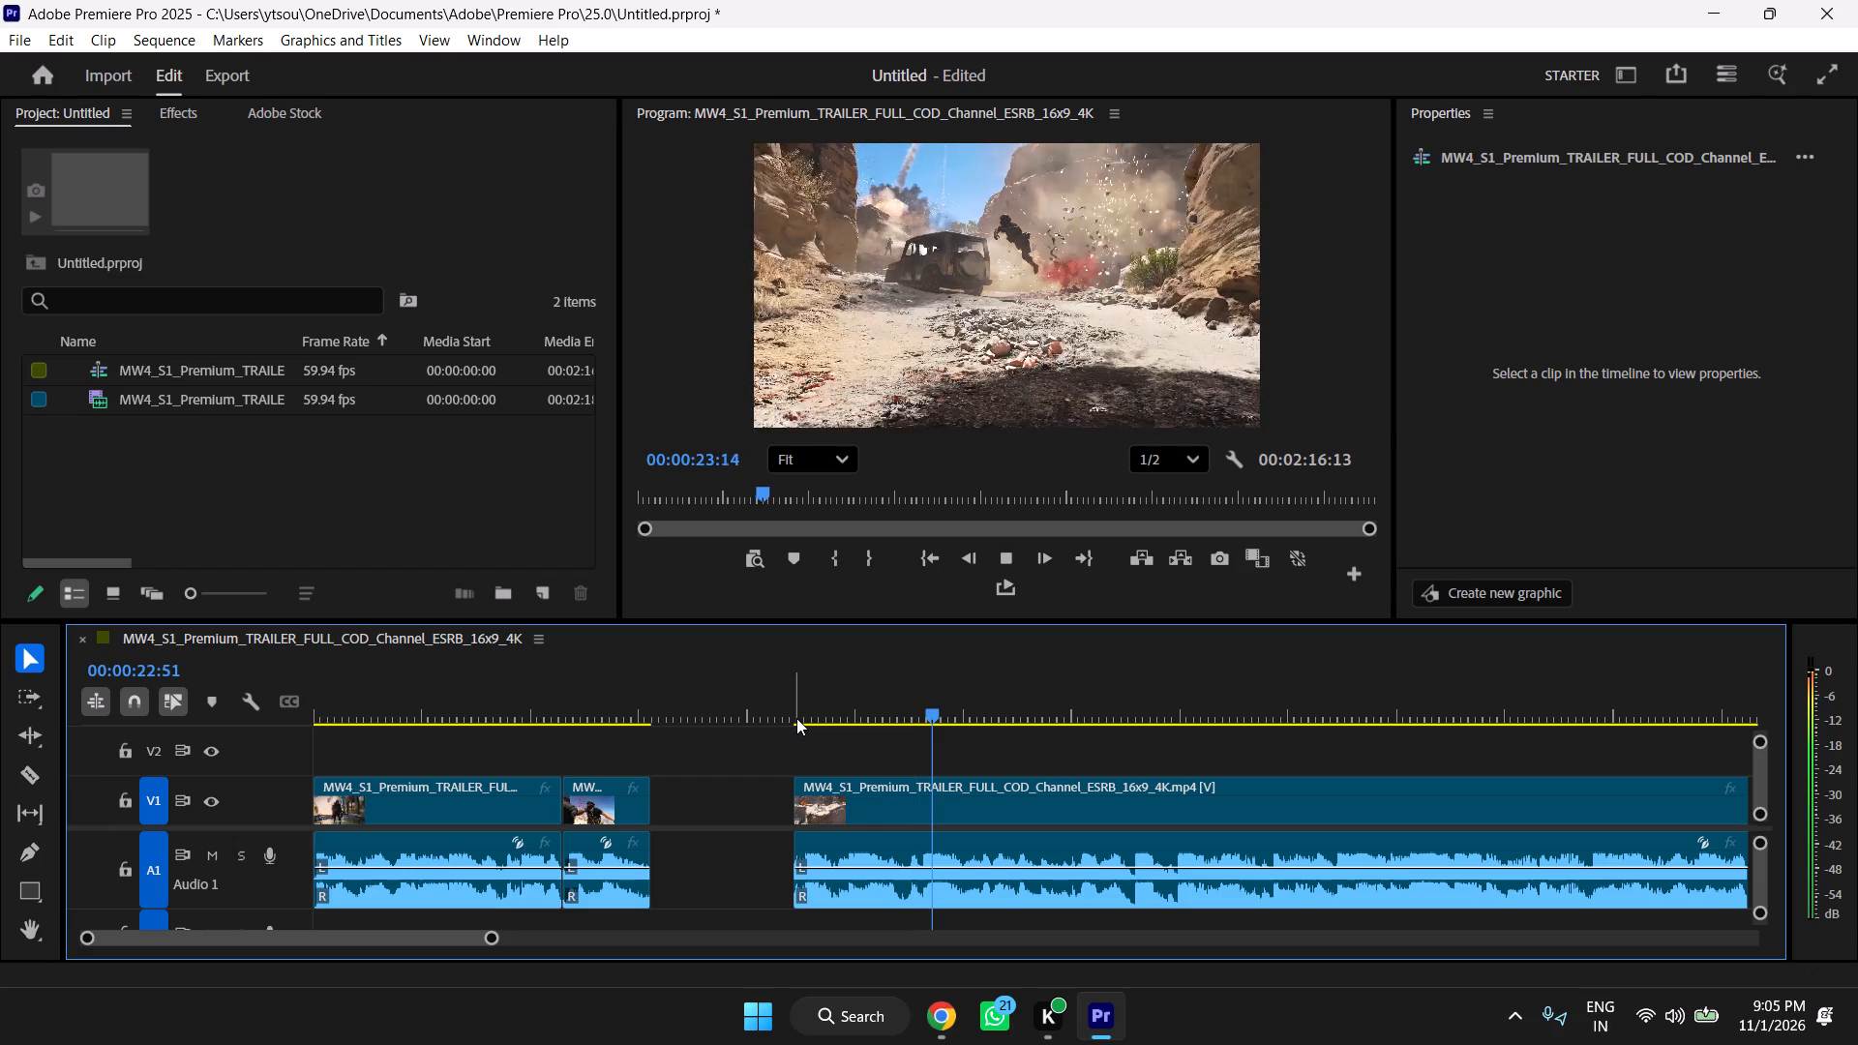
{"action": "key", "text": "space"}
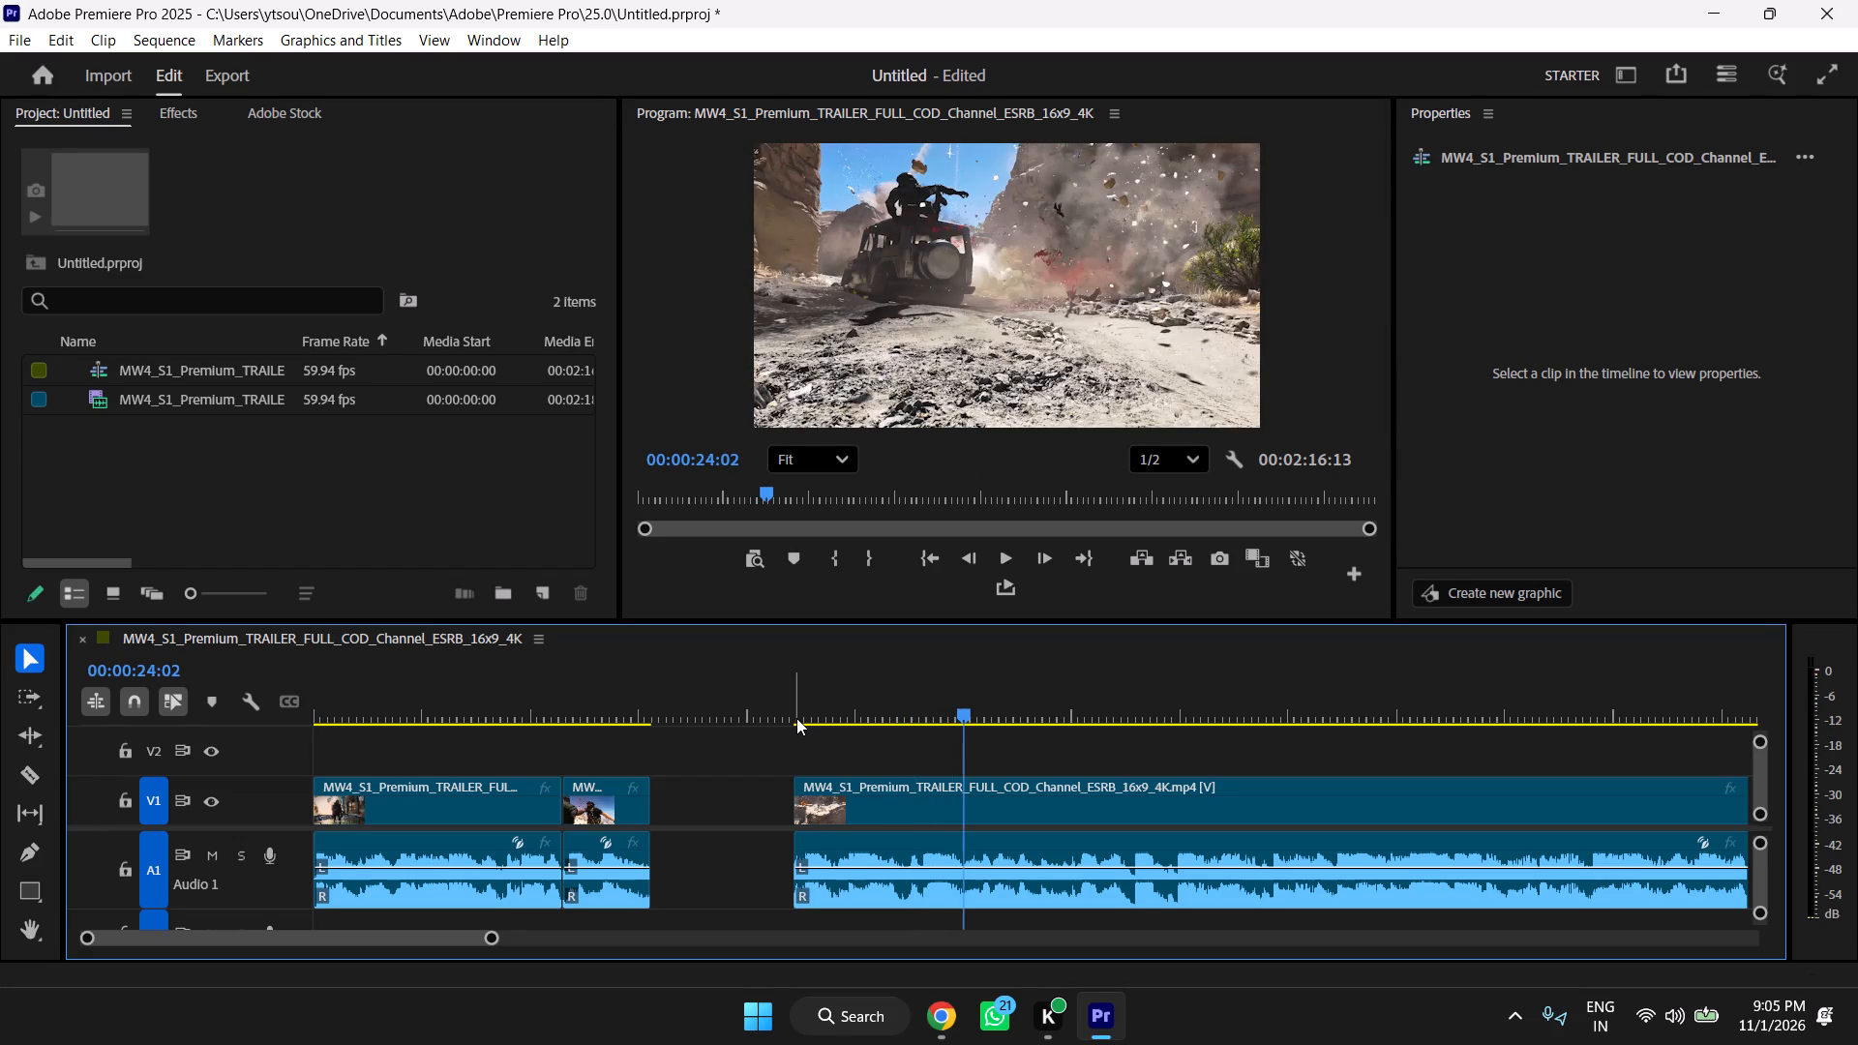
{"action": "key", "text": "Left"}
{"action": "key", "text": "Left"}
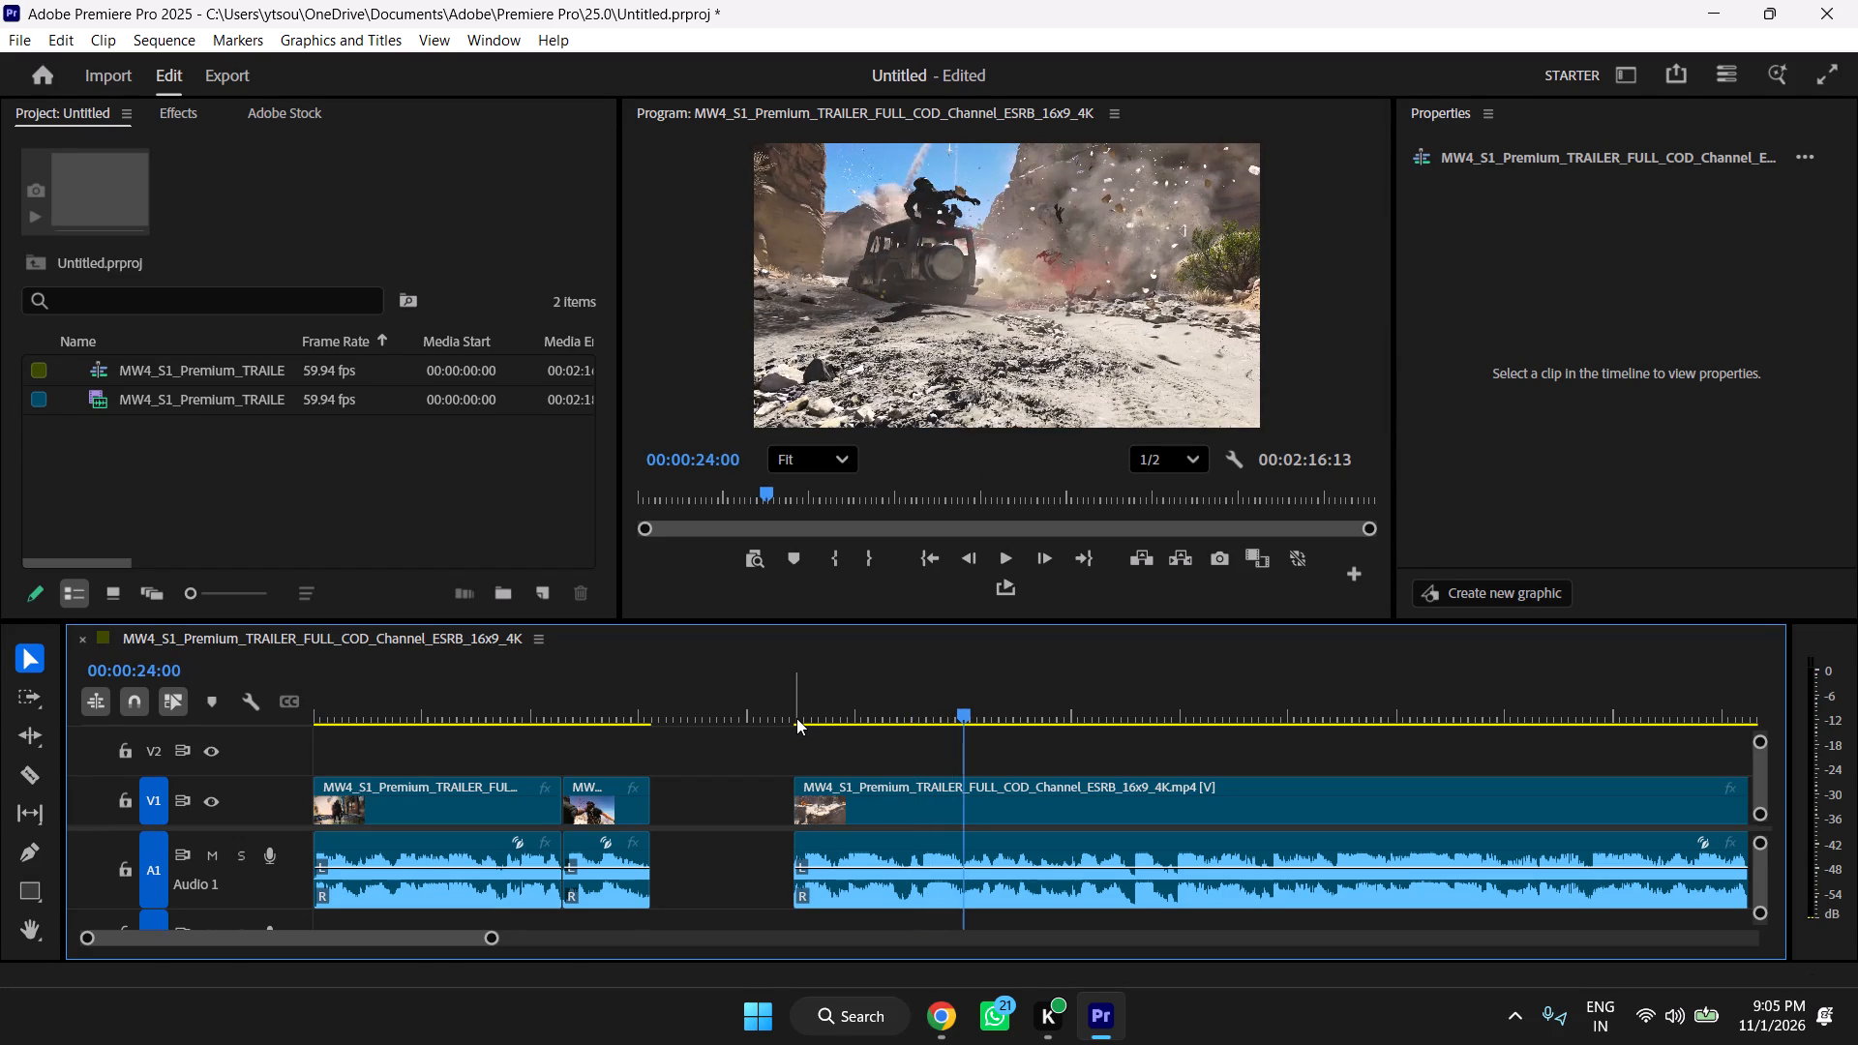
{"action": "key", "text": "c"}
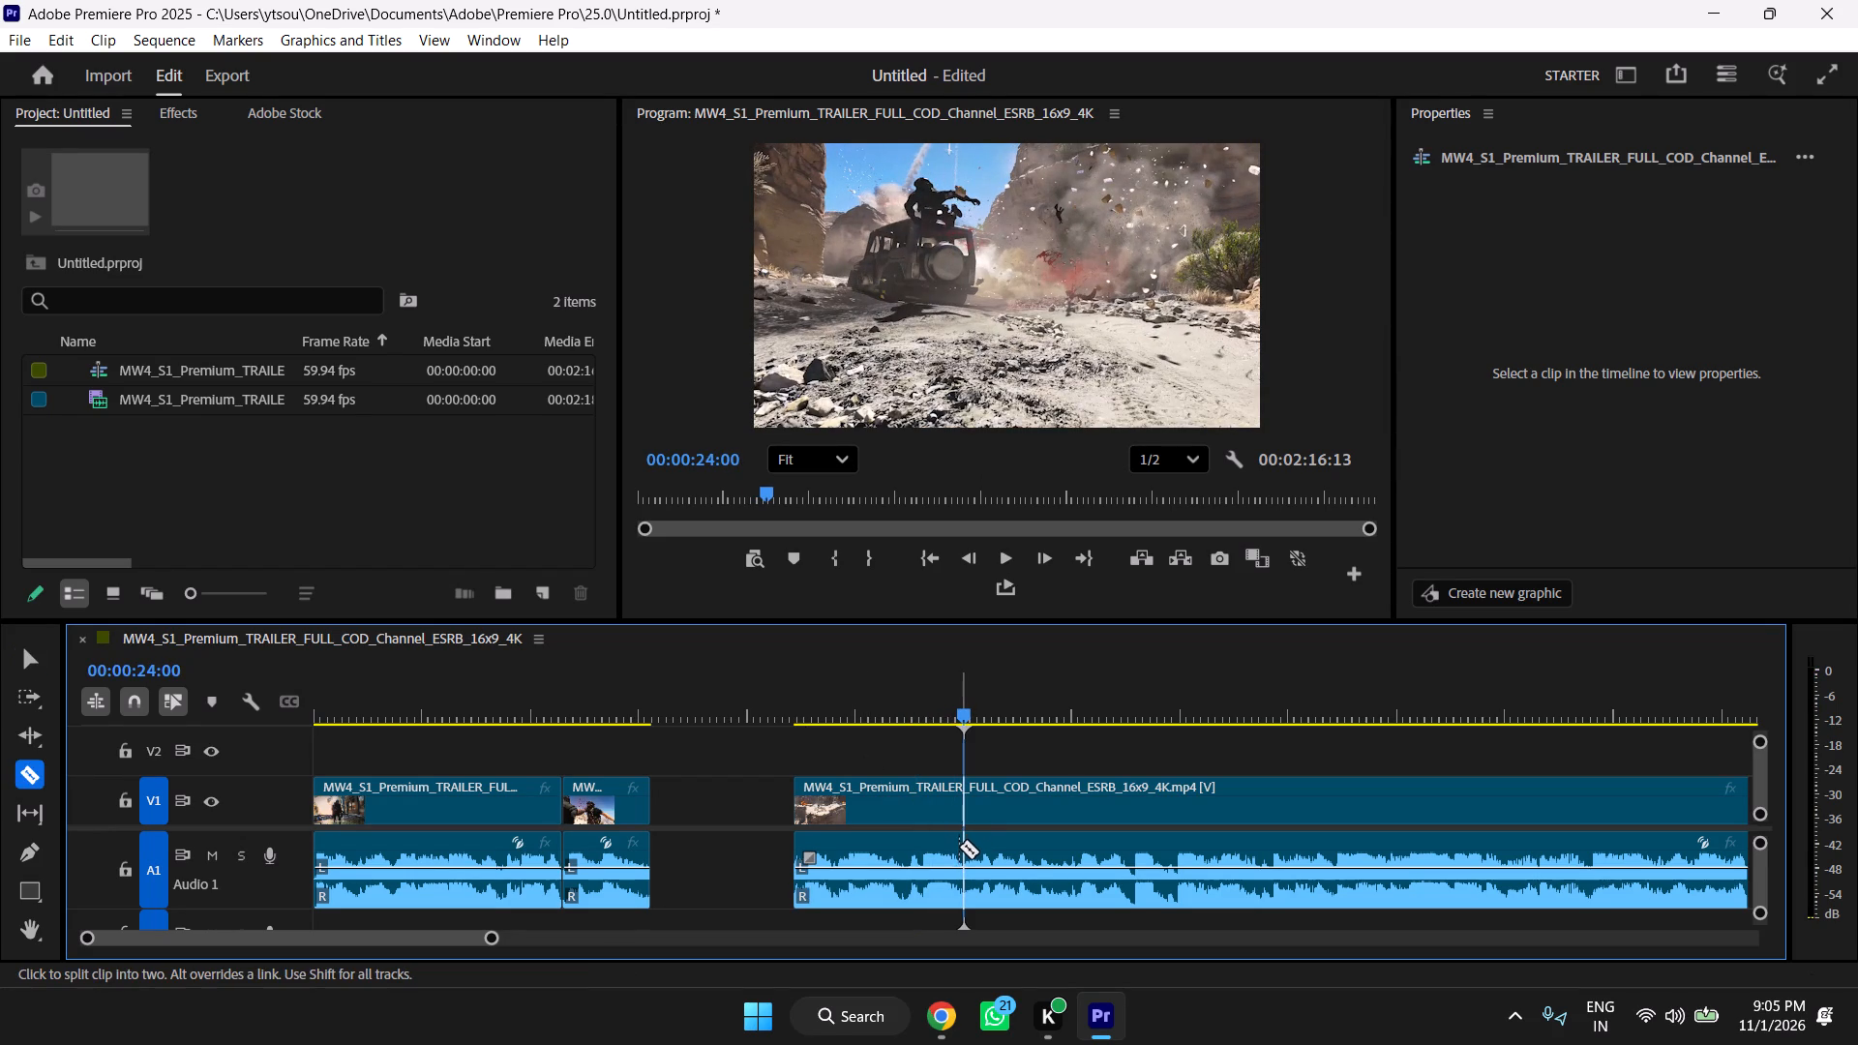
{"action": "left_click", "coordinate": [963, 851]}
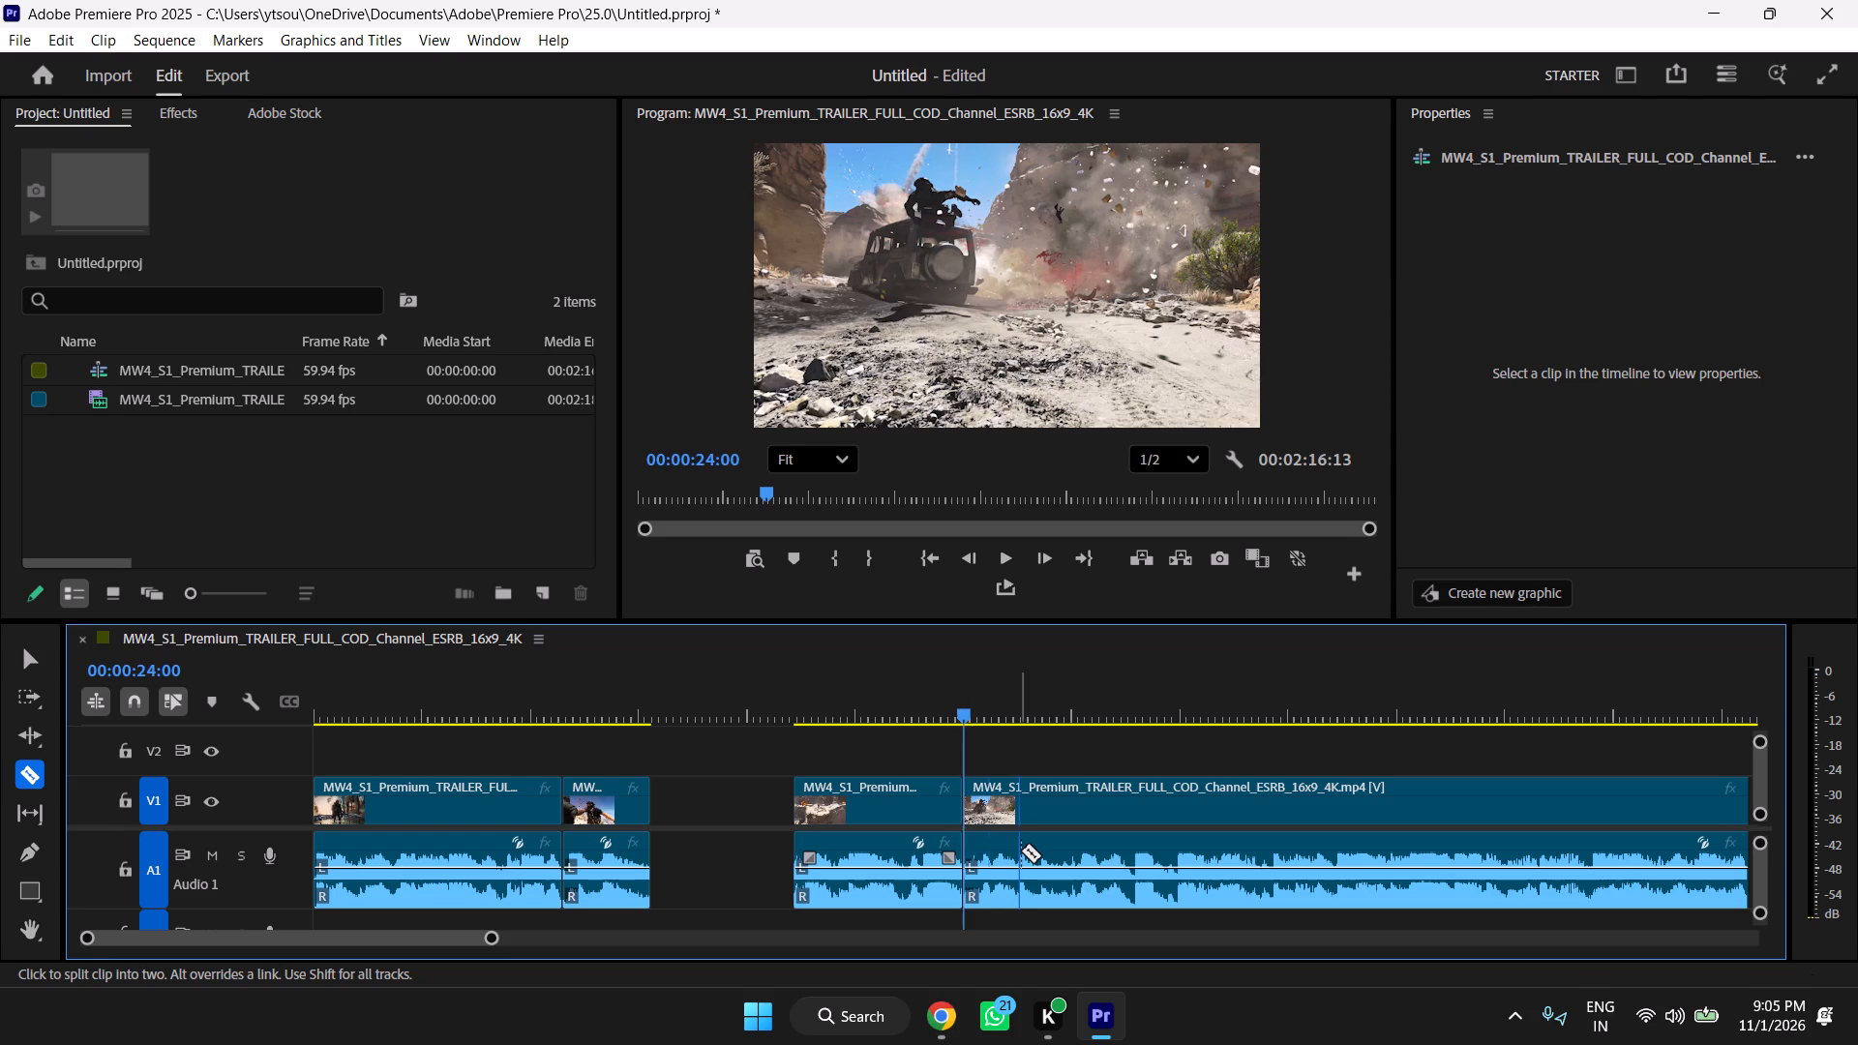
Reorder the segments so the Canyon segment directly follows the first segment and the short Season 1 title segment comes right after it.
{"action": "key", "text": "v"}
{"action": "left_click_drag", "start_coordinate": [871, 837], "coordinate": [734, 847]}
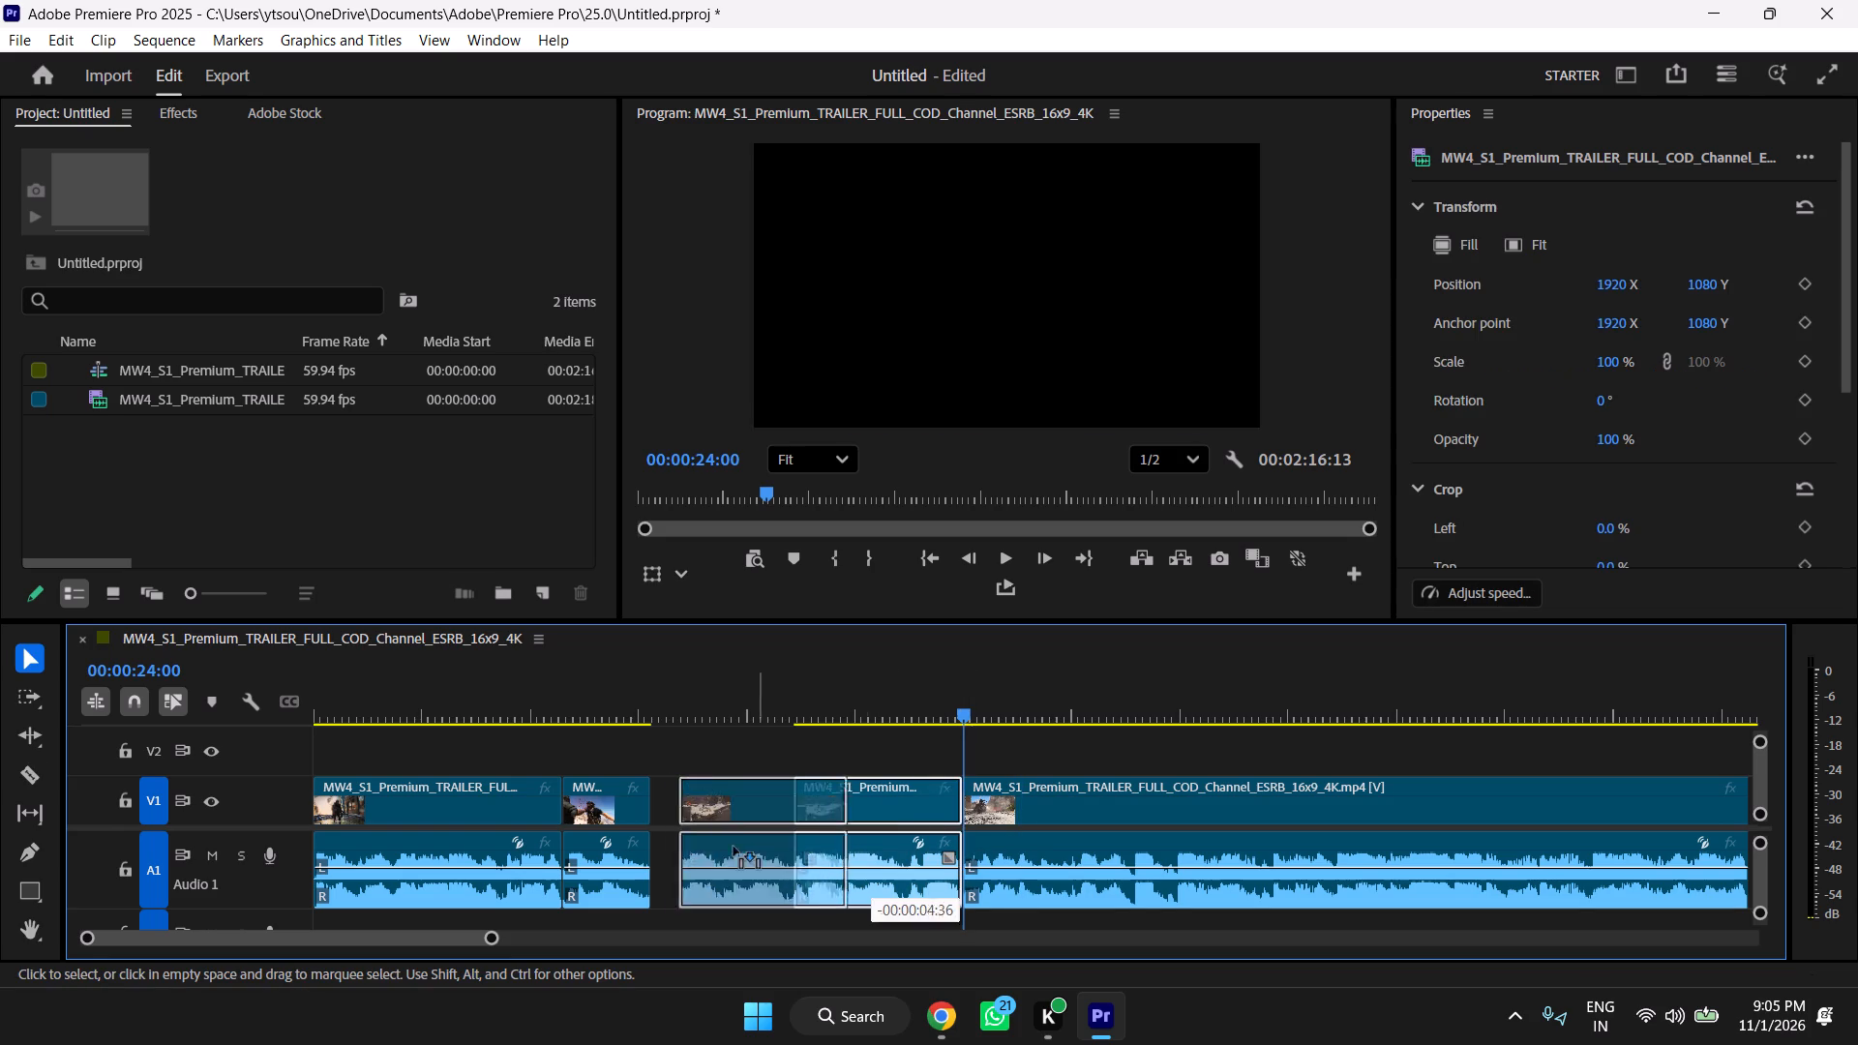
{"action": "left_click_drag", "start_coordinate": [734, 847], "coordinate": [774, 875]}
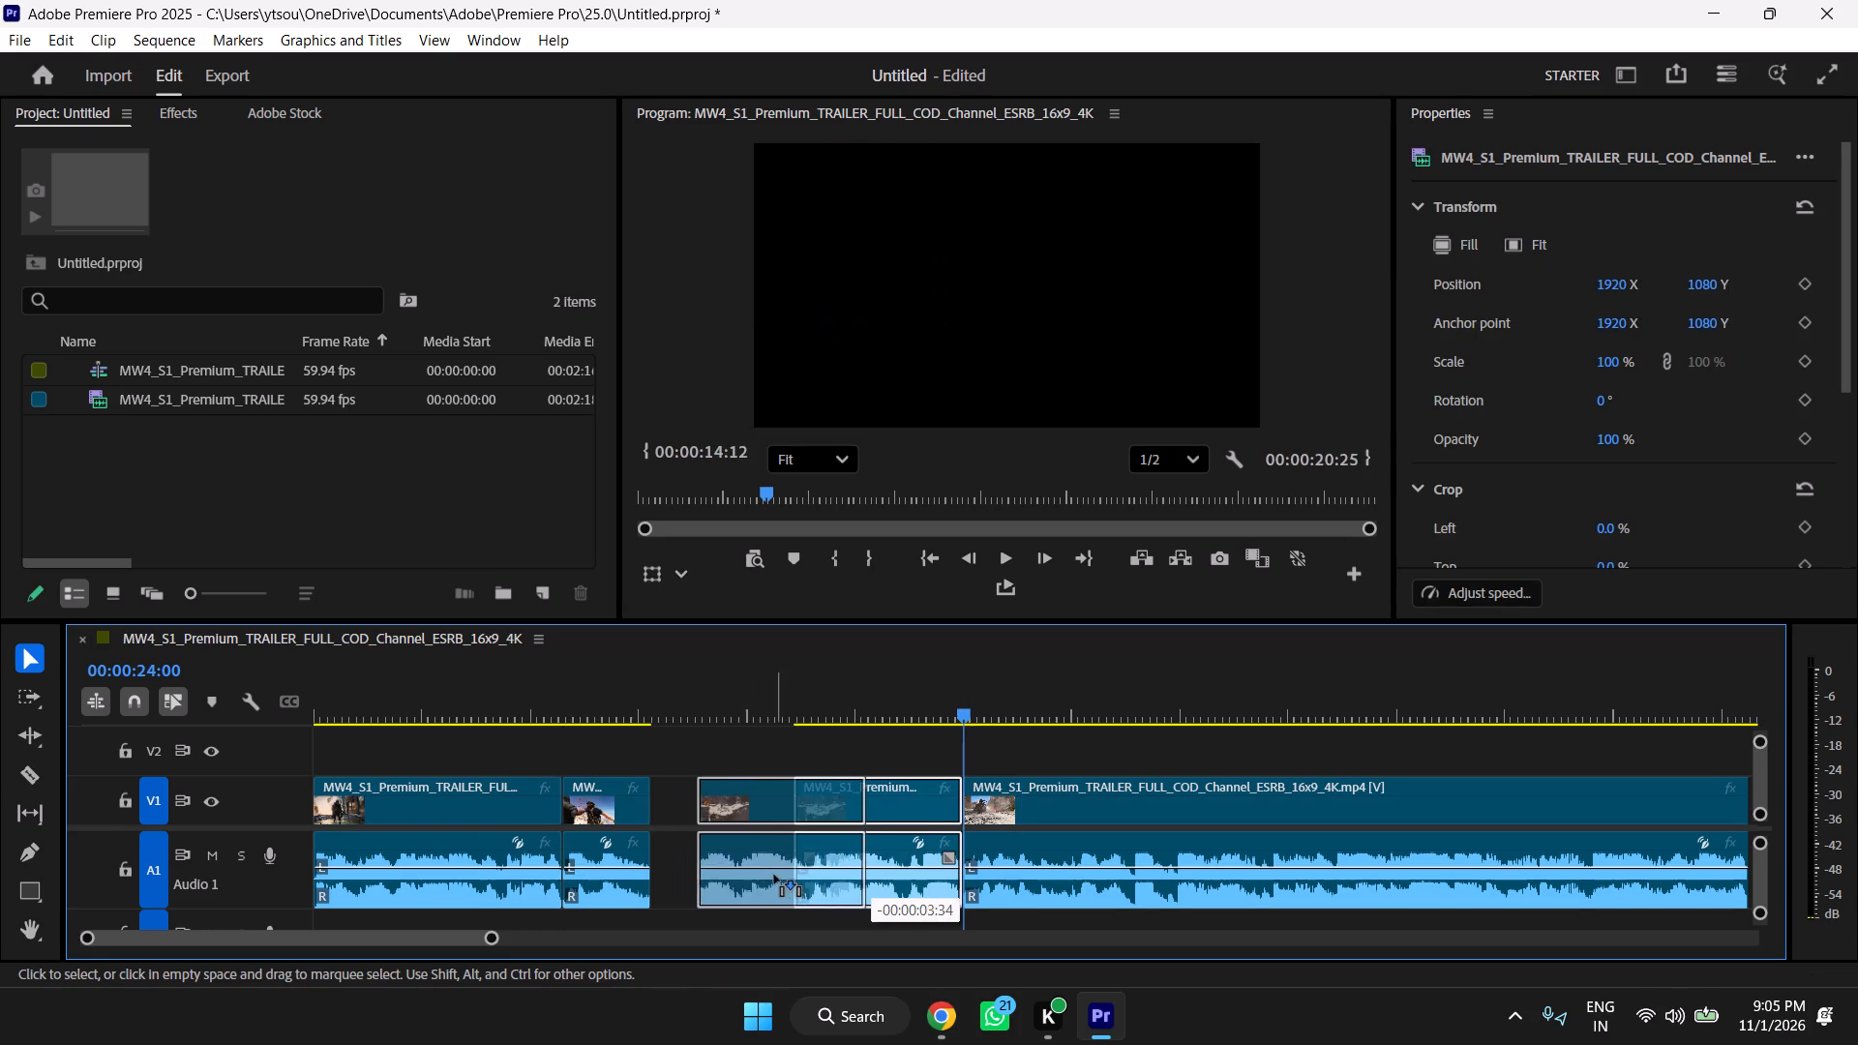
{"action": "left_click_drag", "start_coordinate": [774, 875], "coordinate": [754, 881]}
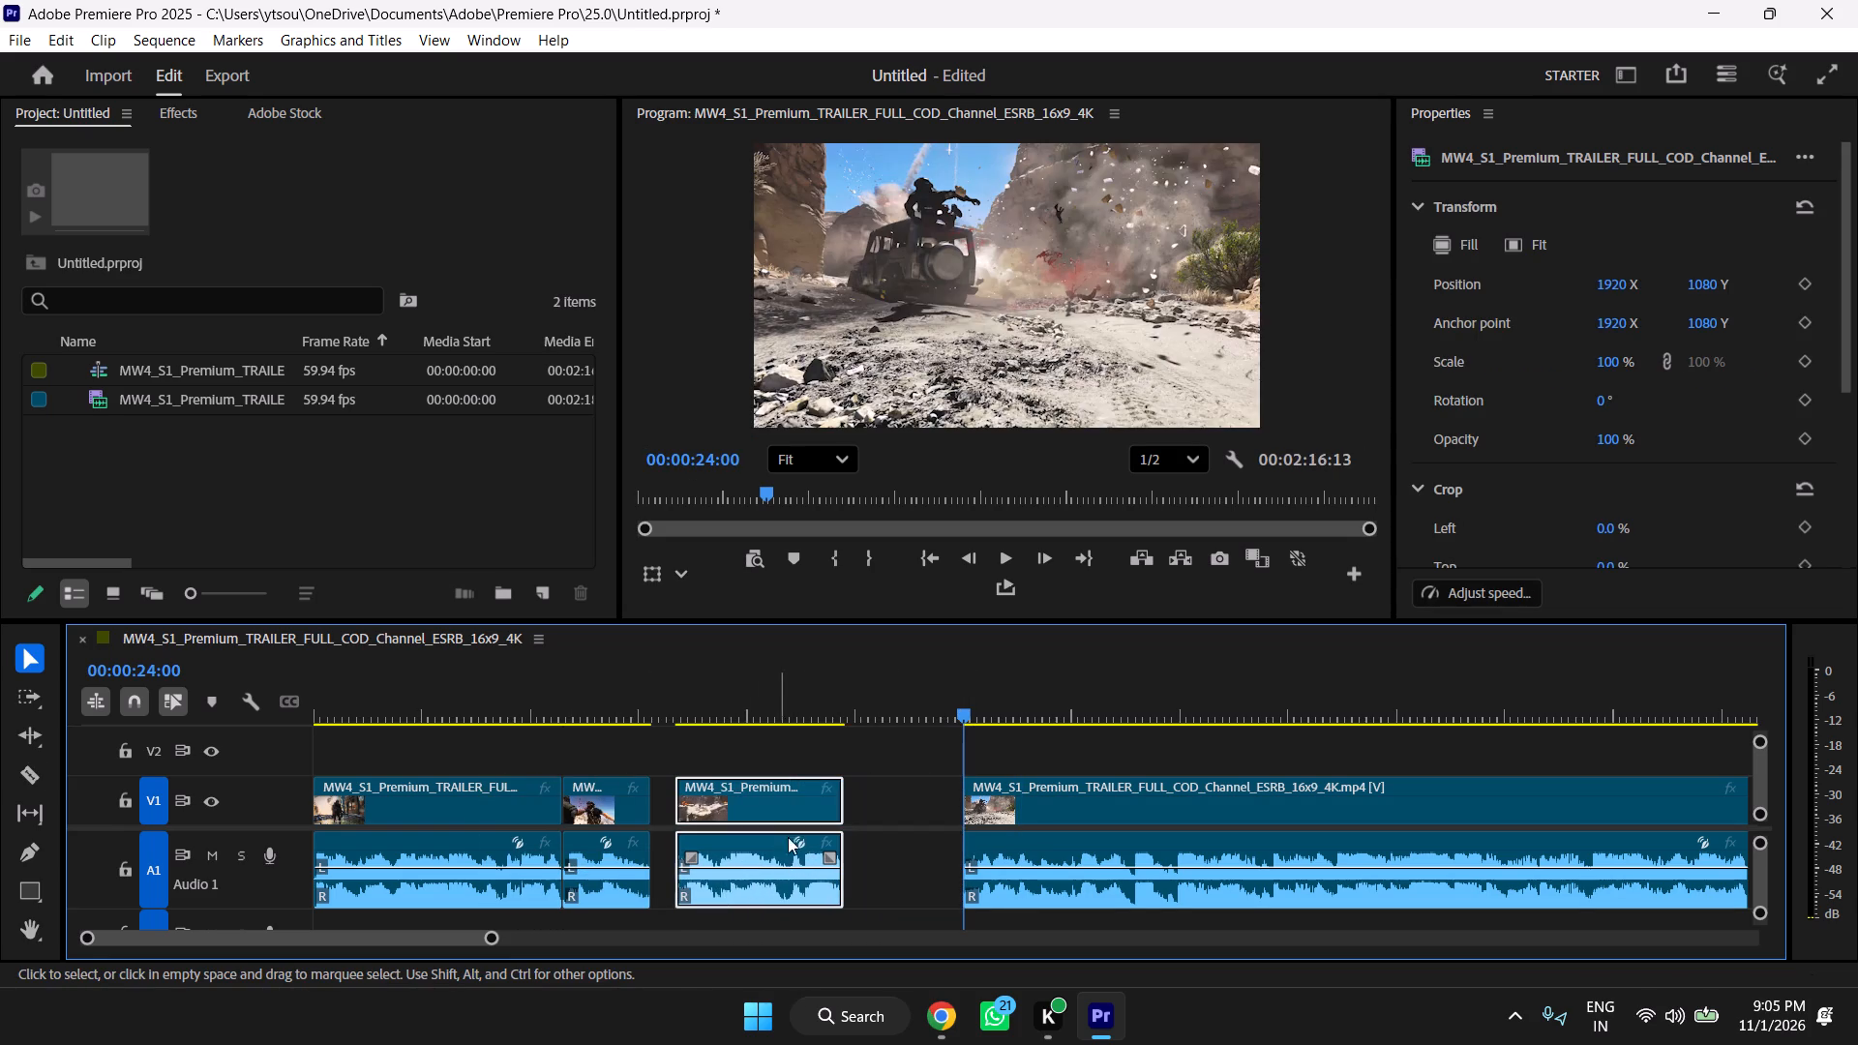
{"action": "left_click_drag", "start_coordinate": [605, 797], "coordinate": [906, 815]}
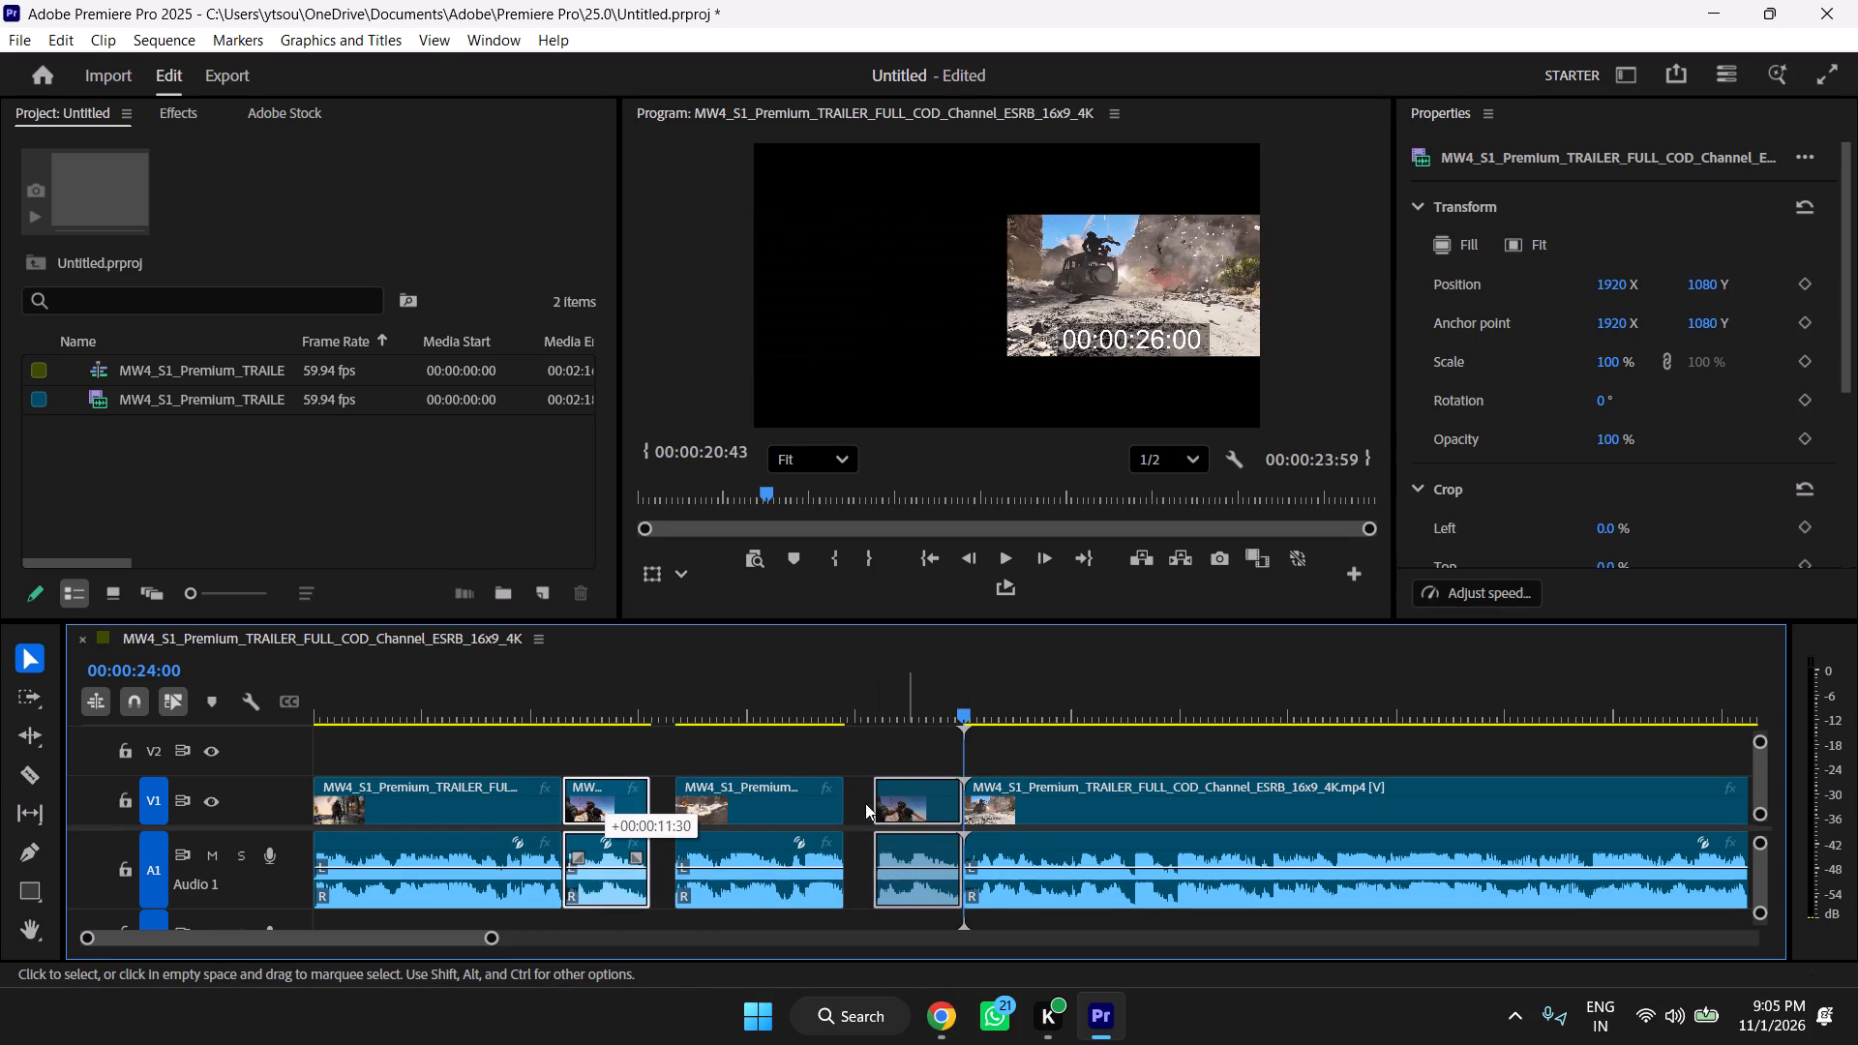
{"action": "left_click_drag", "start_coordinate": [759, 795], "coordinate": [608, 800]}
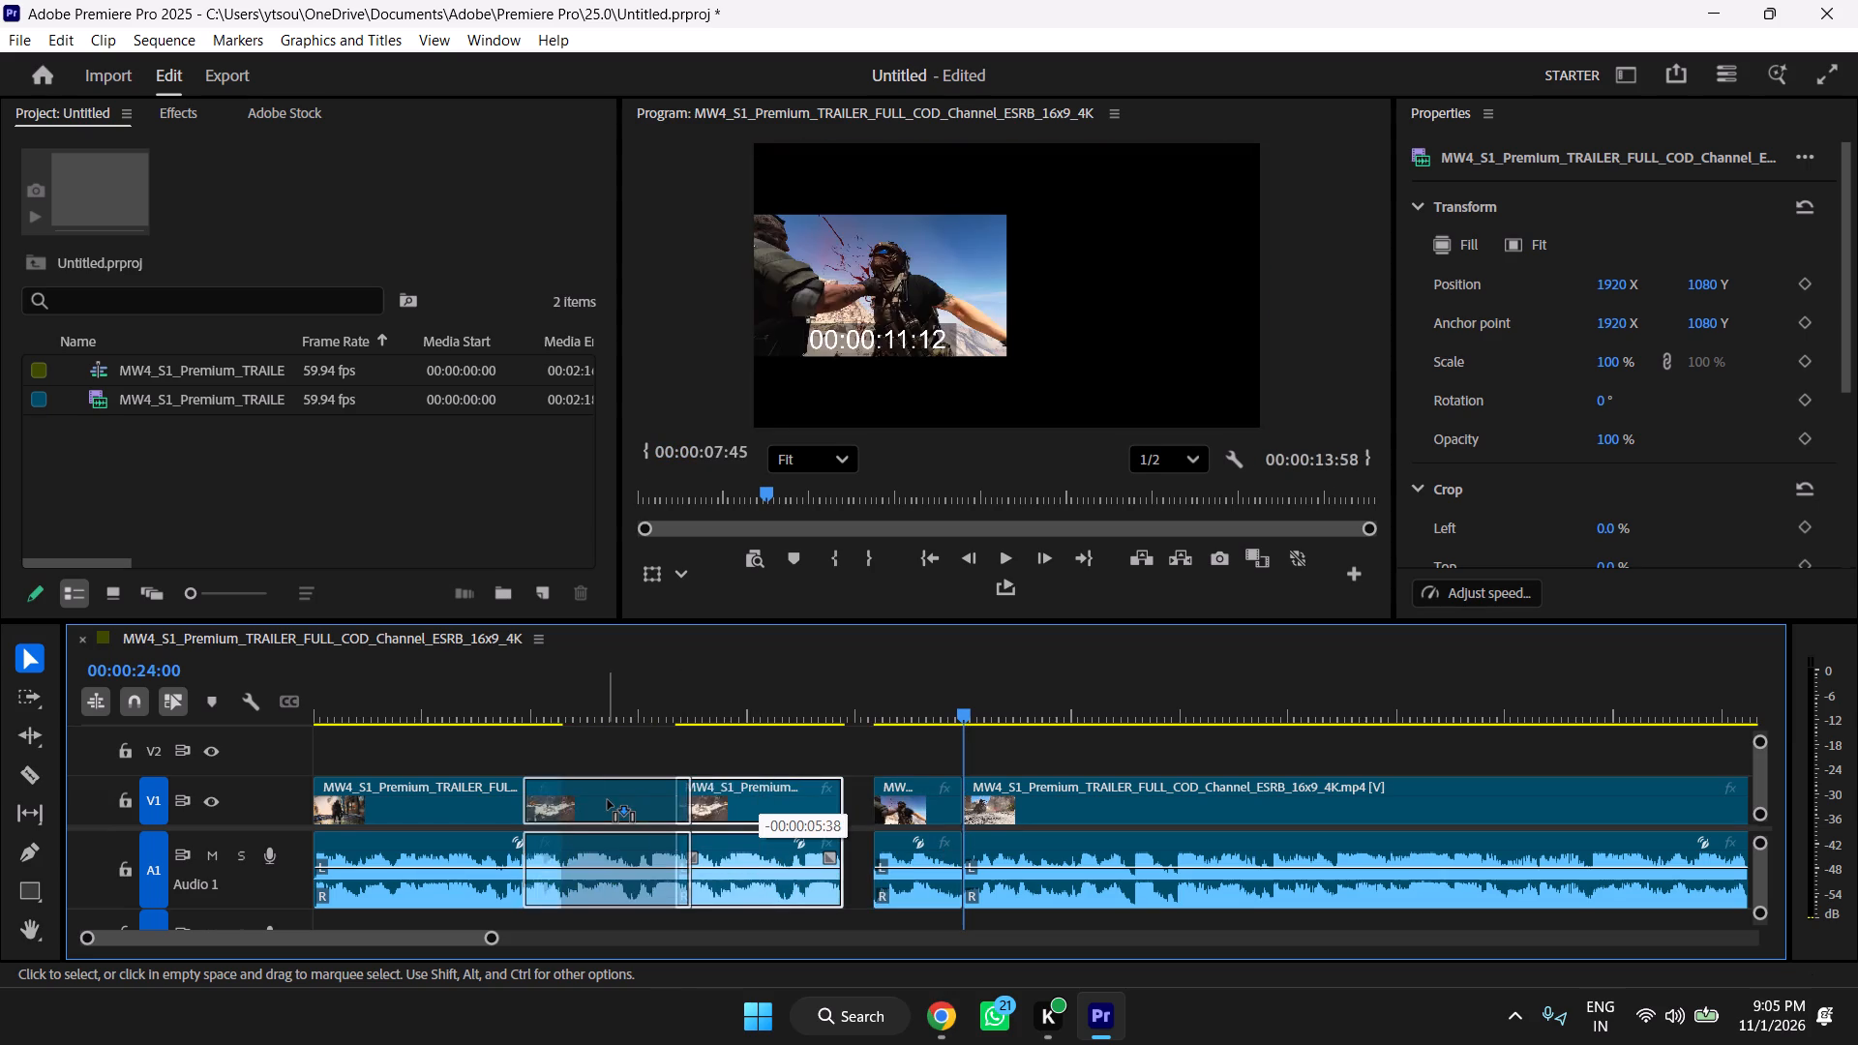
{"action": "left_click_drag", "start_coordinate": [608, 800], "coordinate": [636, 806]}
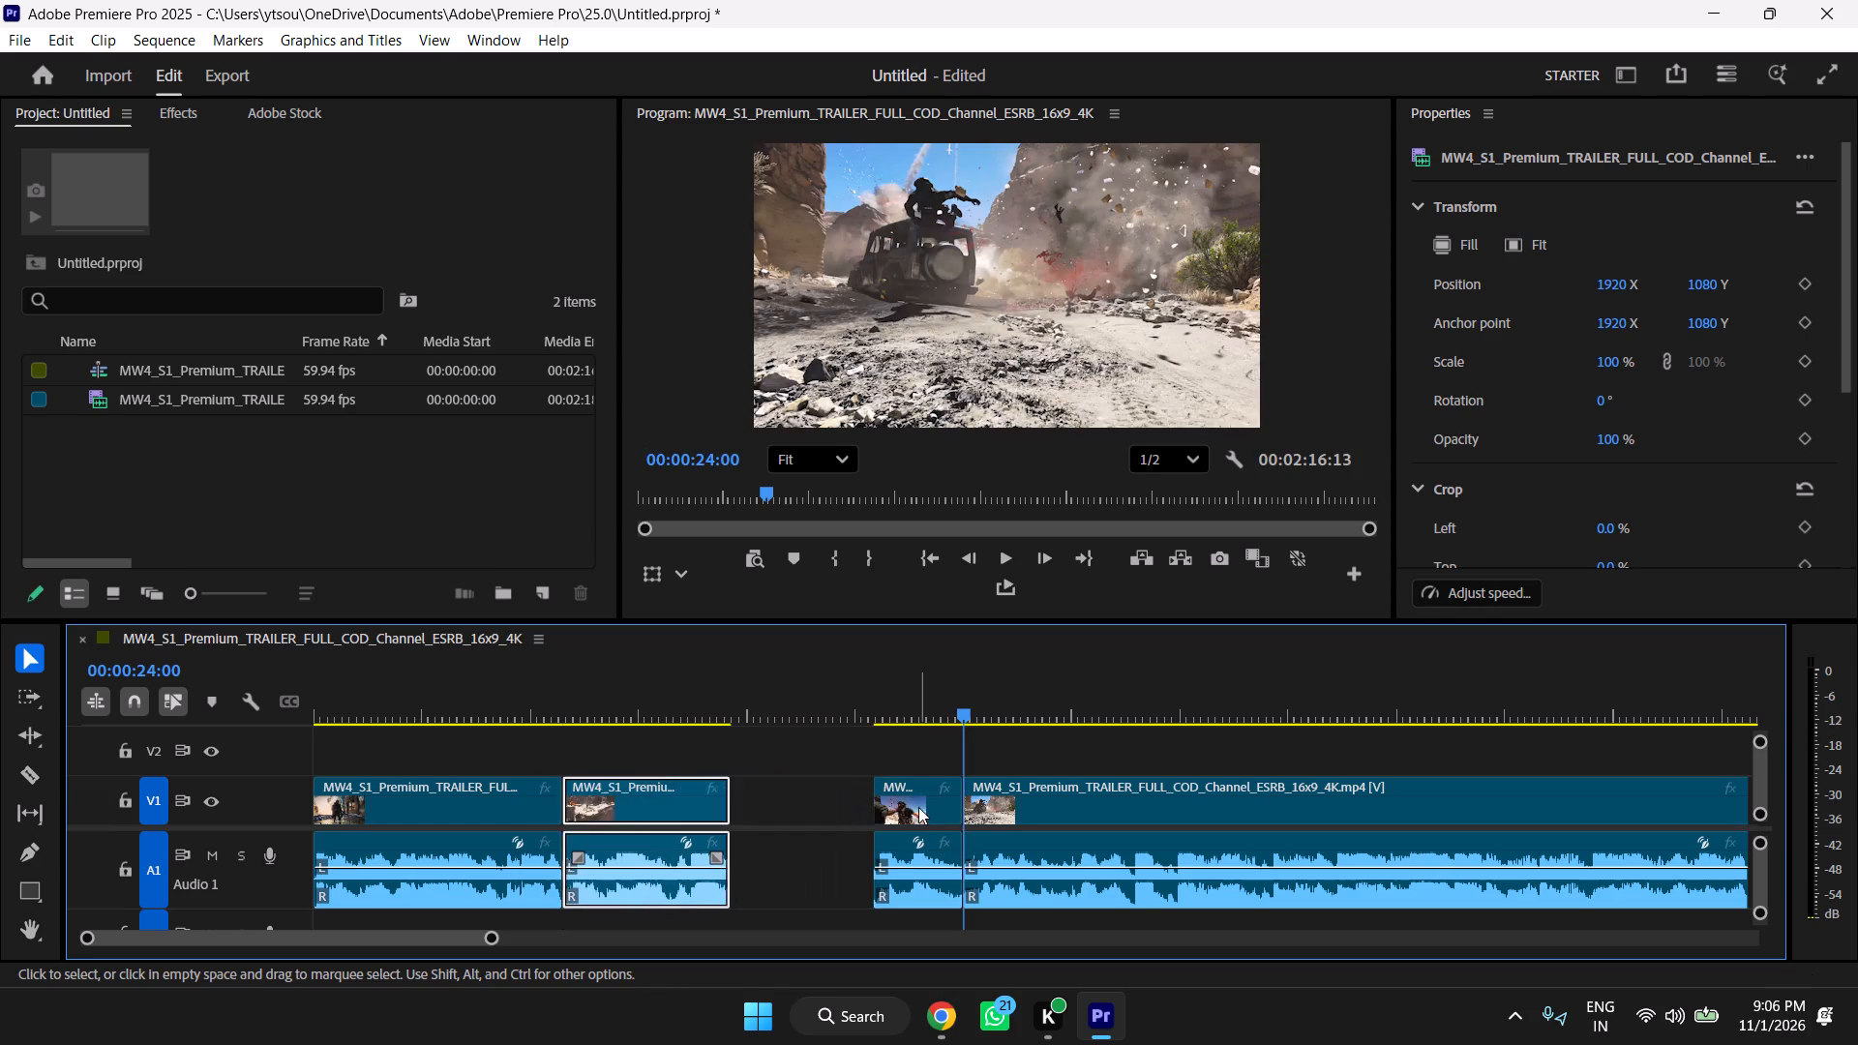
{"action": "left_click_drag", "start_coordinate": [922, 803], "coordinate": [788, 808]}
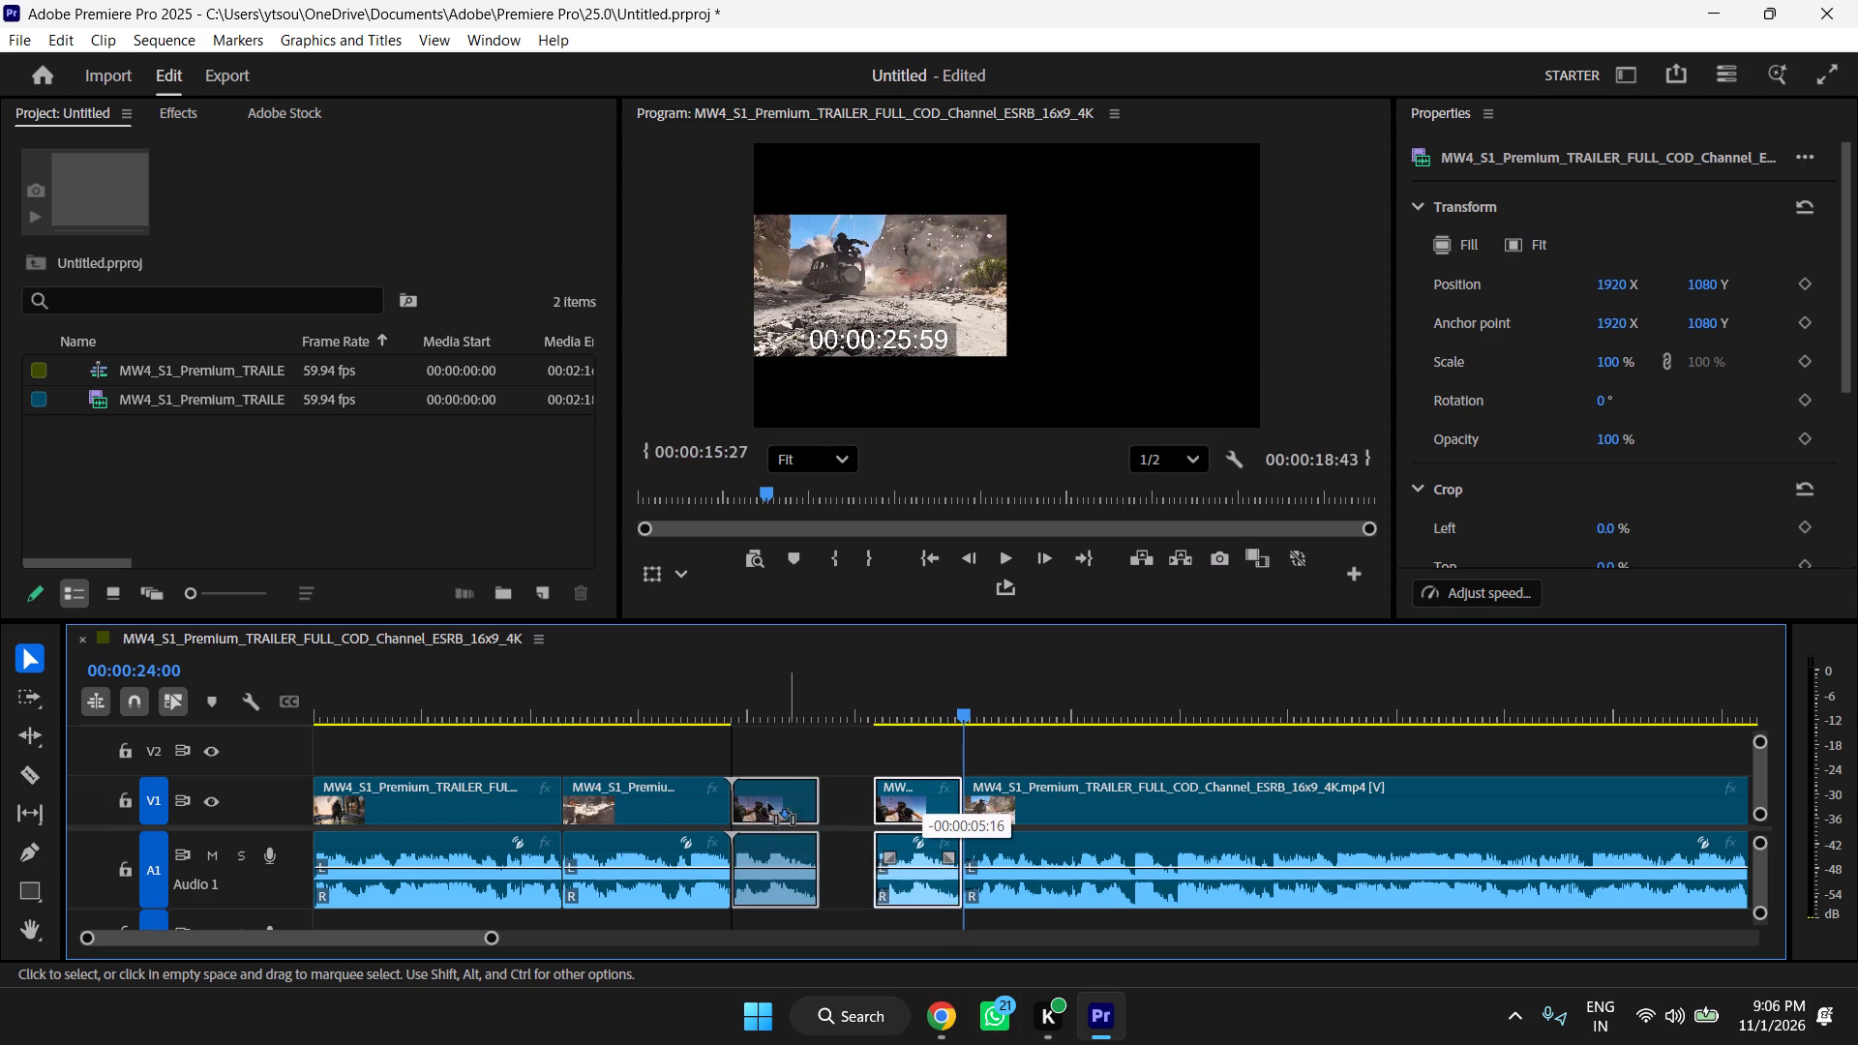
Play the rearranged sequence from the start, scrub through its three joined segments, and replay it to check the joins.
{"action": "left_click_drag", "start_coordinate": [700, 717], "coordinate": [285, 760]}
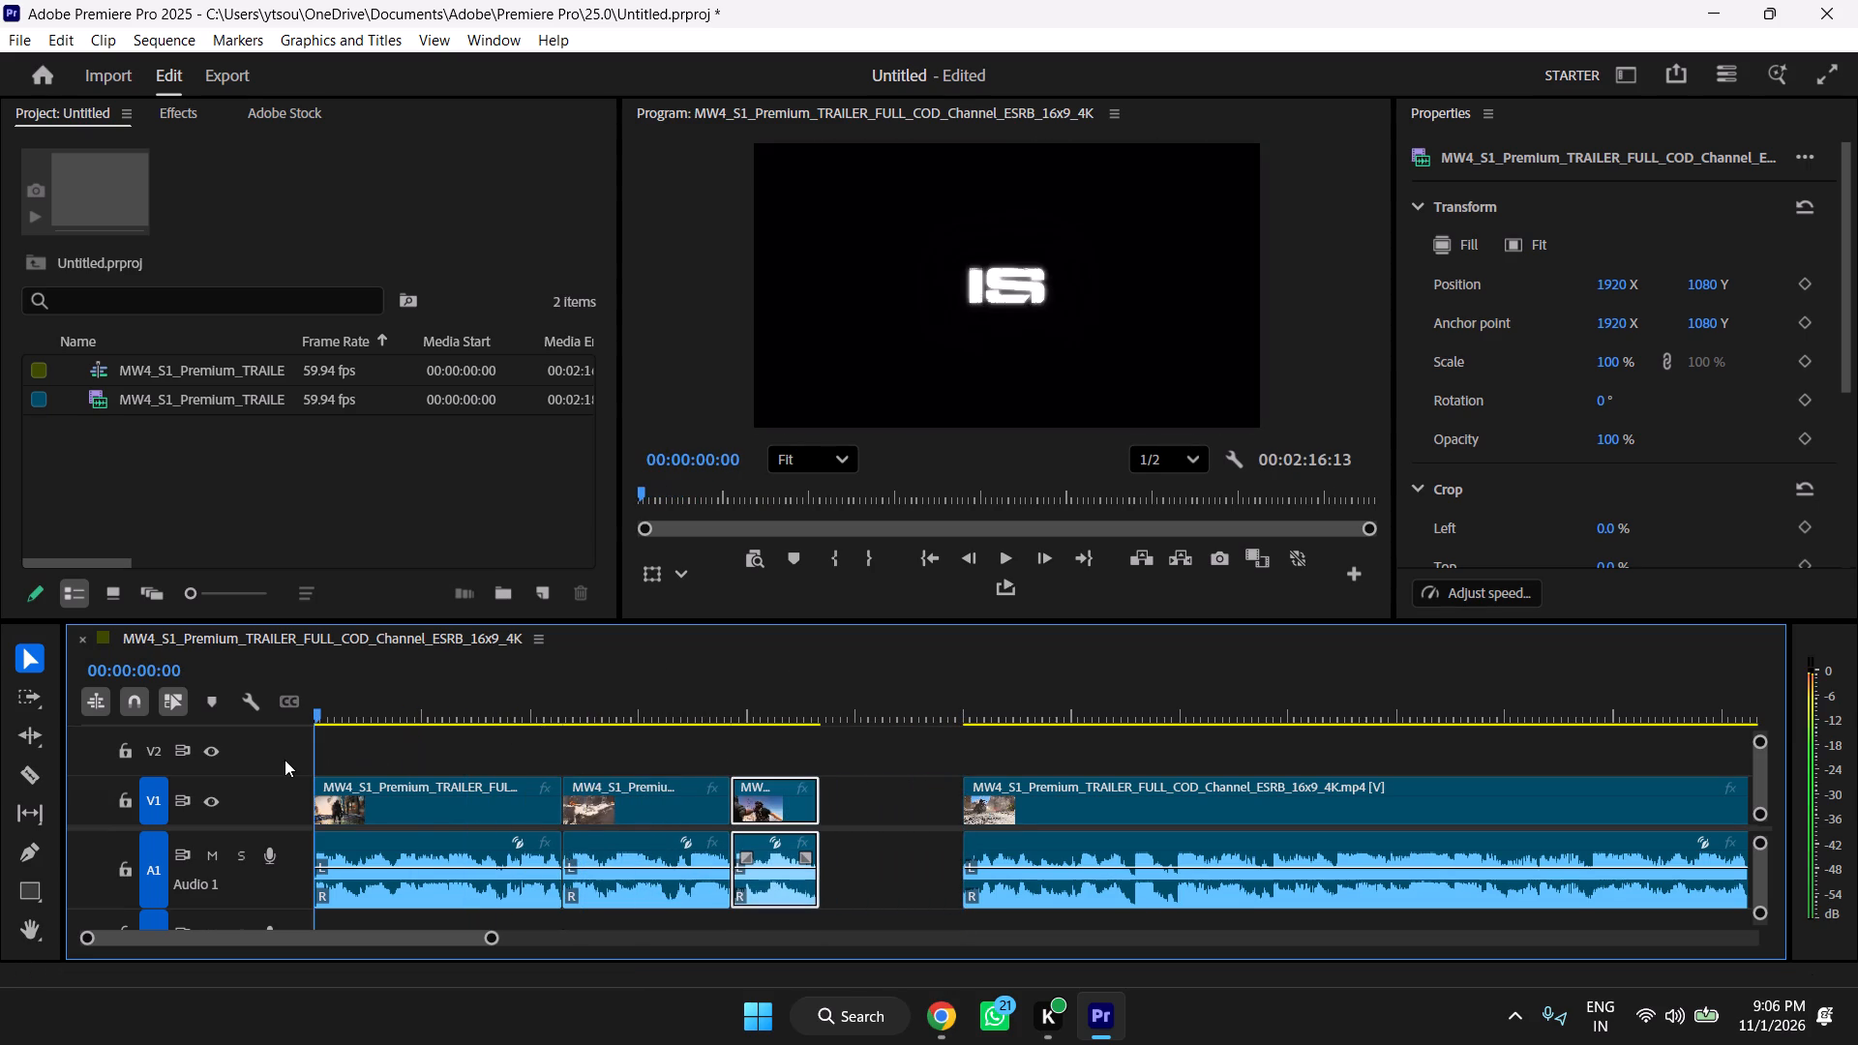
{"action": "left_click_drag", "start_coordinate": [285, 760], "coordinate": [283, 760]}
{"action": "key", "text": "space"}
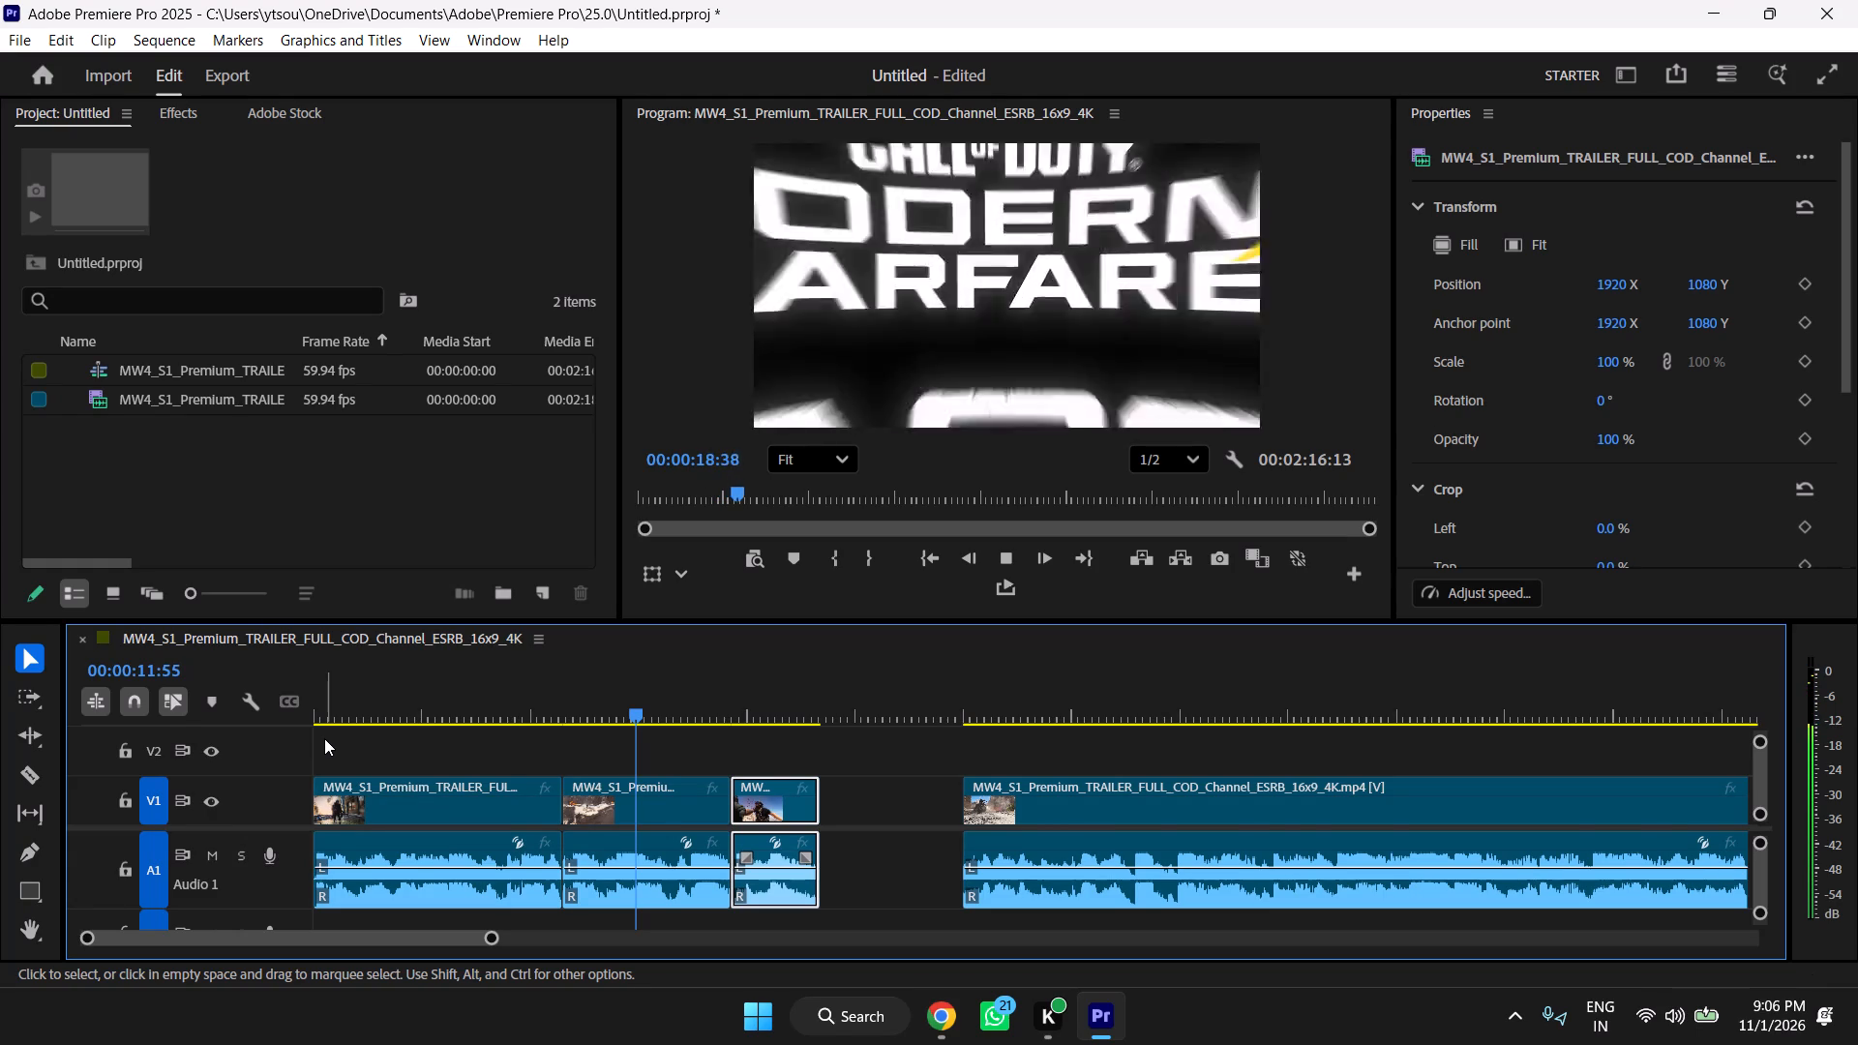
{"action": "key", "text": "space"}
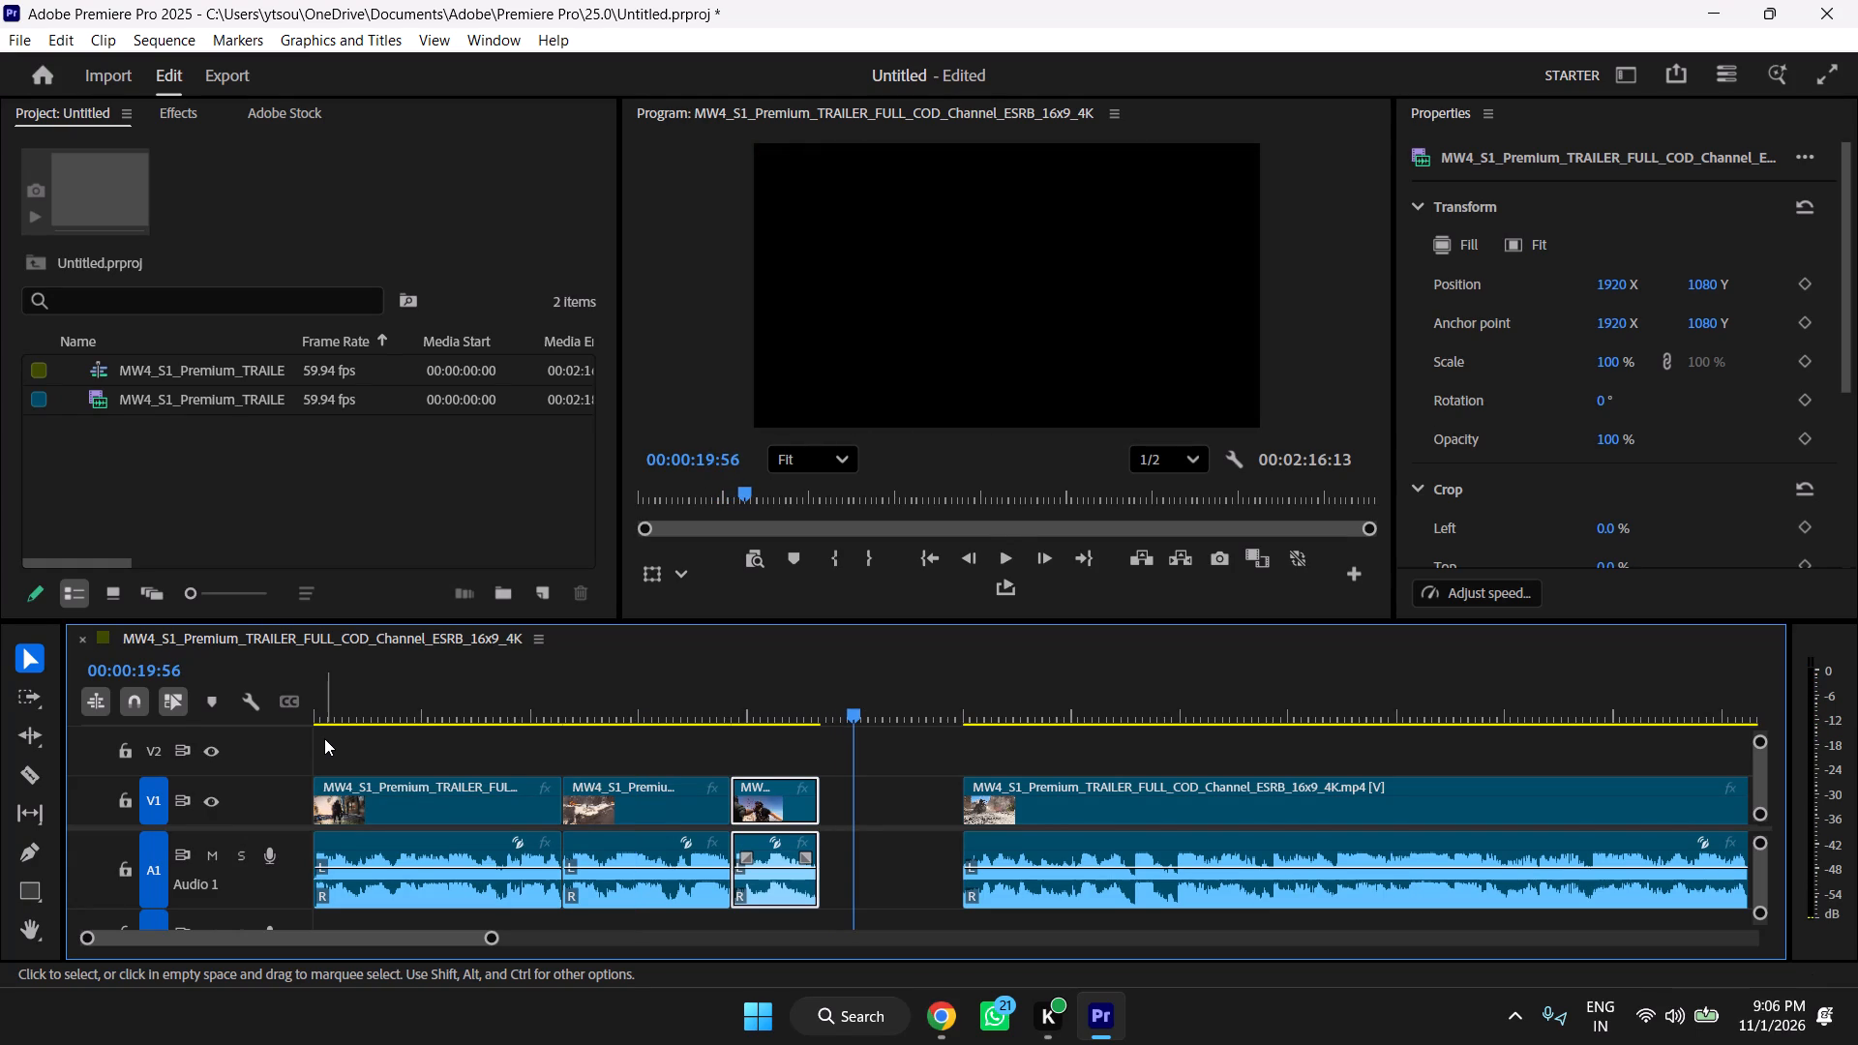
{"action": "left_click_drag", "start_coordinate": [388, 714], "coordinate": [314, 722]}
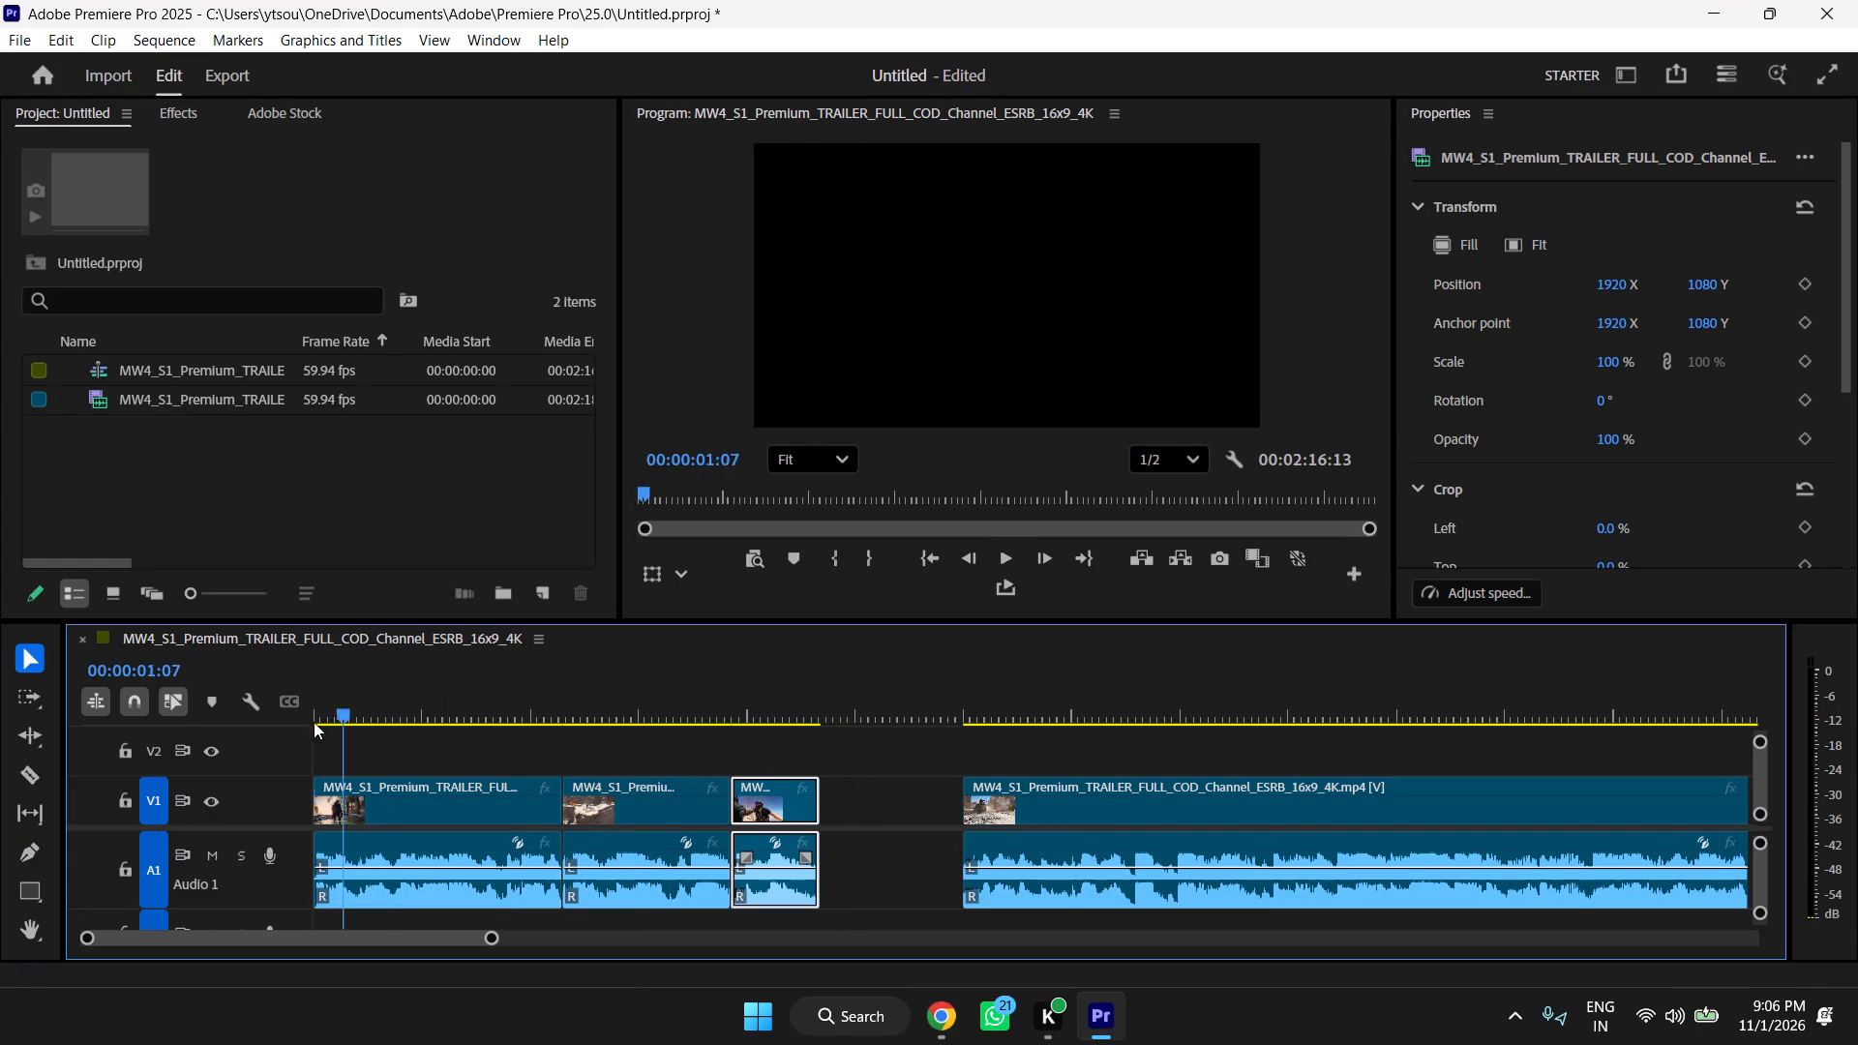
{"action": "left_click_drag", "start_coordinate": [314, 722], "coordinate": [822, 707]}
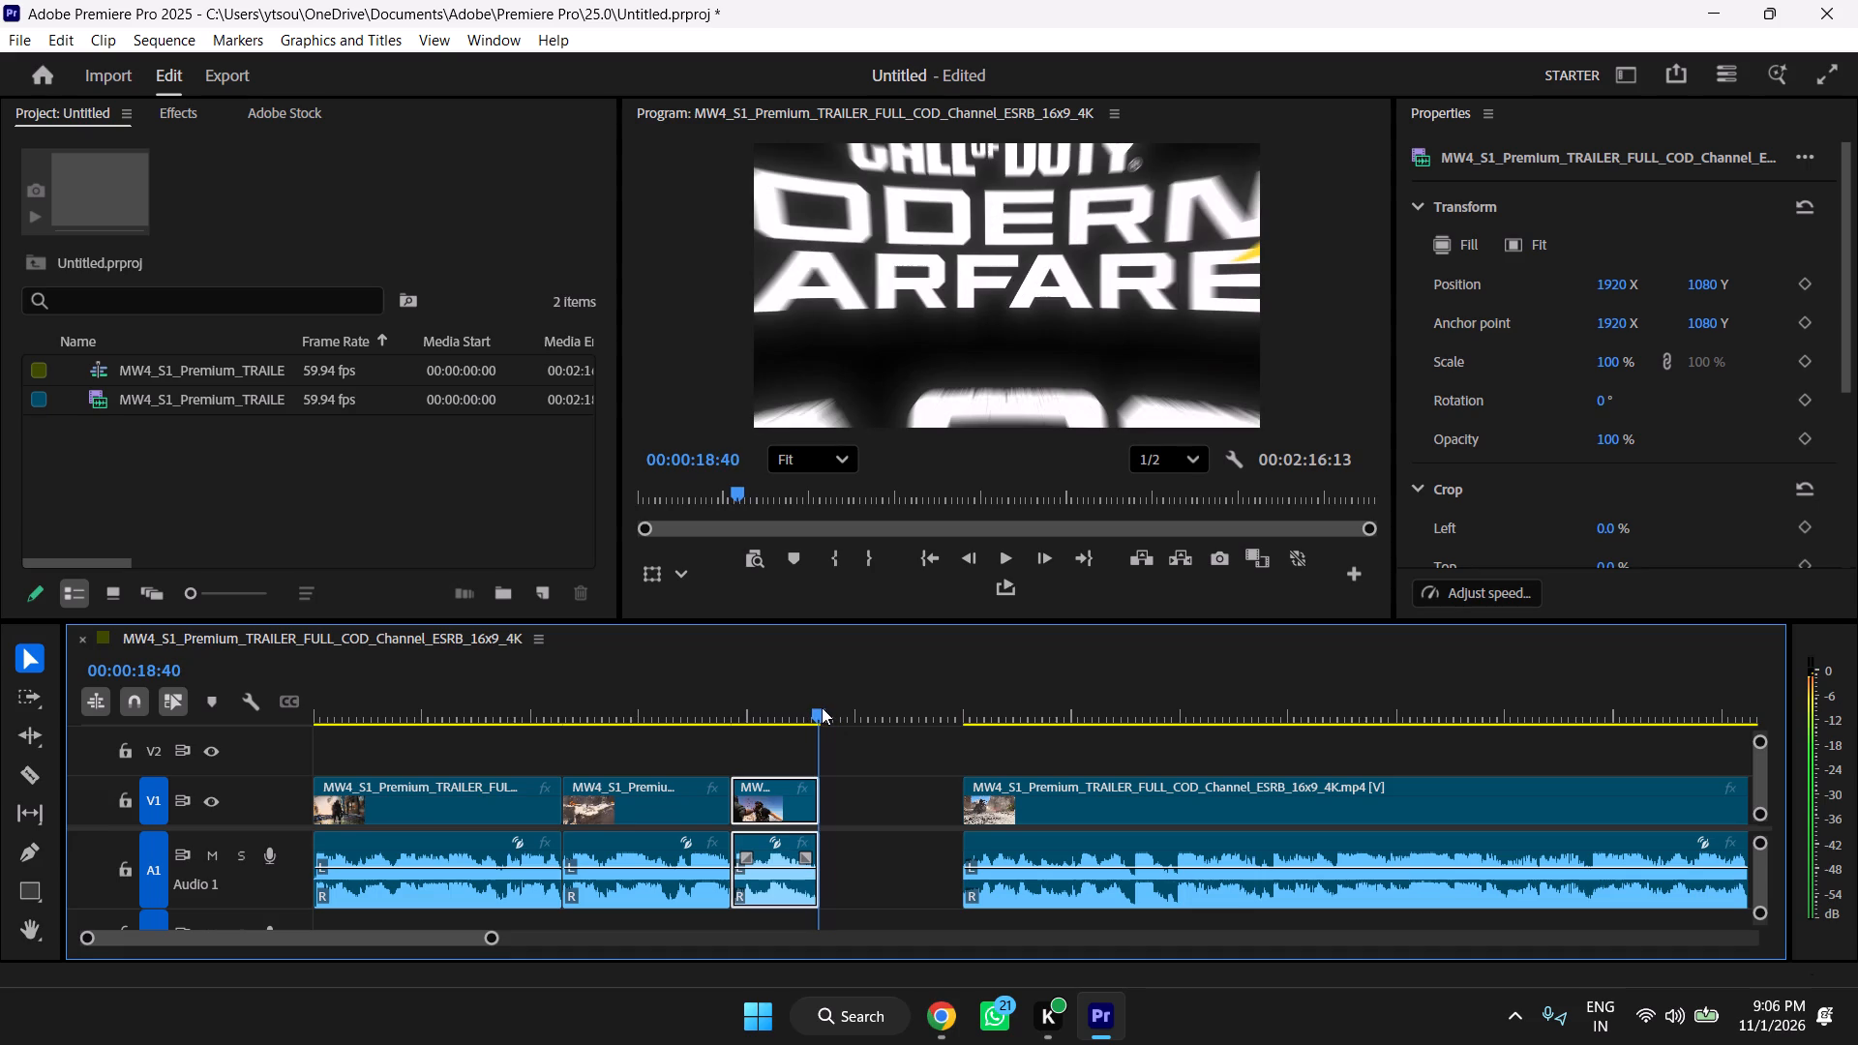
{"action": "left_click_drag", "start_coordinate": [822, 707], "coordinate": [293, 725]}
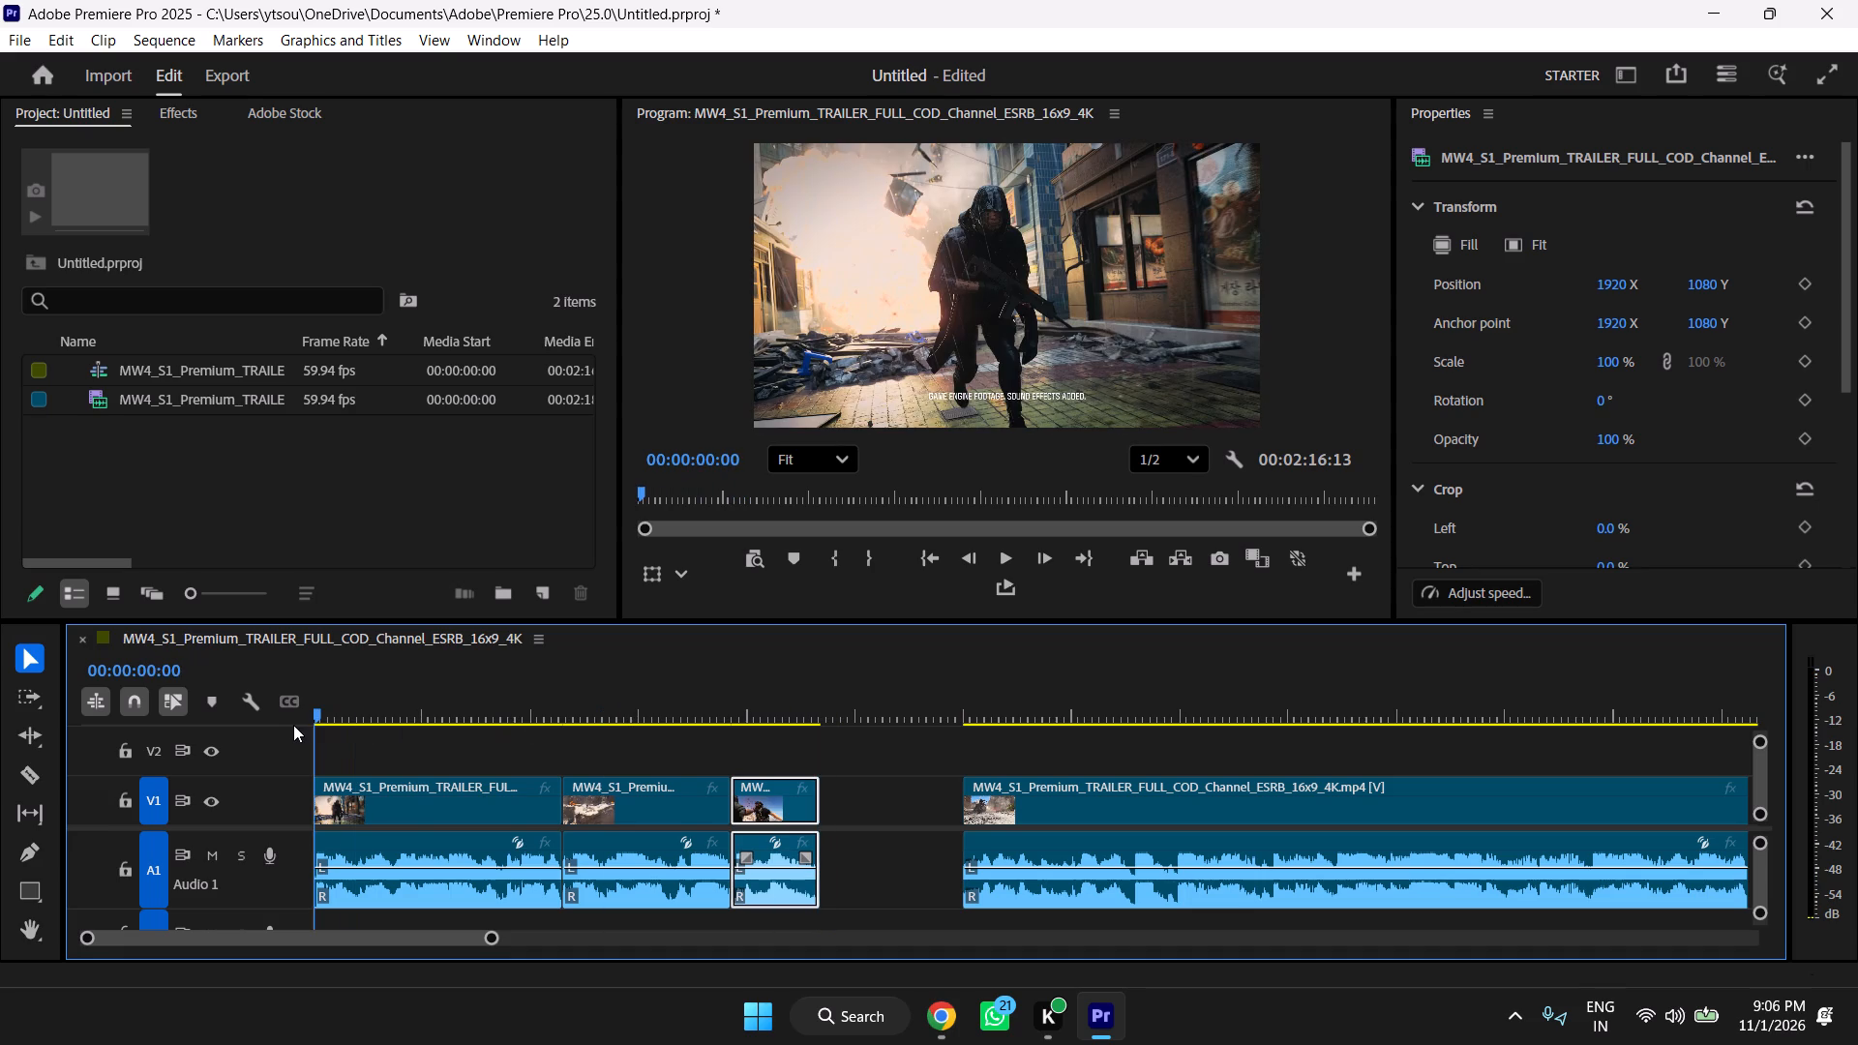
{"action": "key", "text": "space"}
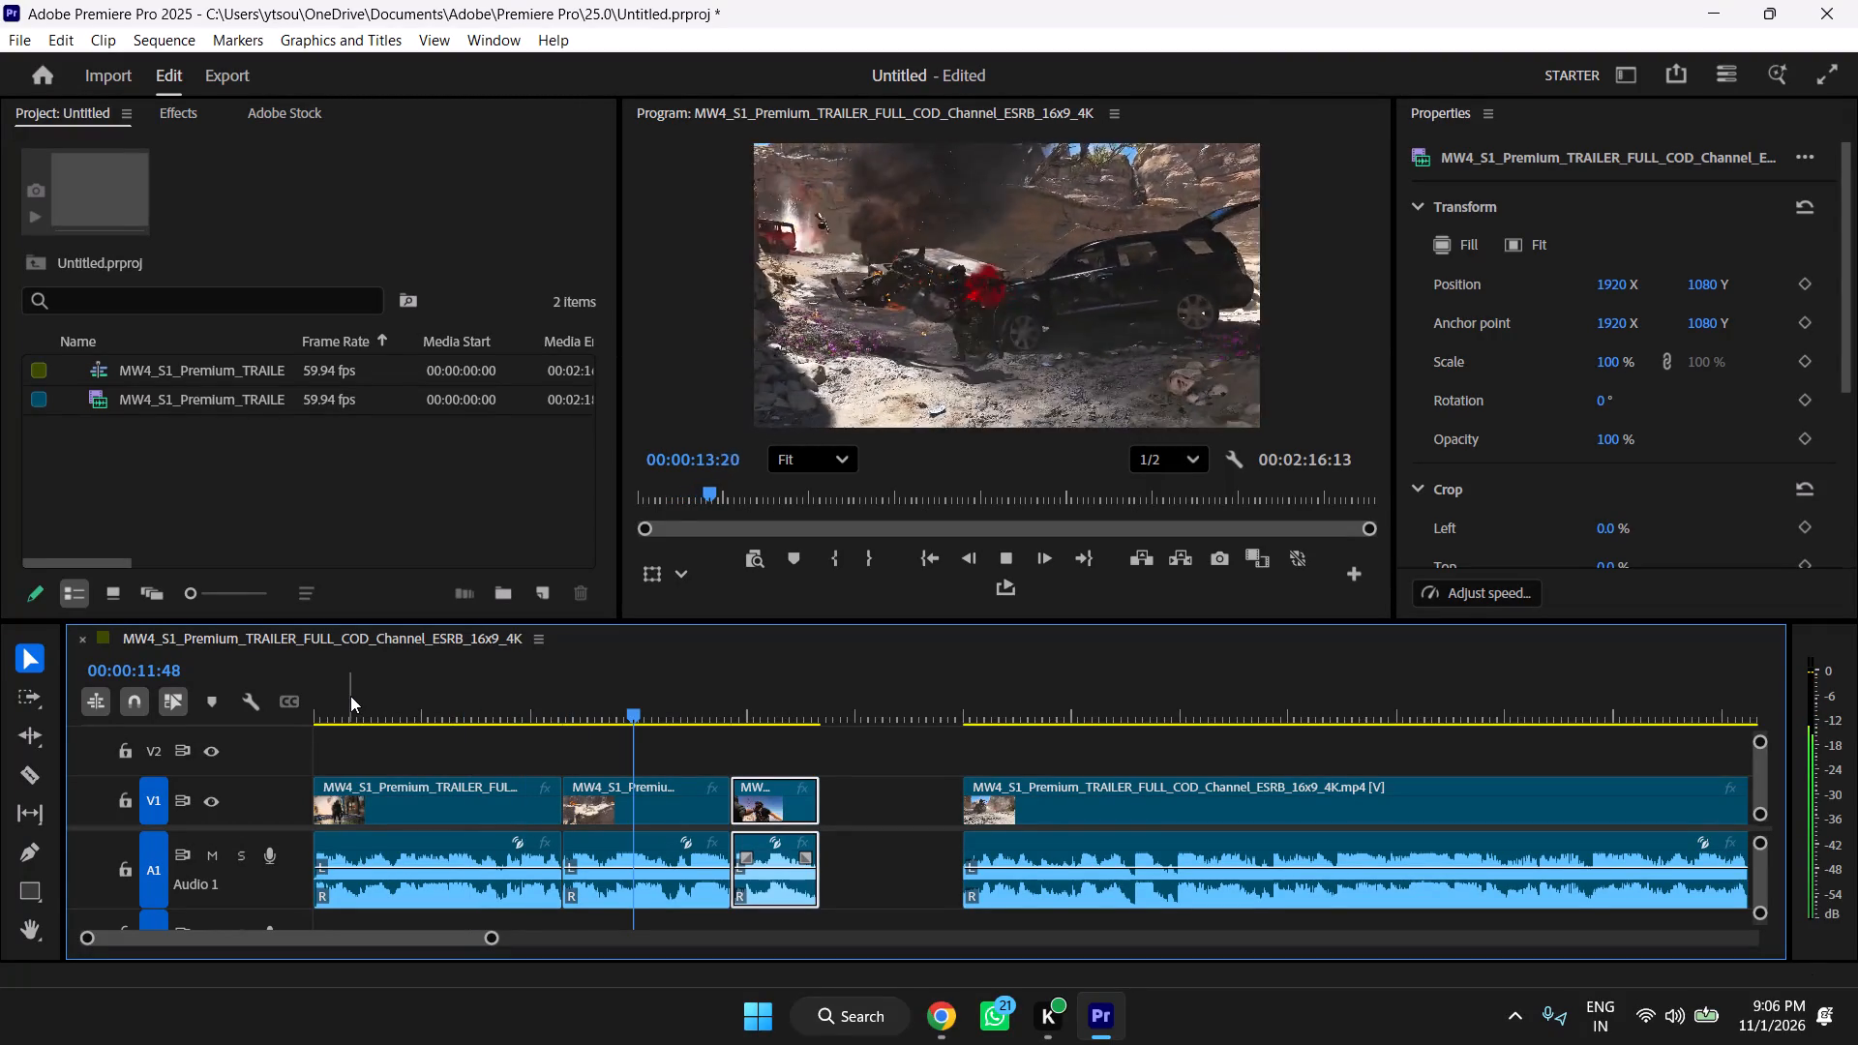
{"action": "key", "text": "space"}
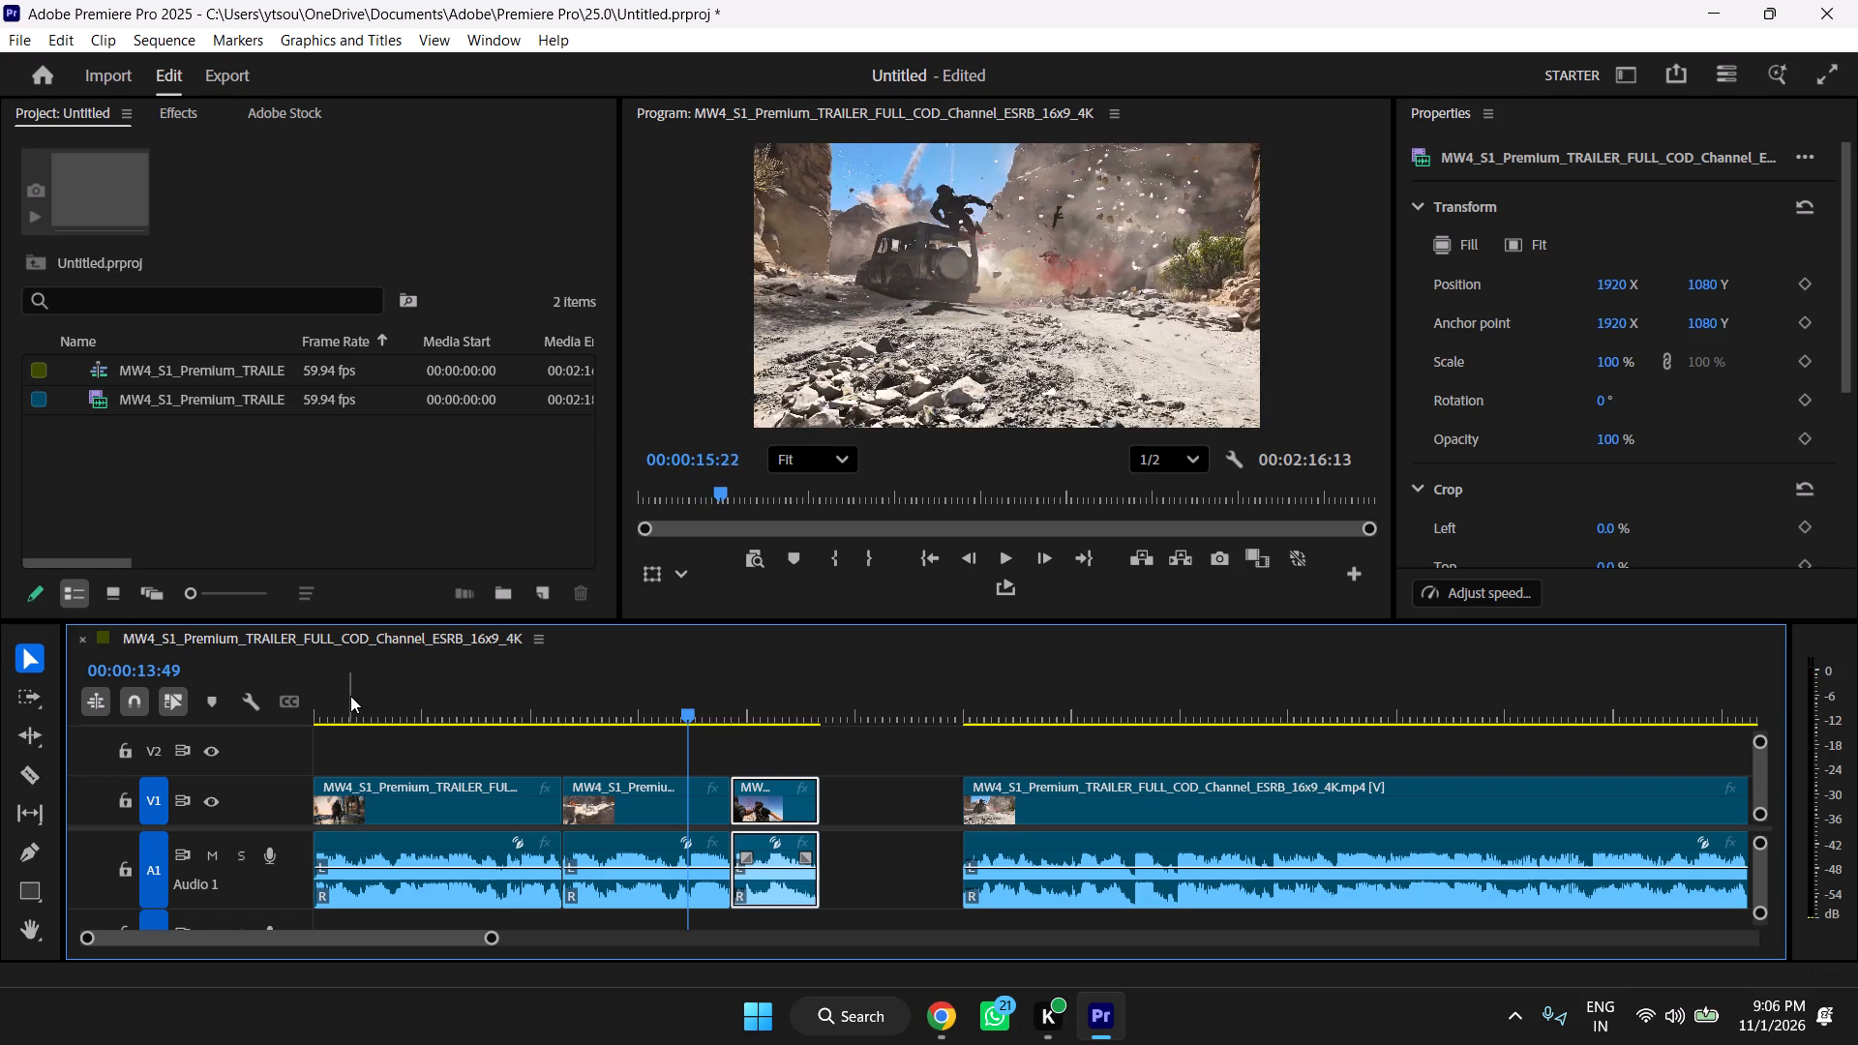
Set the program playback resolution to 1/8 and replay the three joined segments from the start through the end of the title.
{"action": "left_click", "coordinate": [1208, 459]}
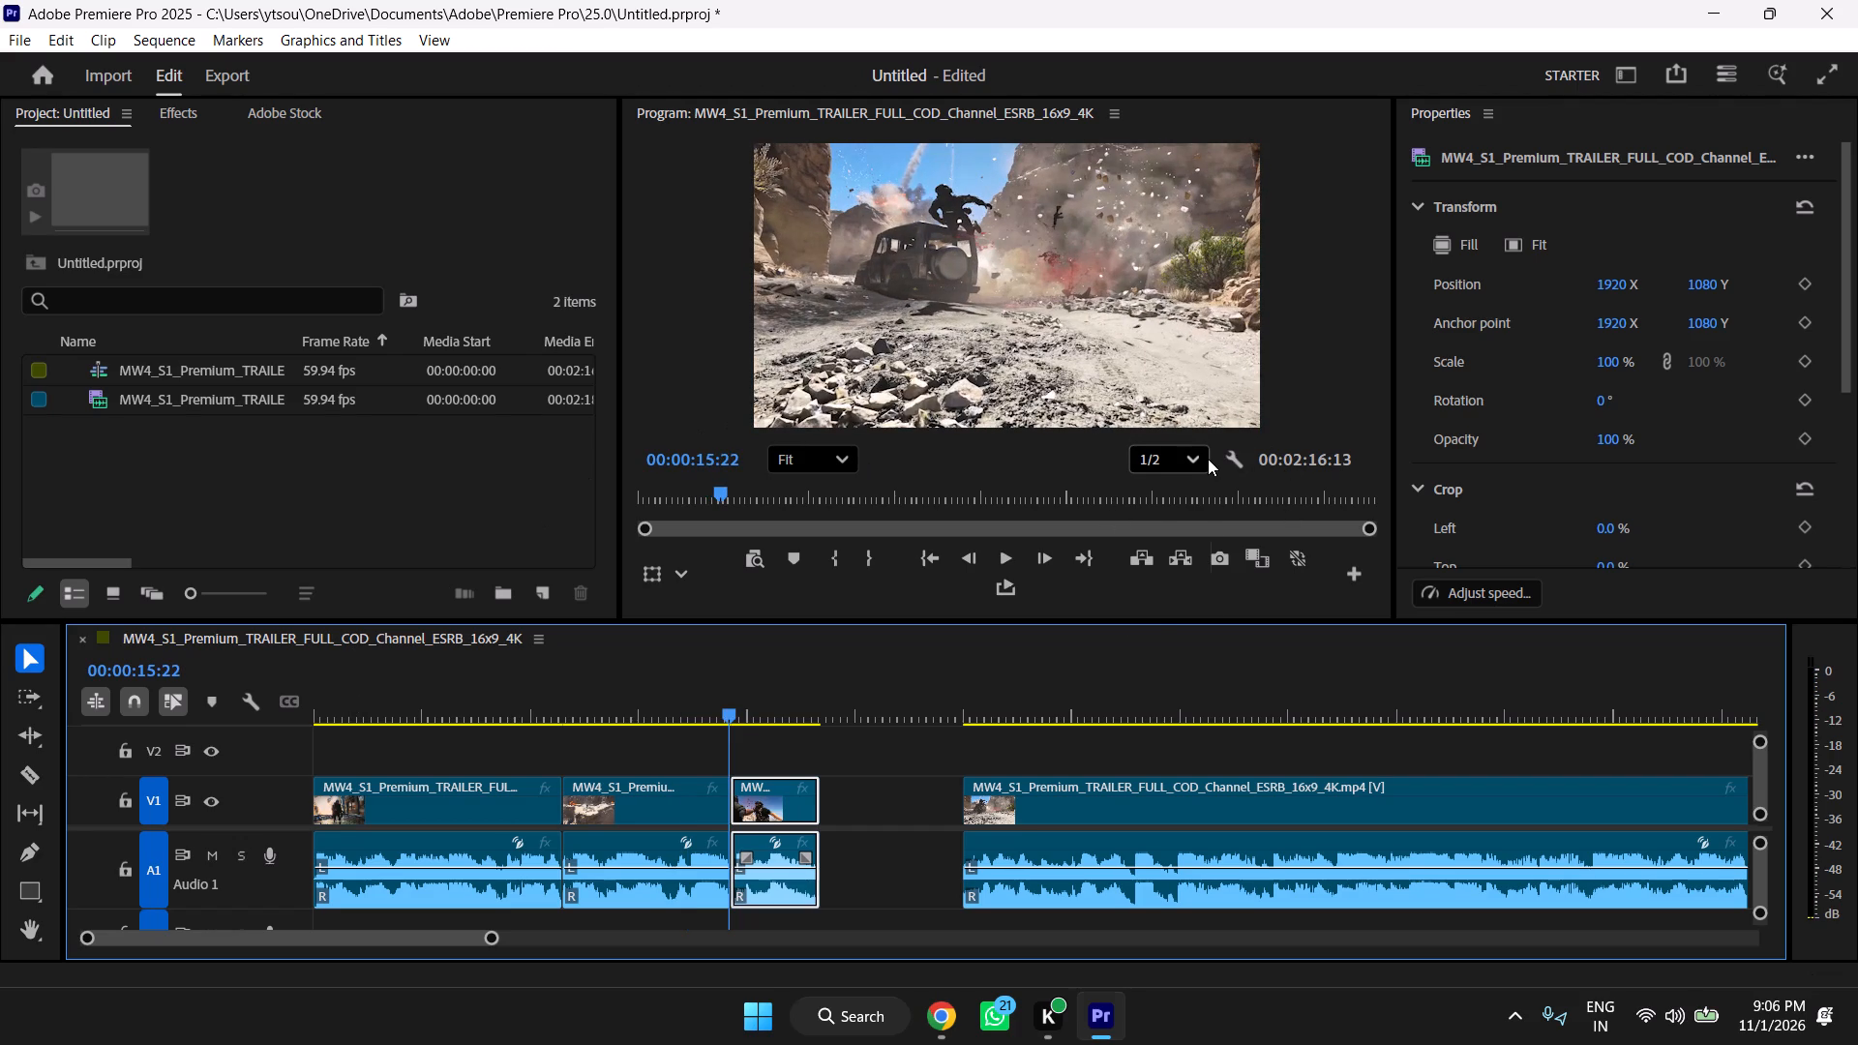
{"action": "left_click", "coordinate": [1188, 587]}
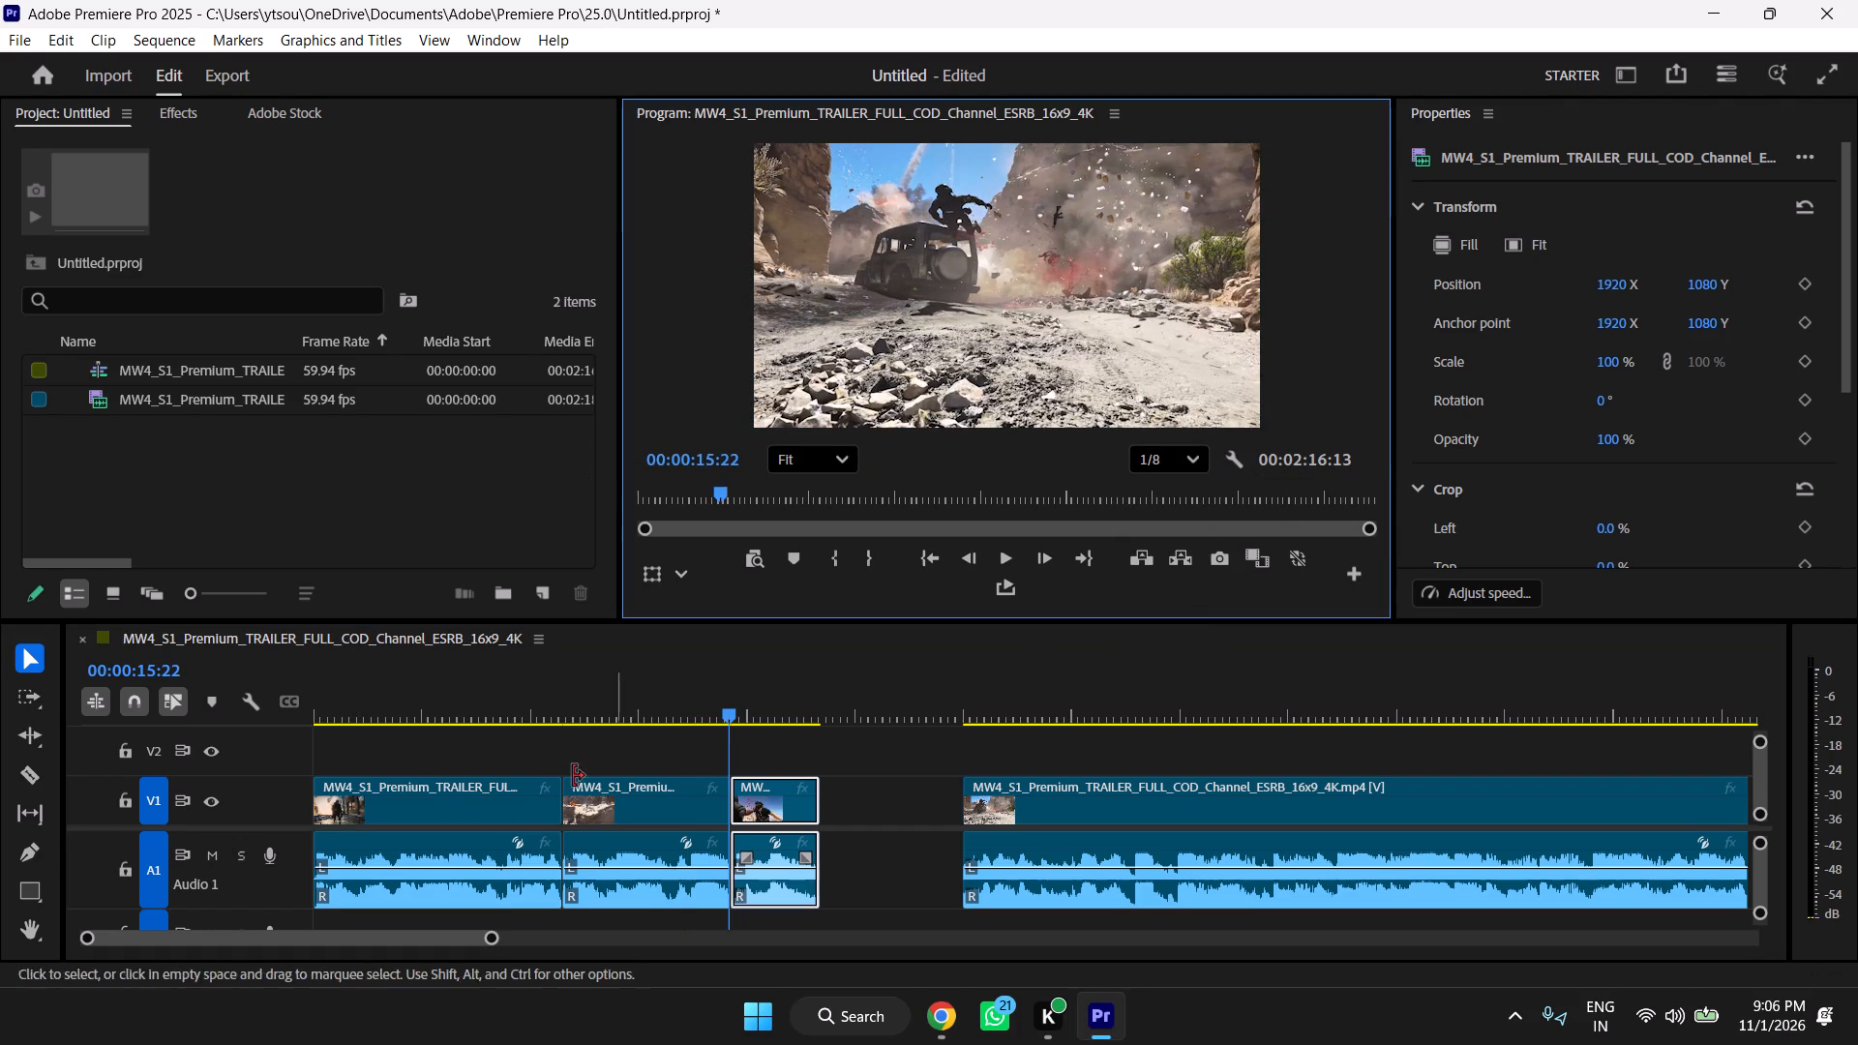
{"action": "left_click_drag", "start_coordinate": [375, 714], "coordinate": [283, 727]}
{"action": "key", "text": "space"}
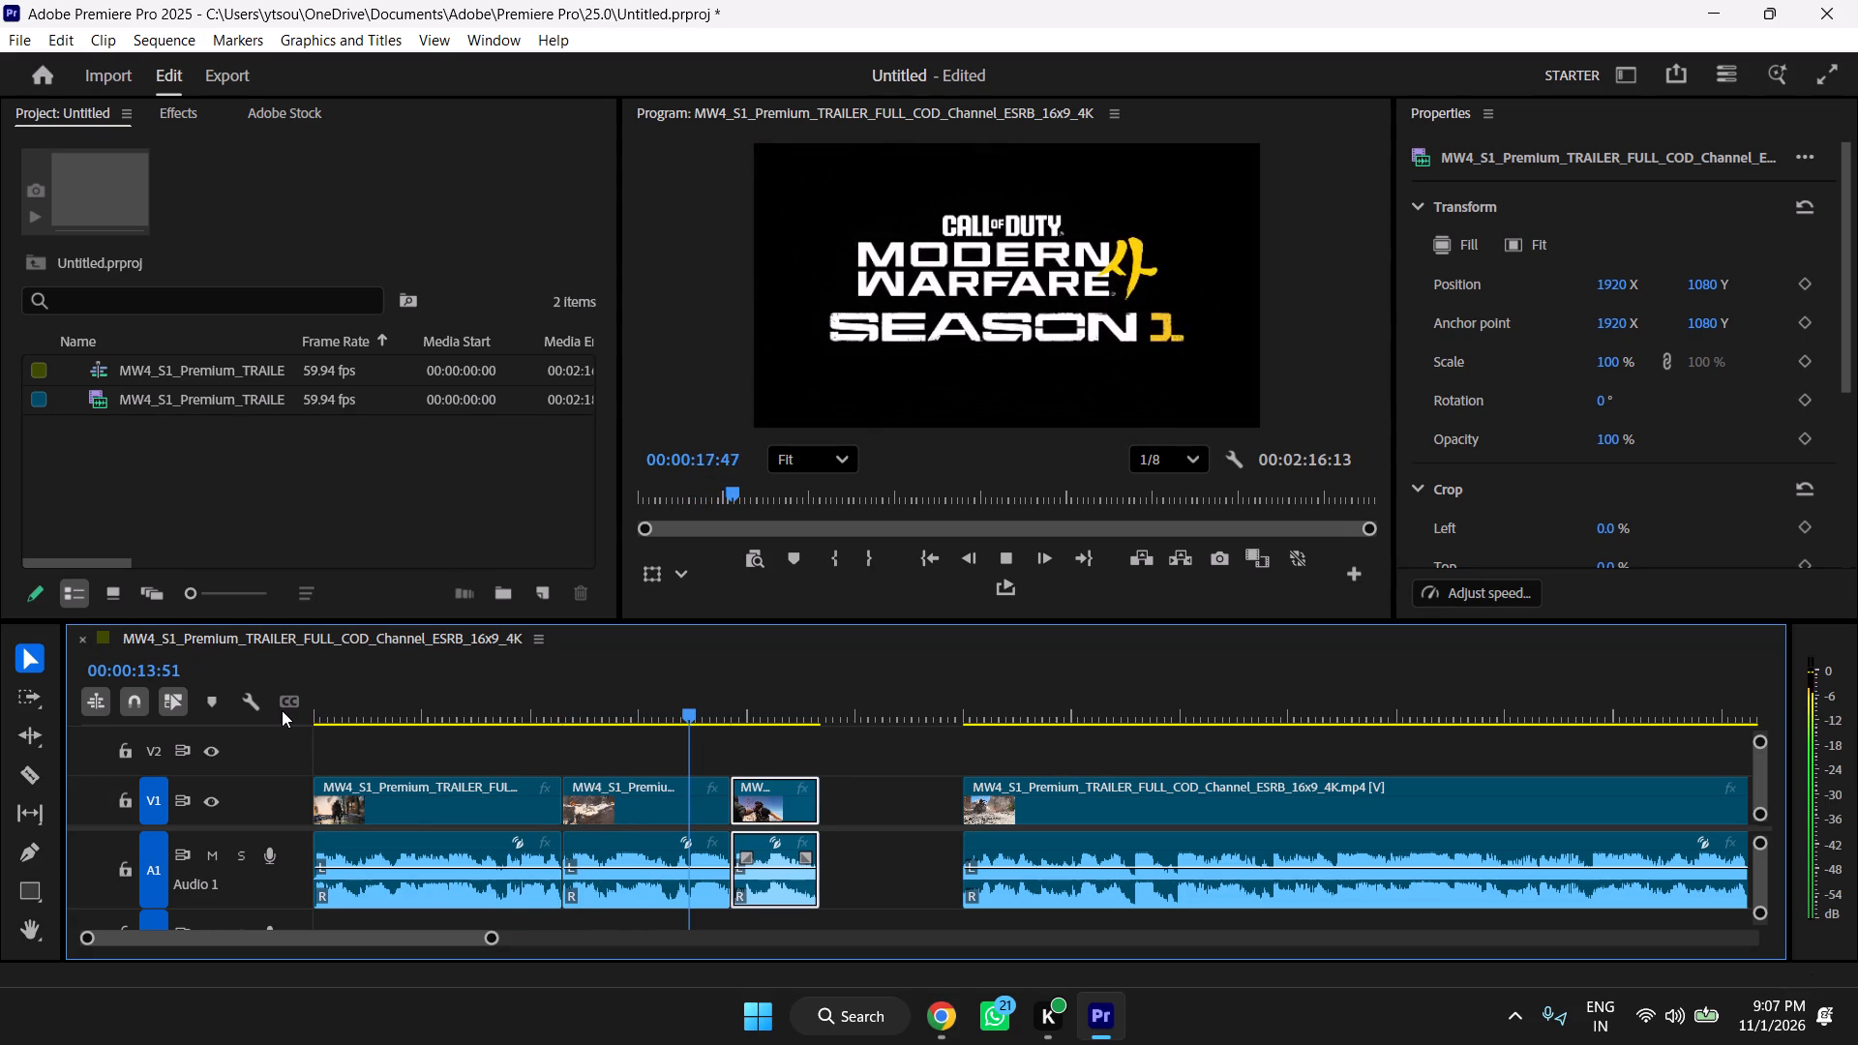
{"action": "key", "text": "space"}
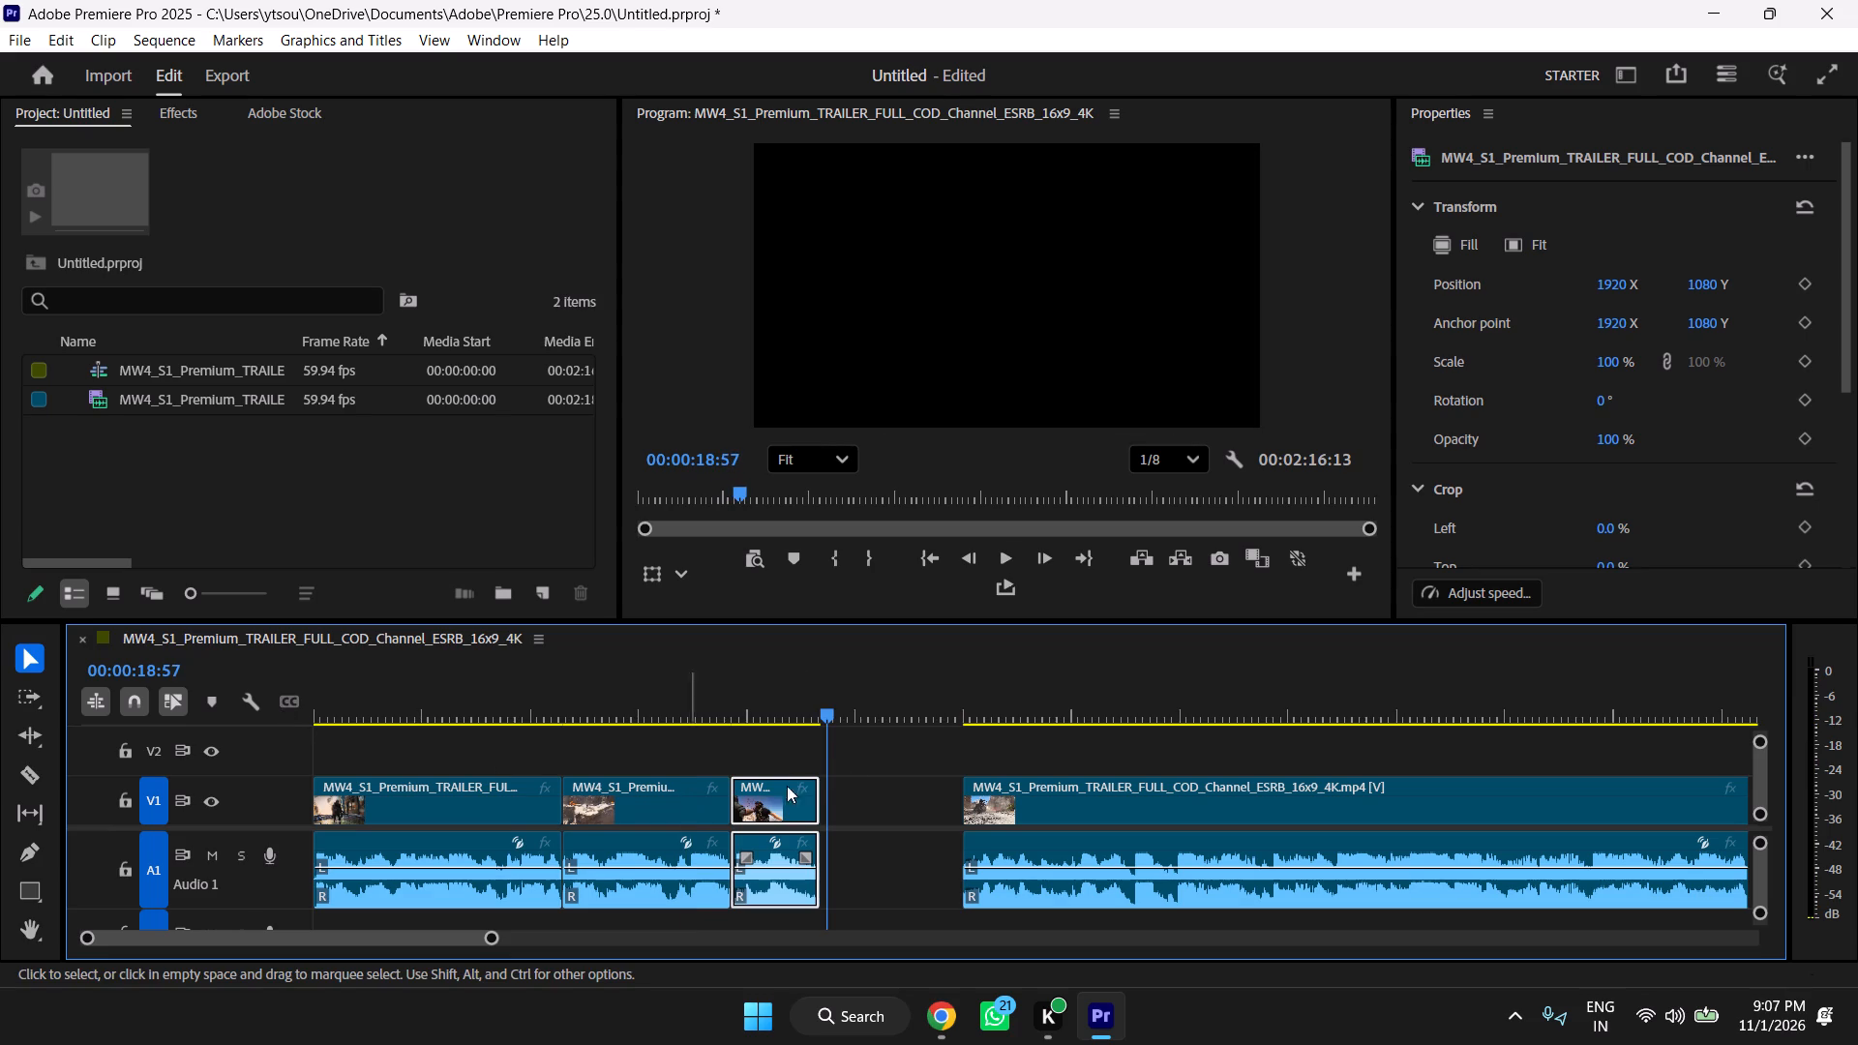
{"action": "left_click_drag", "start_coordinate": [831, 717], "coordinate": [877, 718]}
{"action": "left_click_drag", "start_coordinate": [843, 718], "coordinate": [820, 720]}
Delete the leftover trailer clip that starts at 00:00:24:00, after the gap.
{"action": "left_click", "coordinate": [1045, 796]}
{"action": "key", "text": "BackSpace"}
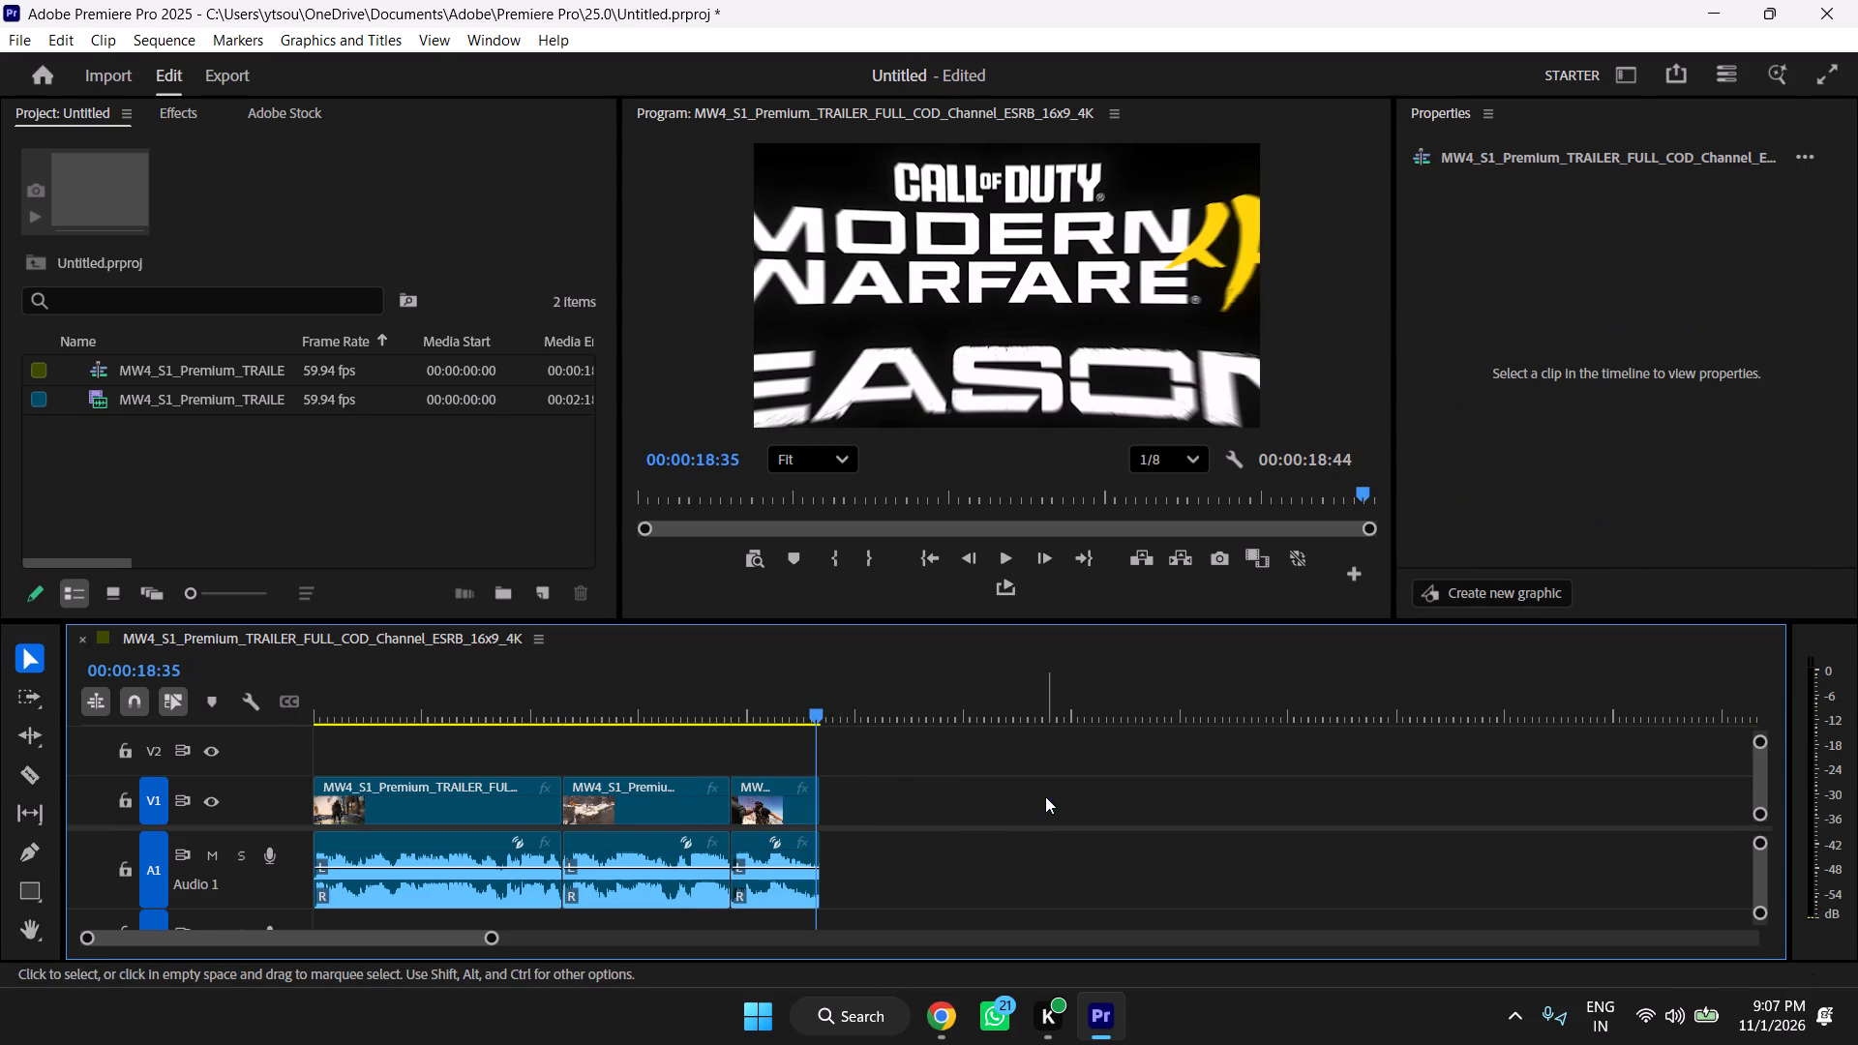
Replay the three joined segments from the start through the Season 1 title.
{"action": "left_click_drag", "start_coordinate": [742, 707], "coordinate": [250, 752]}
{"action": "key", "text": "space"}
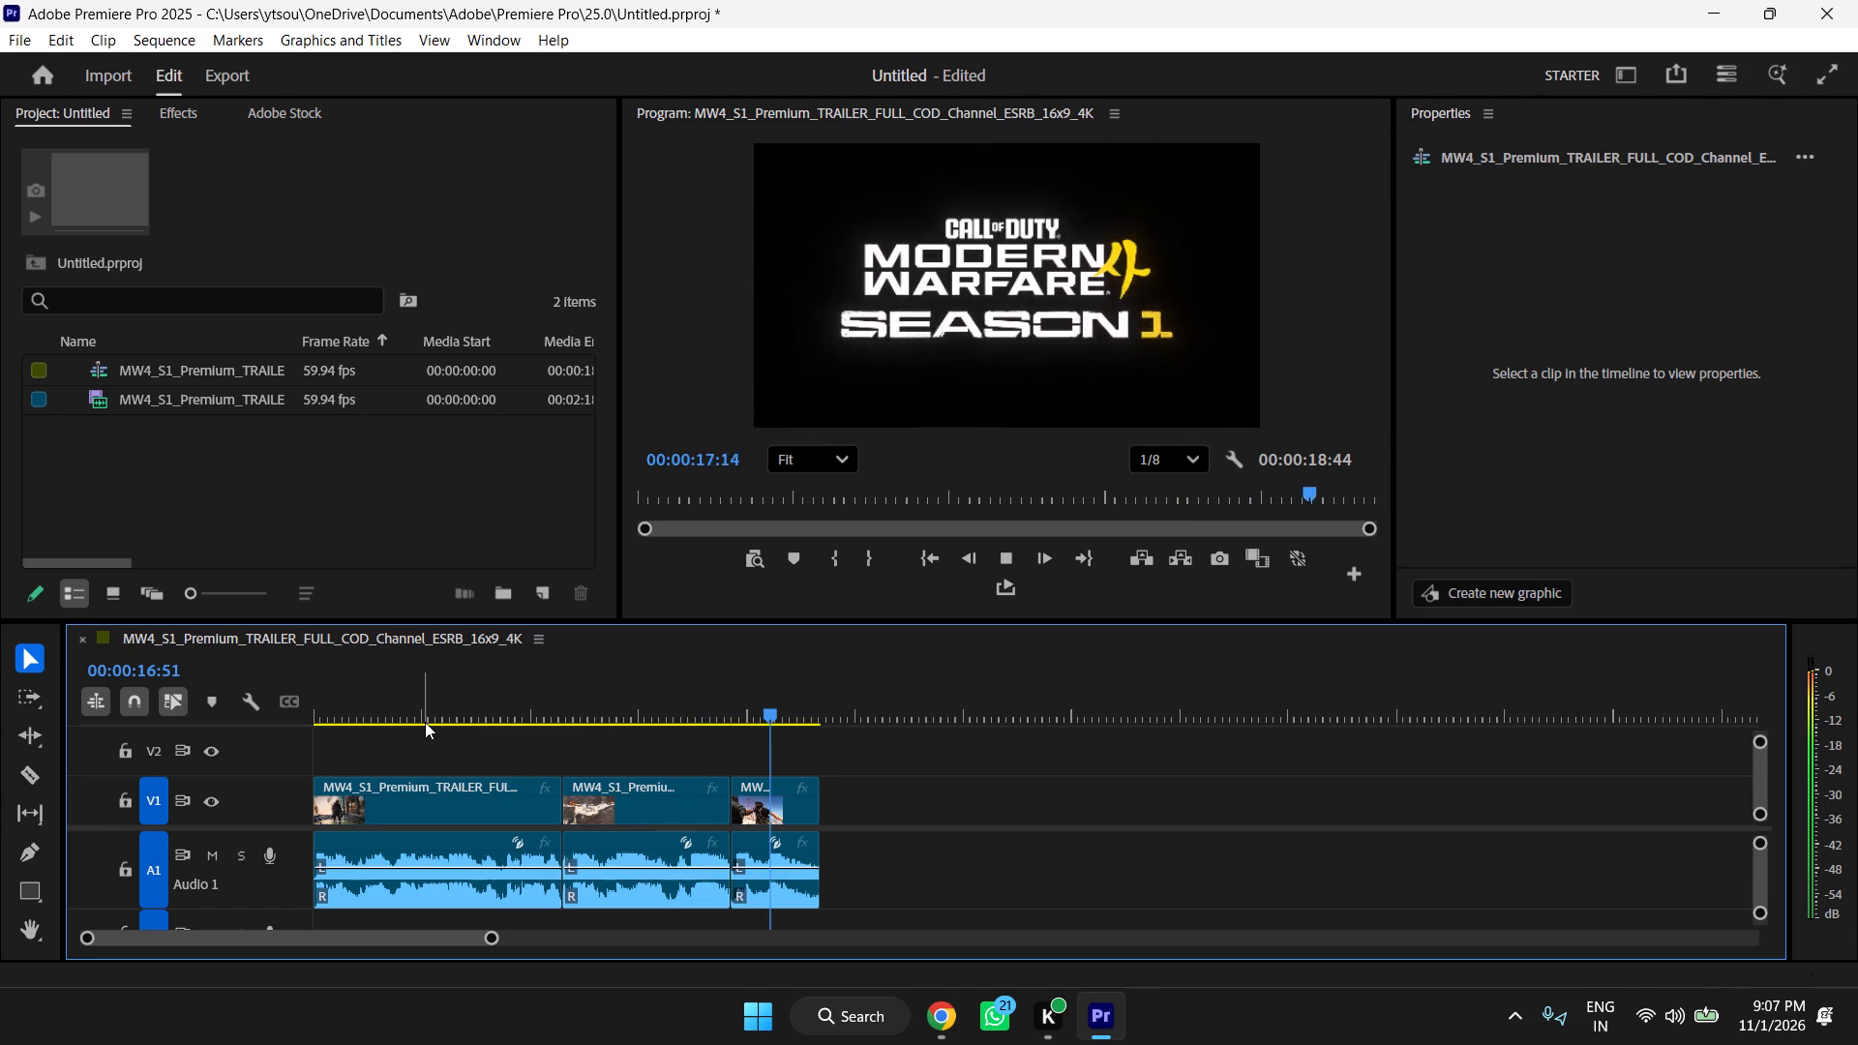
{"action": "key", "text": "space"}
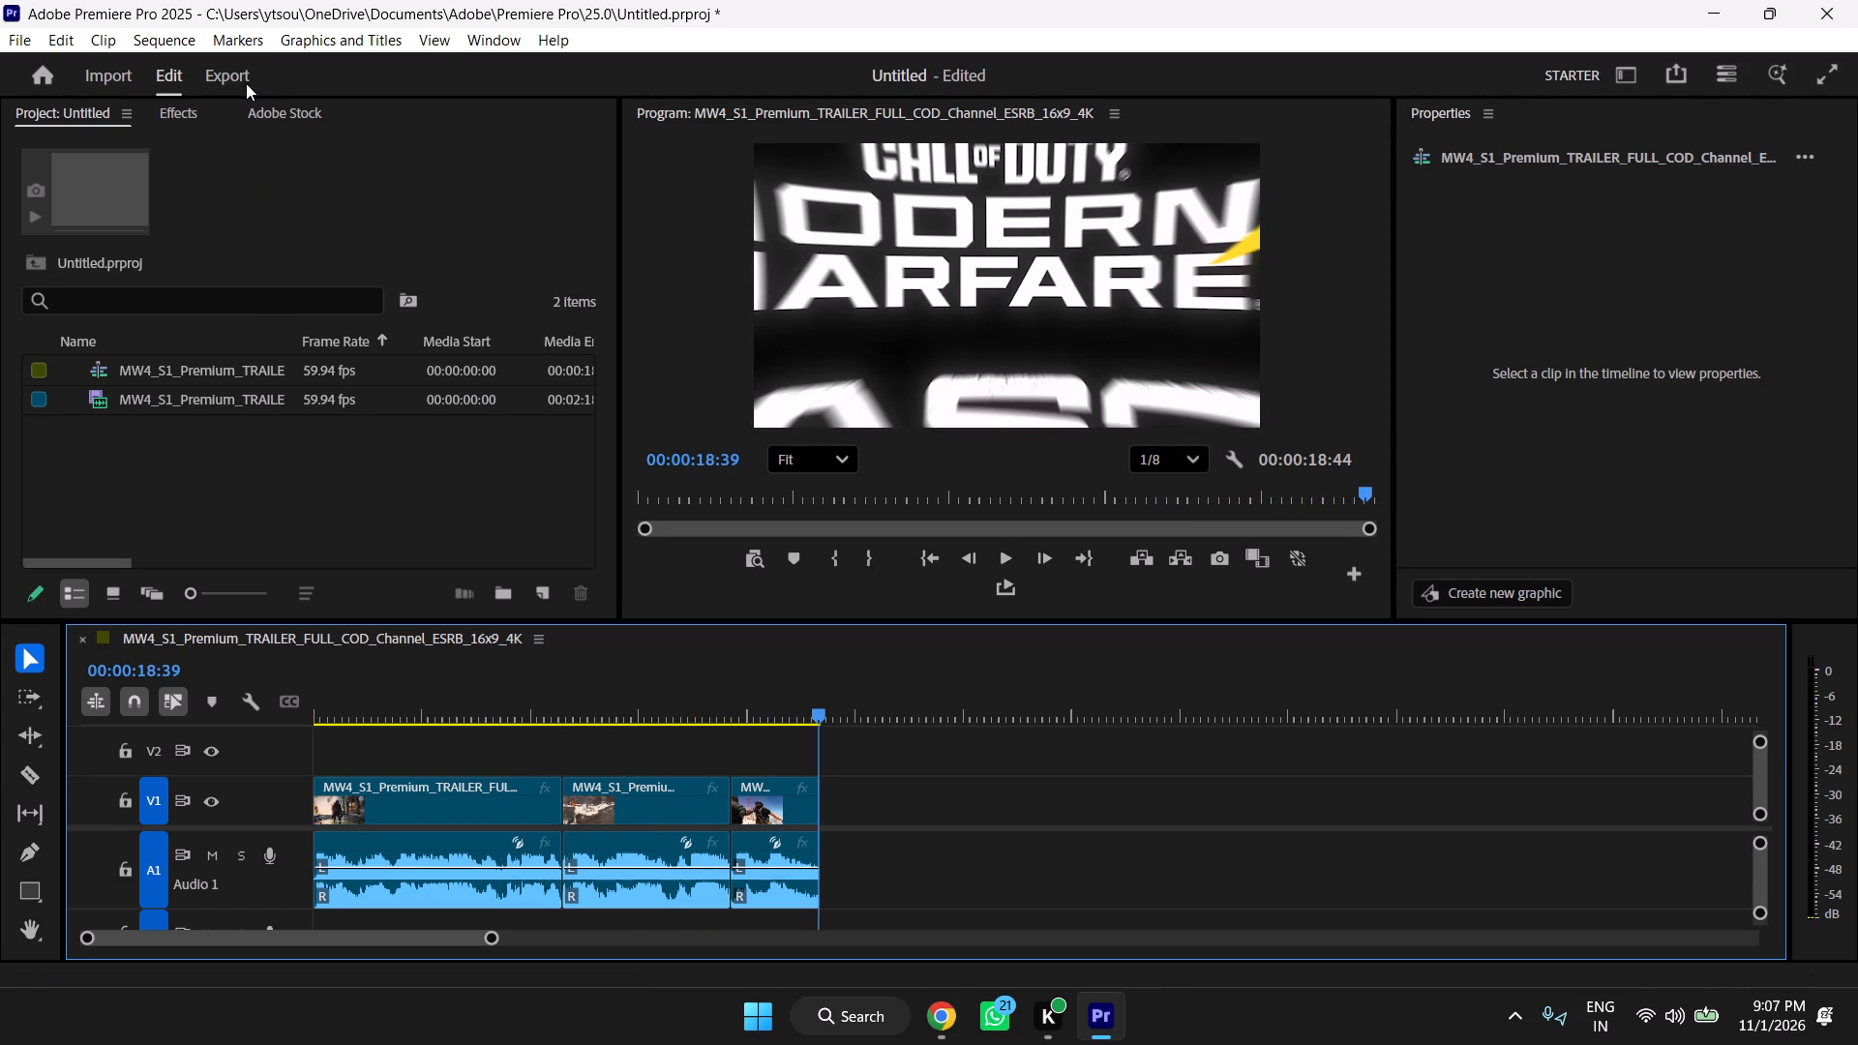
Change the sequence frame size to 1080 horizontal by 1920 vertical and accept deleting its previews.
{"action": "left_click", "coordinate": [153, 36]}
{"action": "left_click", "coordinate": [295, 61]}
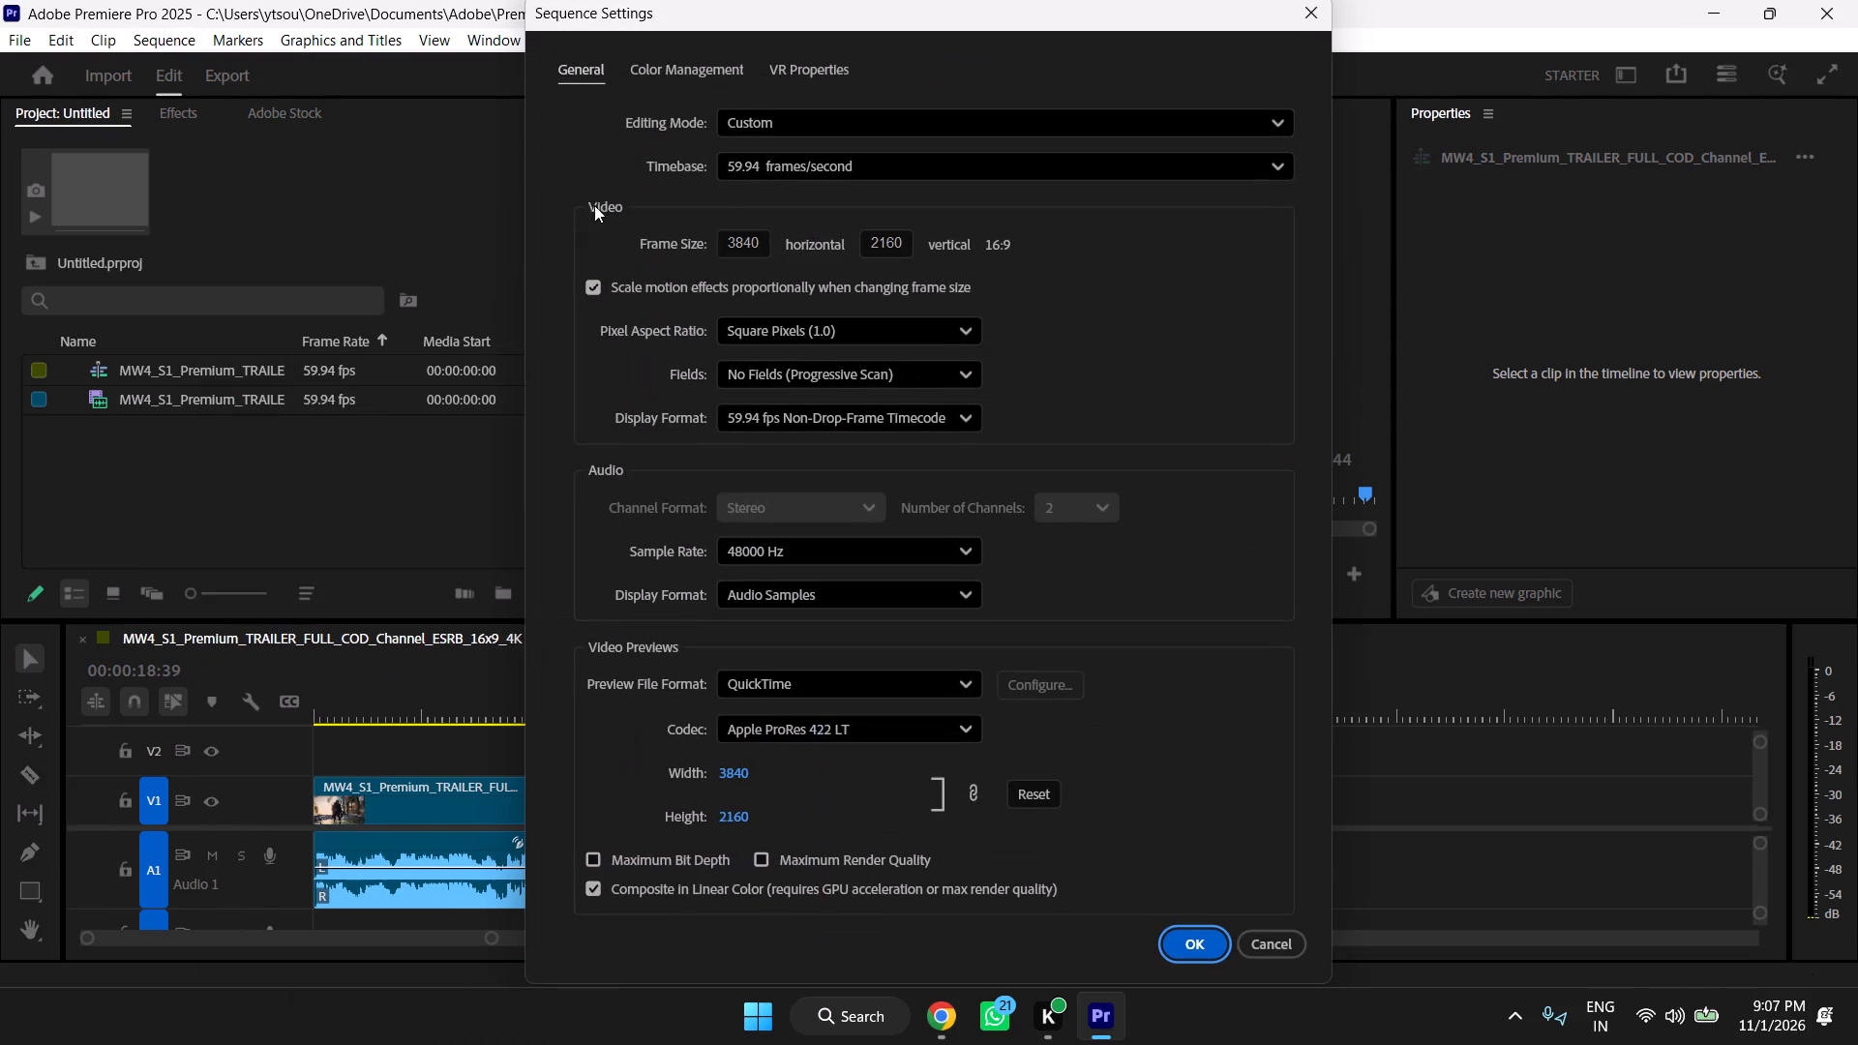
{"action": "left_click", "coordinate": [763, 243]}
{"action": "left_click_drag", "start_coordinate": [759, 241], "coordinate": [720, 248]}
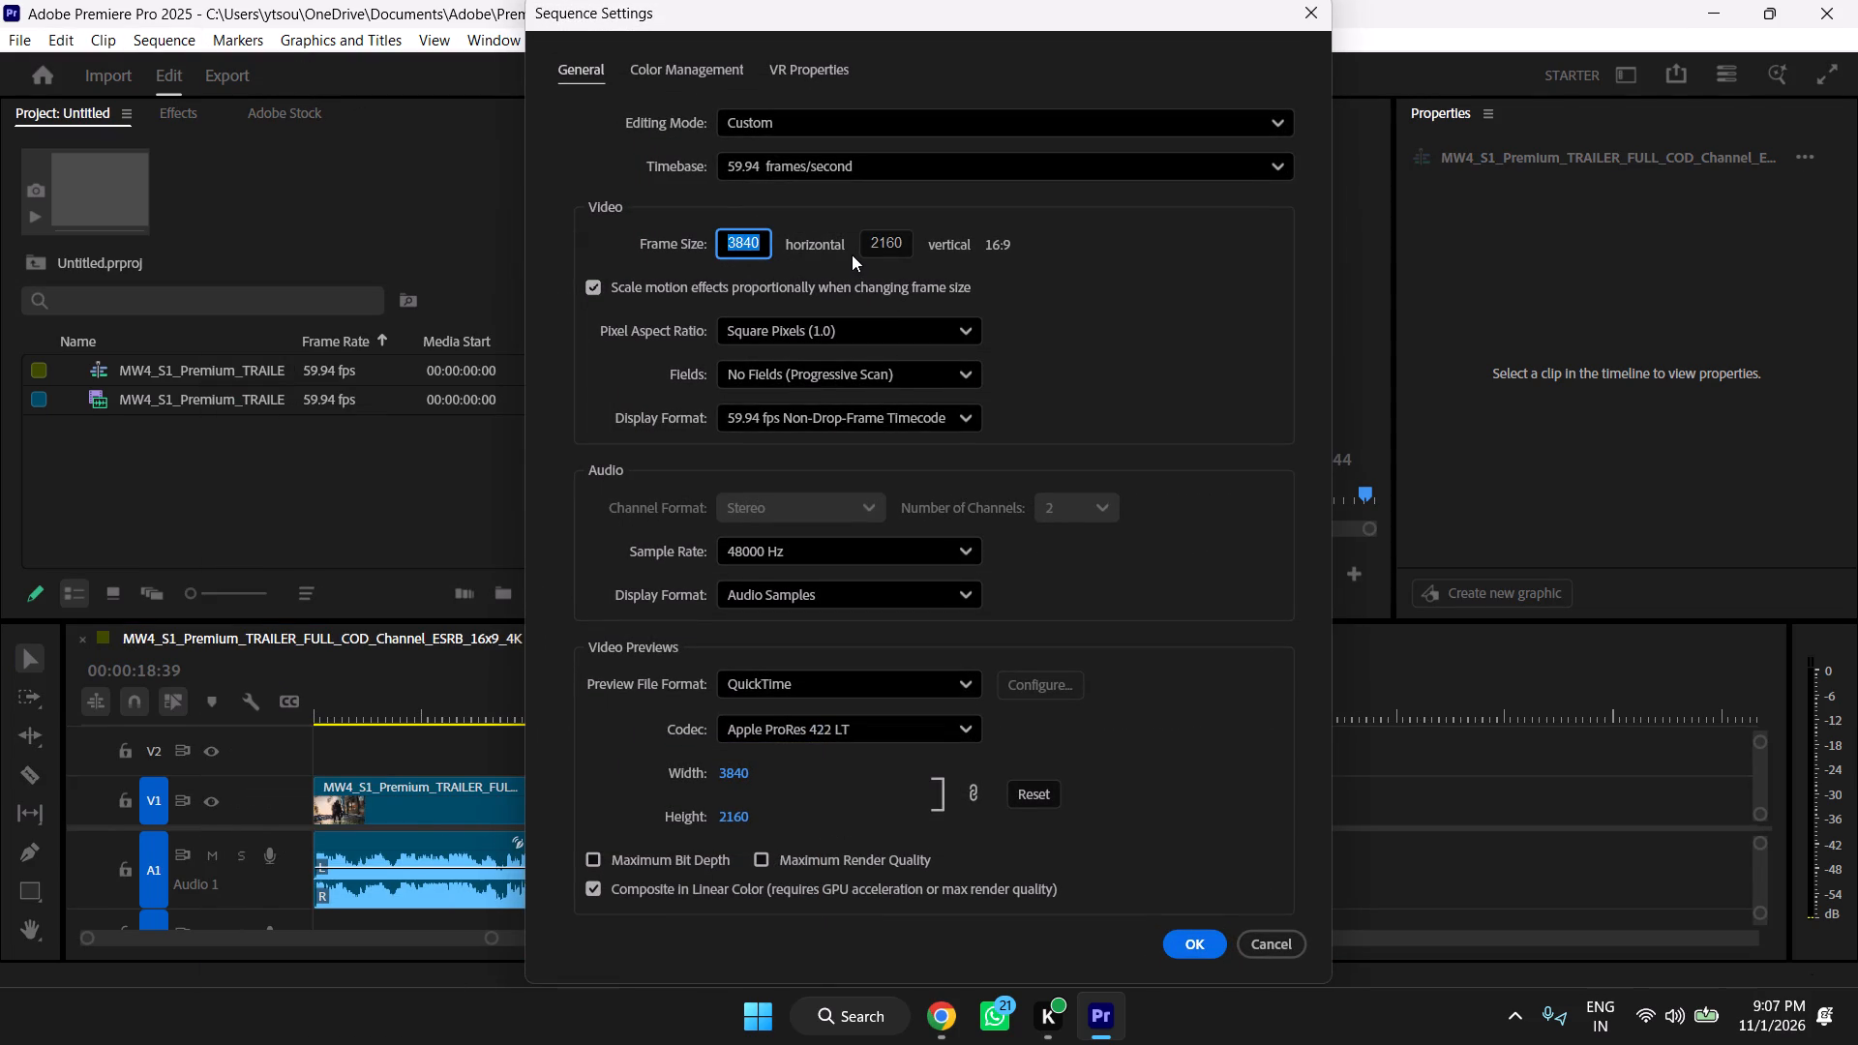
{"action": "type", "text": "21"}
{"action": "key", "text": "BackSpace"}
{"action": "key", "text": "BackSpace"}
{"action": "key", "text": "BackSpace"}
{"action": "key", "text": "1"}
{"action": "type", "text": "080"}
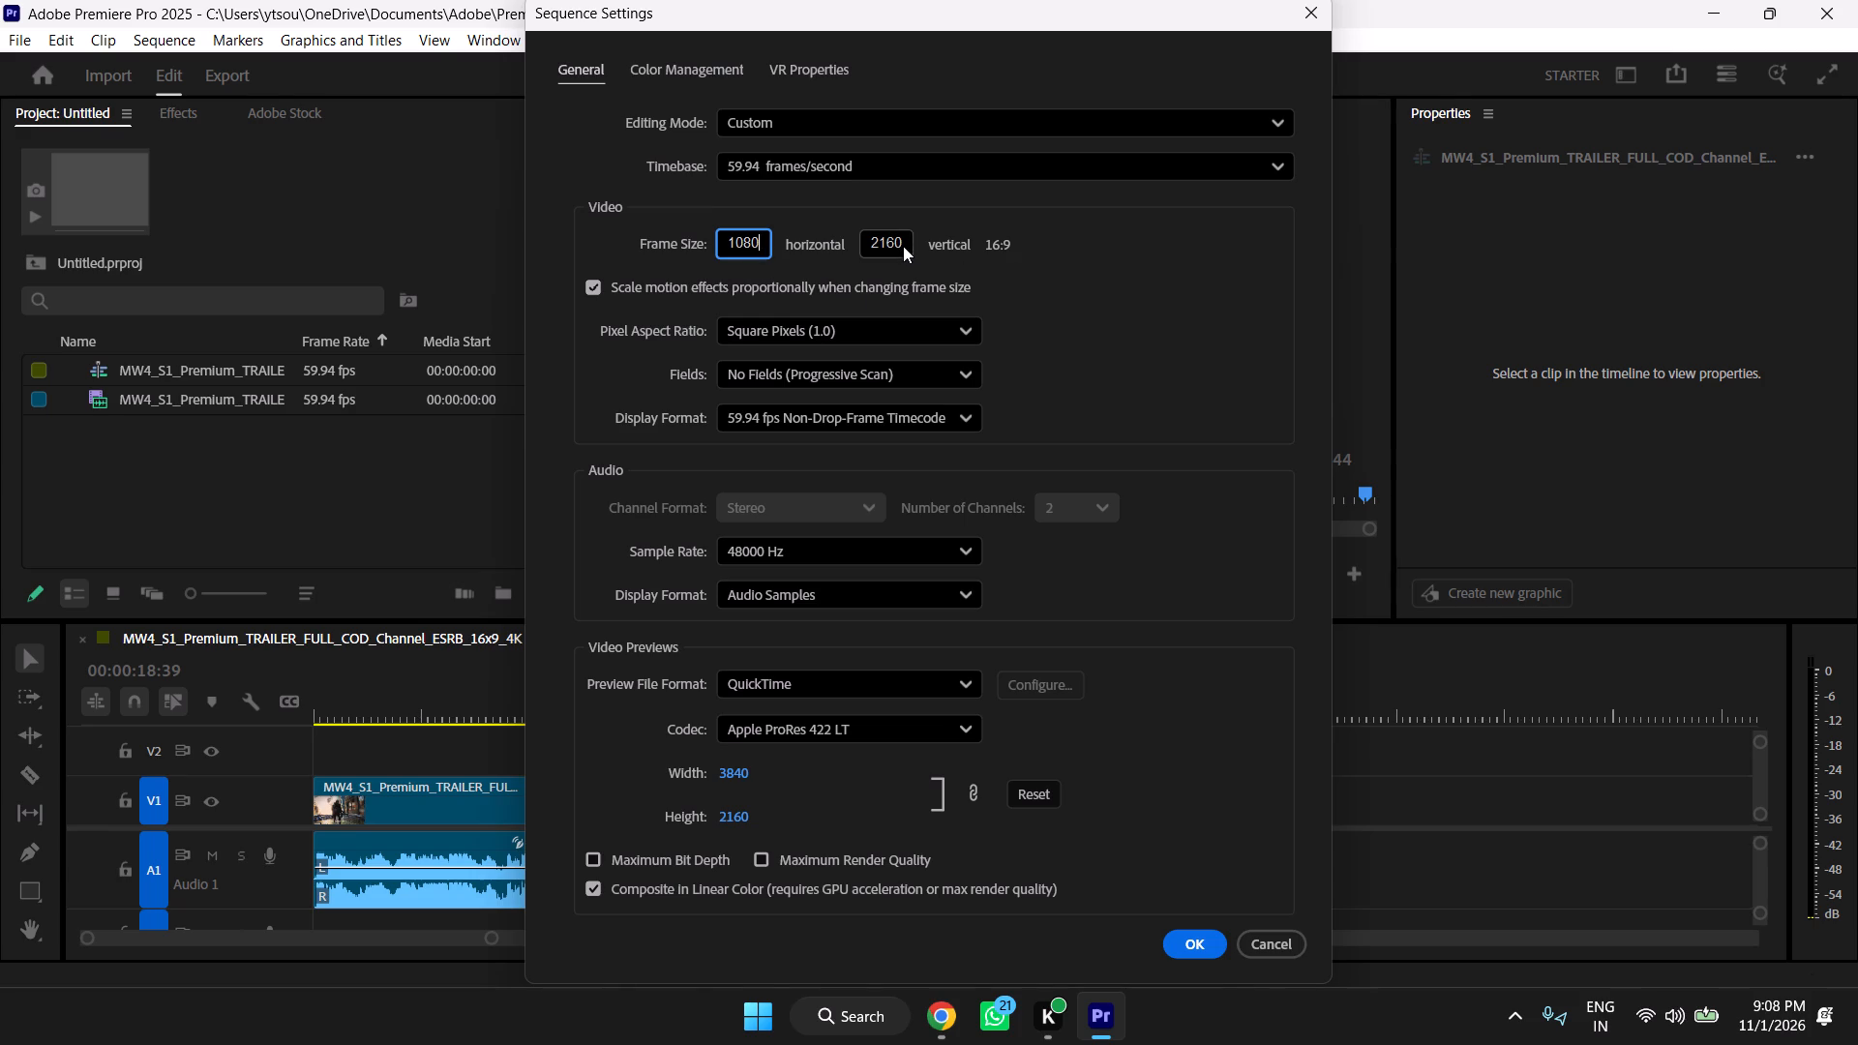
{"action": "left_click", "coordinate": [903, 246]}
{"action": "left_click_drag", "start_coordinate": [898, 236], "coordinate": [859, 242]}
{"action": "key", "text": "1"}
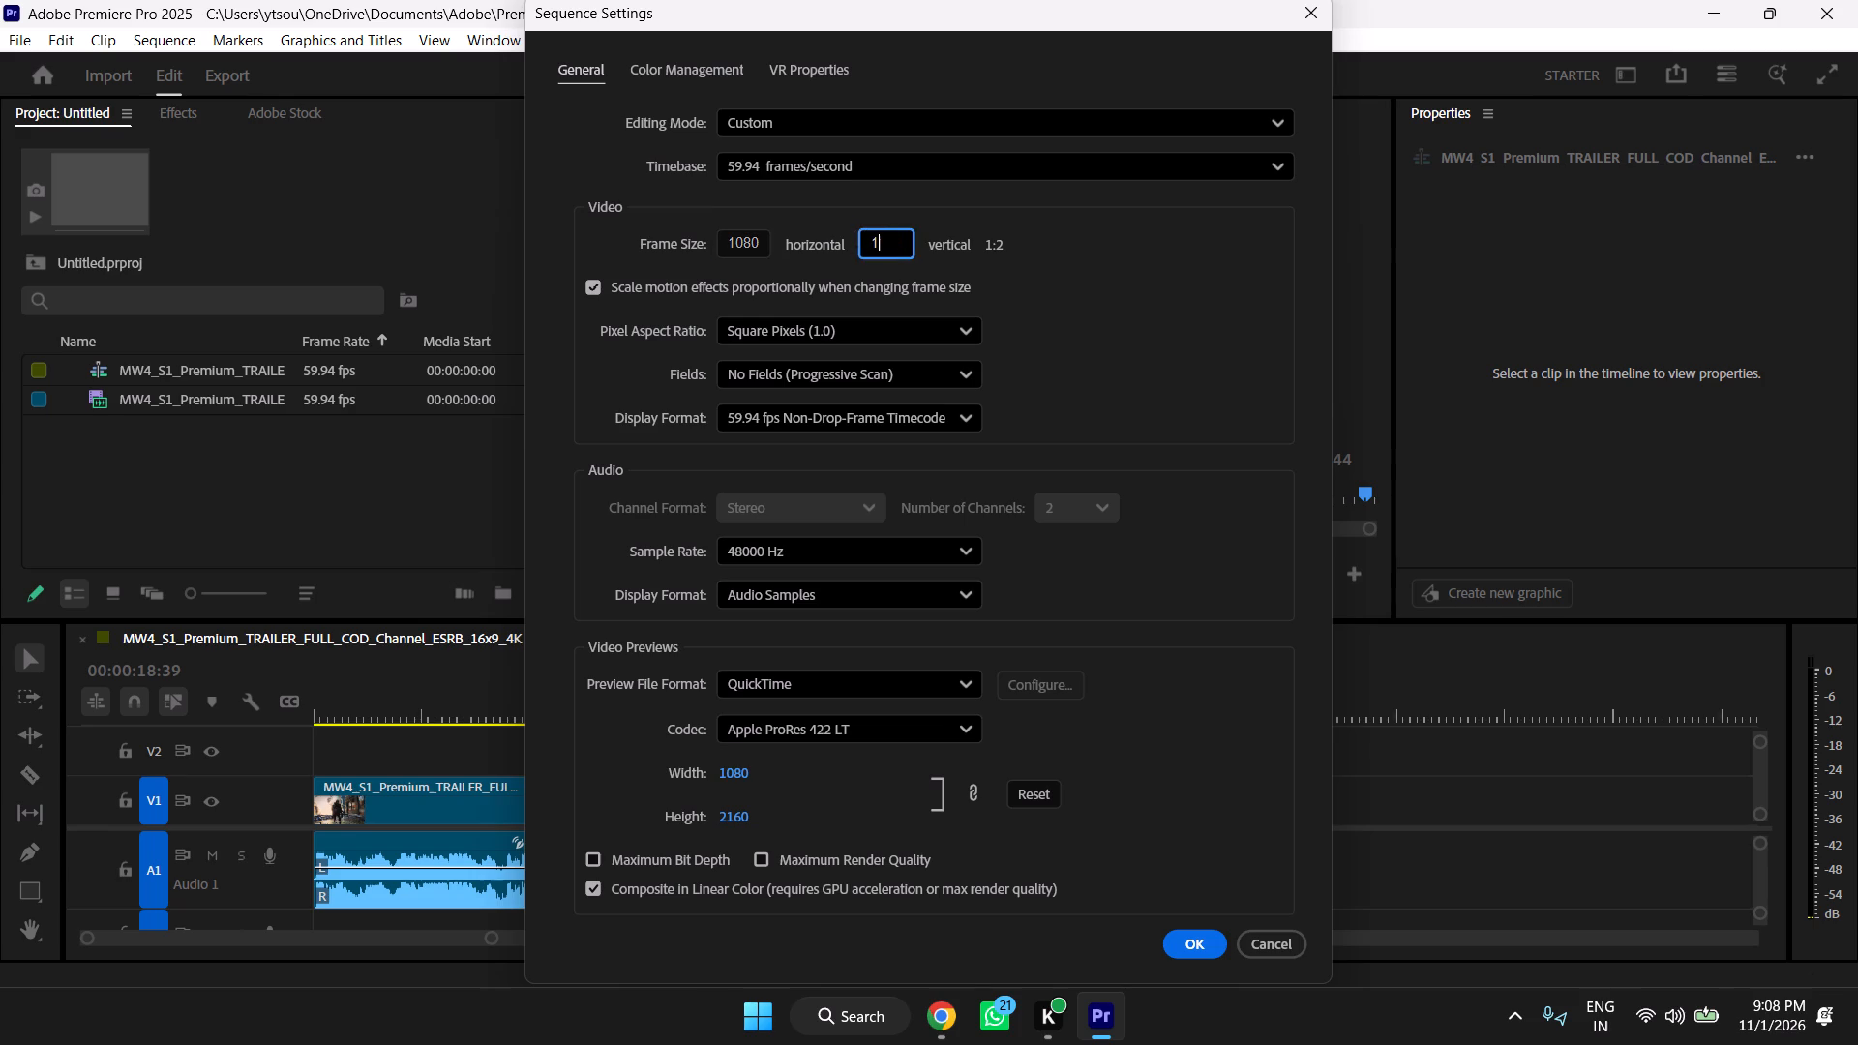
{"action": "type", "text": "920"}
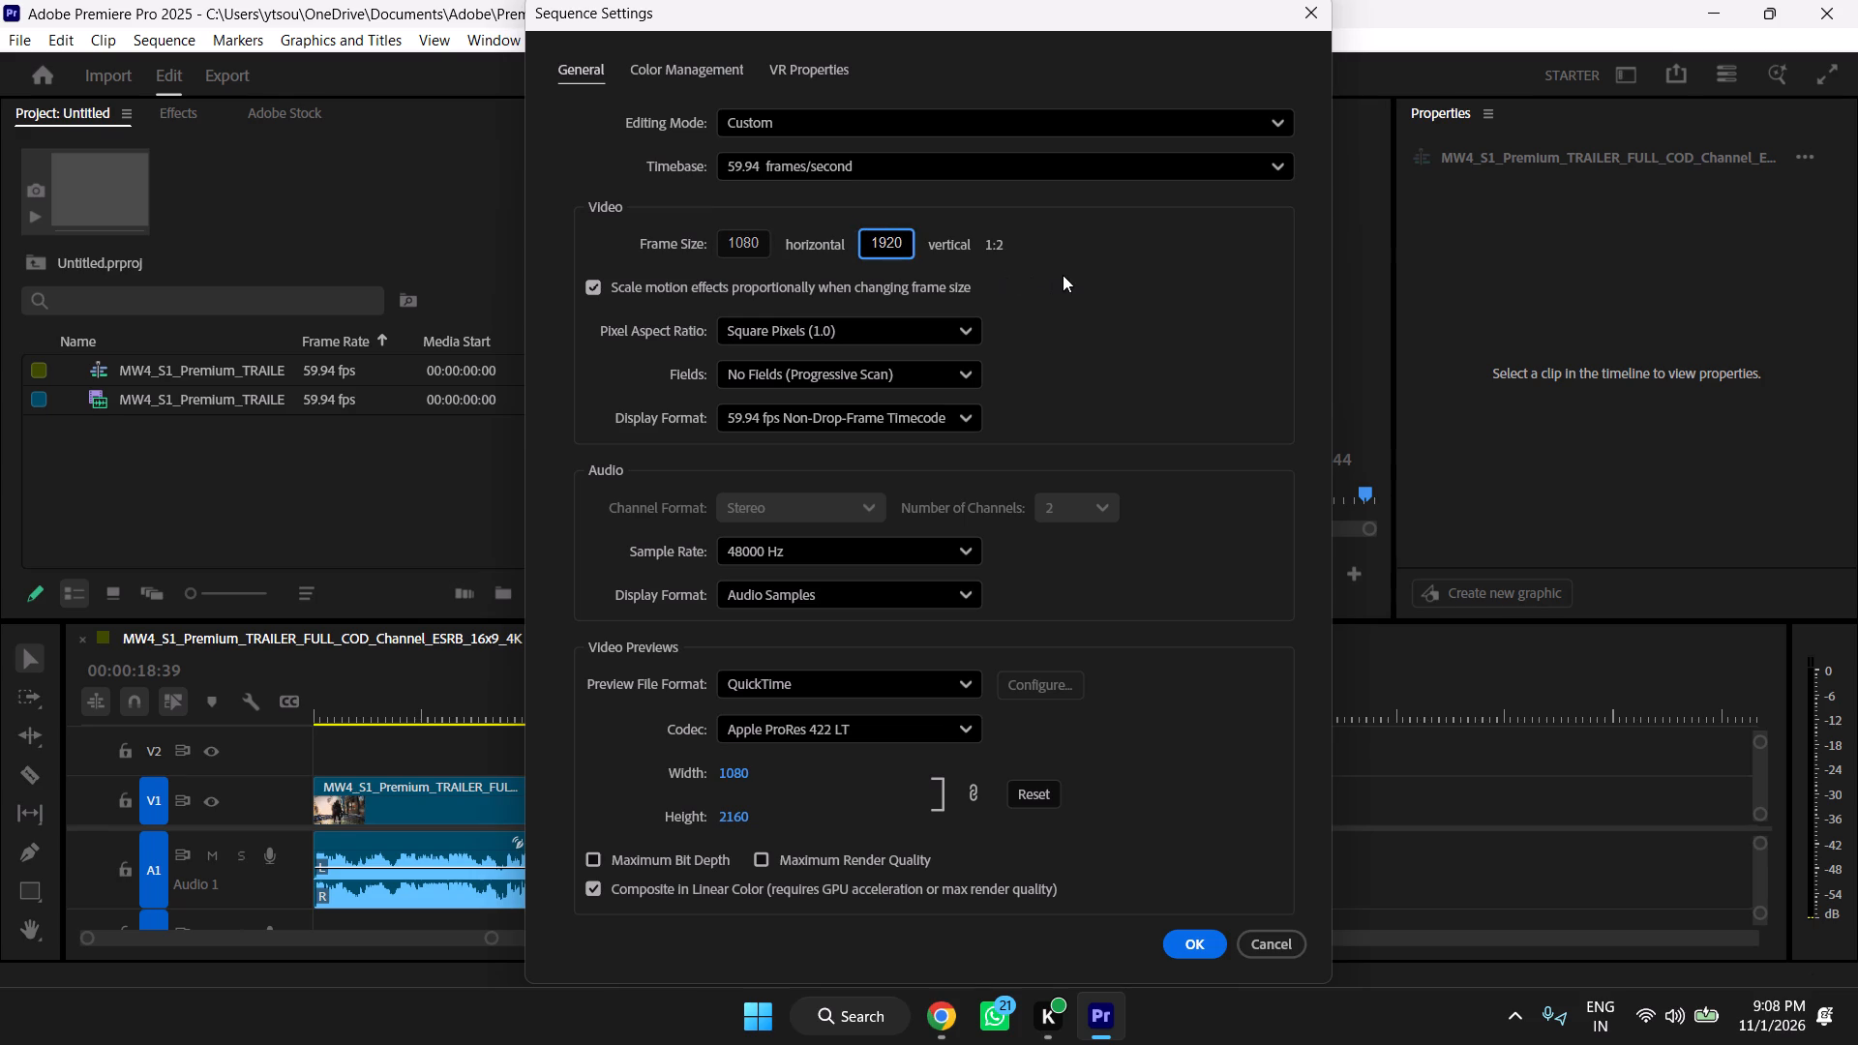
{"action": "left_click", "coordinate": [1063, 275]}
{"action": "left_click", "coordinate": [1189, 948]}
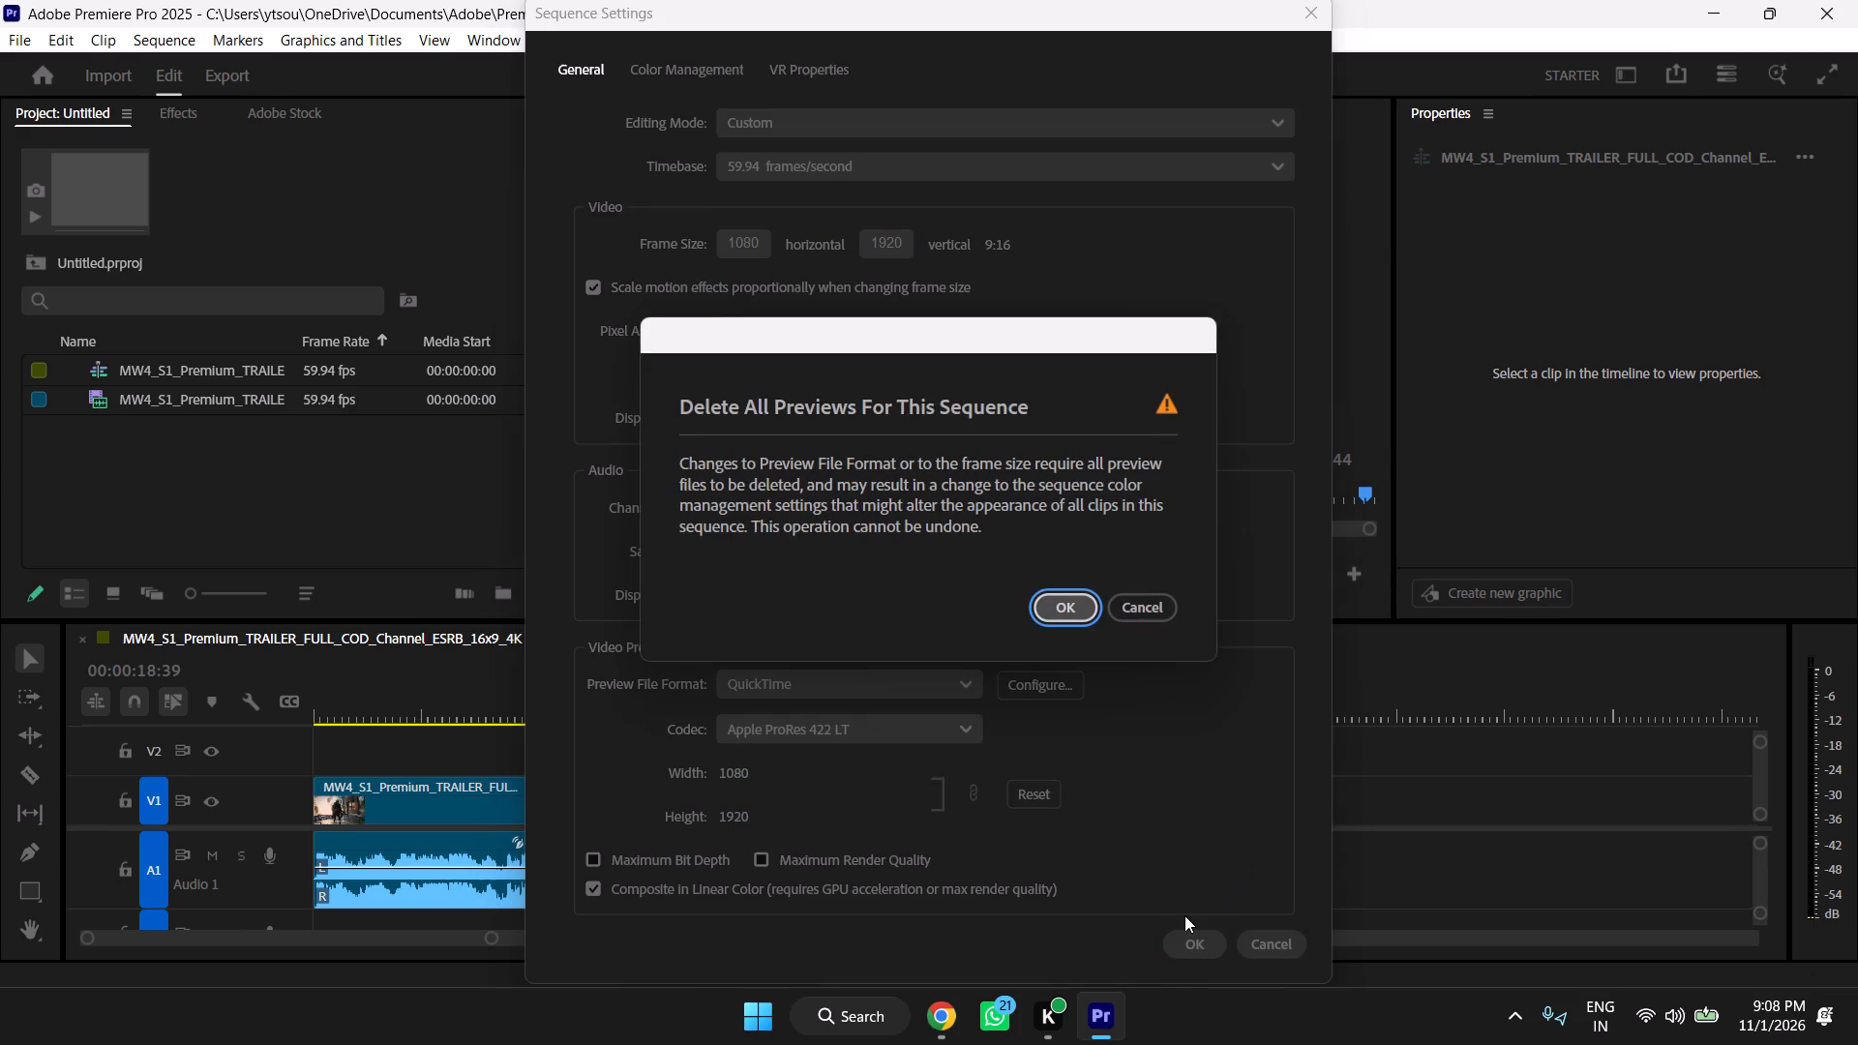
{"action": "left_click", "coordinate": [1061, 615]}
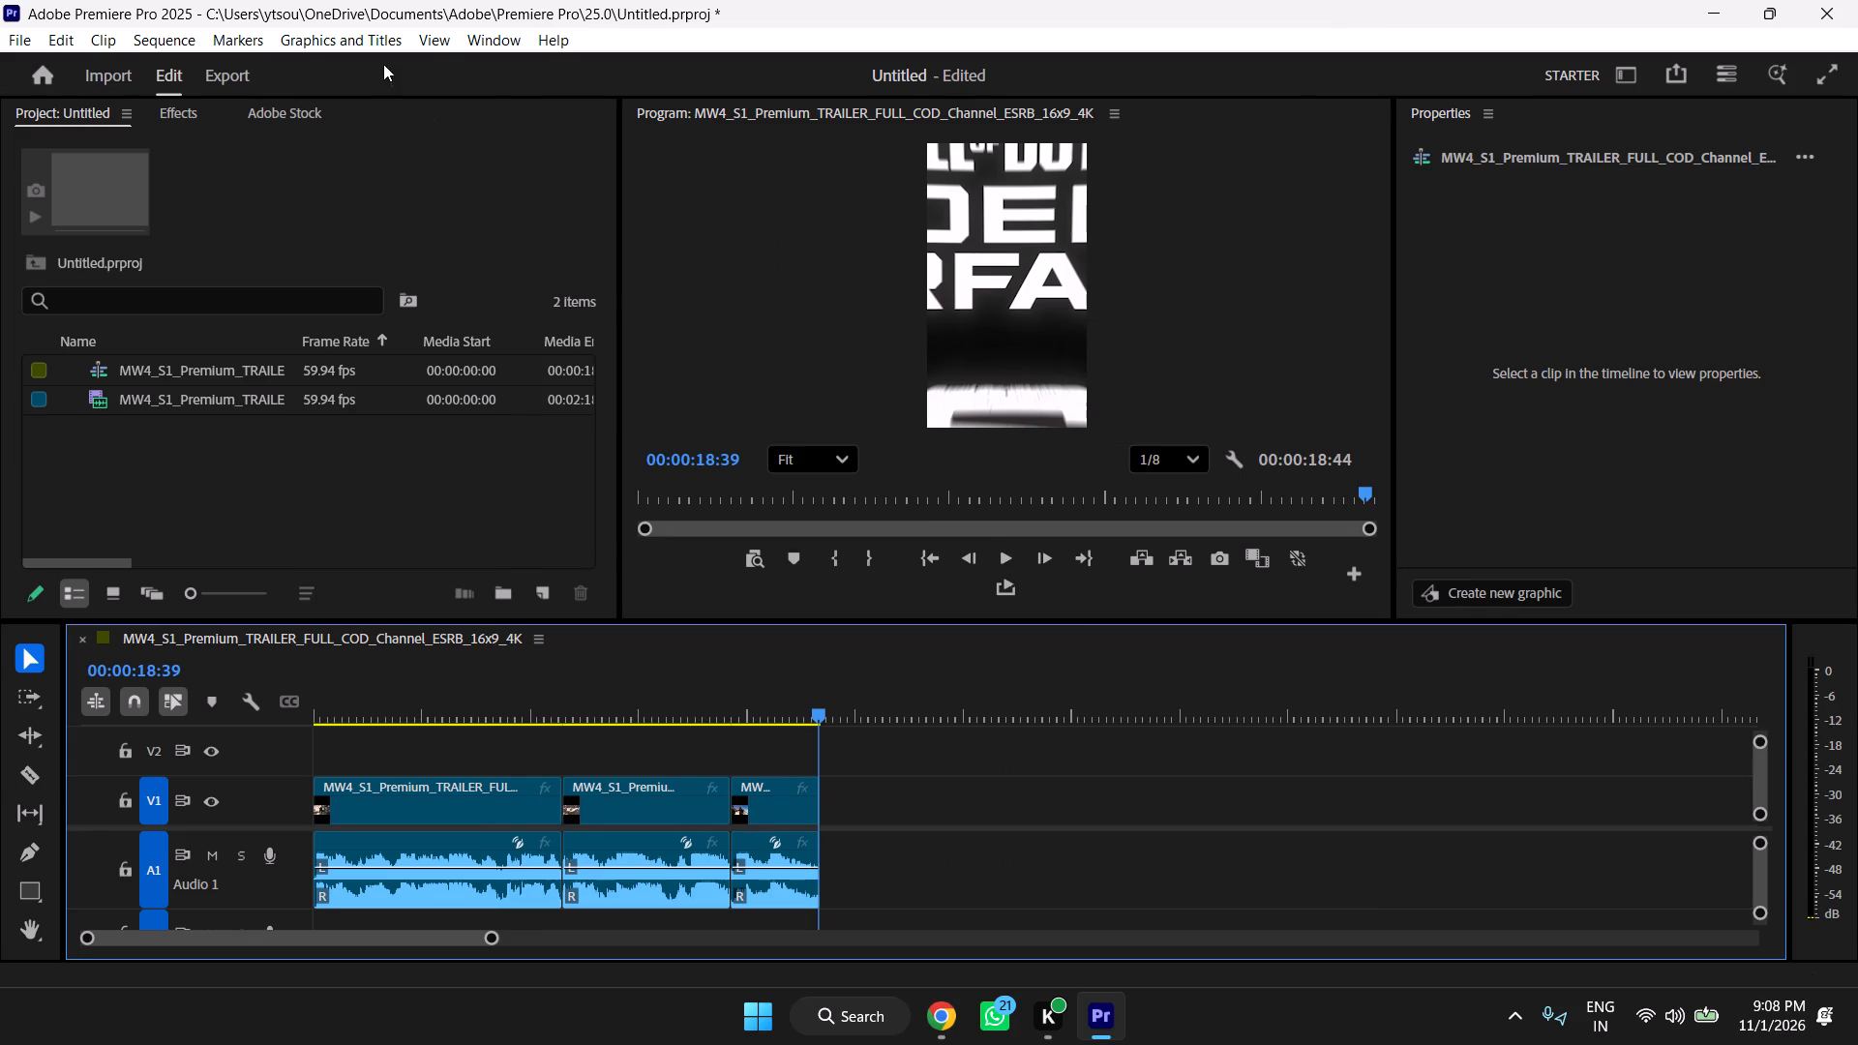
Switch to the Vertical workspace.
{"action": "left_click", "coordinate": [494, 38]}
{"action": "left_click", "coordinate": [575, 75]}
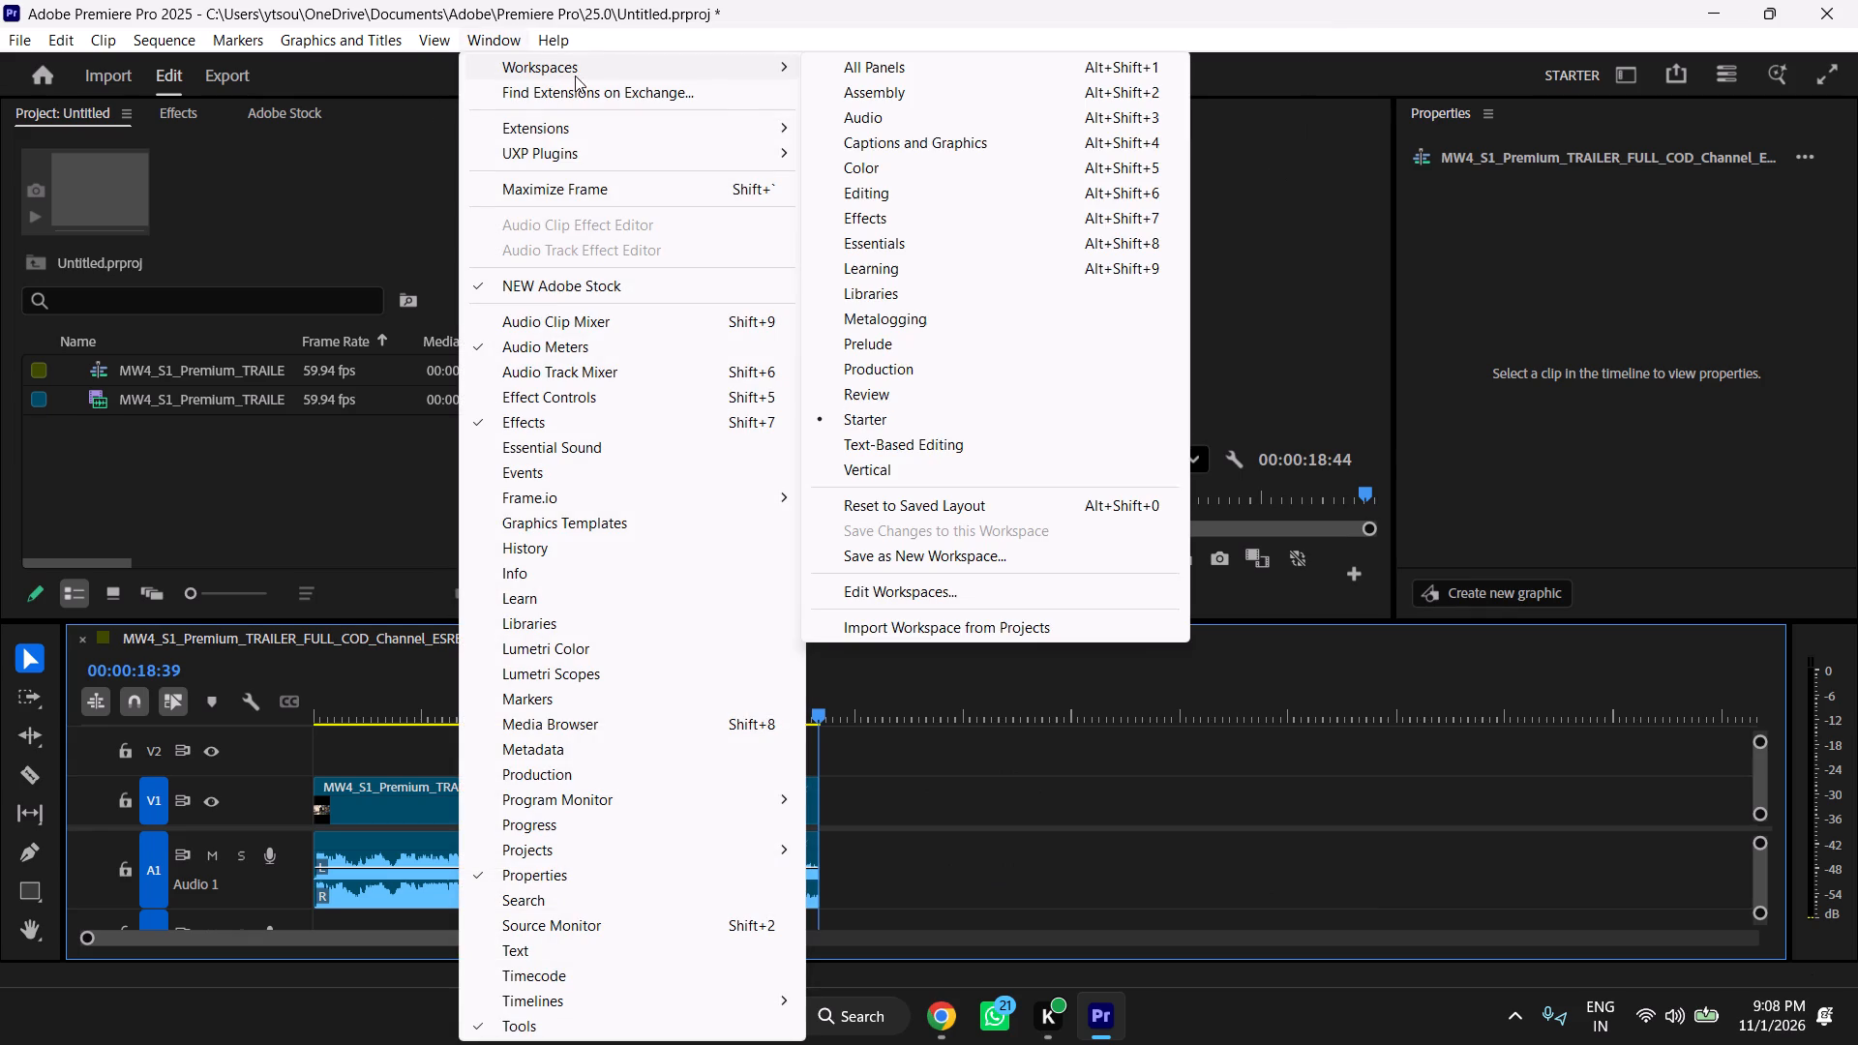
{"action": "left_click", "coordinate": [889, 476]}
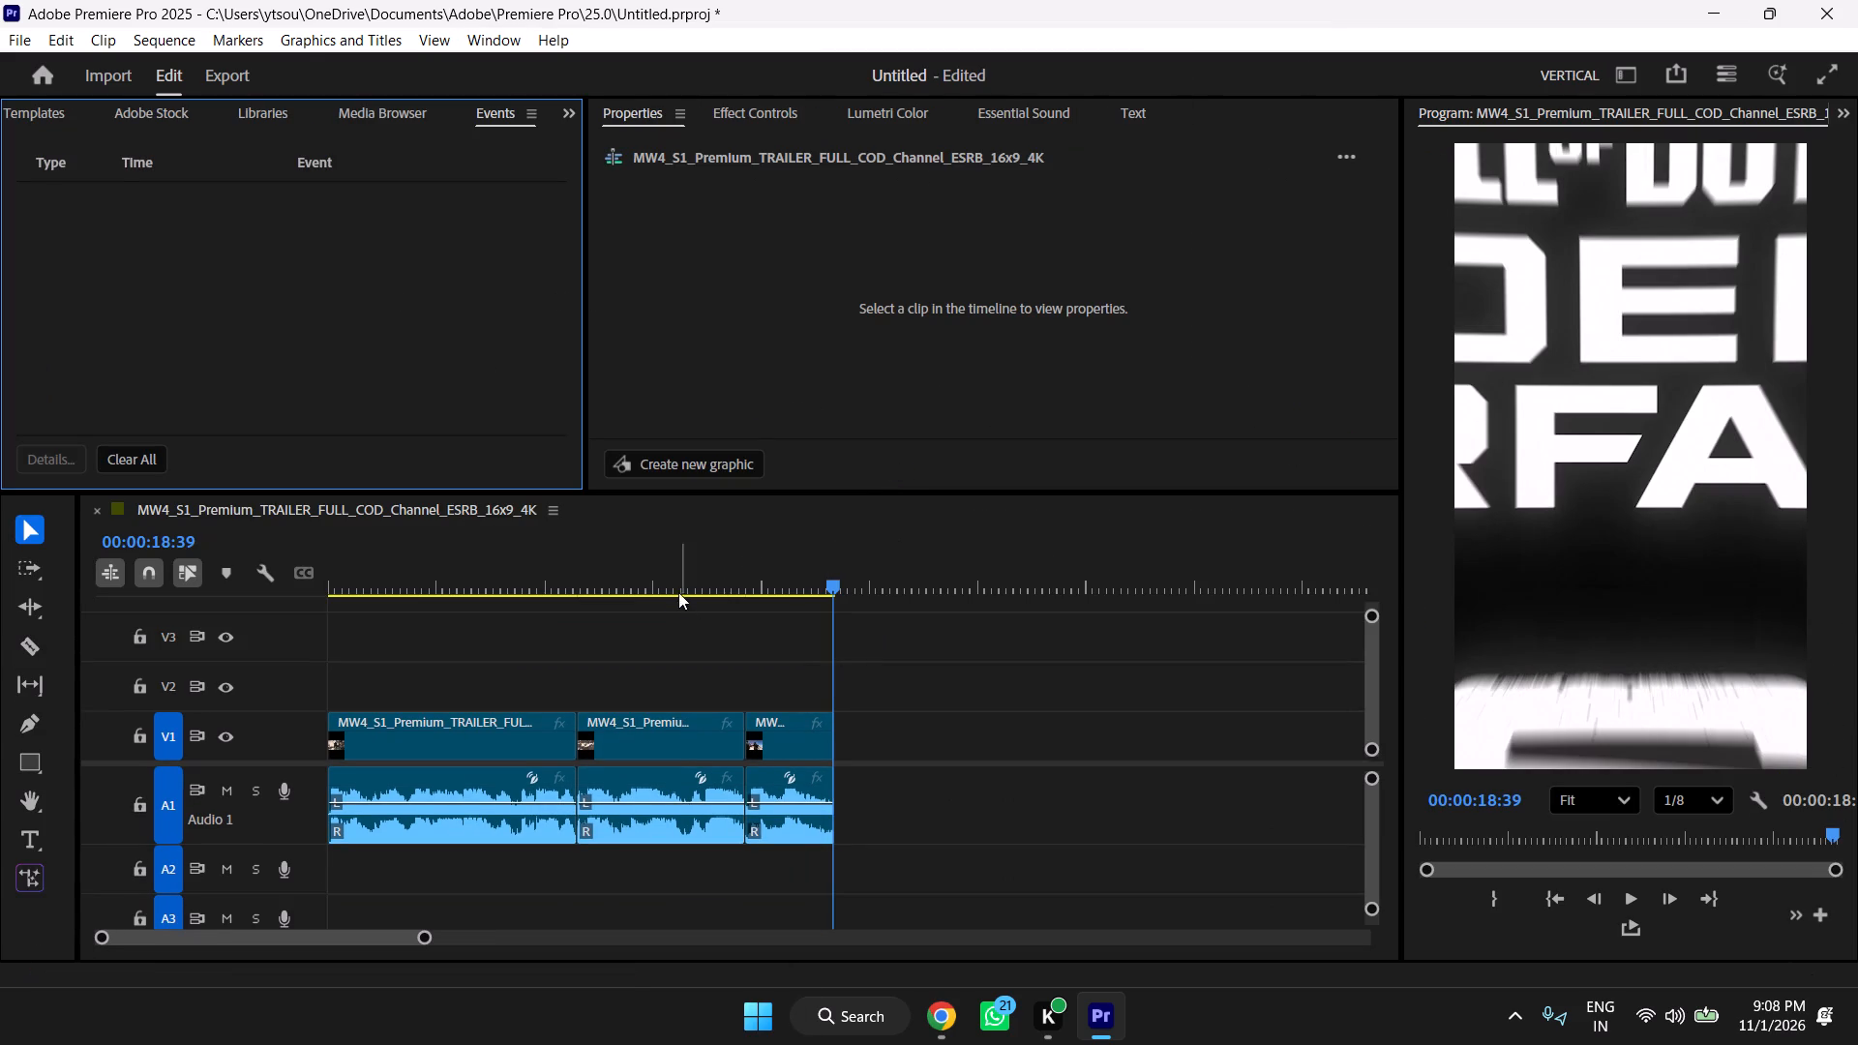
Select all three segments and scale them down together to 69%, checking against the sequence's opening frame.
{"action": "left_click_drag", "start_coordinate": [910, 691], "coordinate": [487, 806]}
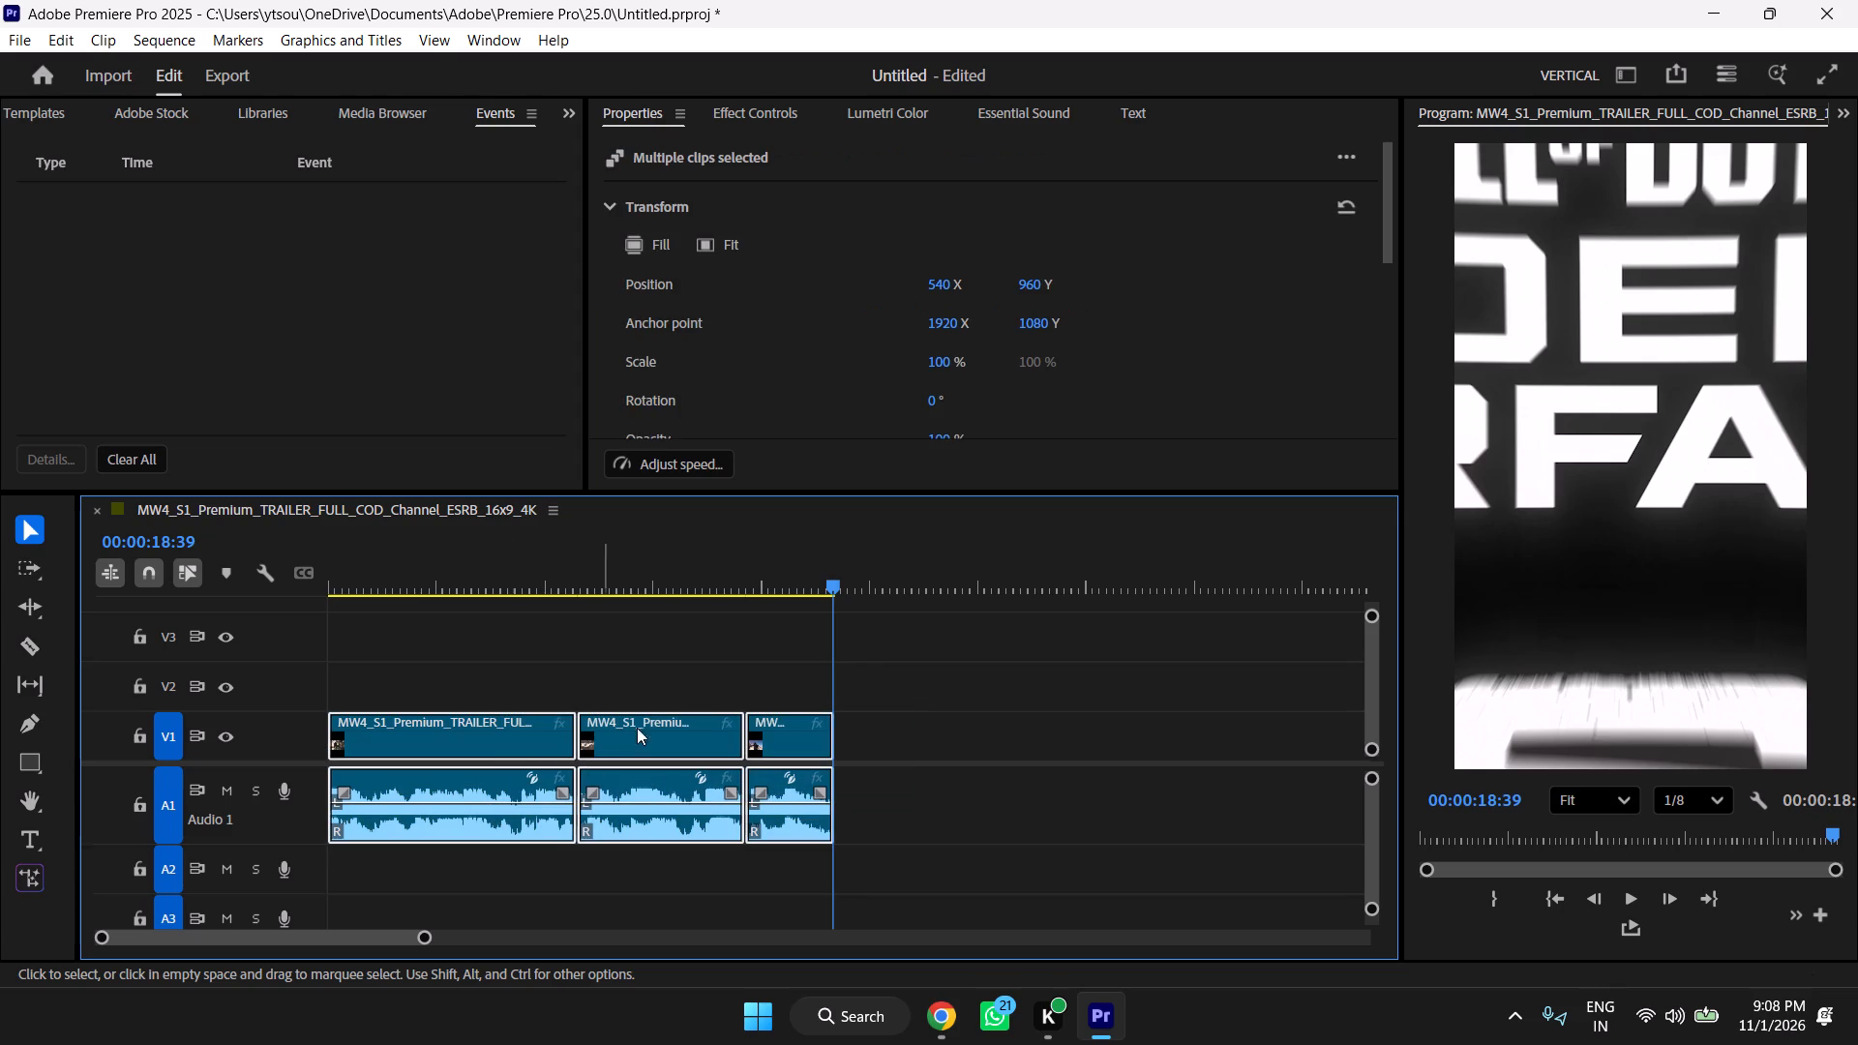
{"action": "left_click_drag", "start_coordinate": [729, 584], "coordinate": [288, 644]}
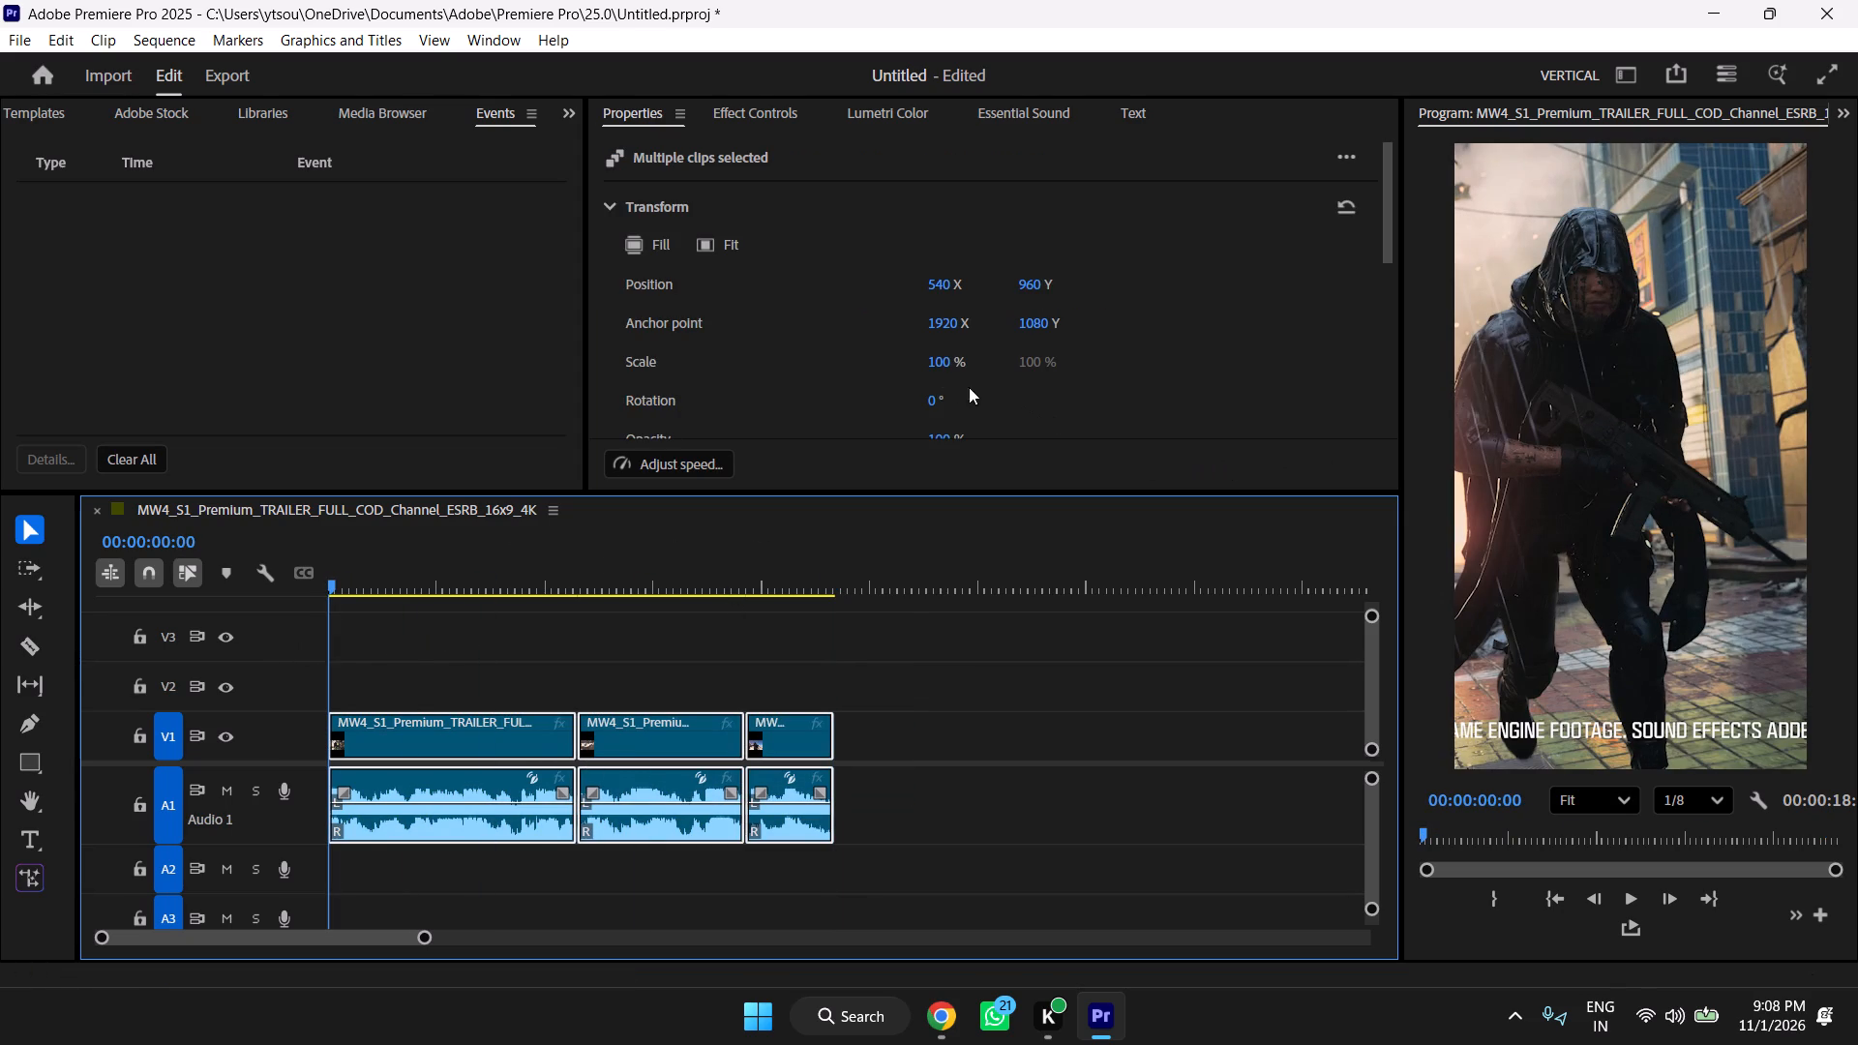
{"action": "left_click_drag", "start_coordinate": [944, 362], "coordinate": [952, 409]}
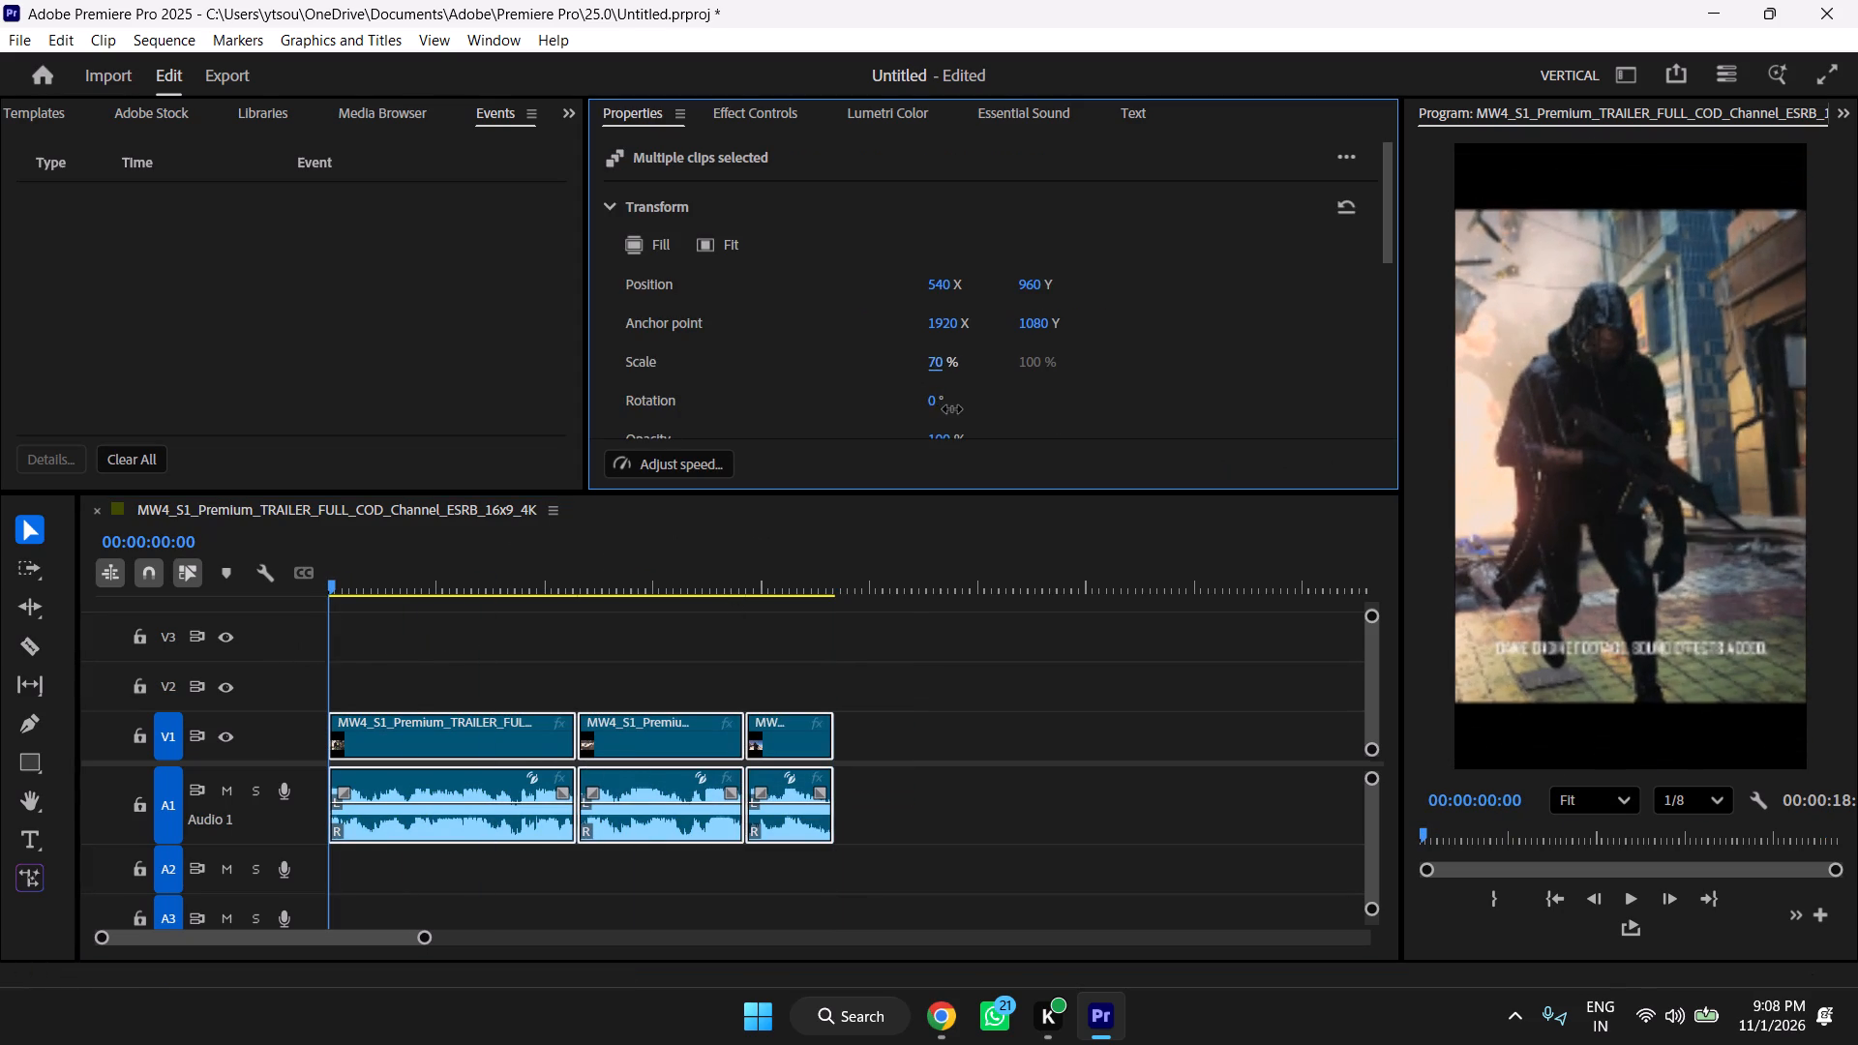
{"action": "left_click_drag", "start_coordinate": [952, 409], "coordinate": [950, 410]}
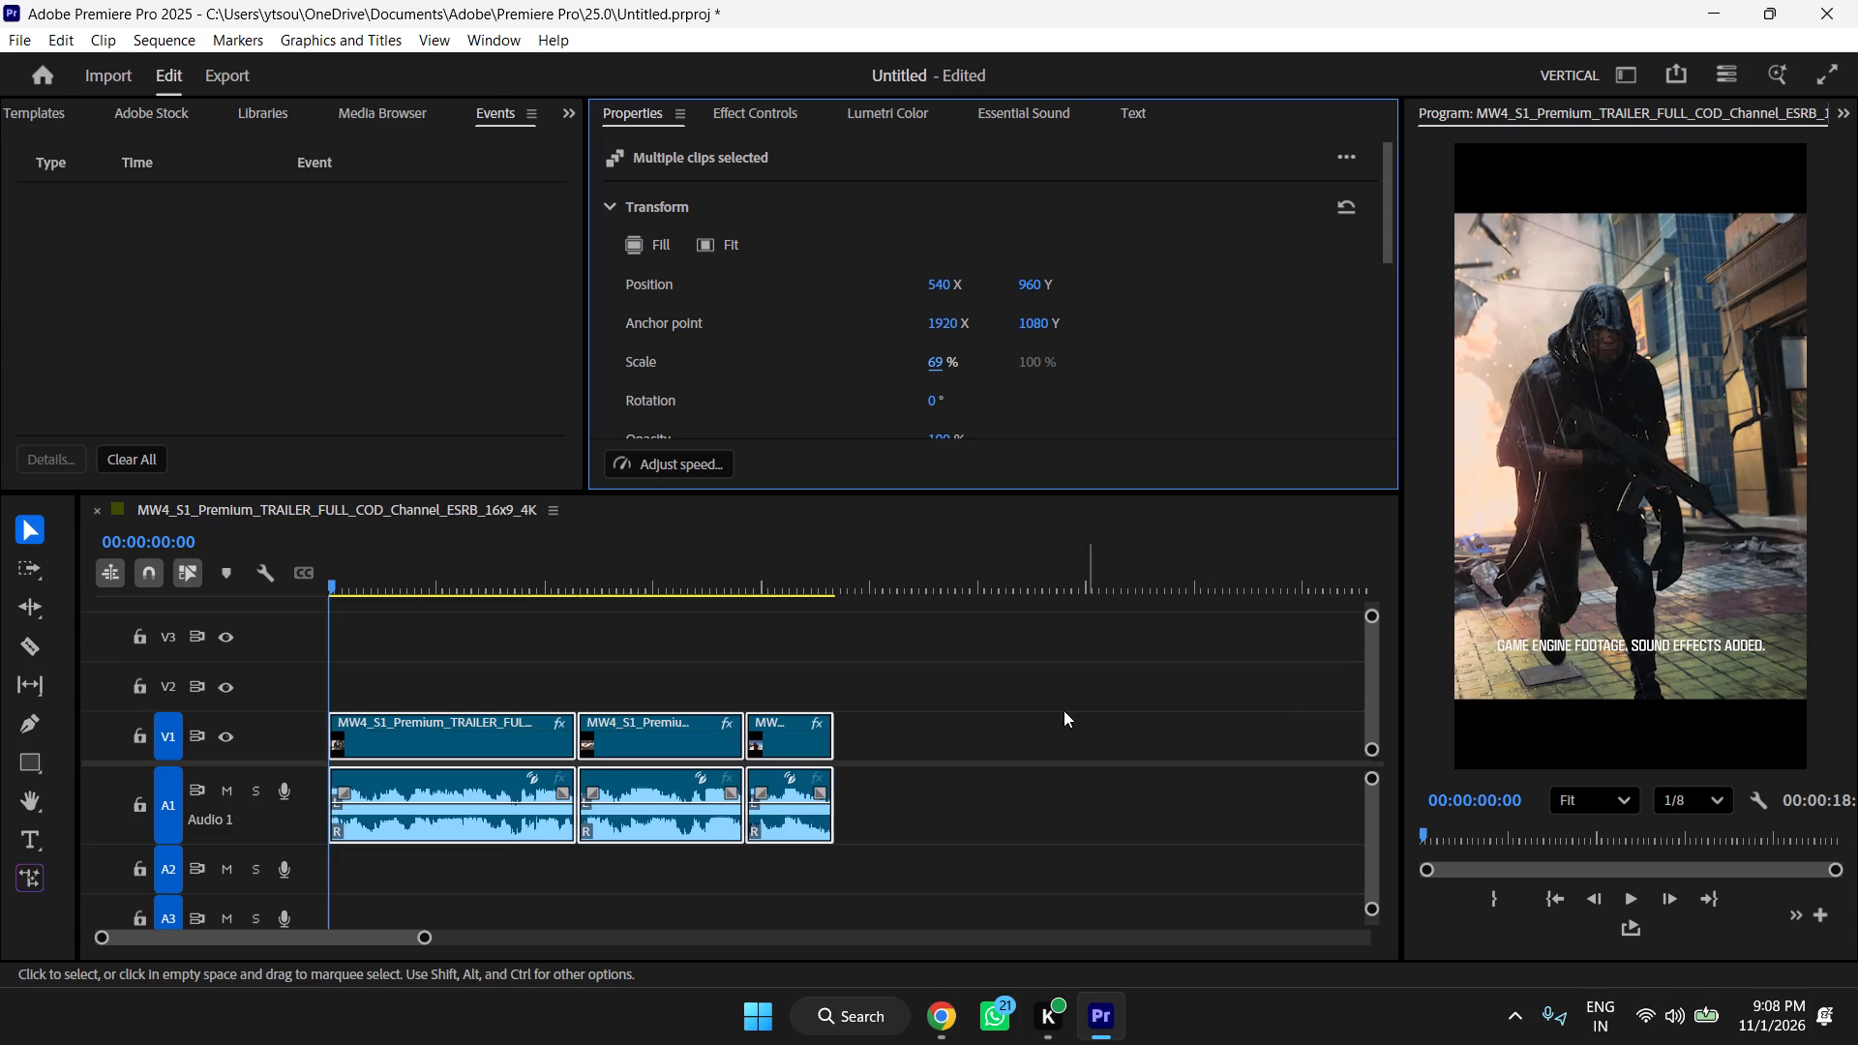
Set the program playback resolution to 1/4 and play the vertical sequence from the start through the end.
{"action": "left_click_drag", "start_coordinate": [535, 579], "coordinate": [260, 629]}
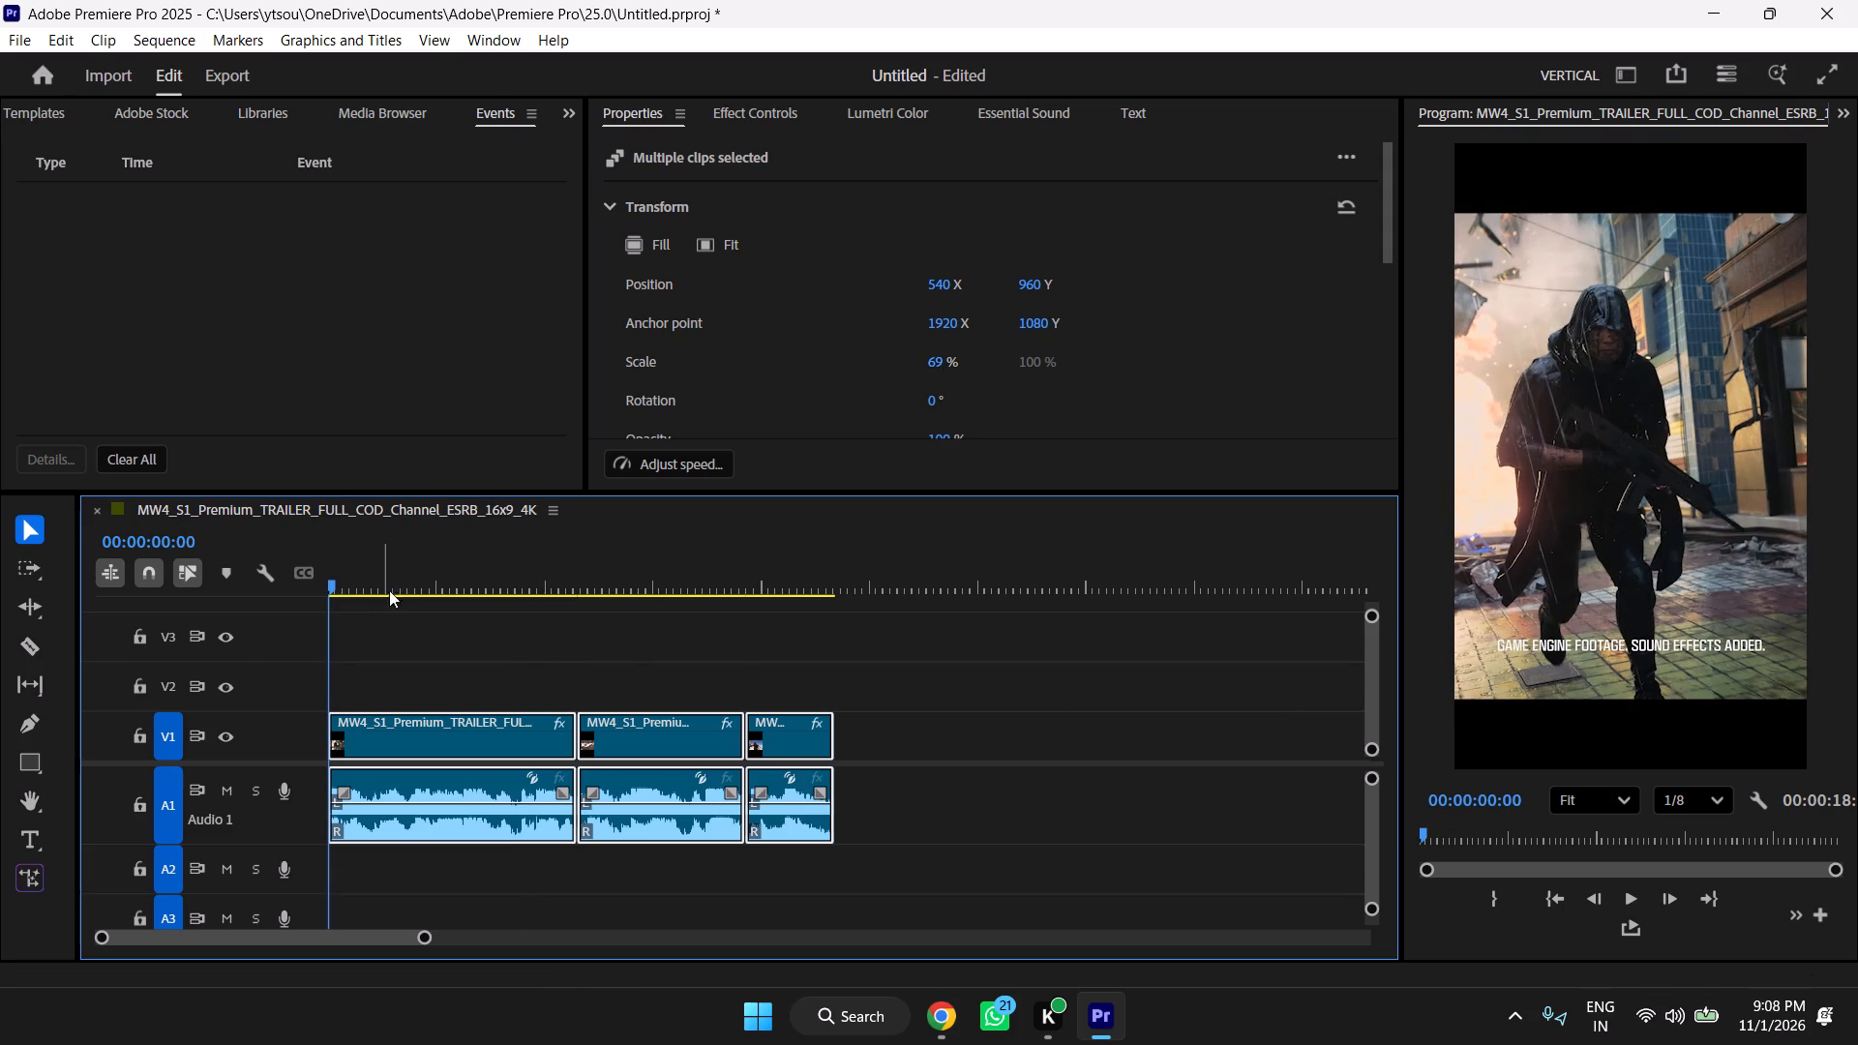
{"action": "left_click", "coordinate": [1679, 799]}
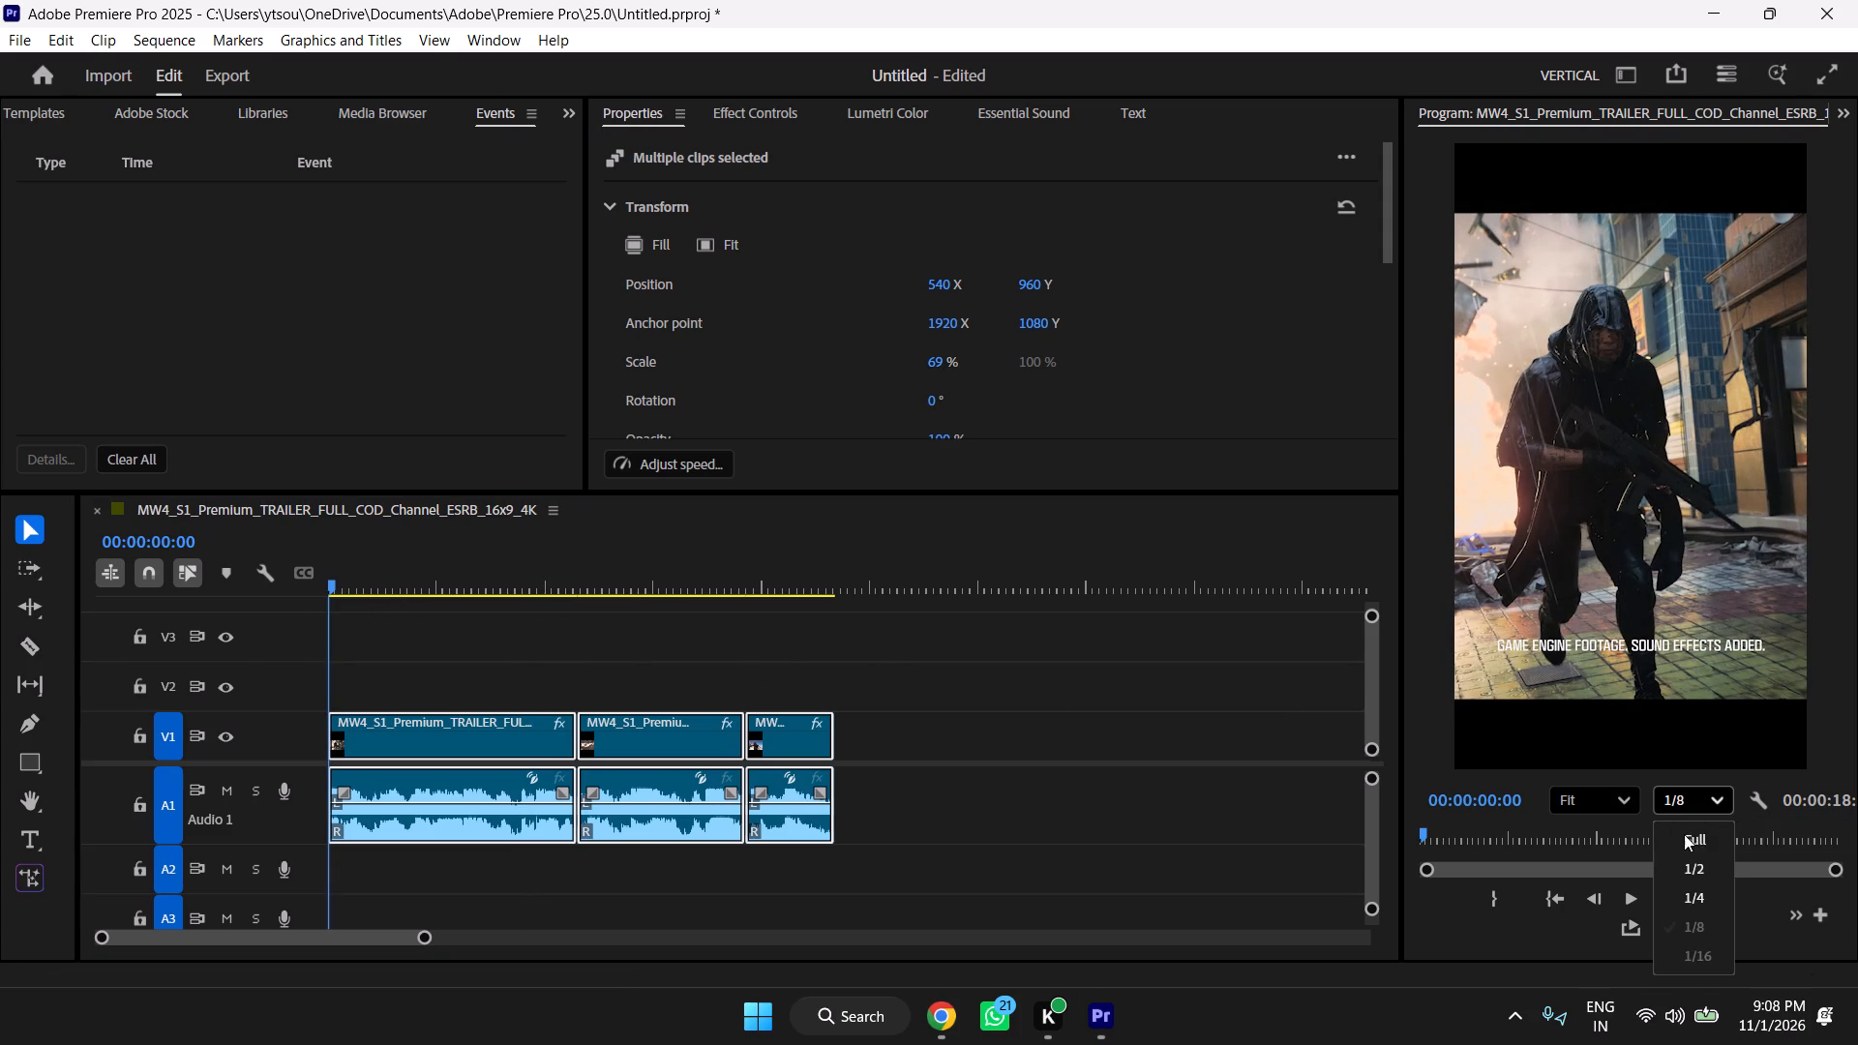
{"action": "left_click", "coordinate": [1701, 898]}
{"action": "left_click_drag", "start_coordinate": [431, 581], "coordinate": [207, 622]}
{"action": "key", "text": "space"}
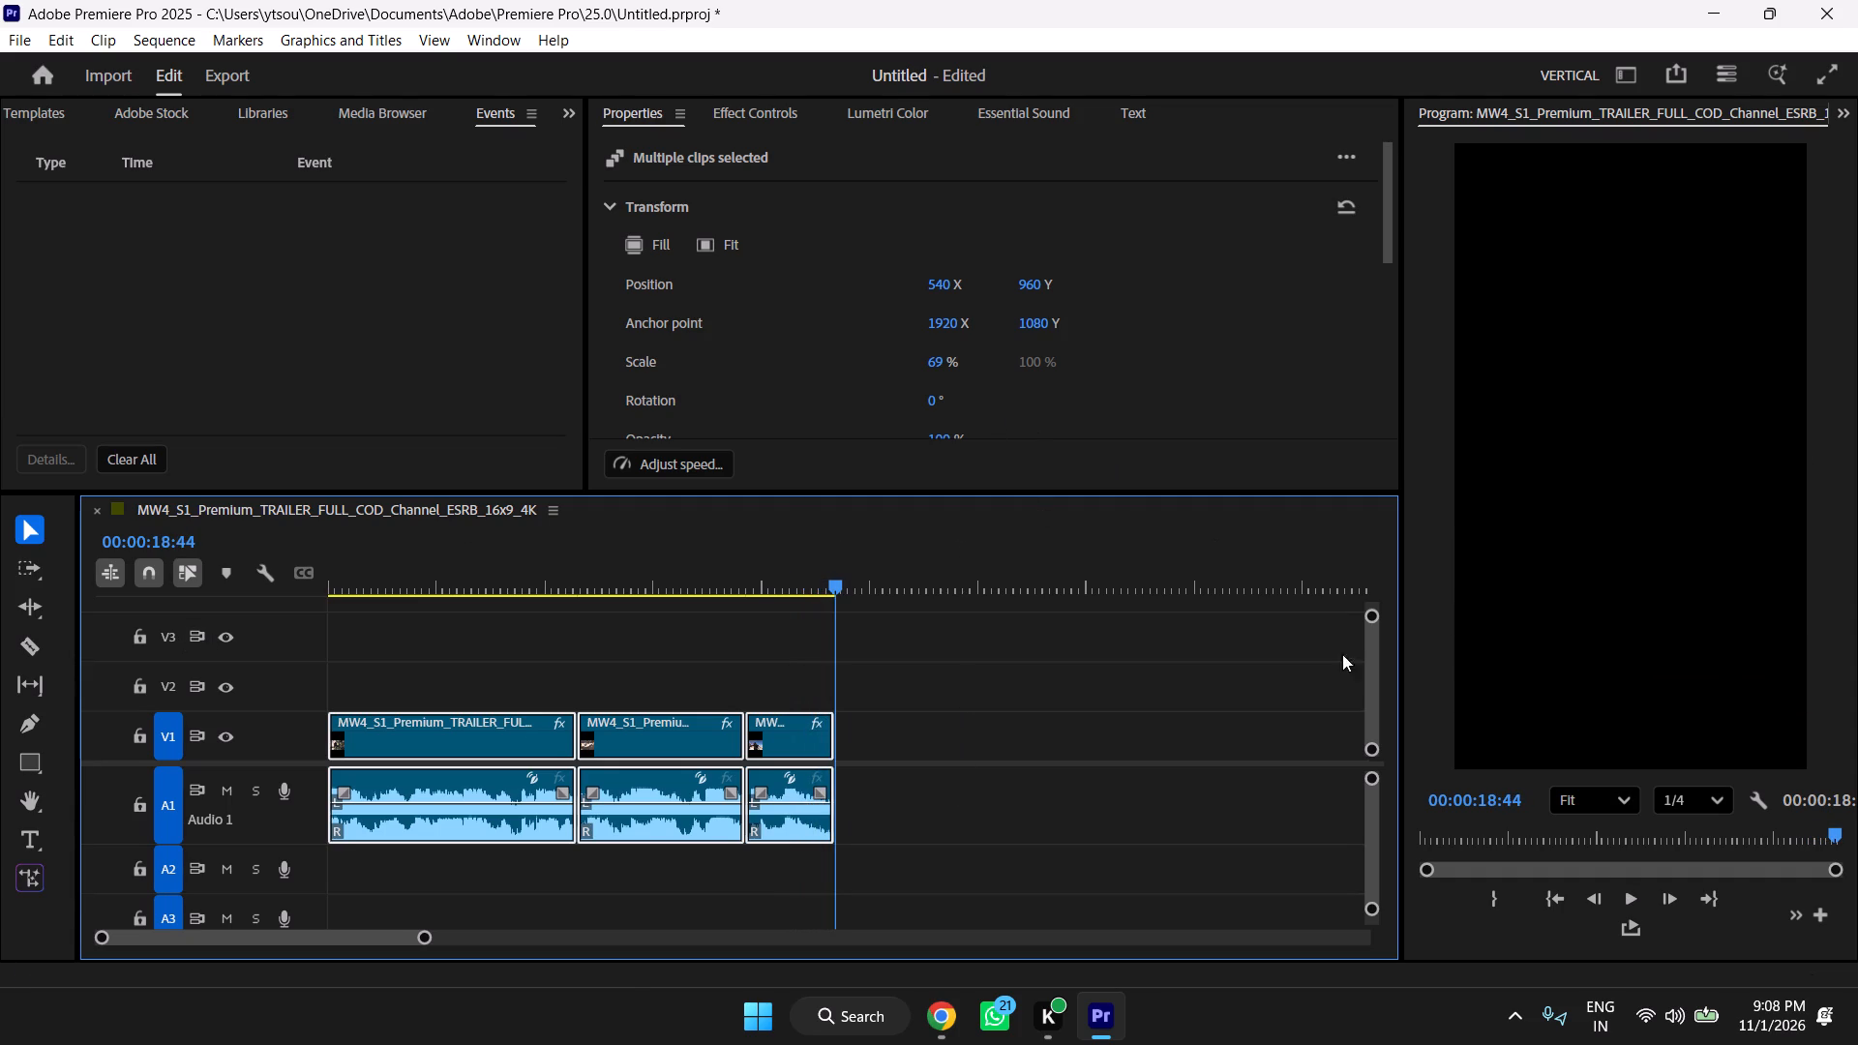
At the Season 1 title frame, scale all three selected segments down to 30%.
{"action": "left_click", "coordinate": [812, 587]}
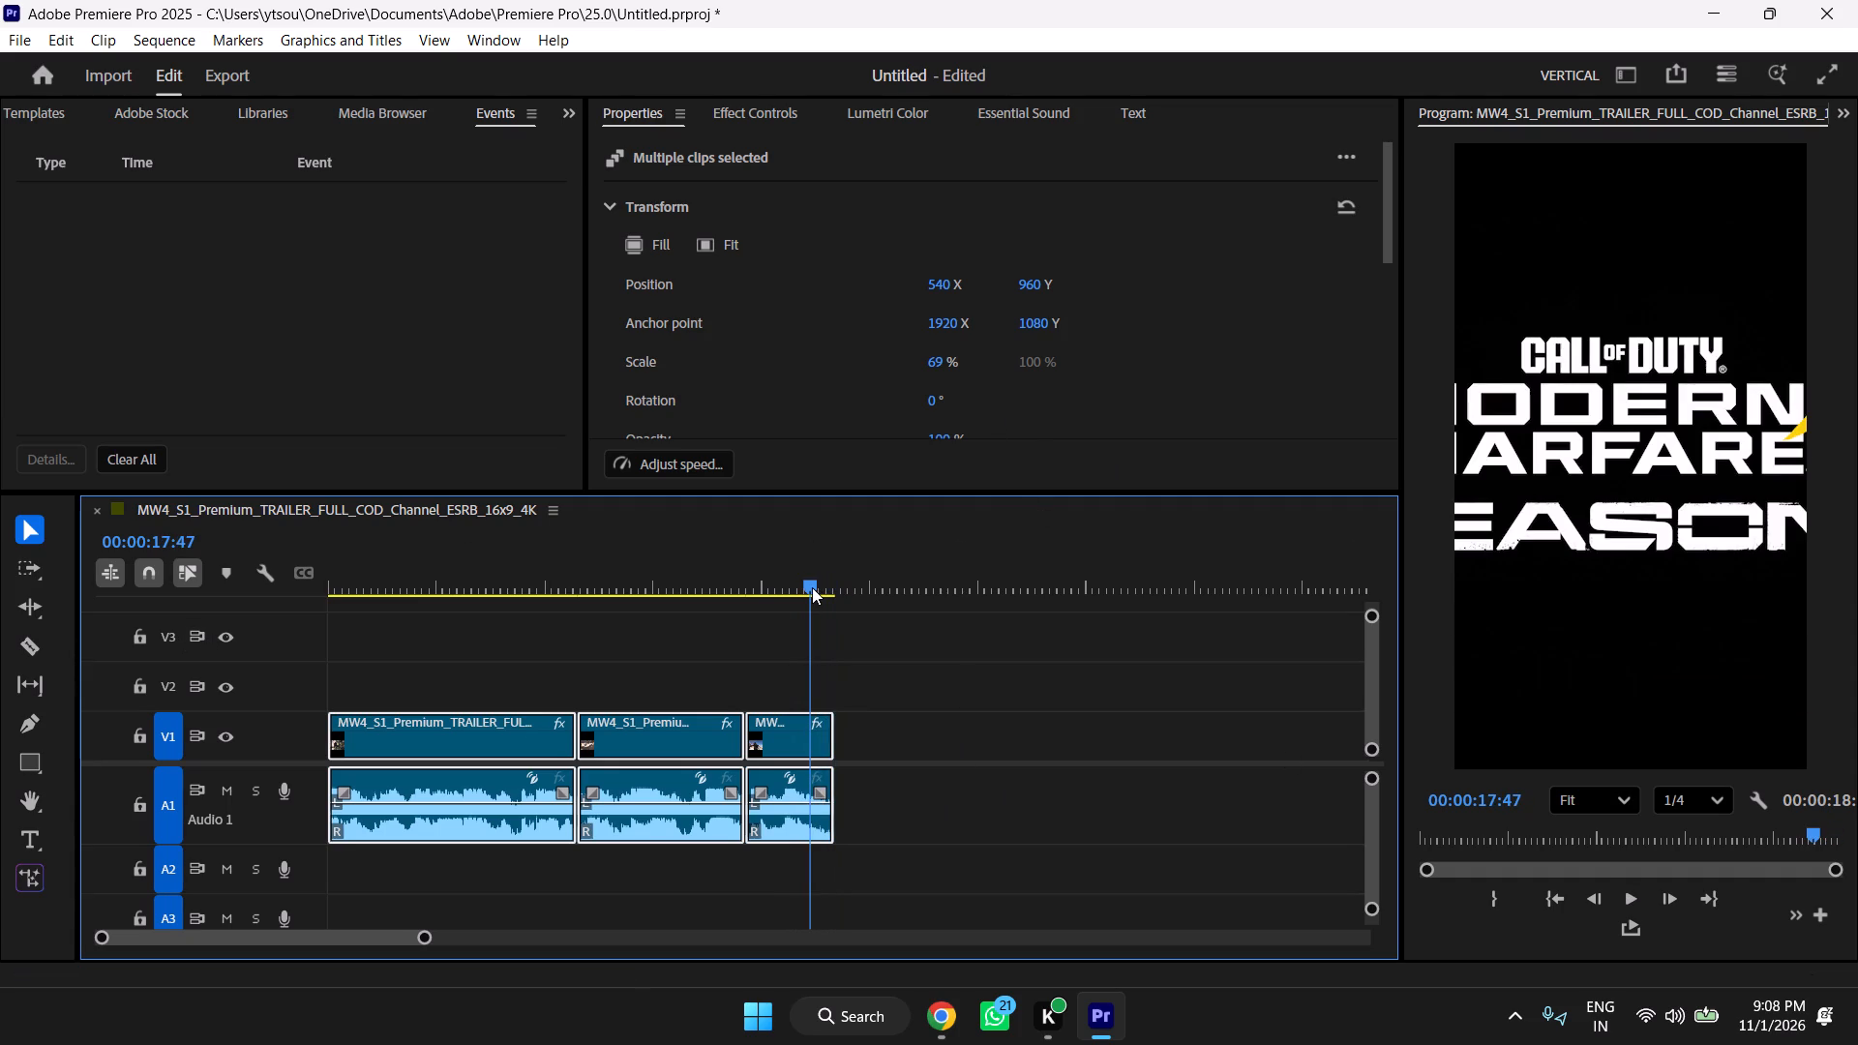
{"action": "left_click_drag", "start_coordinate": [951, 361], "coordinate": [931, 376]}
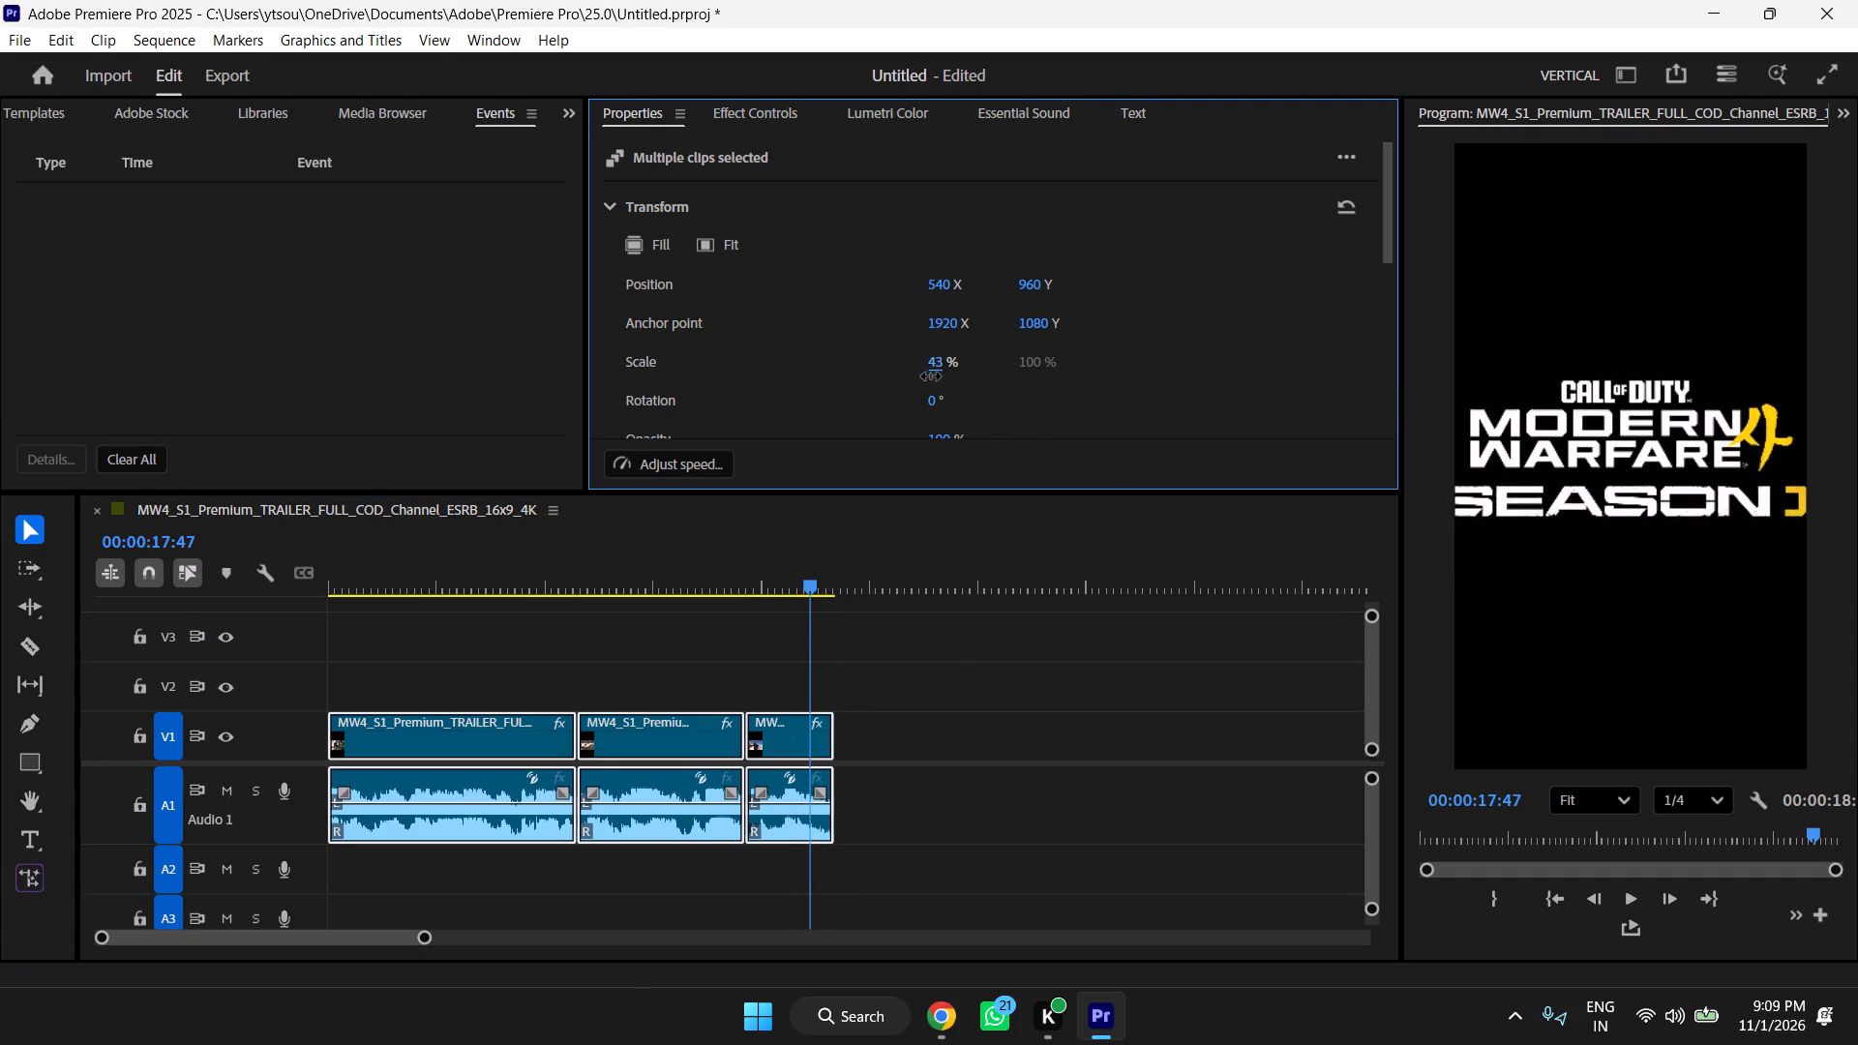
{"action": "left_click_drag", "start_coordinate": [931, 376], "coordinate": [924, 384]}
Select the Season 1 title segment and scrub through it to examine its framing in the vertical frame.
{"action": "left_click", "coordinate": [911, 754]}
{"action": "left_click", "coordinate": [800, 738]}
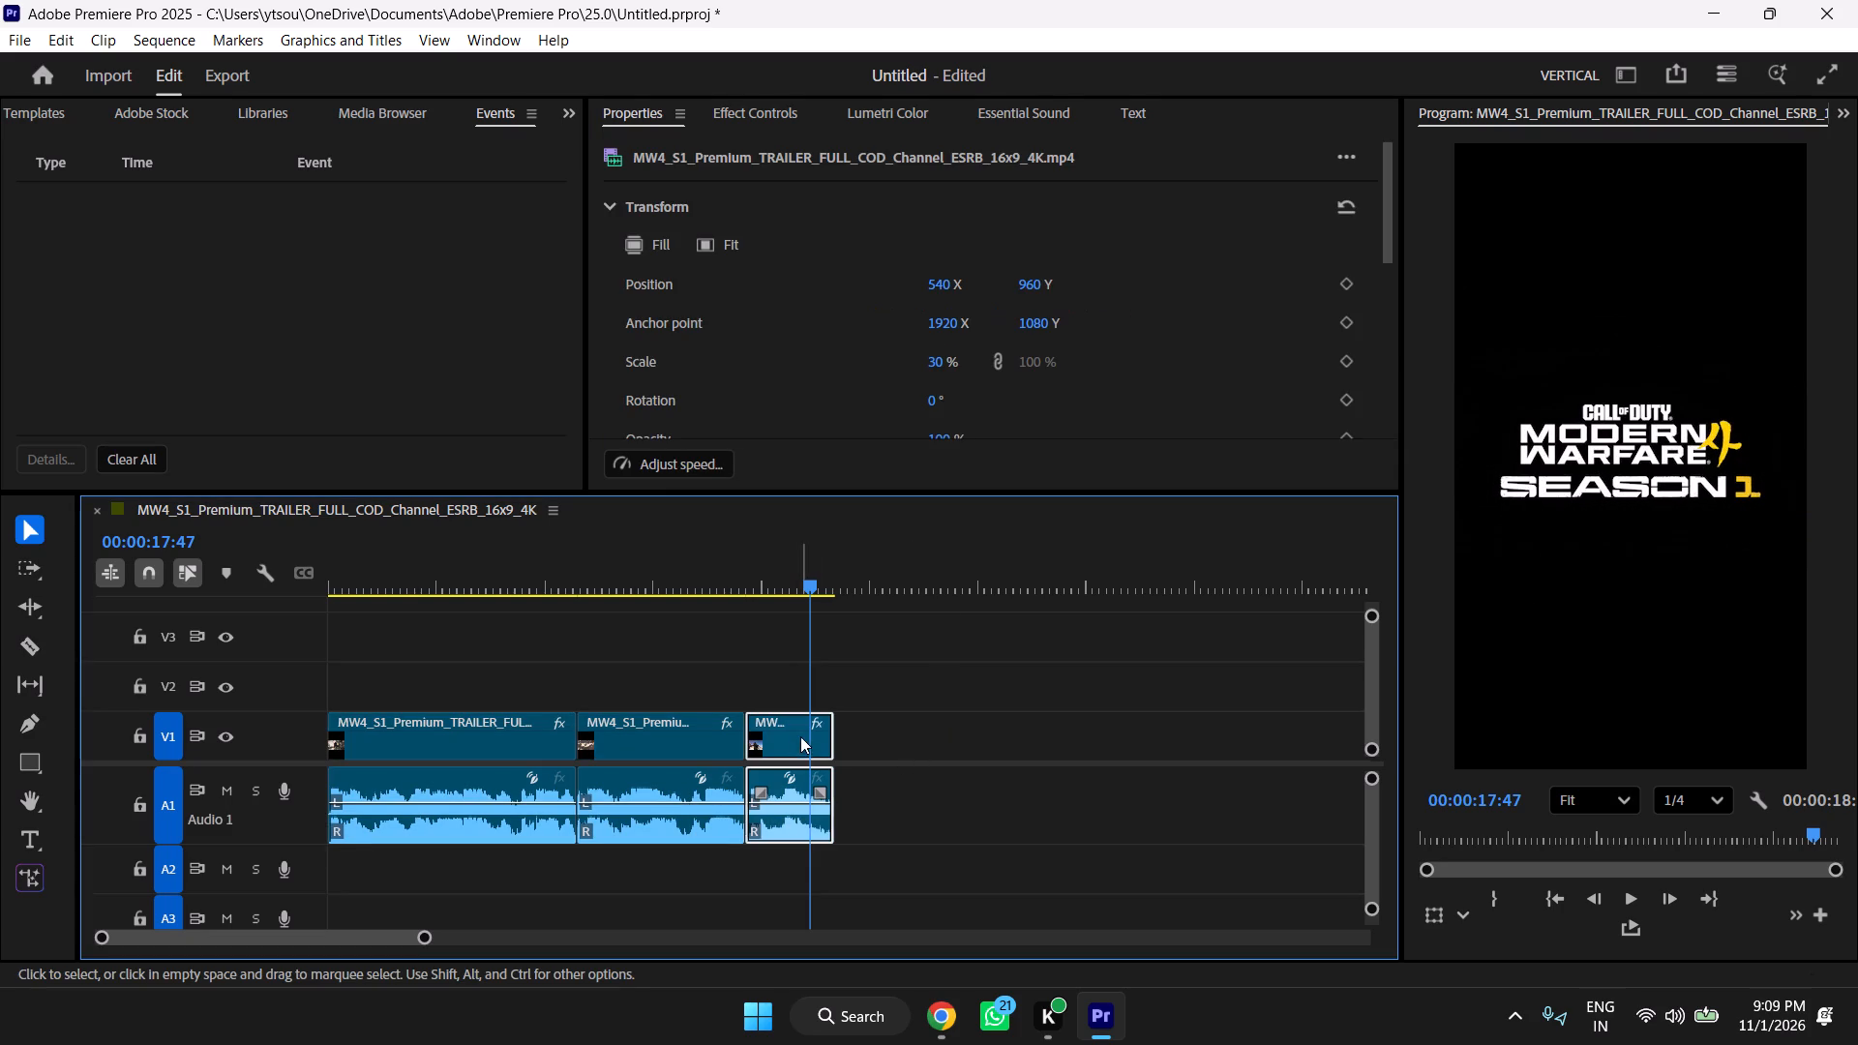
{"action": "left_click", "coordinate": [794, 572]}
{"action": "left_click", "coordinate": [1613, 493]}
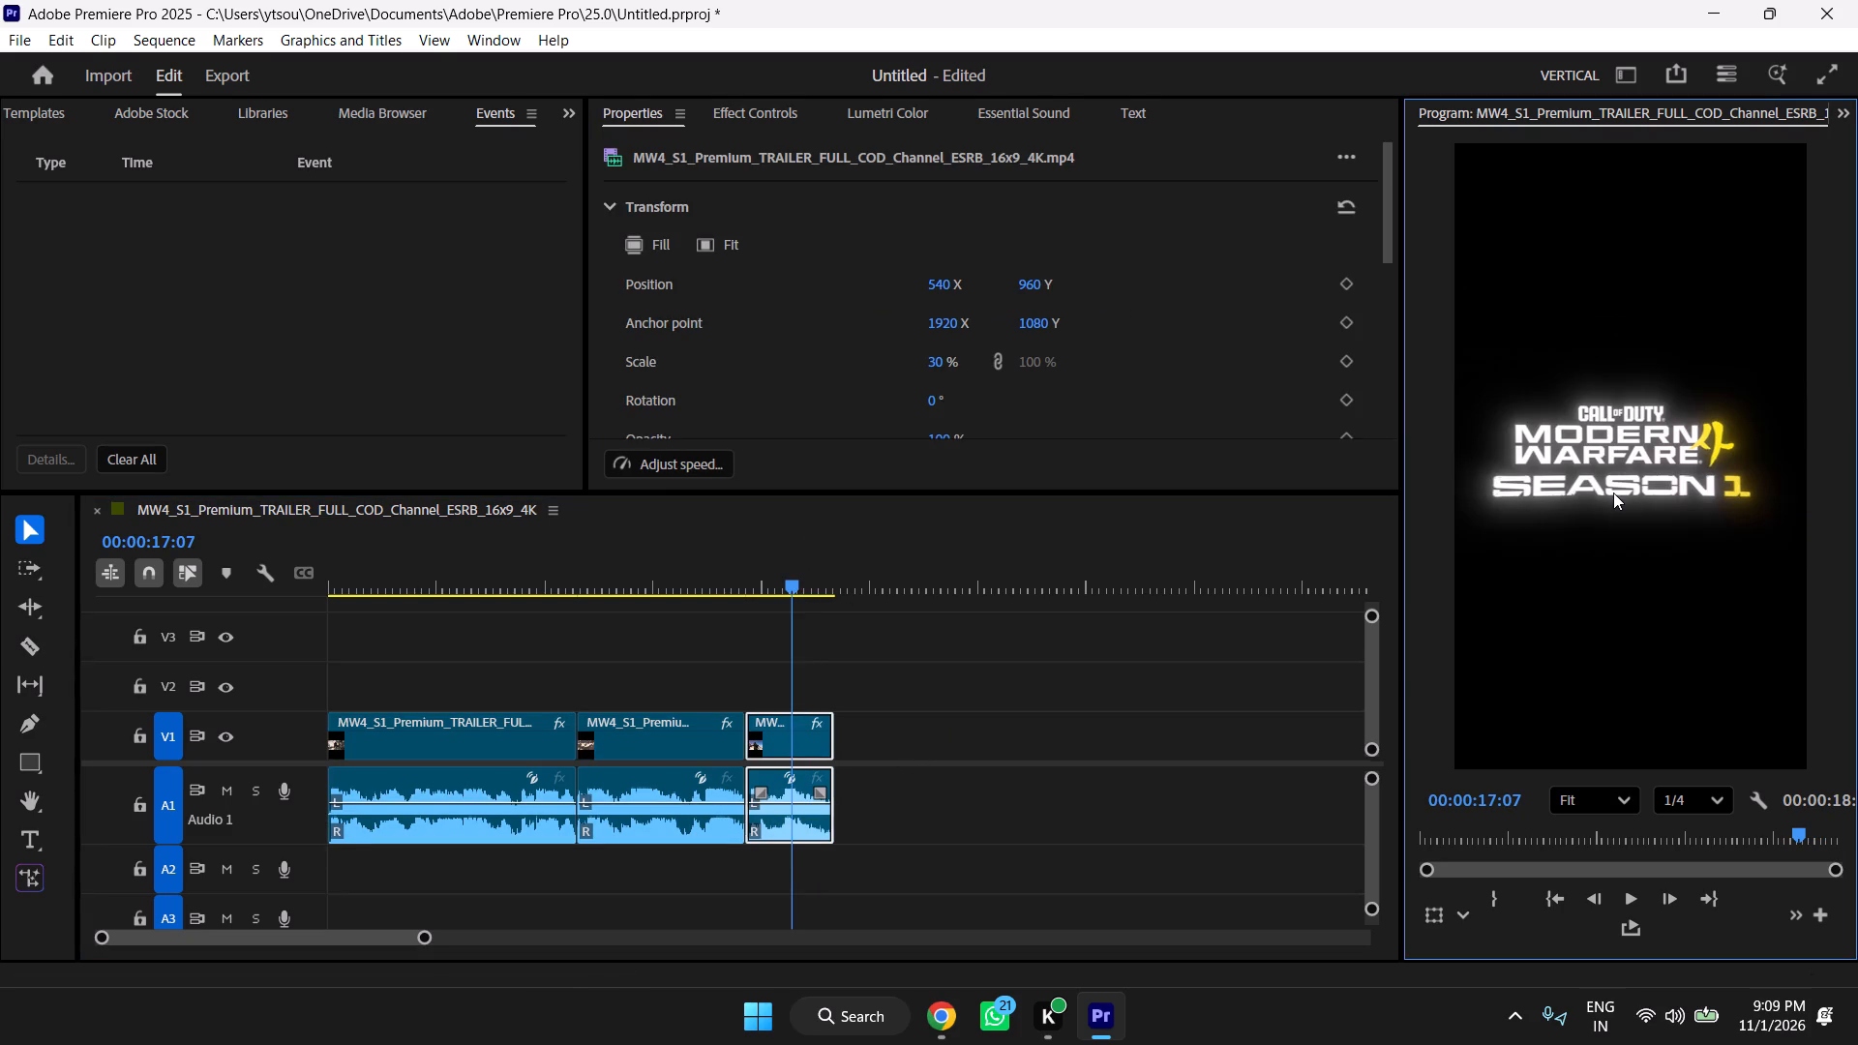
{"action": "double_click", "coordinate": [1624, 485]}
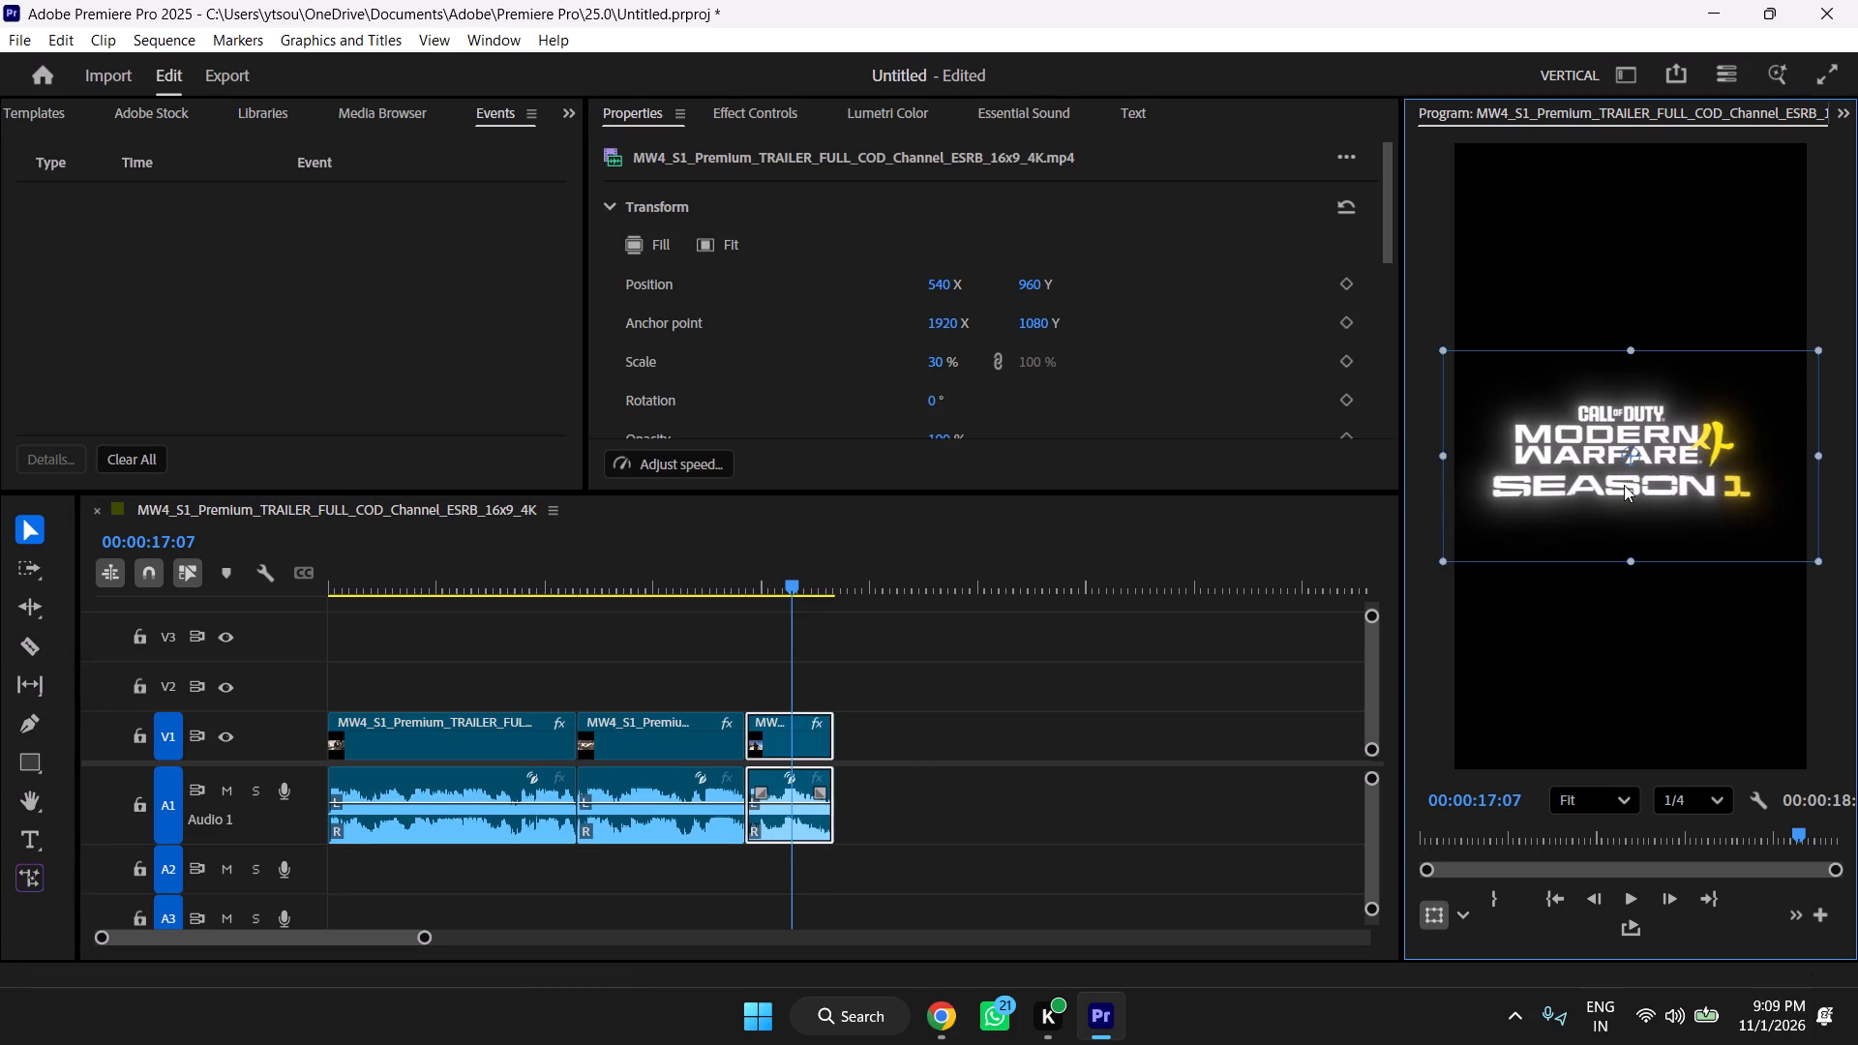
{"action": "left_click_drag", "start_coordinate": [710, 580], "coordinate": [778, 612]}
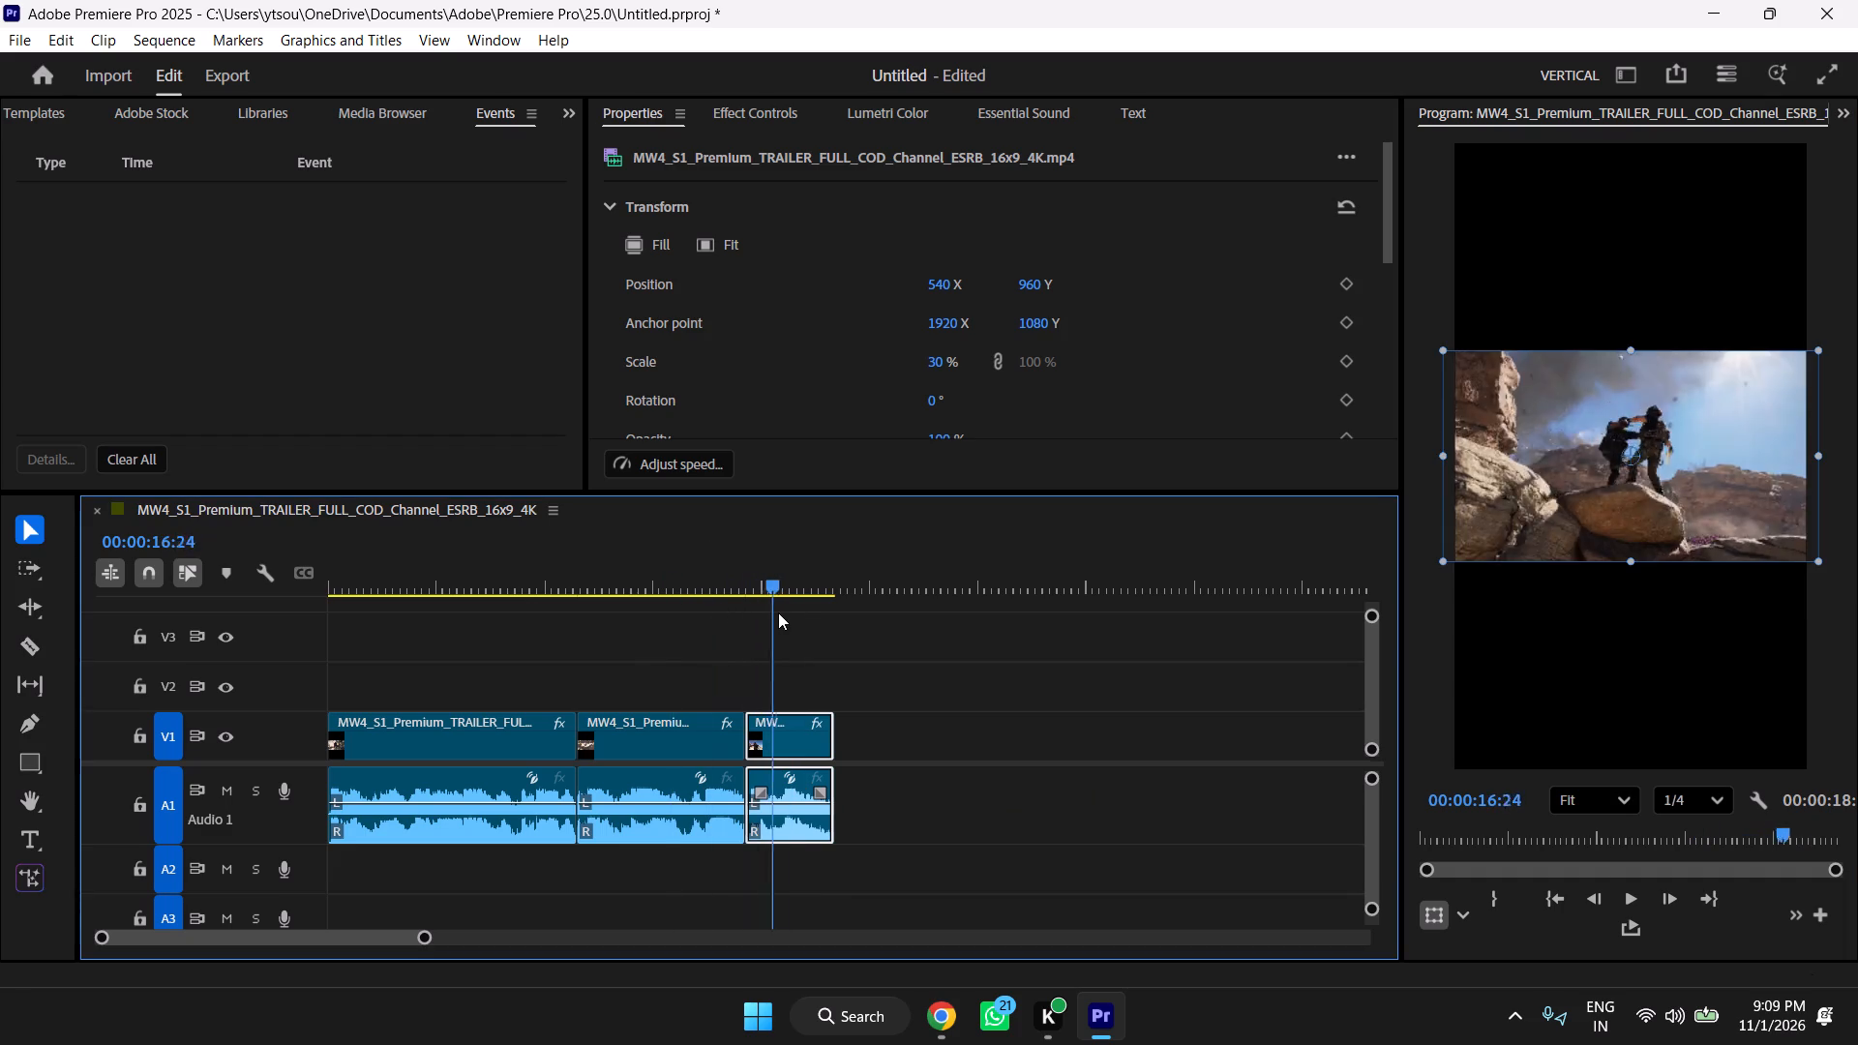
{"action": "left_click_drag", "start_coordinate": [778, 612], "coordinate": [794, 612]}
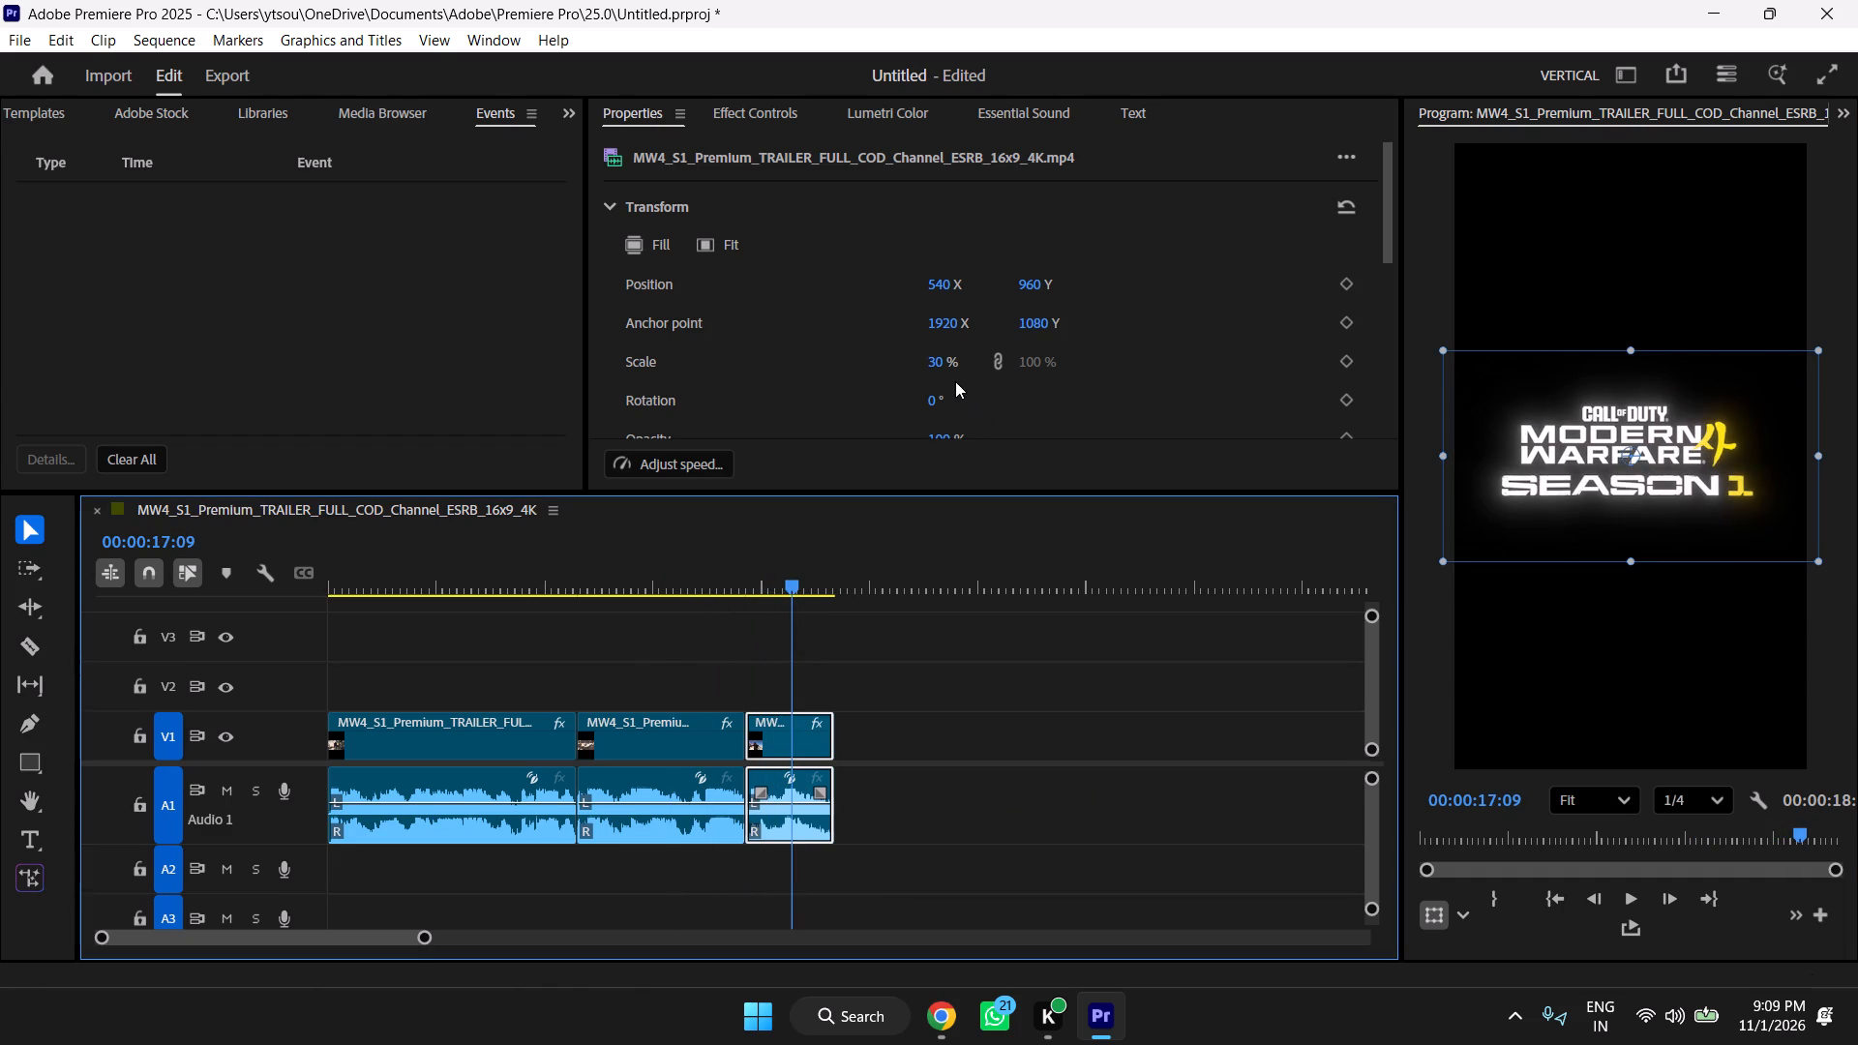
Select all three segments again, set their scale to 37%, and return to the start of the sequence.
{"action": "left_click_drag", "start_coordinate": [899, 680], "coordinate": [489, 840]}
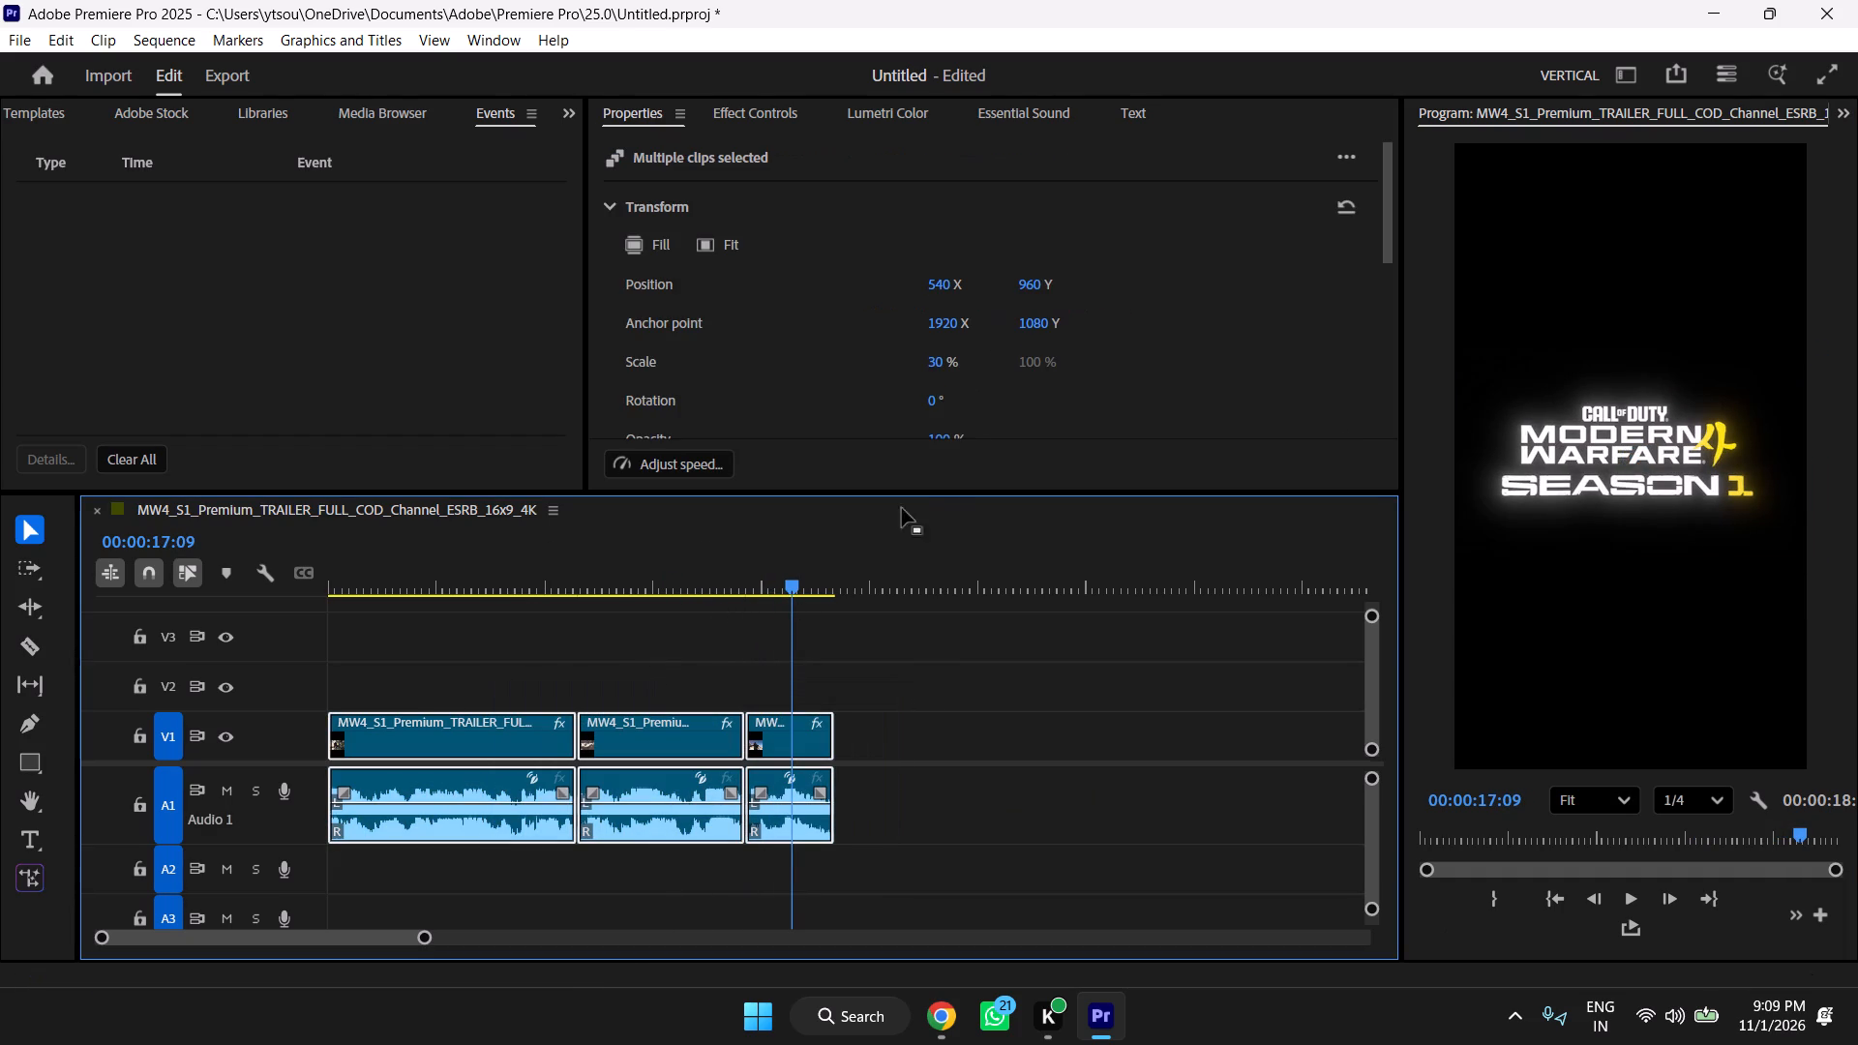
{"action": "left_click_drag", "start_coordinate": [938, 364], "coordinate": [943, 386]}
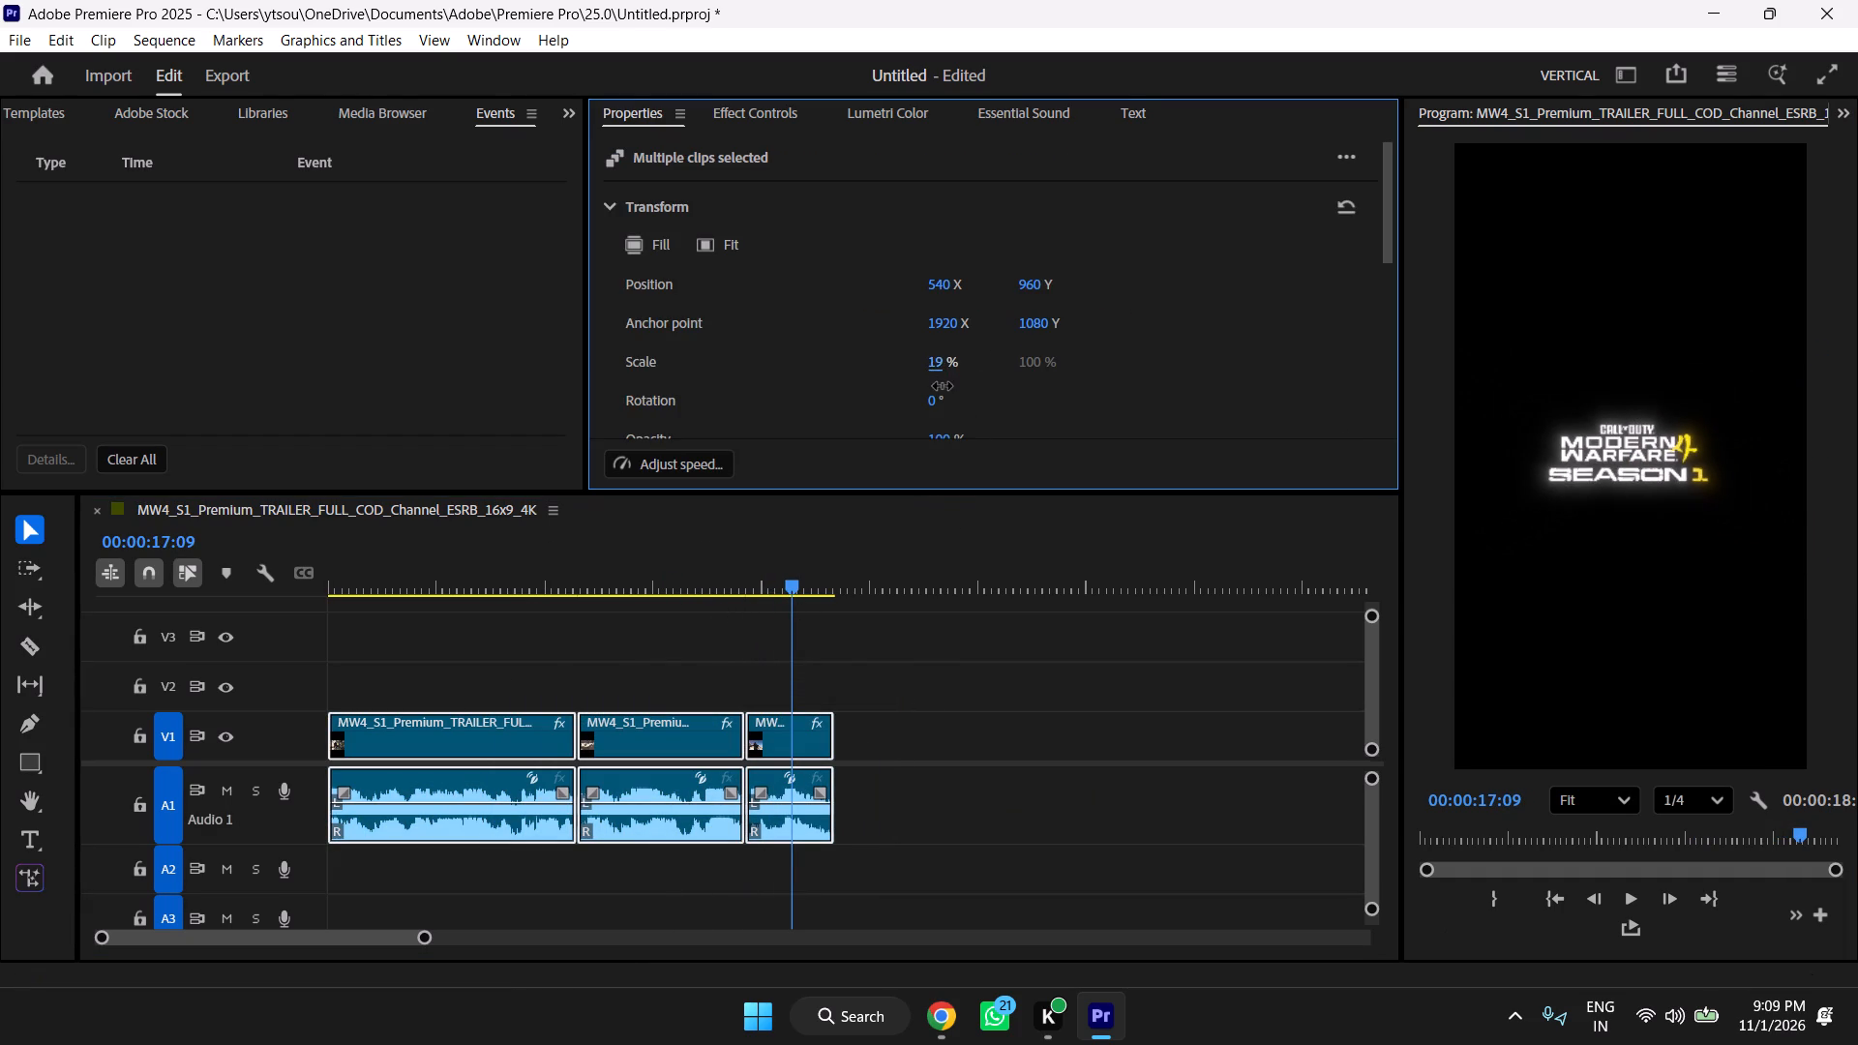
{"action": "left_click_drag", "start_coordinate": [943, 386], "coordinate": [967, 389]}
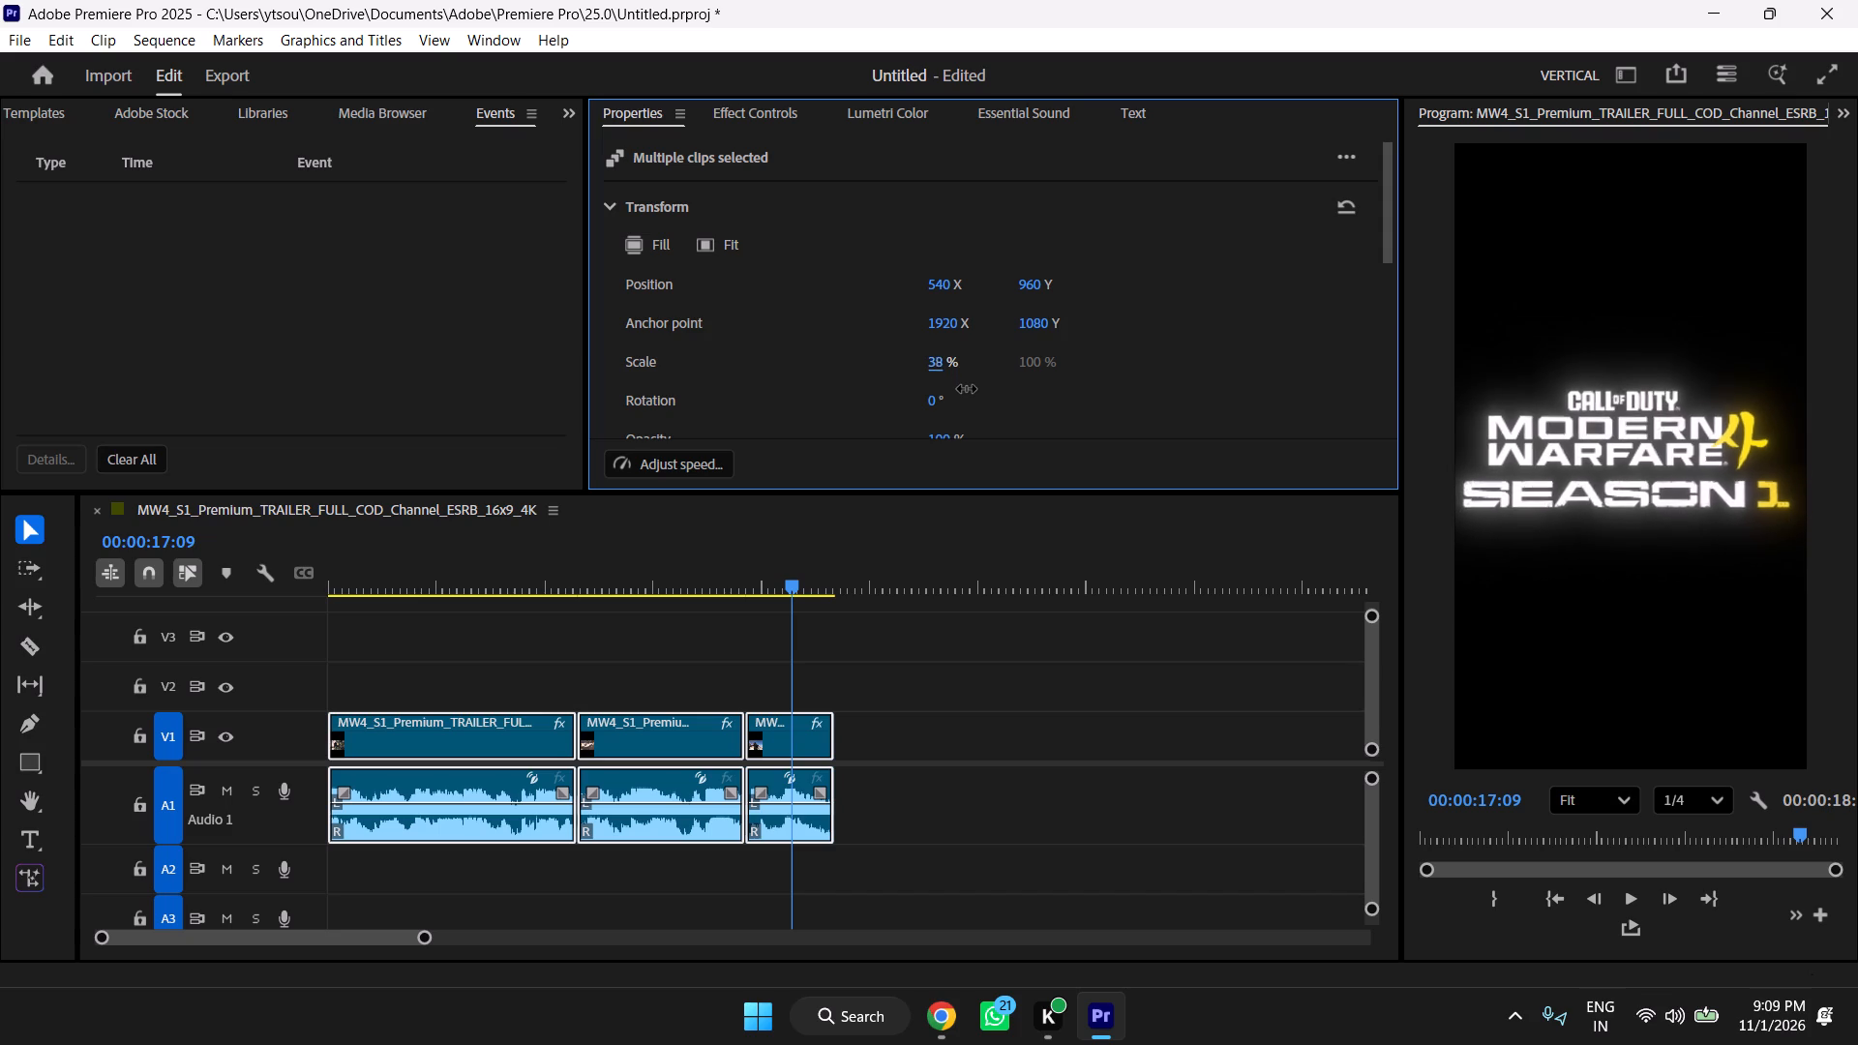
{"action": "left_click_drag", "start_coordinate": [967, 389], "coordinate": [965, 391]}
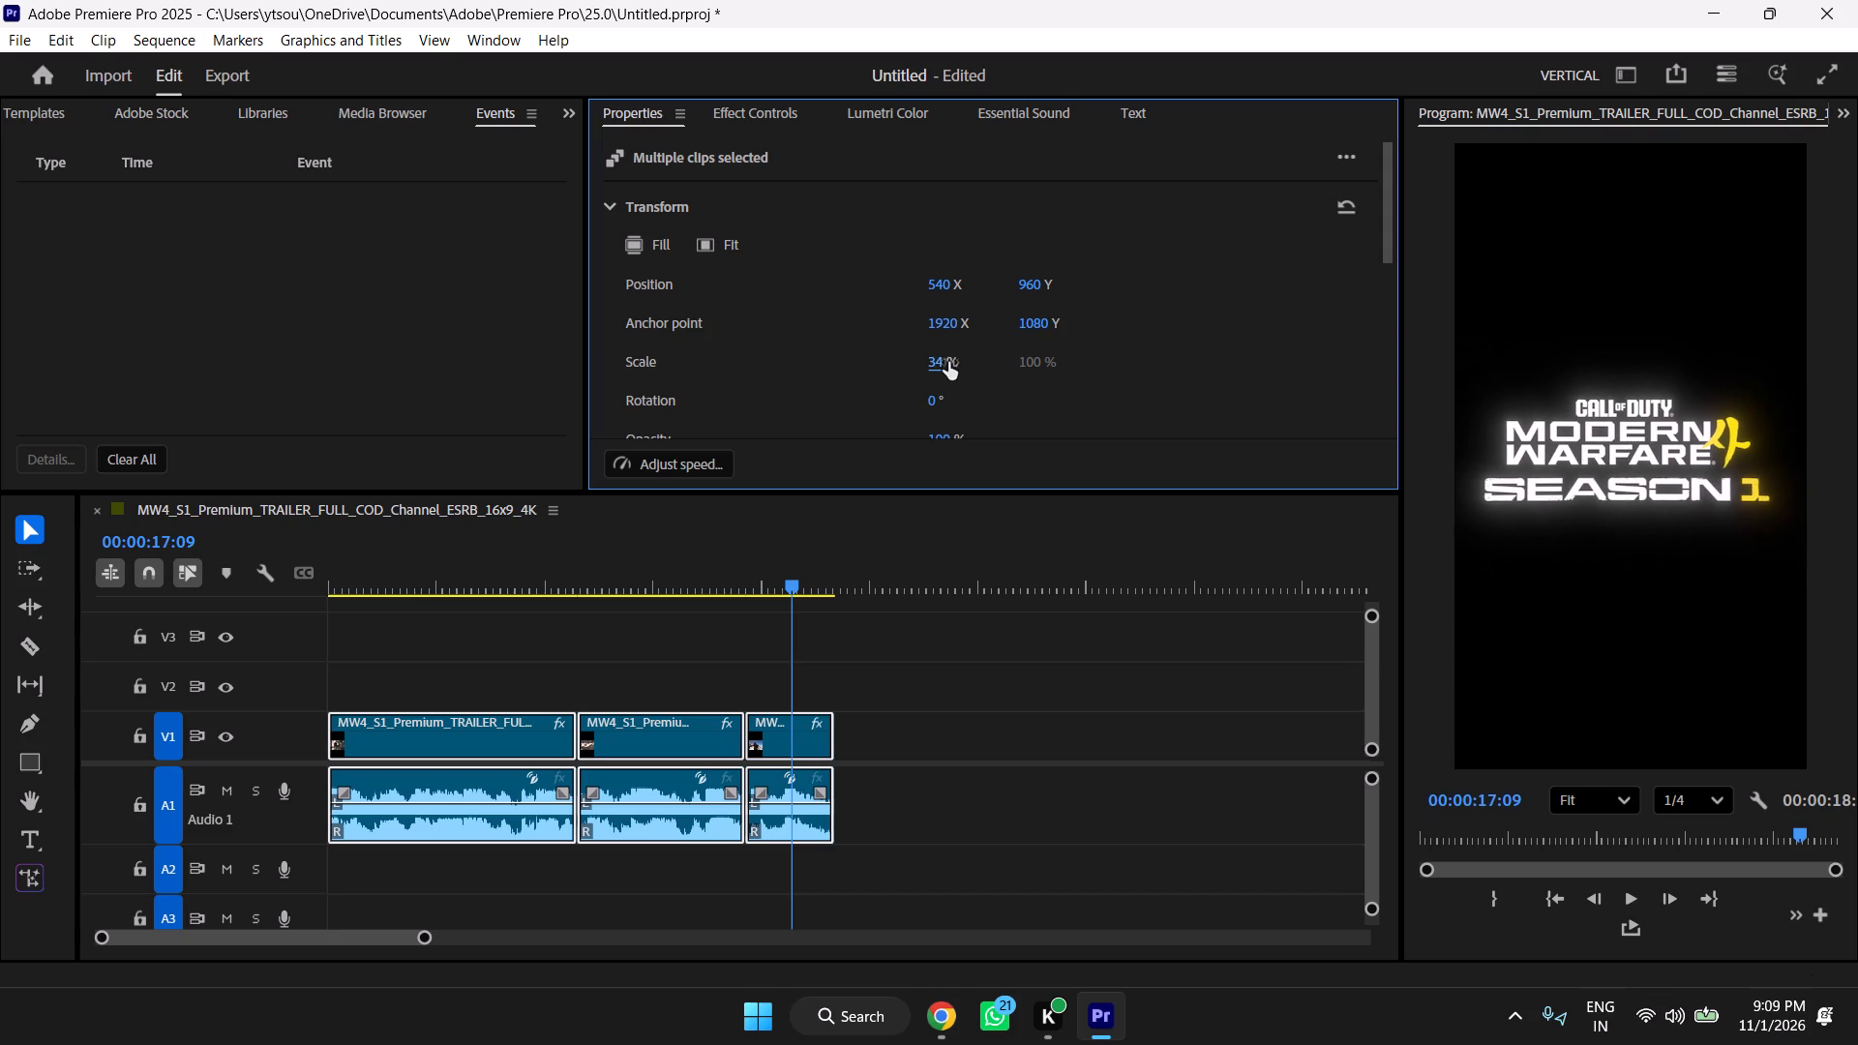
{"action": "left_click", "coordinate": [945, 361]}
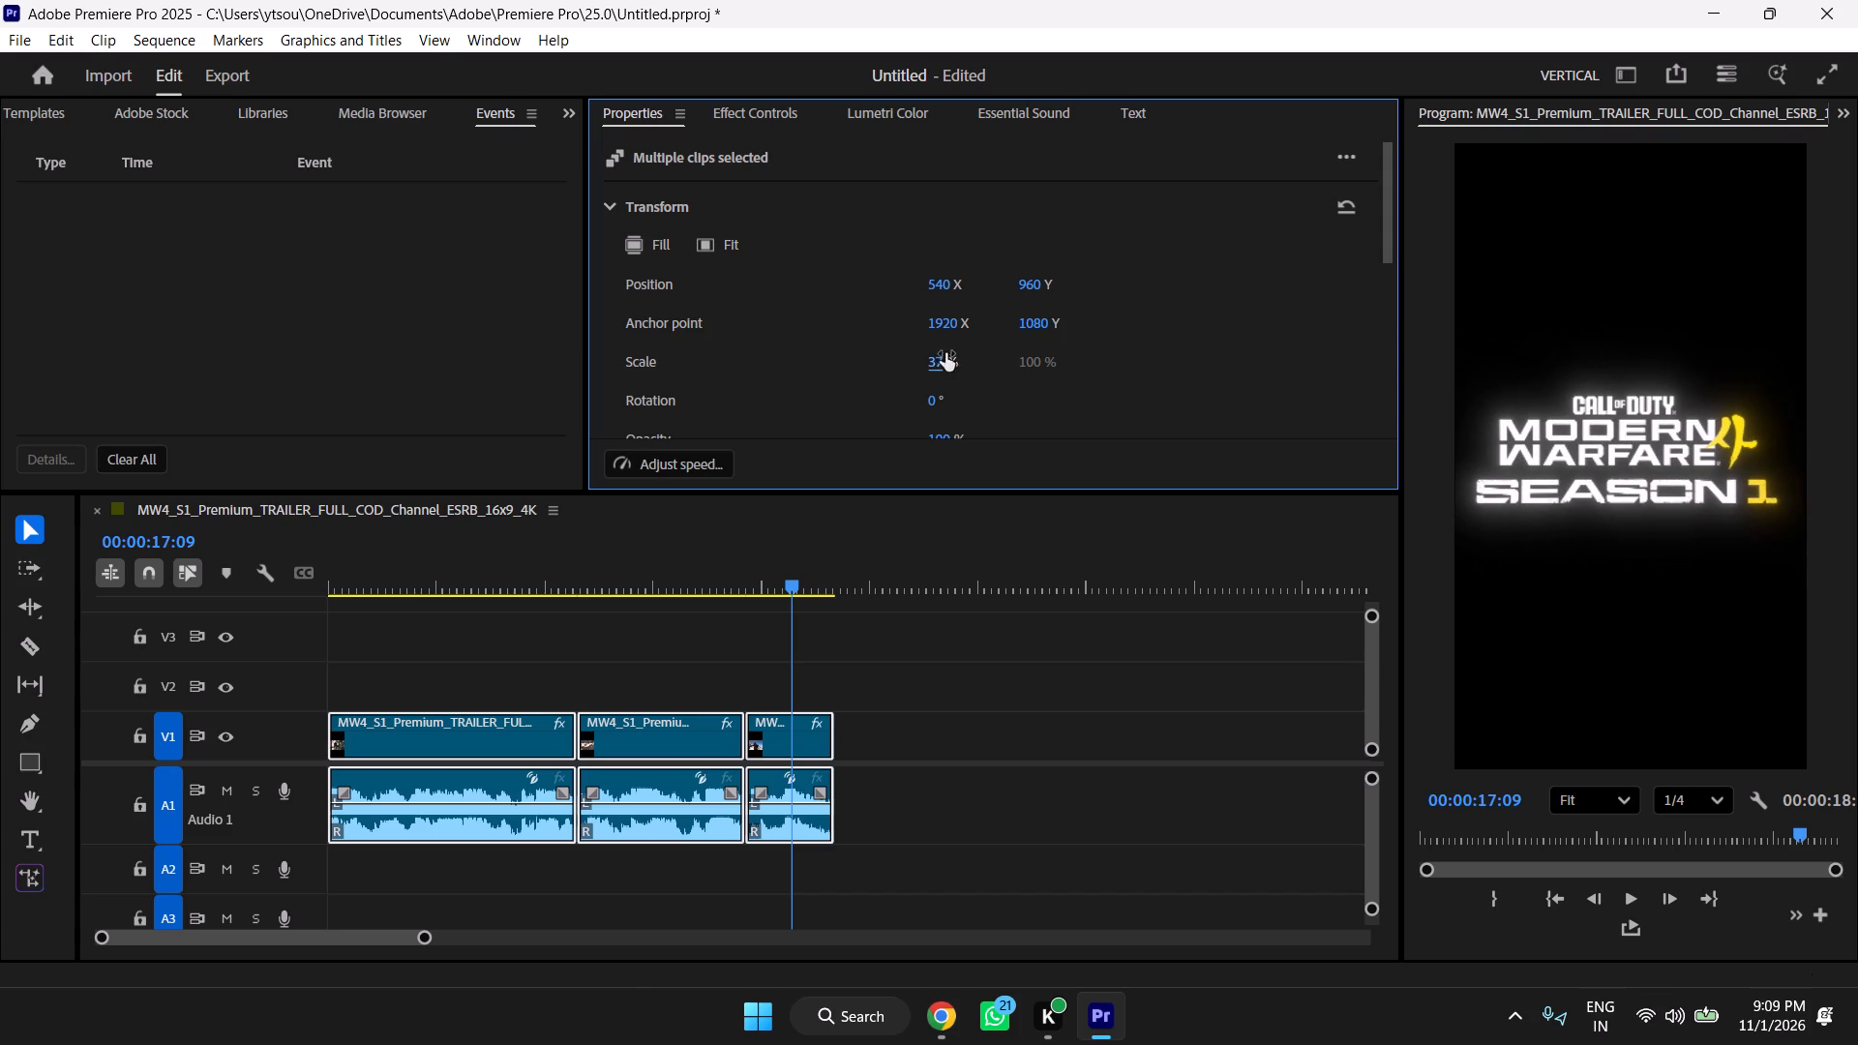
{"action": "left_click_drag", "start_coordinate": [730, 574], "coordinate": [368, 658]}
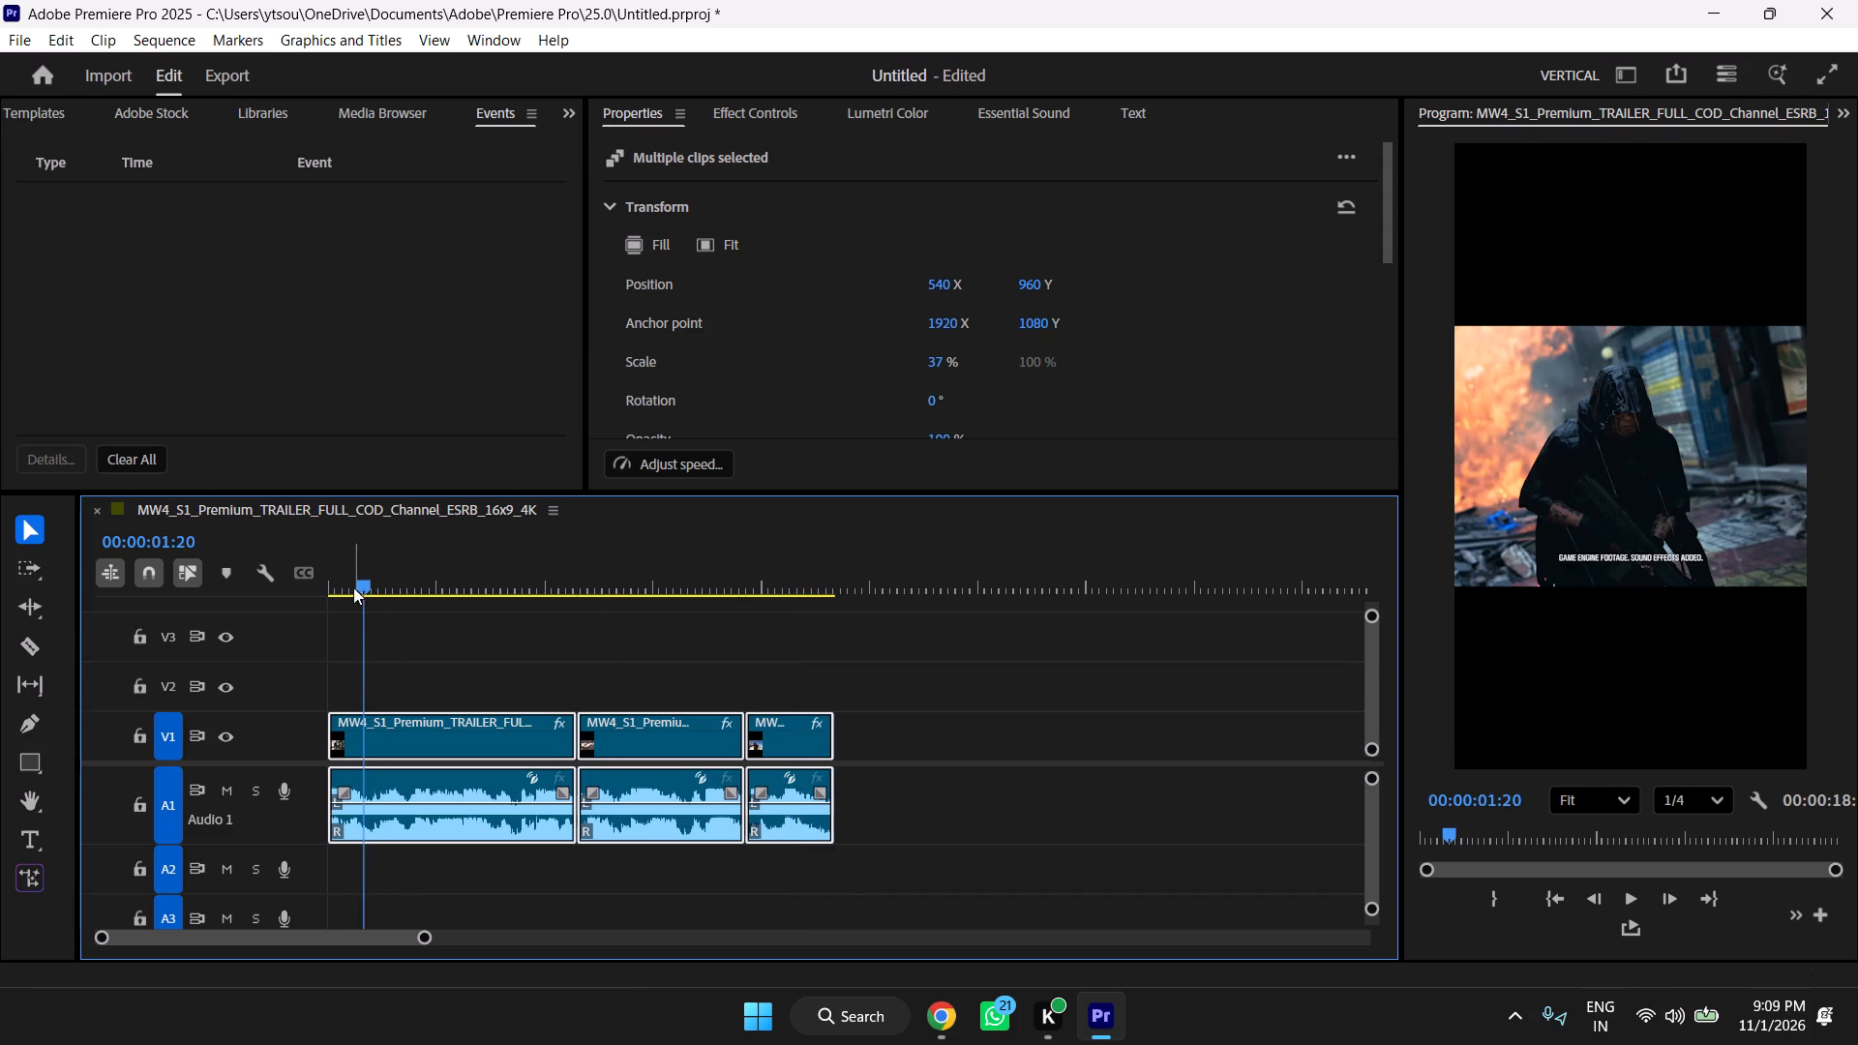
{"action": "left_click_drag", "start_coordinate": [337, 583], "coordinate": [262, 607]}
{"action": "left_click", "coordinate": [1009, 728]}
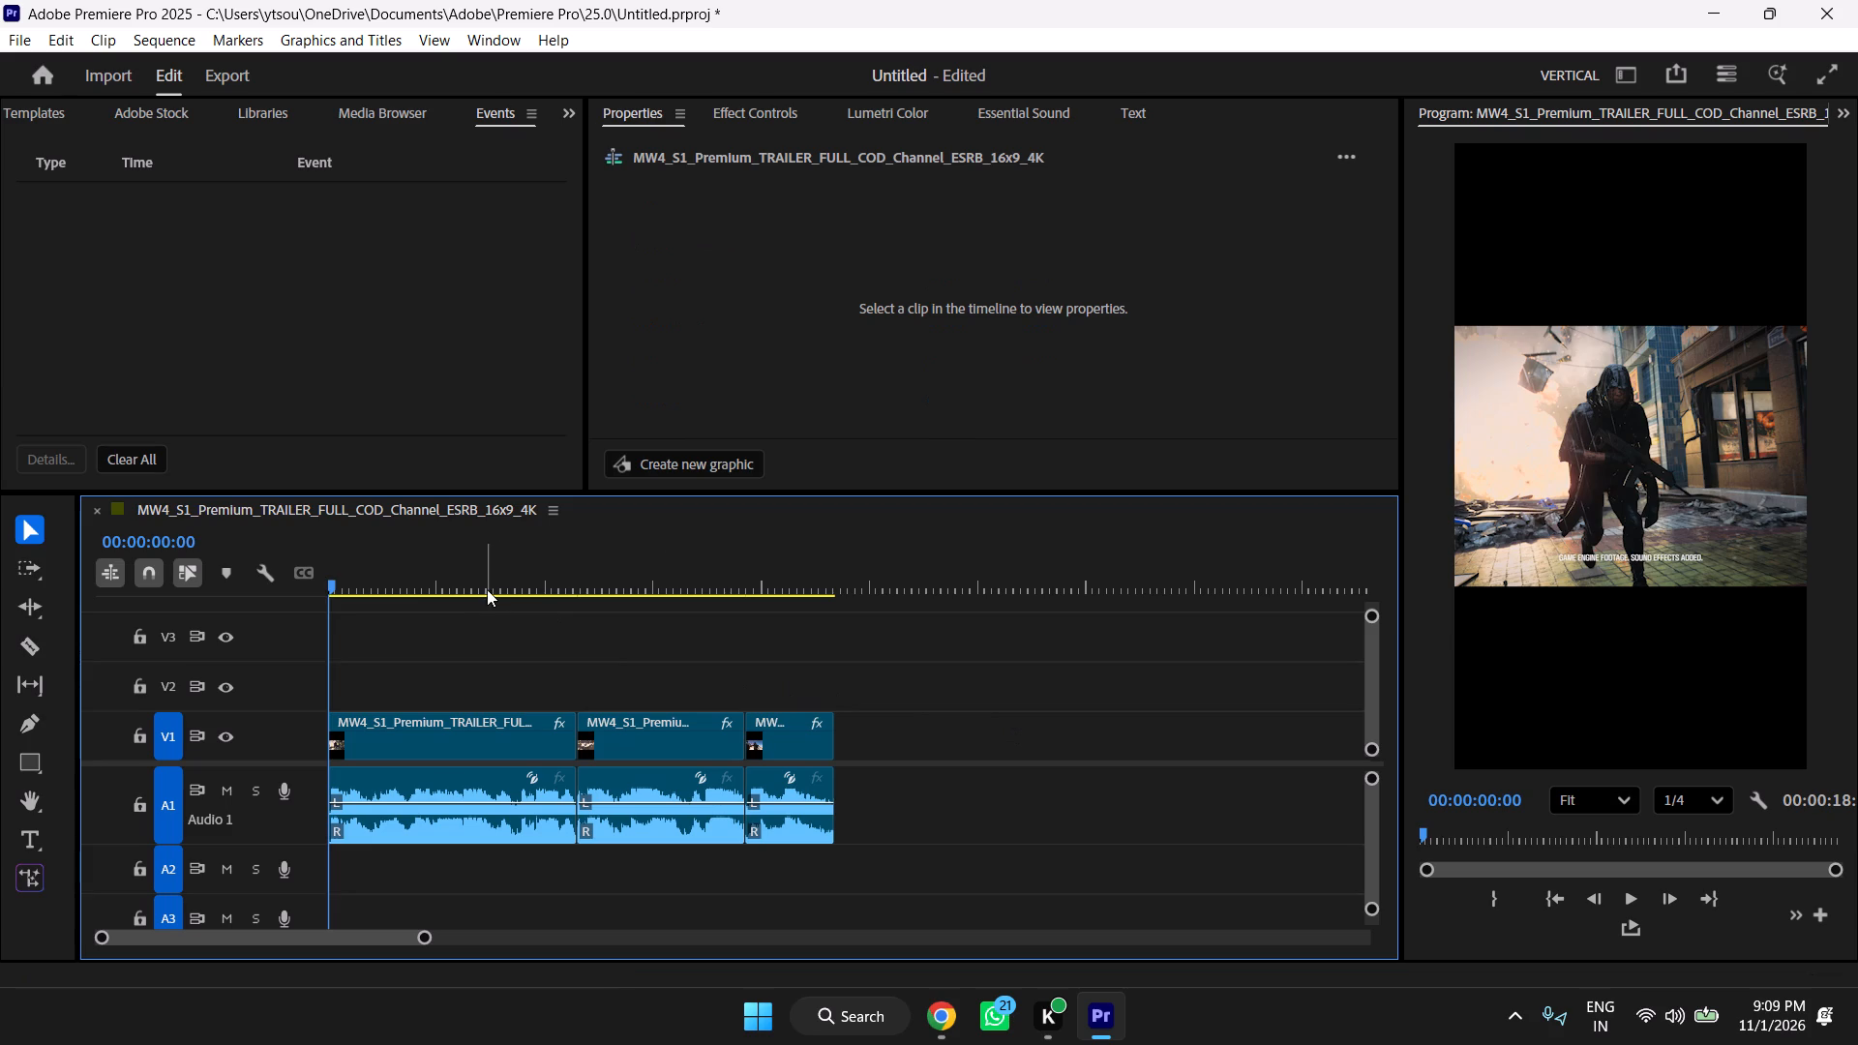
Play the vertical sequence from the start several times, rechecking the middle shots and the Season 1 title, and return to the start.
{"action": "left_click_drag", "start_coordinate": [485, 583], "coordinate": [193, 627]}
{"action": "key", "text": "space"}
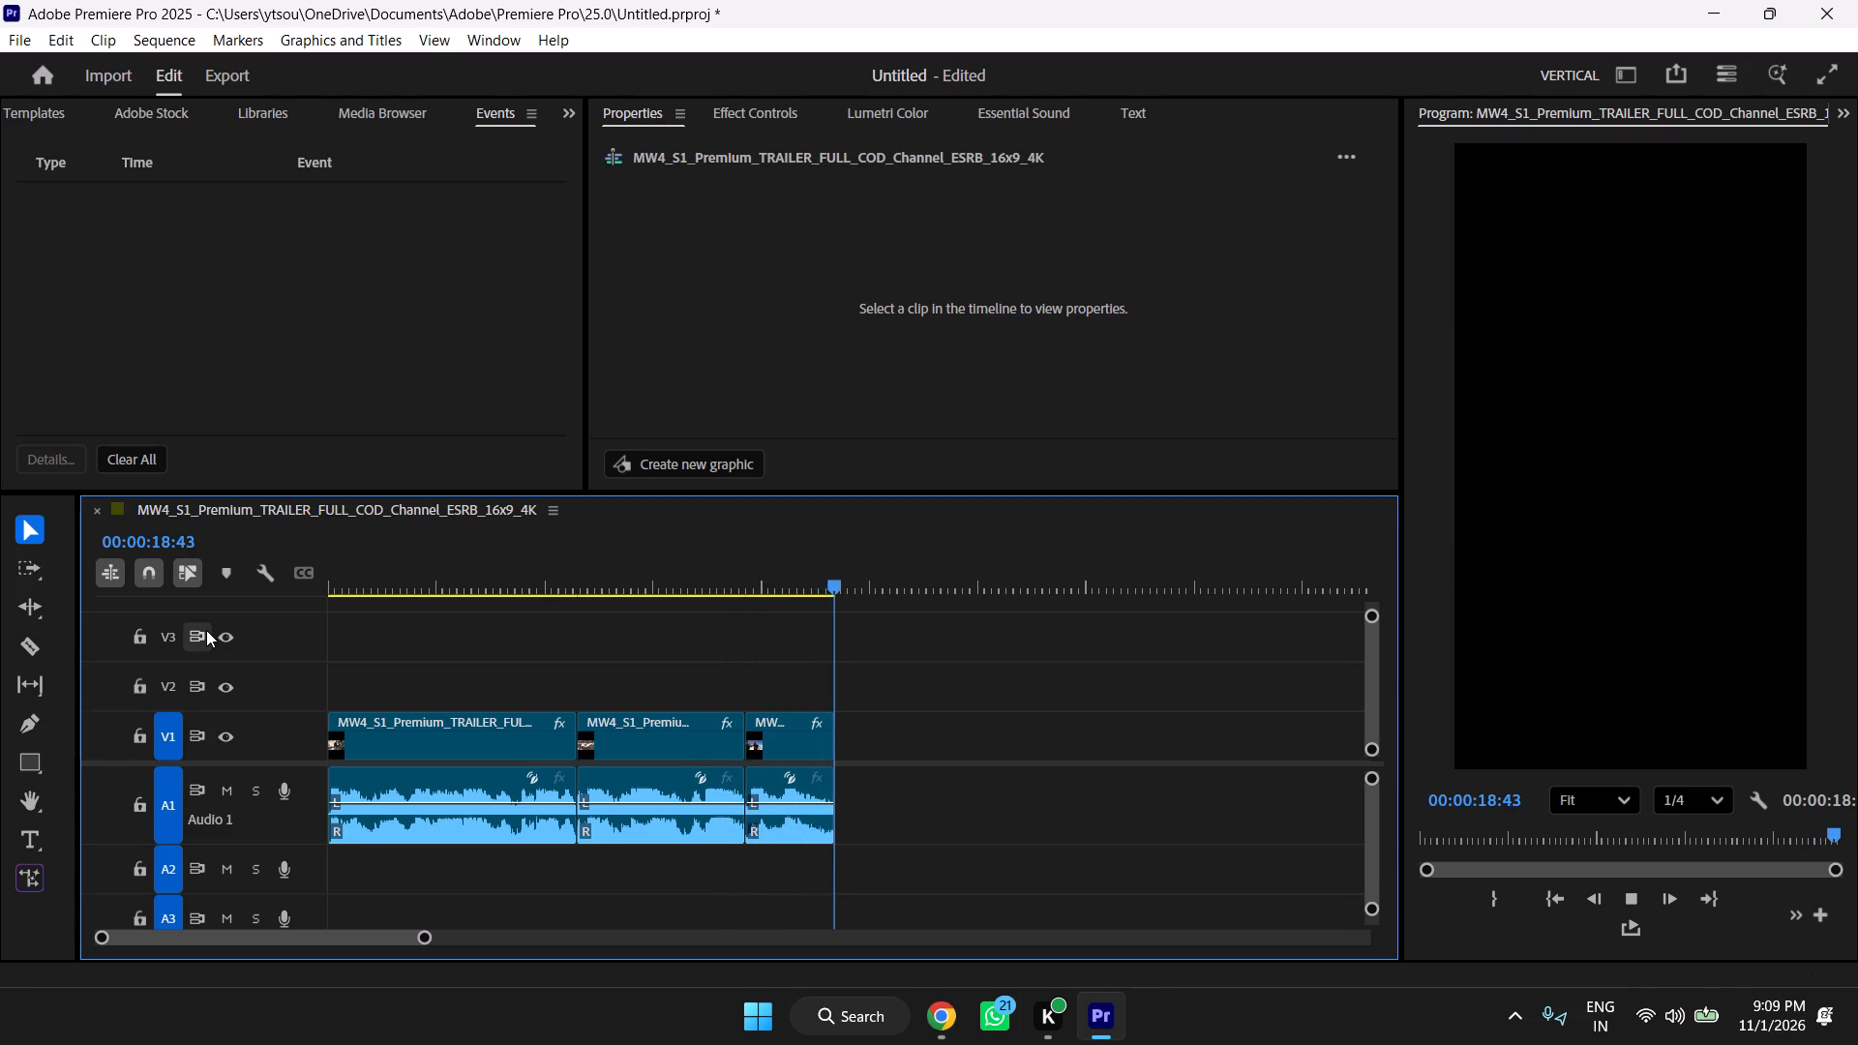
{"action": "key", "text": "space"}
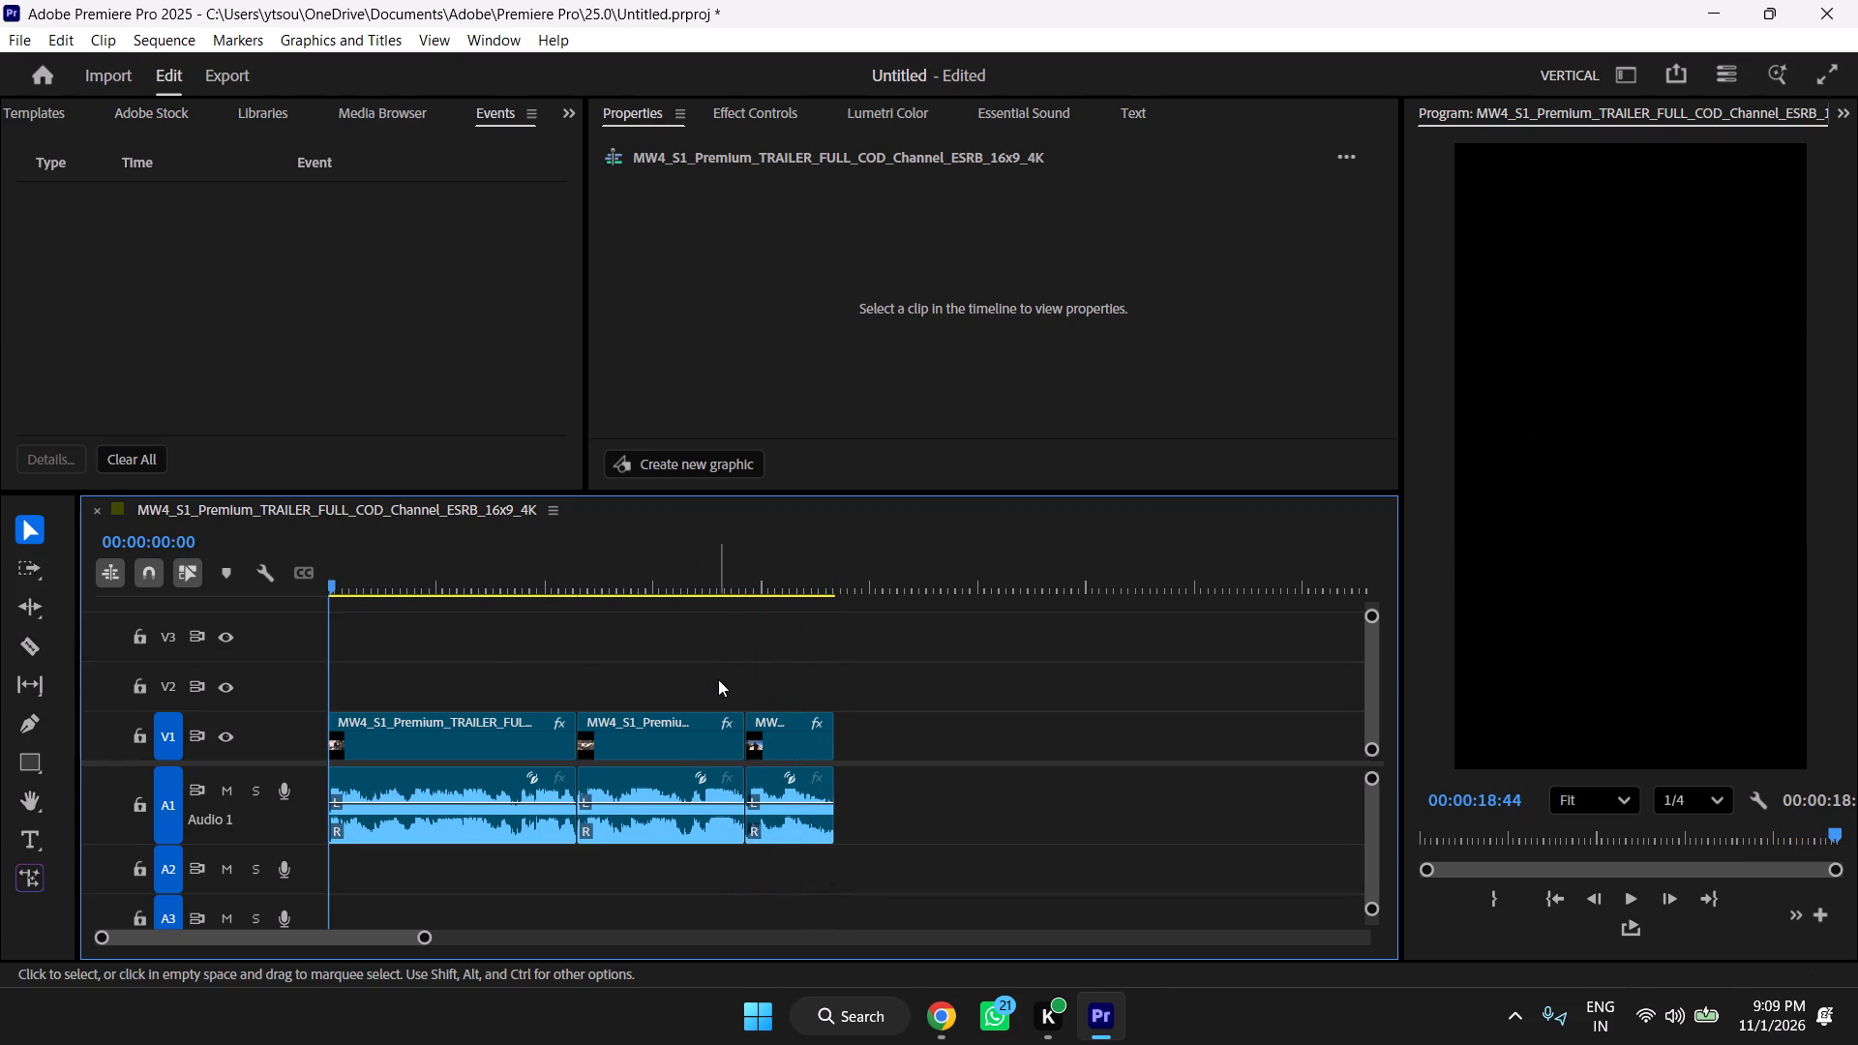
{"action": "key", "text": "space"}
{"action": "key", "text": "space"}
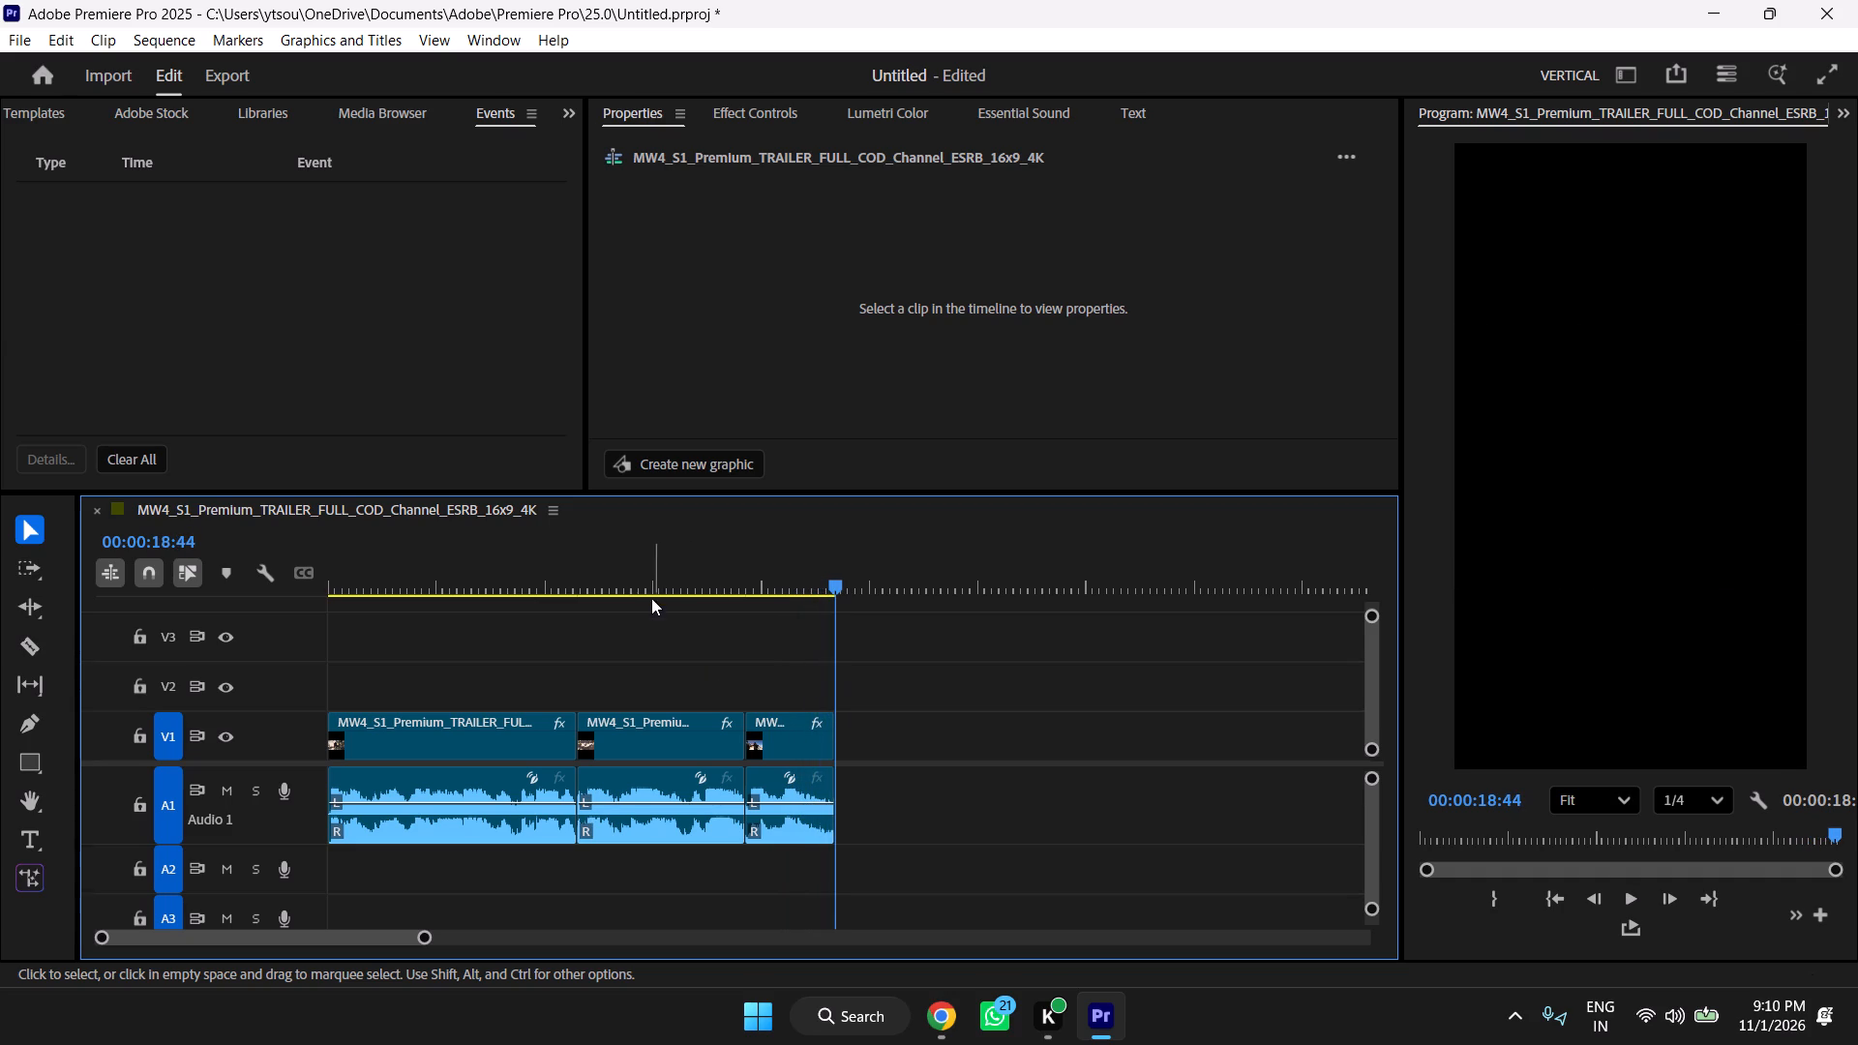
{"action": "left_click_drag", "start_coordinate": [648, 580], "coordinate": [544, 599]}
{"action": "key", "text": "space"}
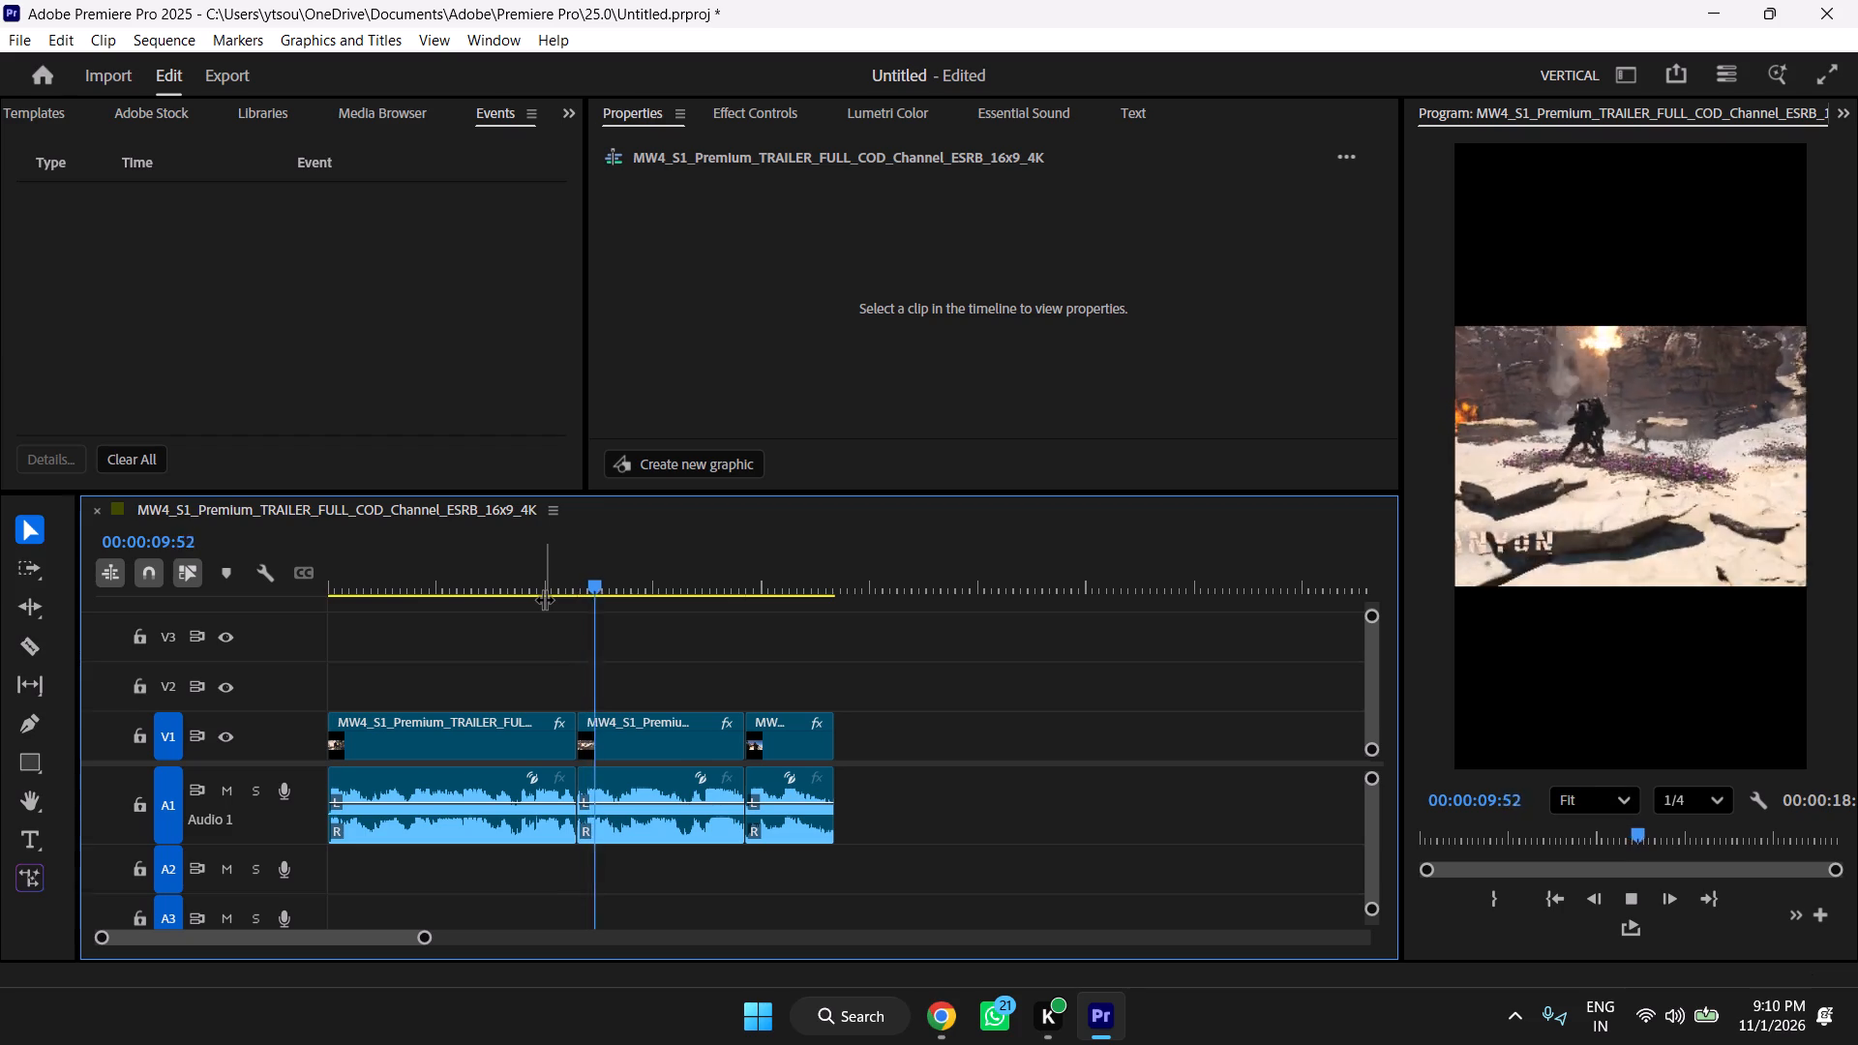
{"action": "key", "text": "space"}
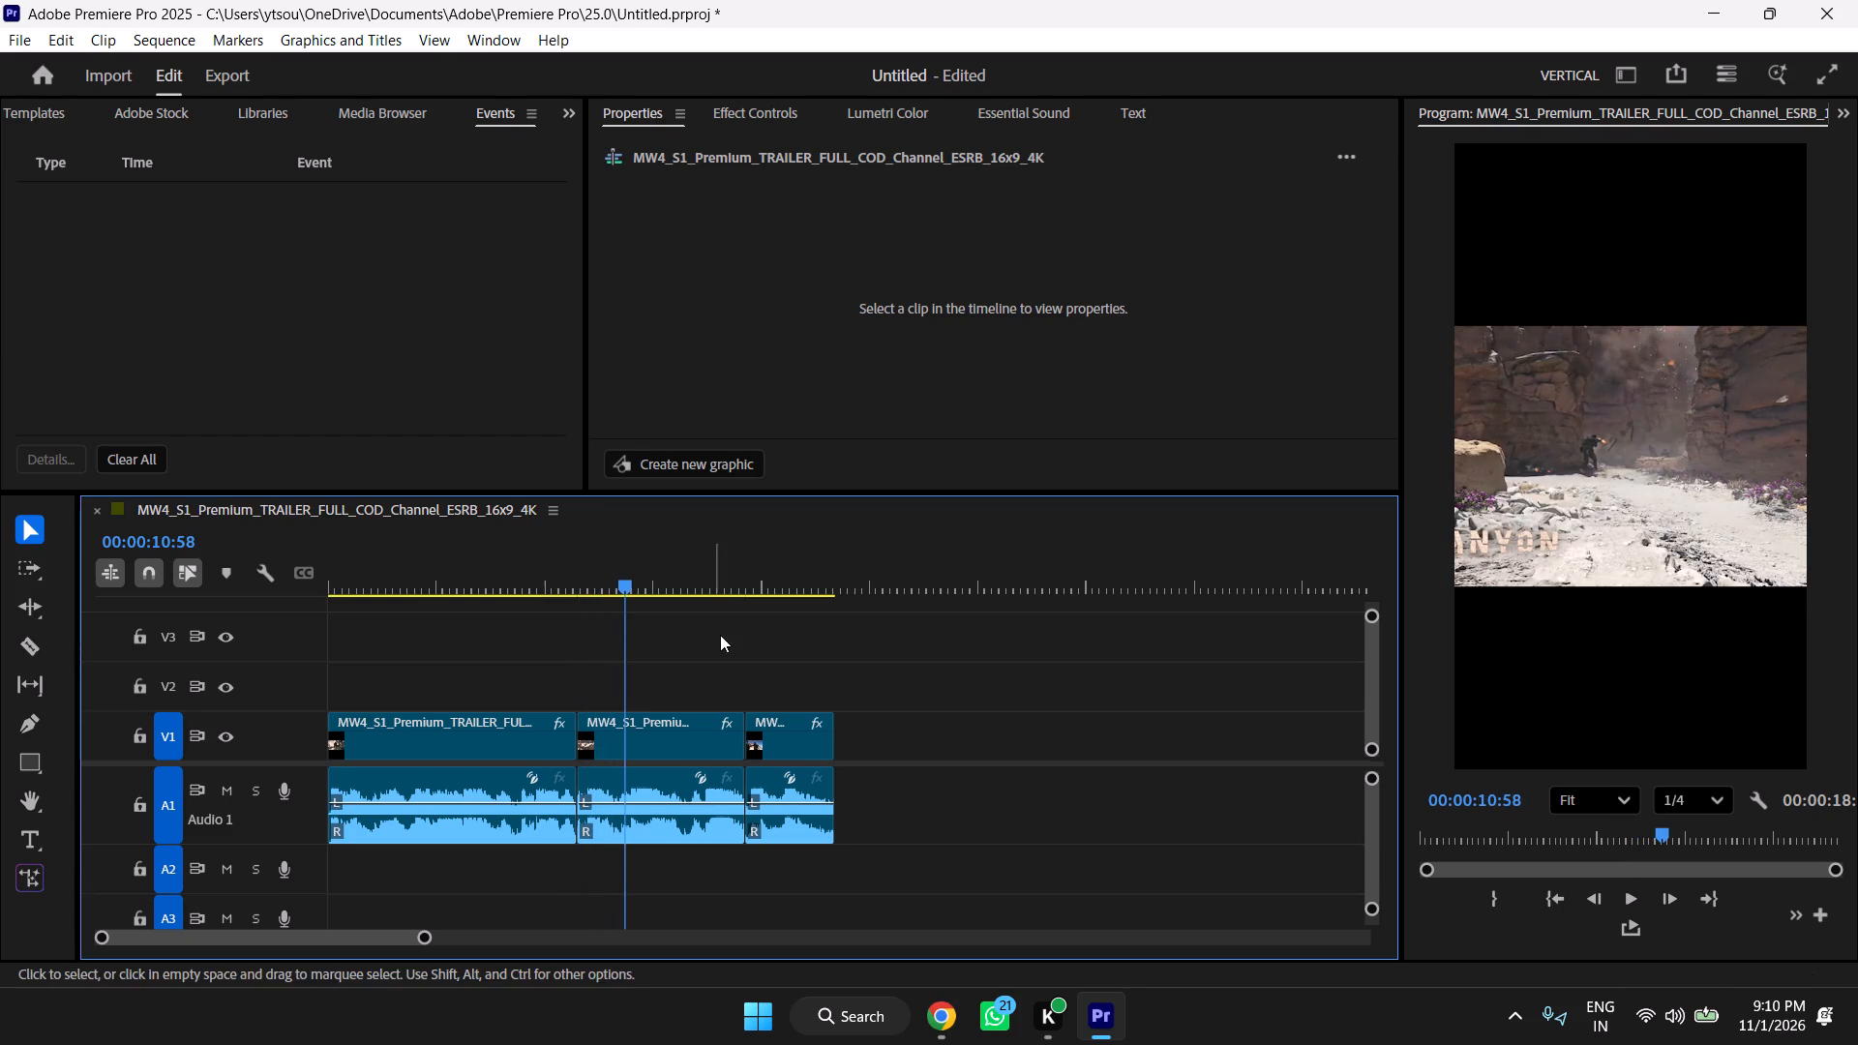
{"action": "left_click_drag", "start_coordinate": [775, 577], "coordinate": [739, 586]}
{"action": "key", "text": "space"}
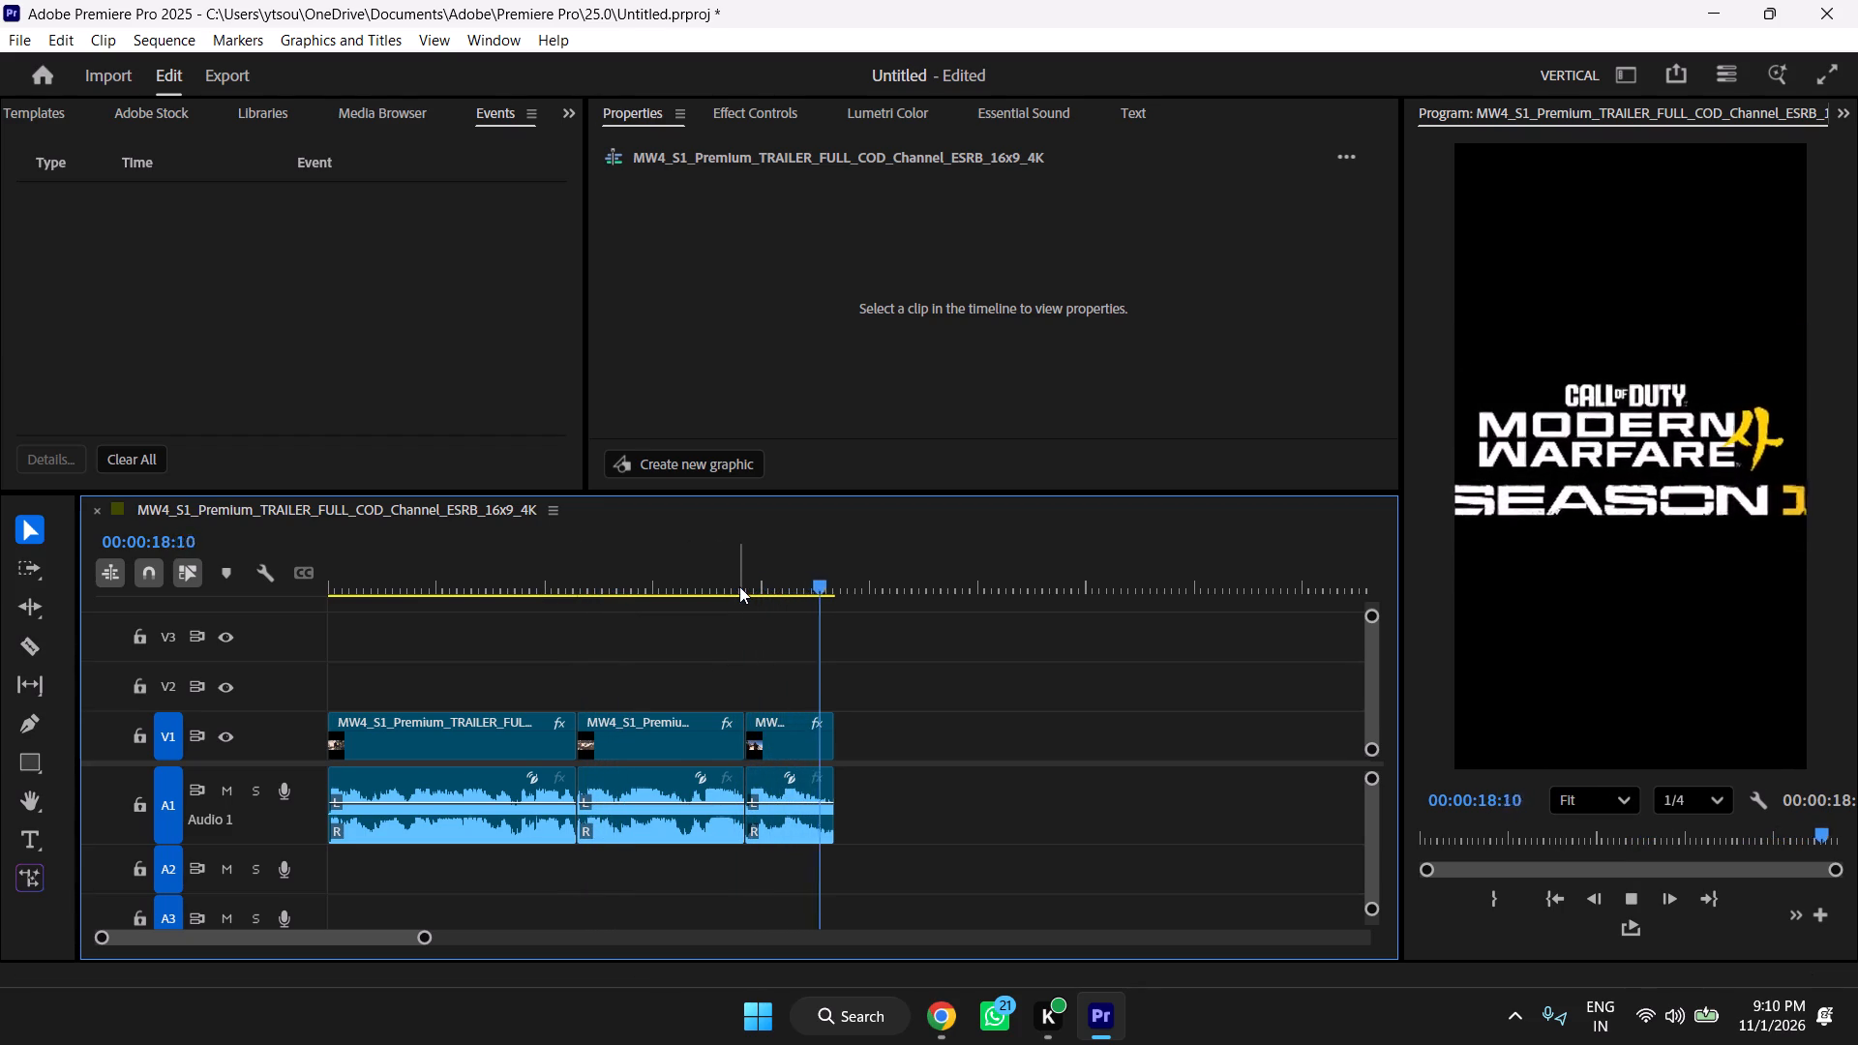
{"action": "key", "text": "space"}
{"action": "left_click_drag", "start_coordinate": [600, 582], "coordinate": [267, 620]}
{"action": "key", "text": "space"}
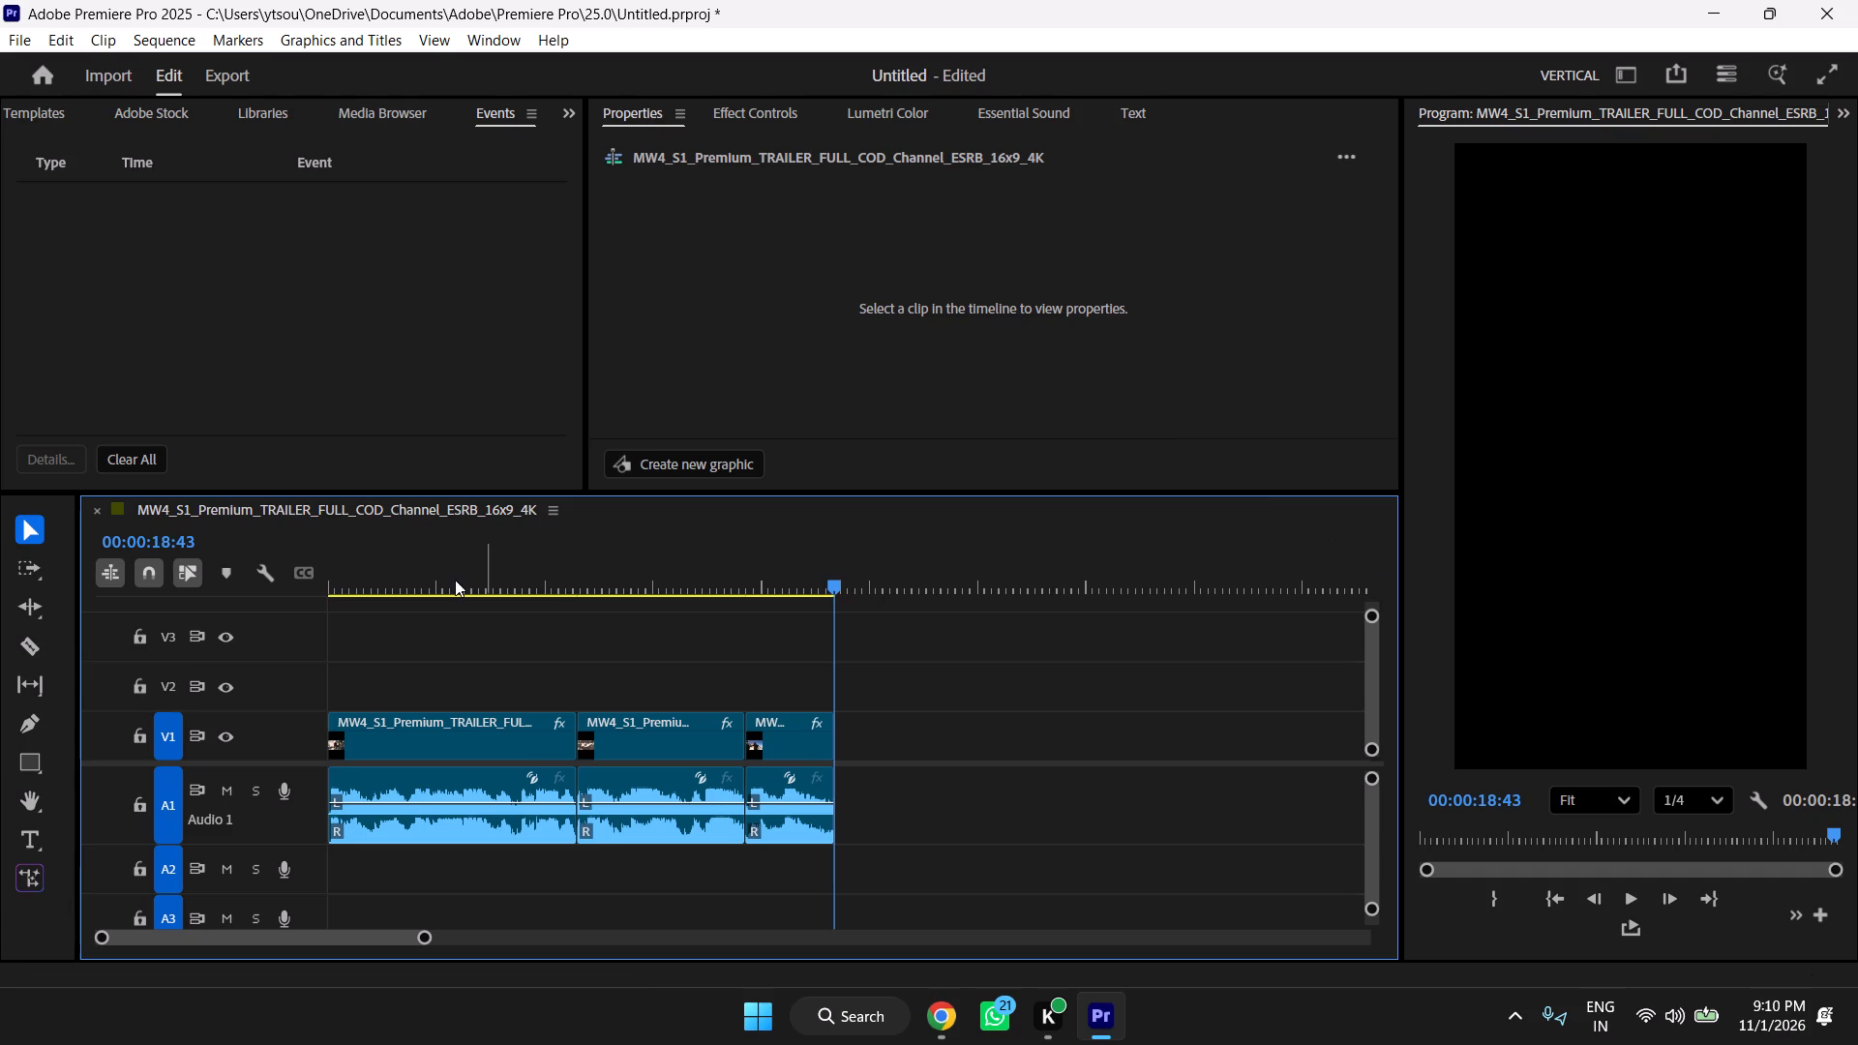
{"action": "left_click_drag", "start_coordinate": [455, 580], "coordinate": [282, 605]}
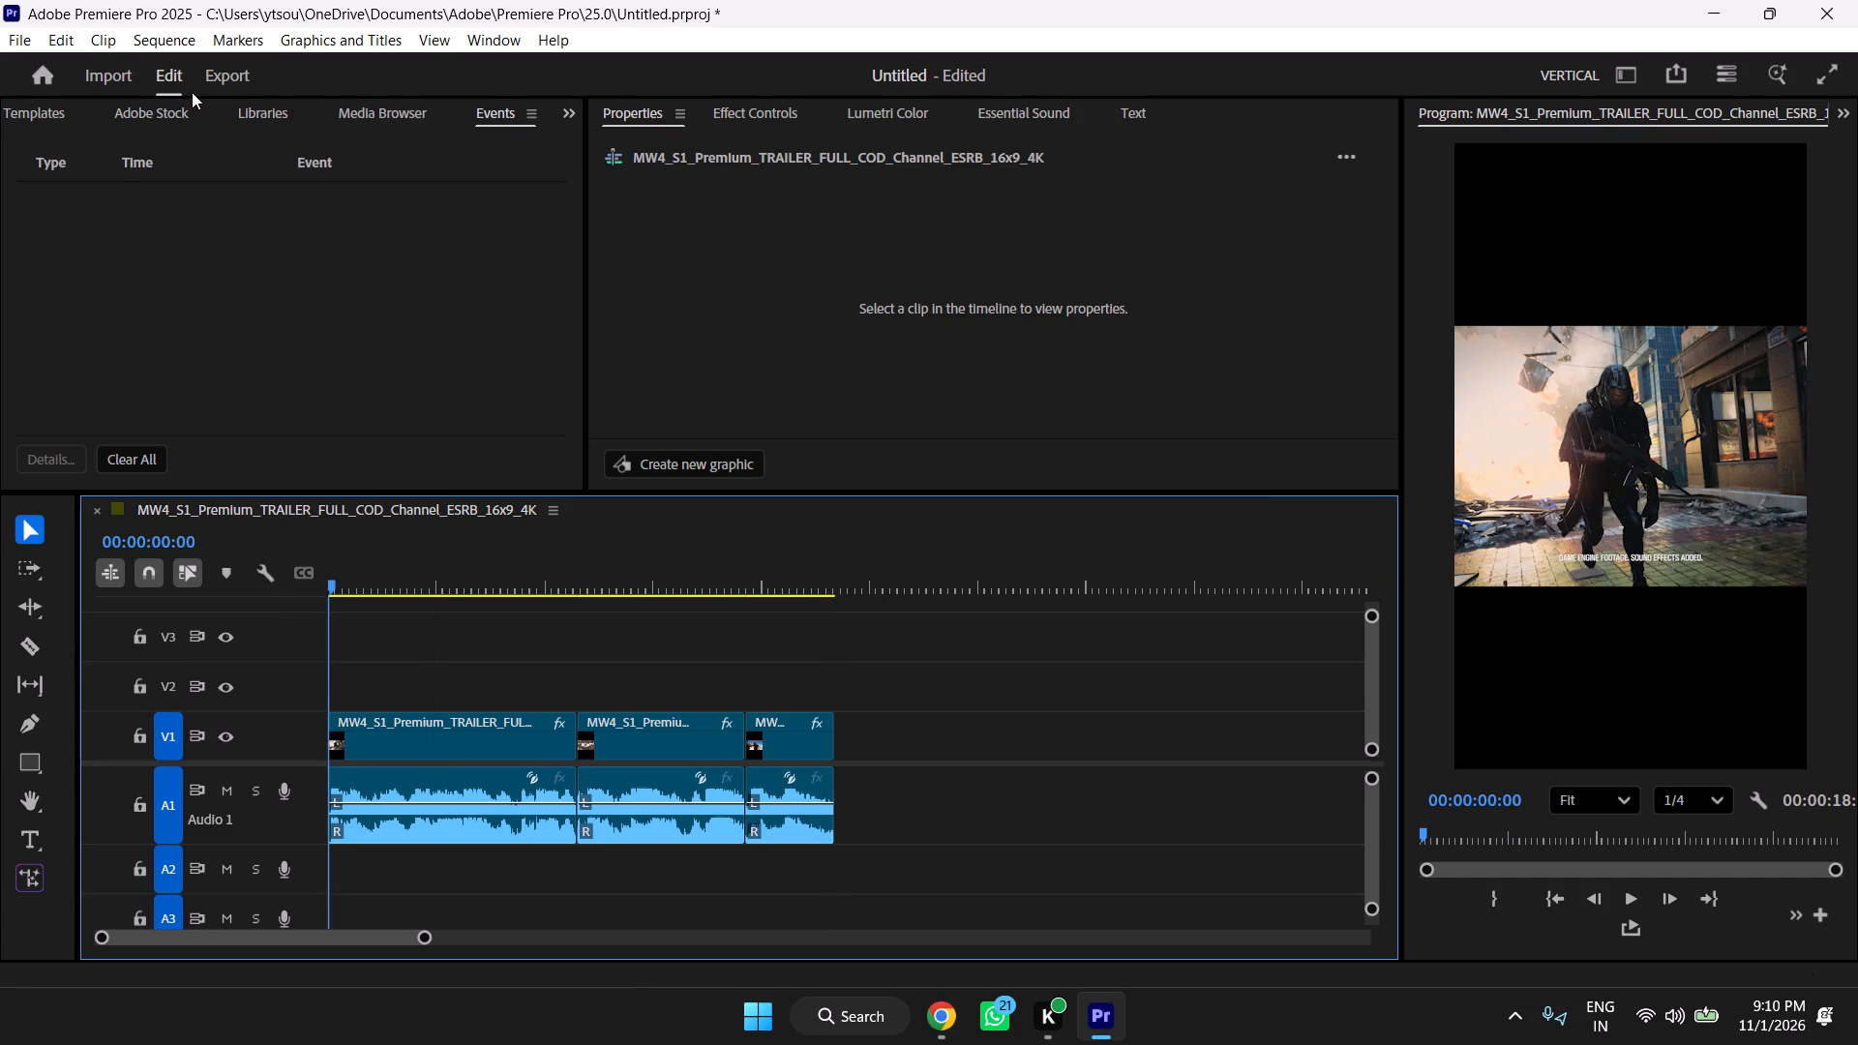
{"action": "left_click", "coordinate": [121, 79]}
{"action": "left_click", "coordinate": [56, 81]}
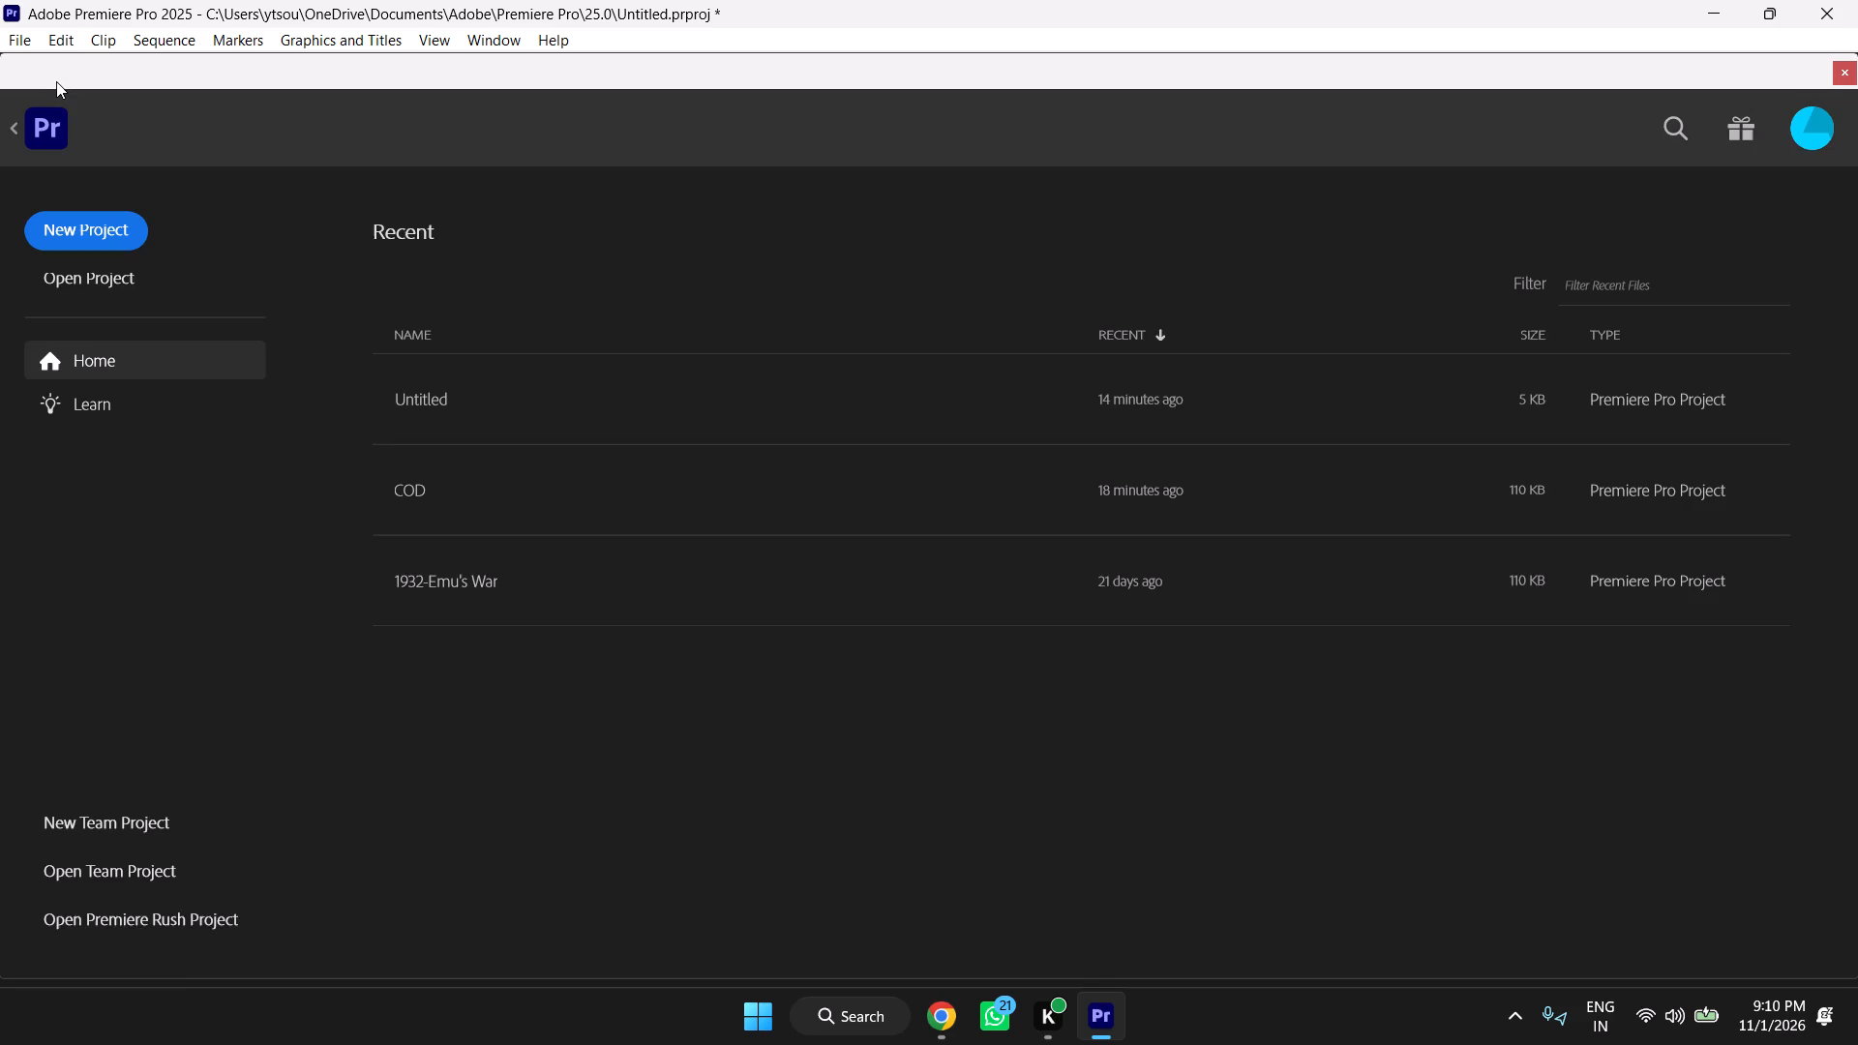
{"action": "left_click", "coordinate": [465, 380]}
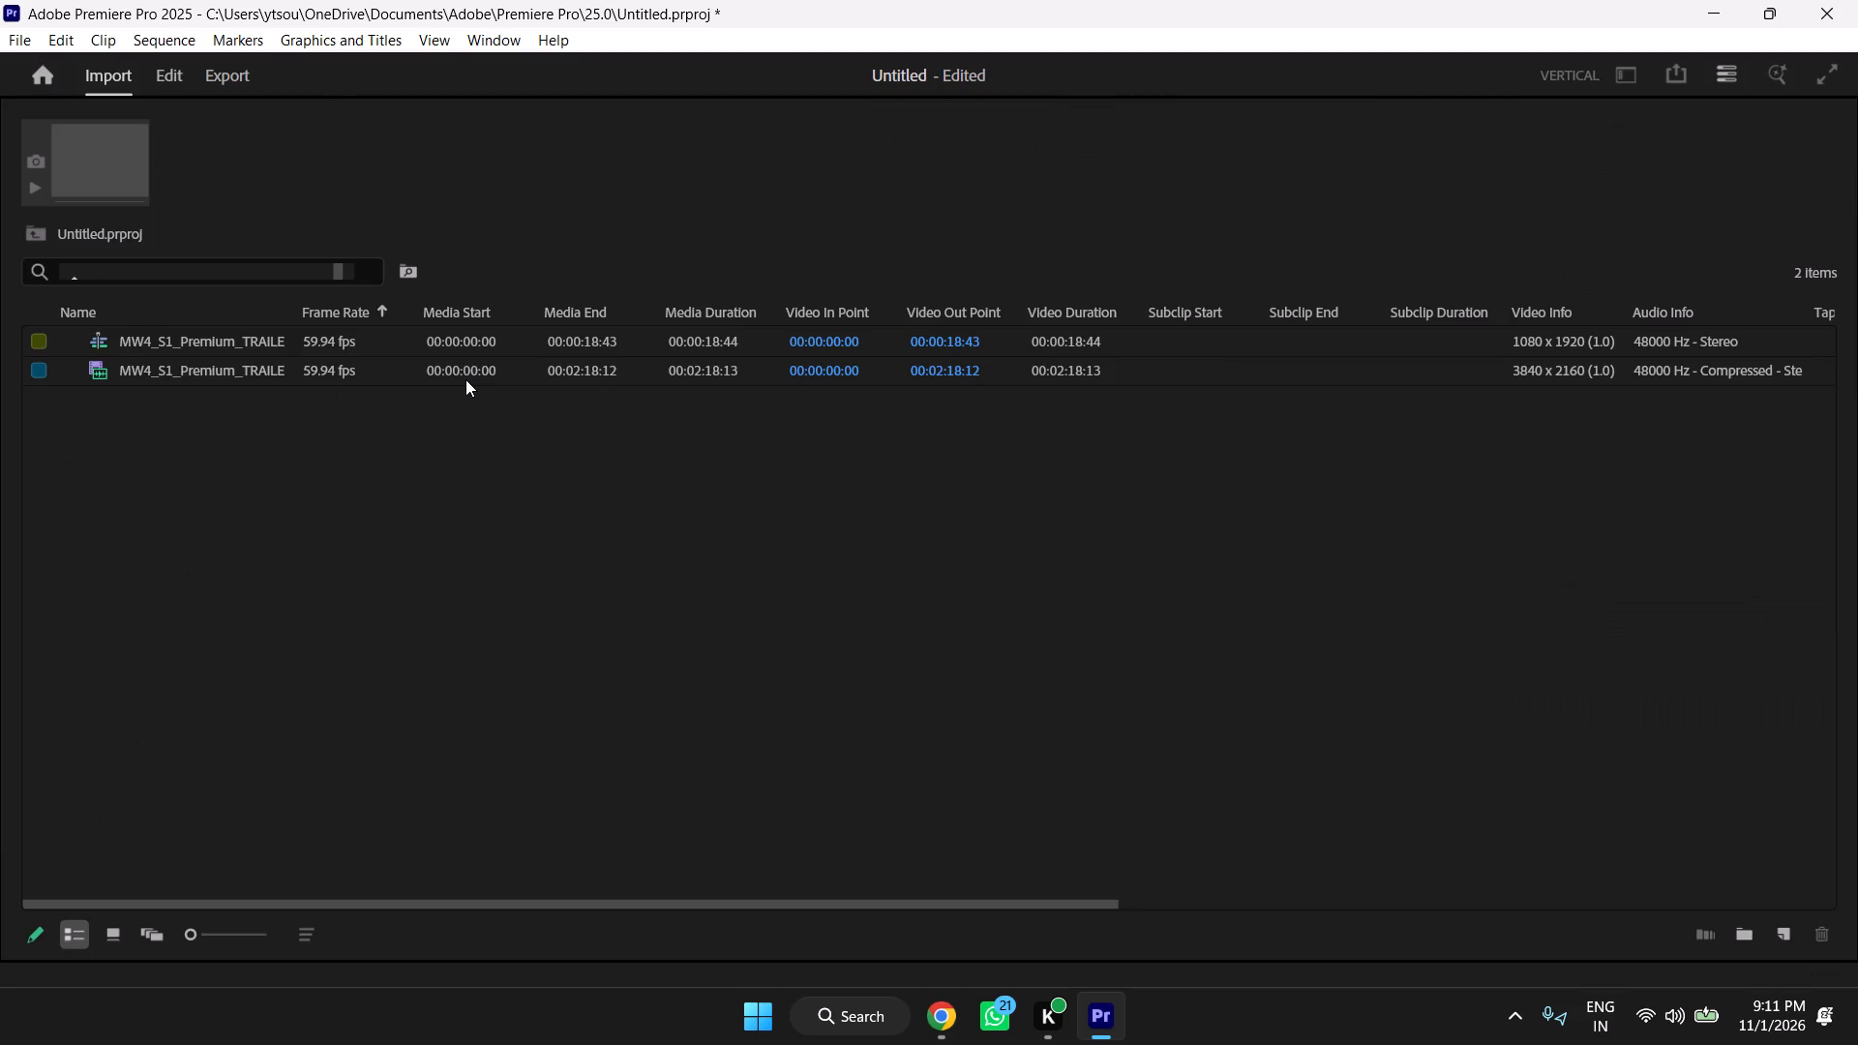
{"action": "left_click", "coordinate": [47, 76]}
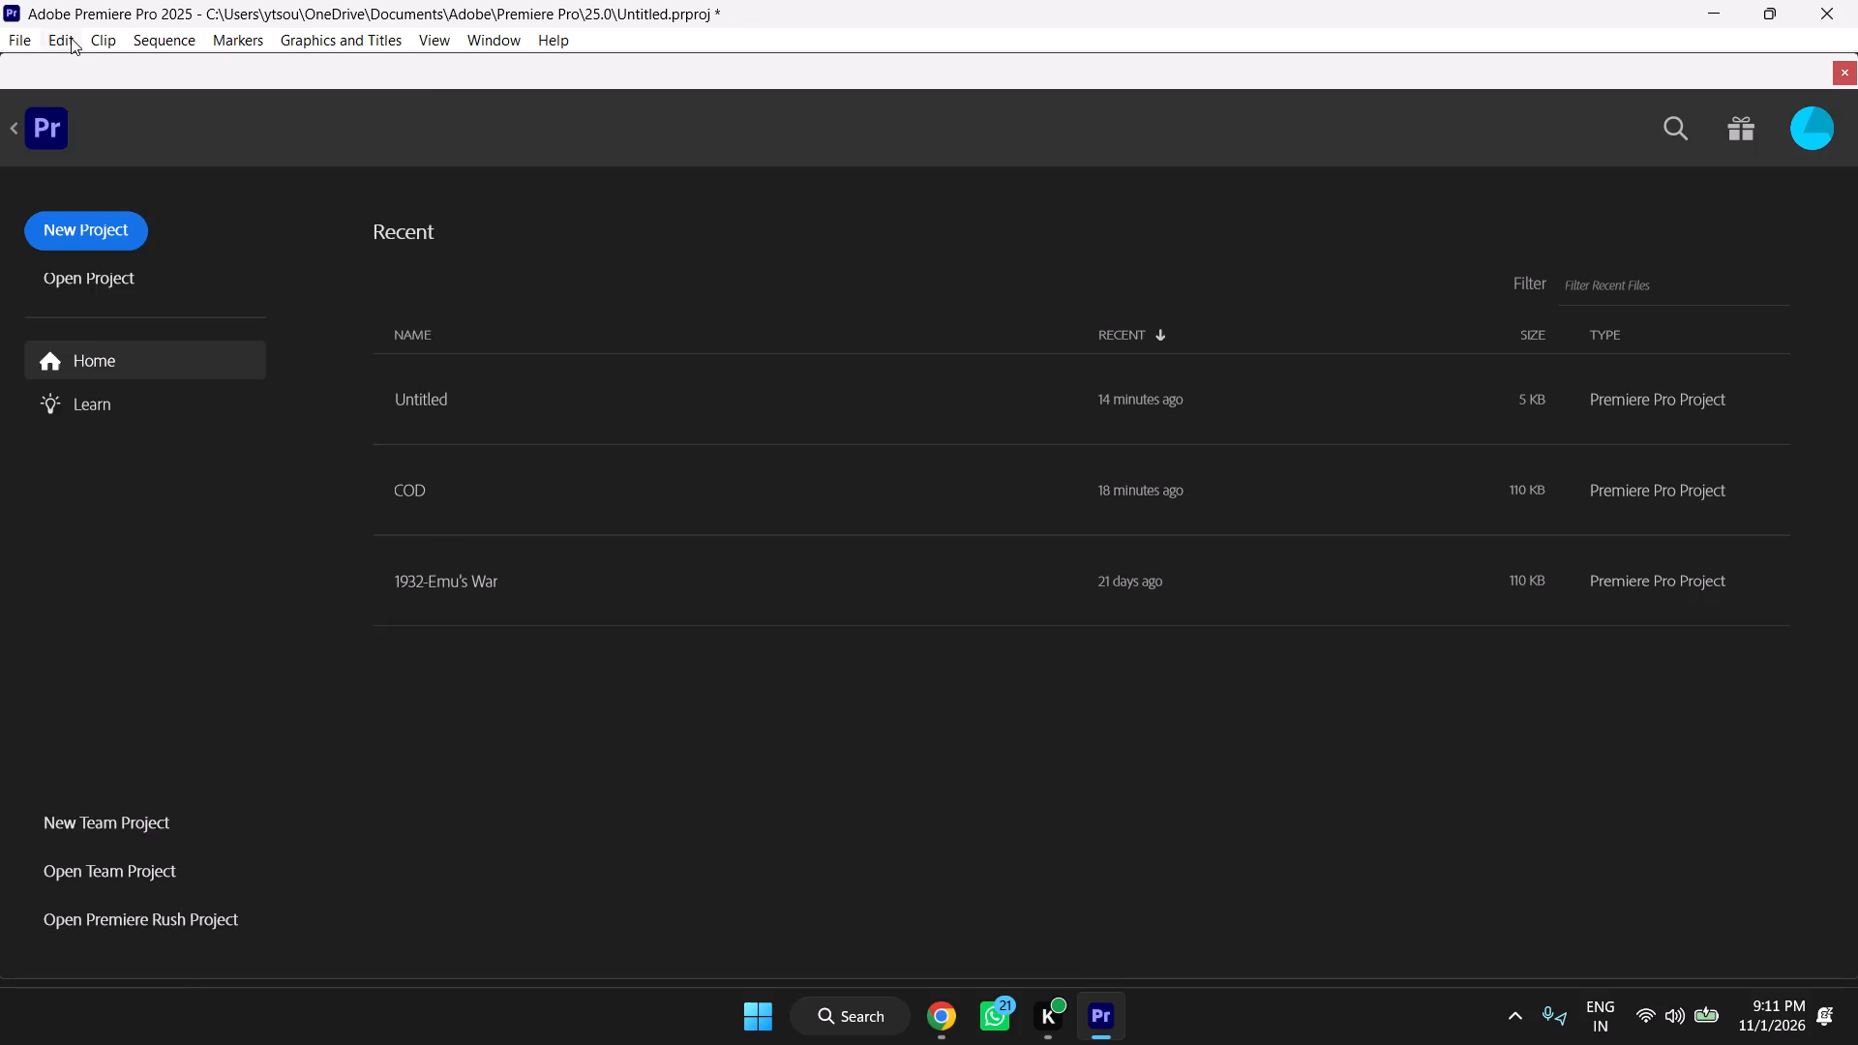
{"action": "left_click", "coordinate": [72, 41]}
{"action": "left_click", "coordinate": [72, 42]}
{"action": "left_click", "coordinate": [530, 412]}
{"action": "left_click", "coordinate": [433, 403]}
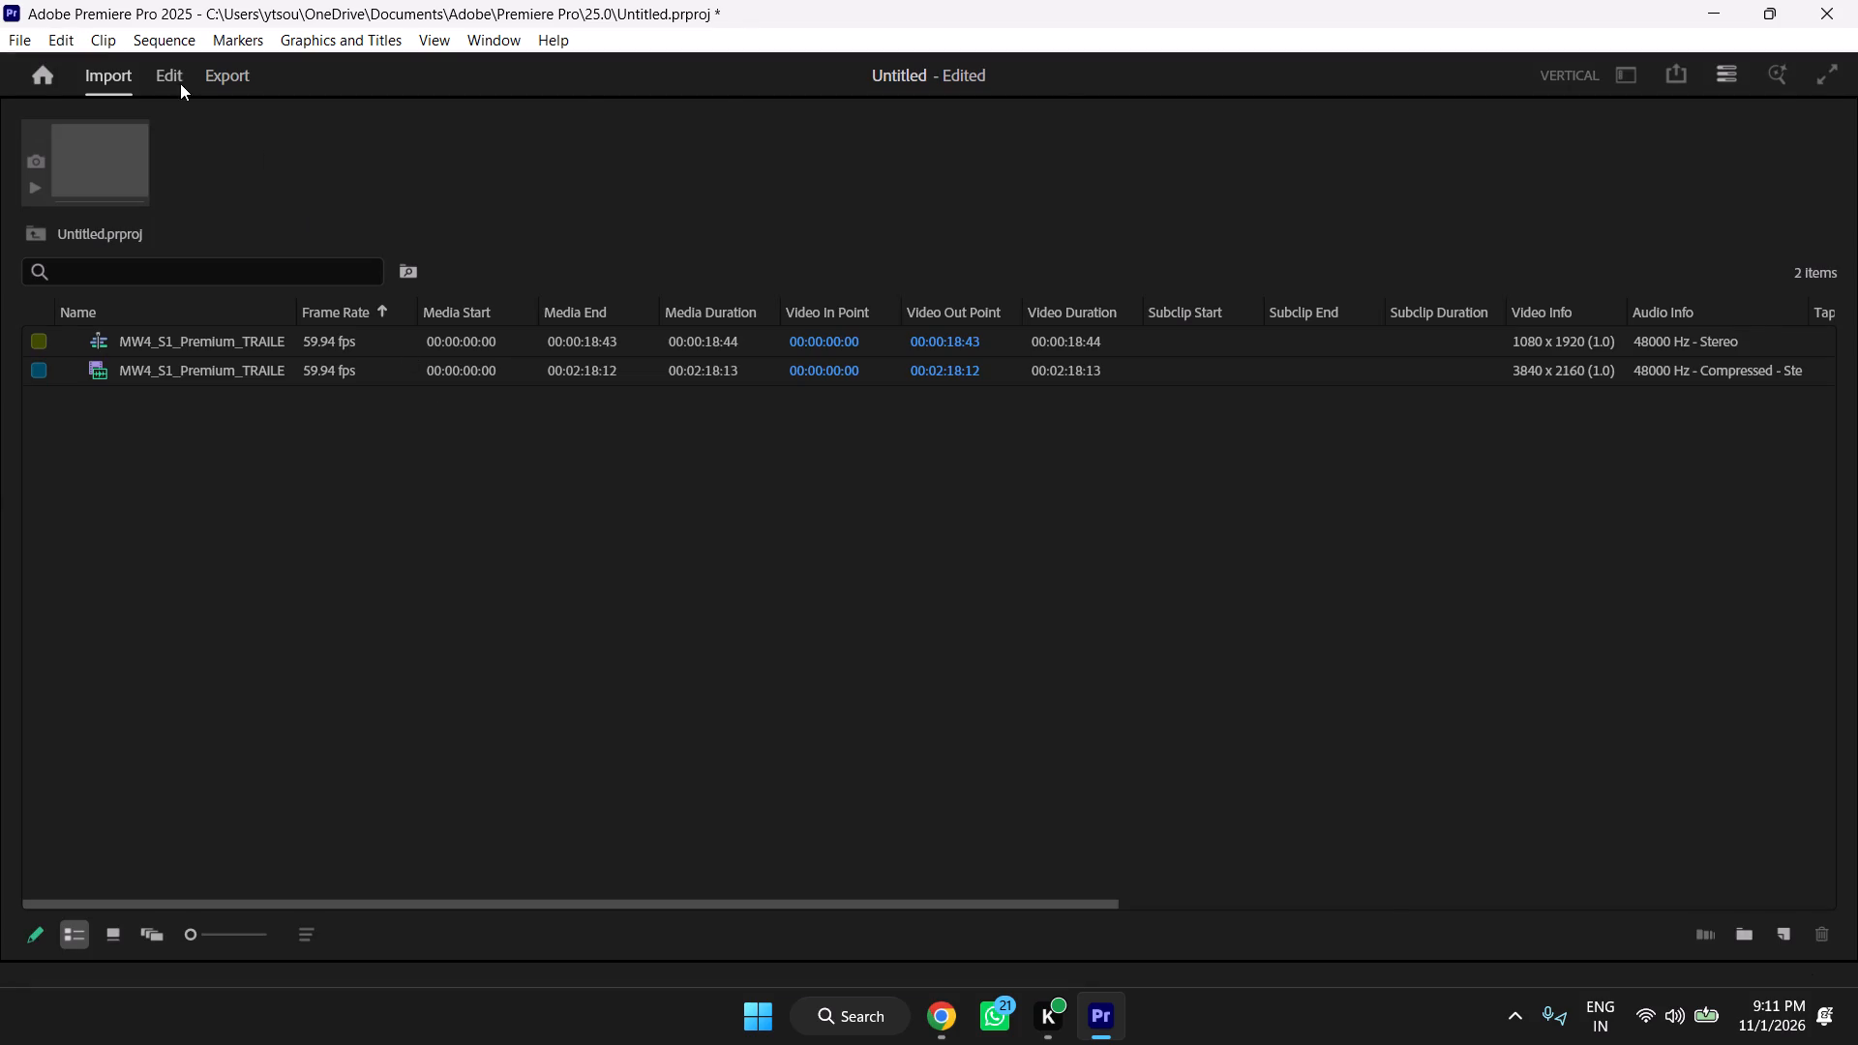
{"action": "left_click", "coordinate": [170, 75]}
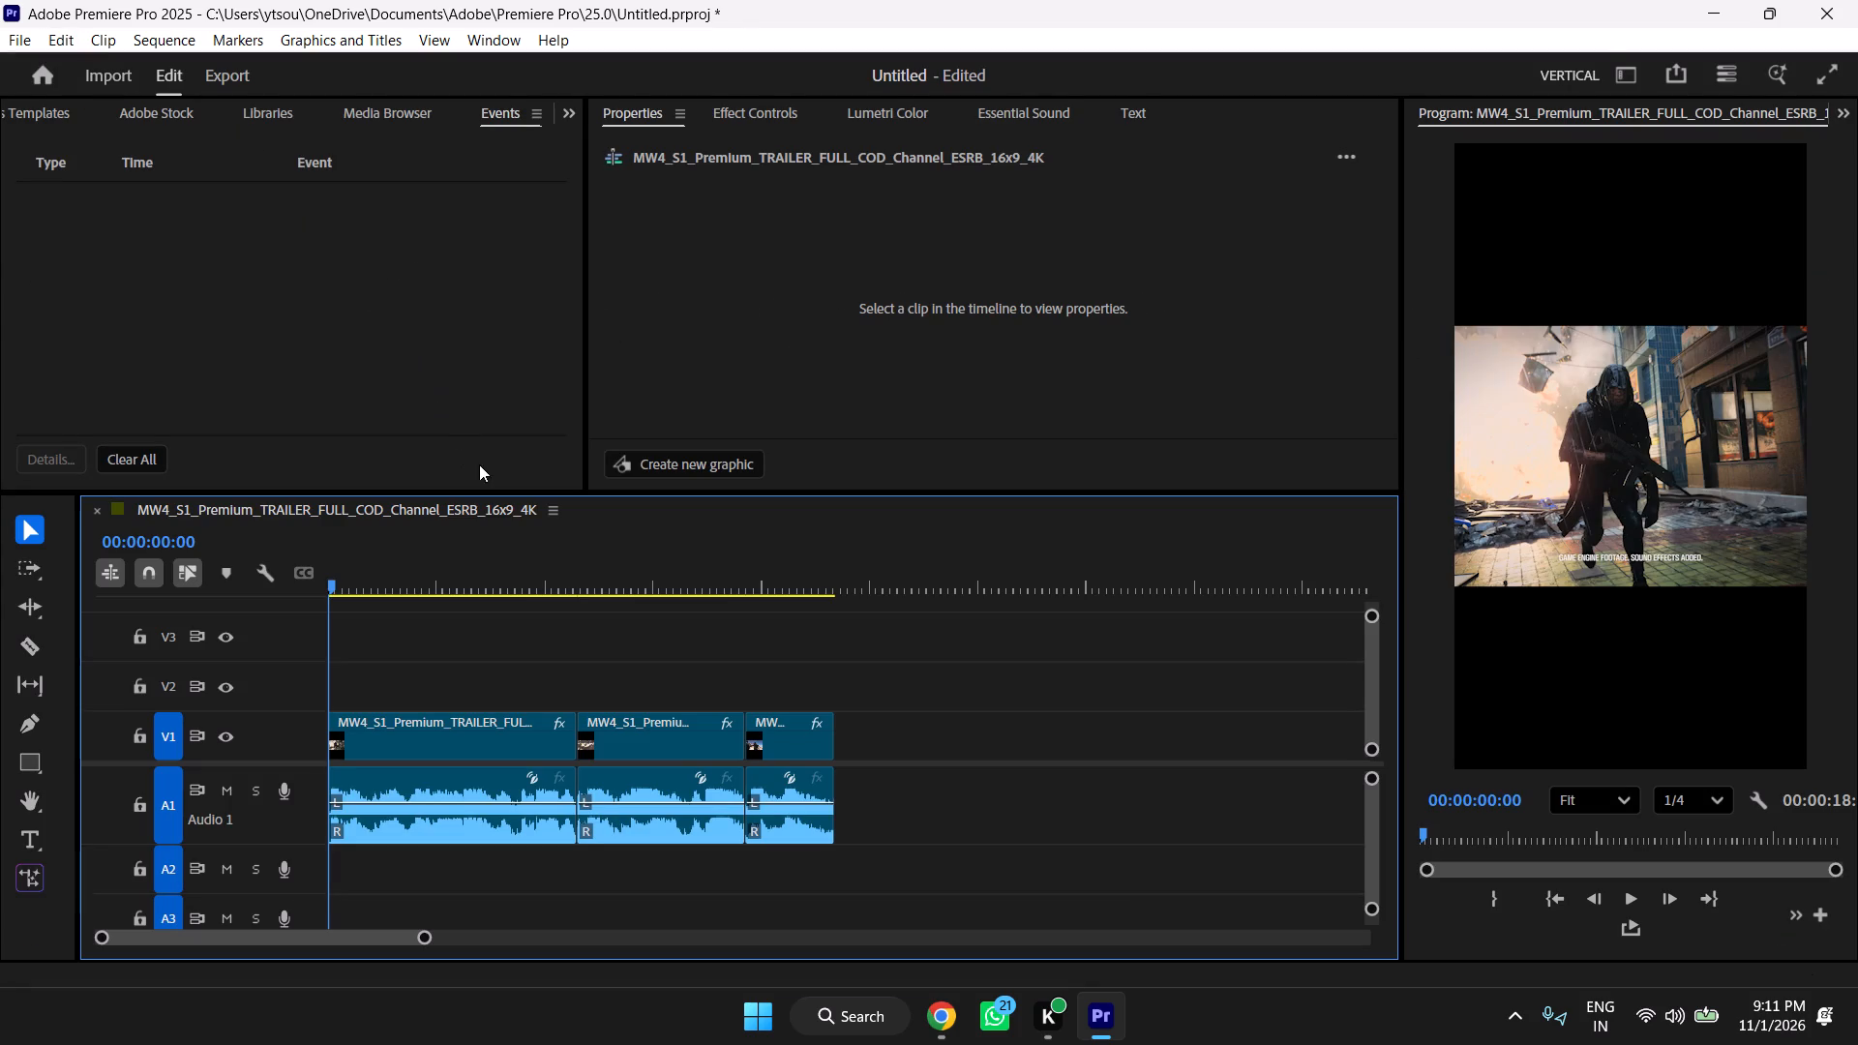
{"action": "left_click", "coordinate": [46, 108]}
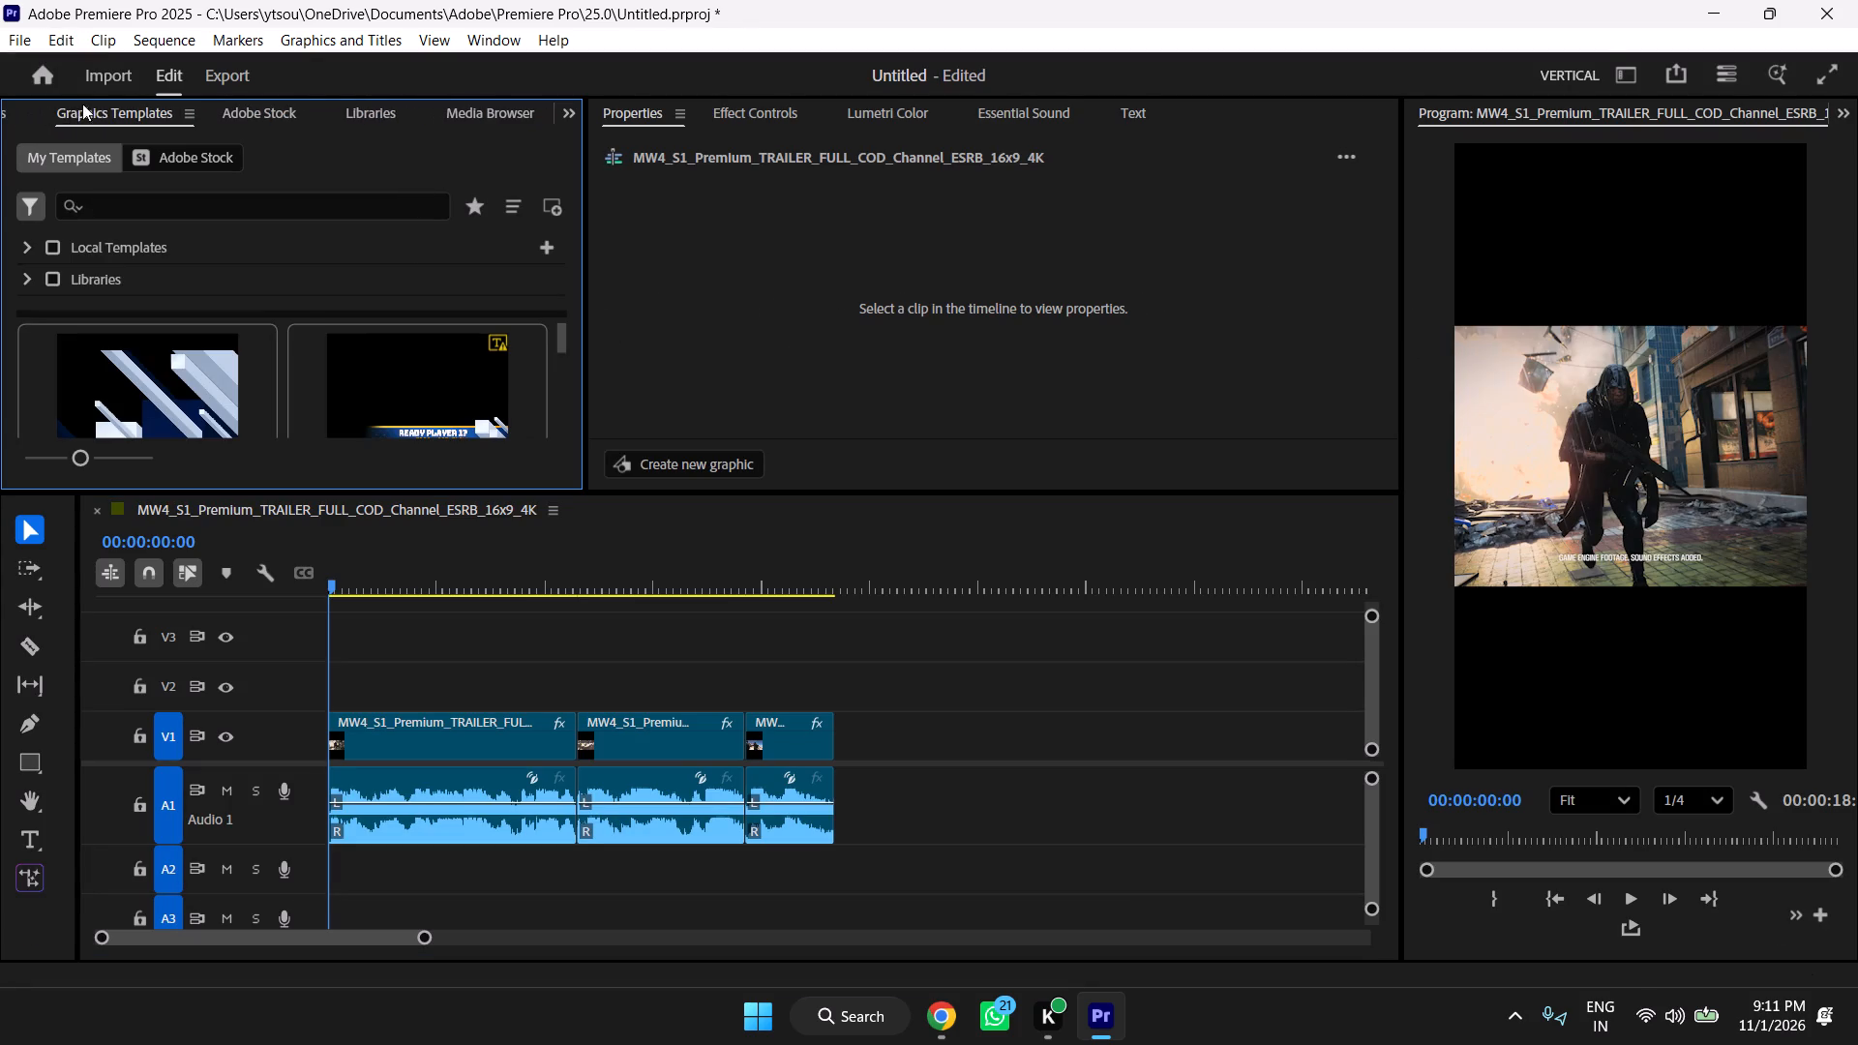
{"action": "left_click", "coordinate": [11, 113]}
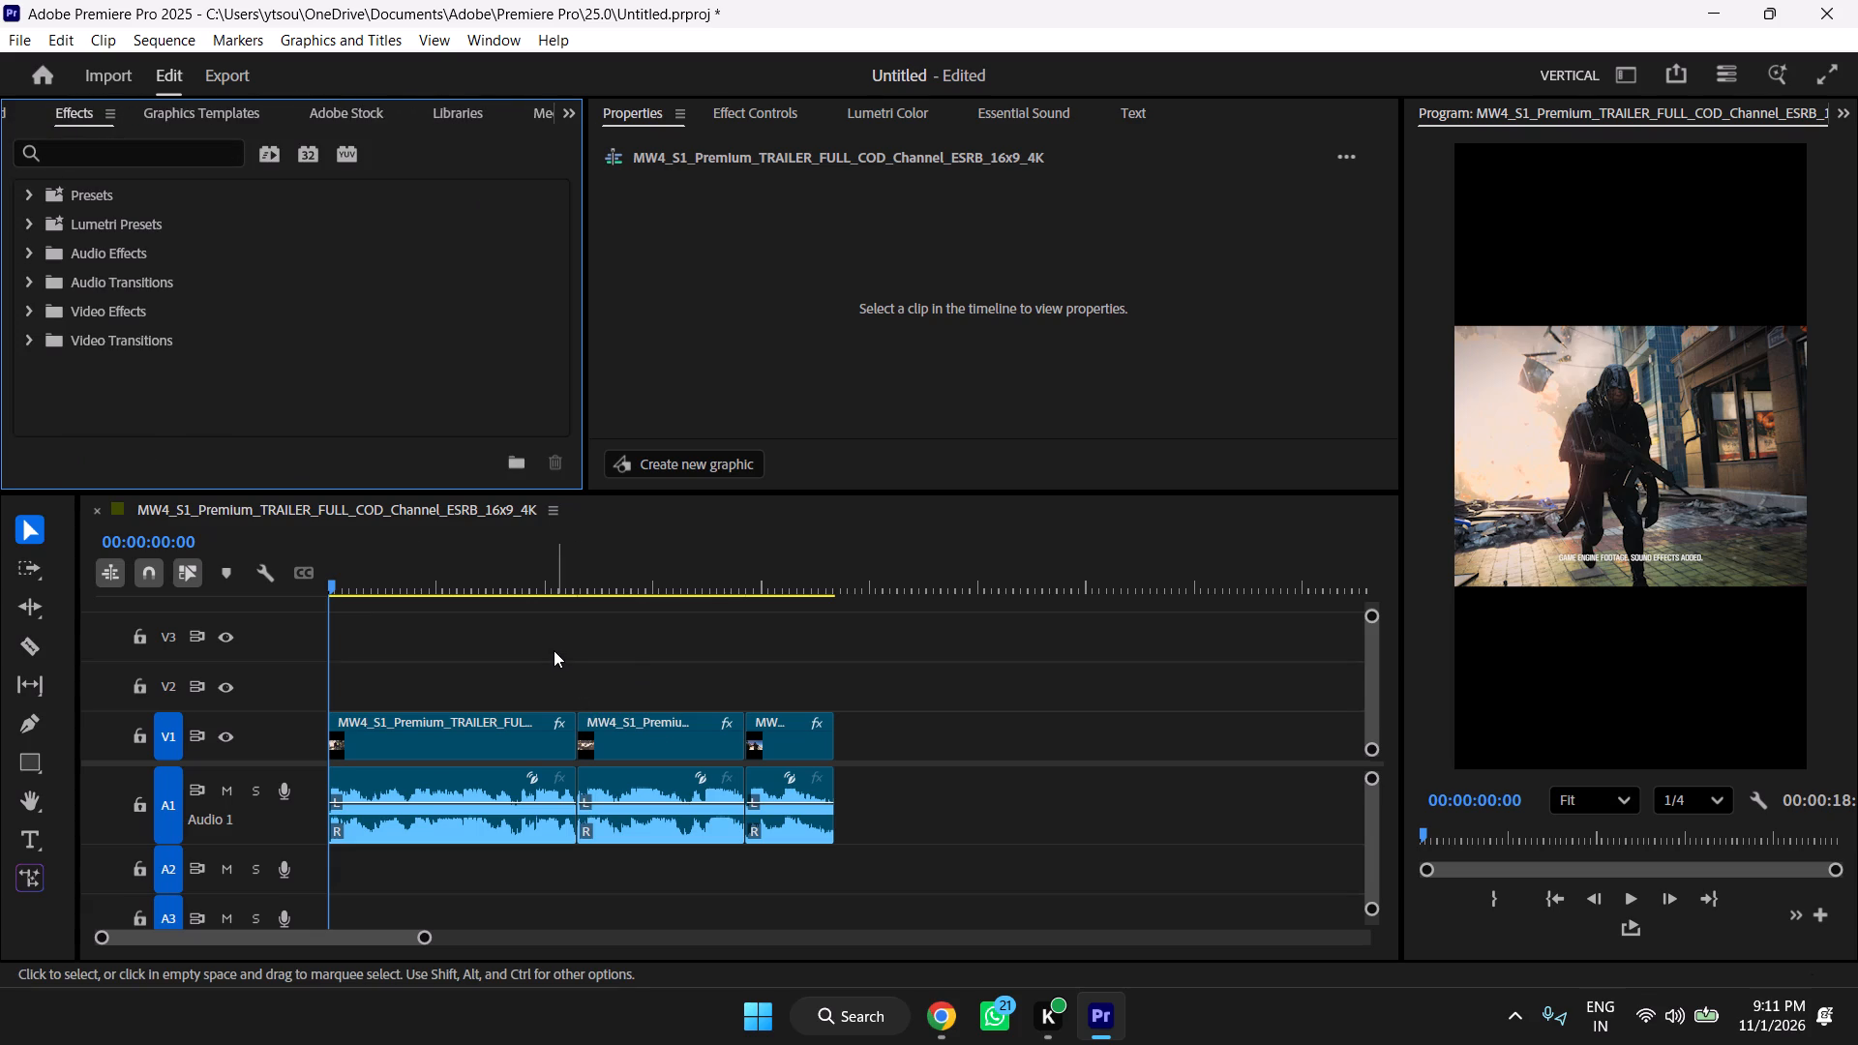
Add a text layer in the black area above the footage at the sequence start and try to enter "ALL".
{"action": "key", "text": "t"}
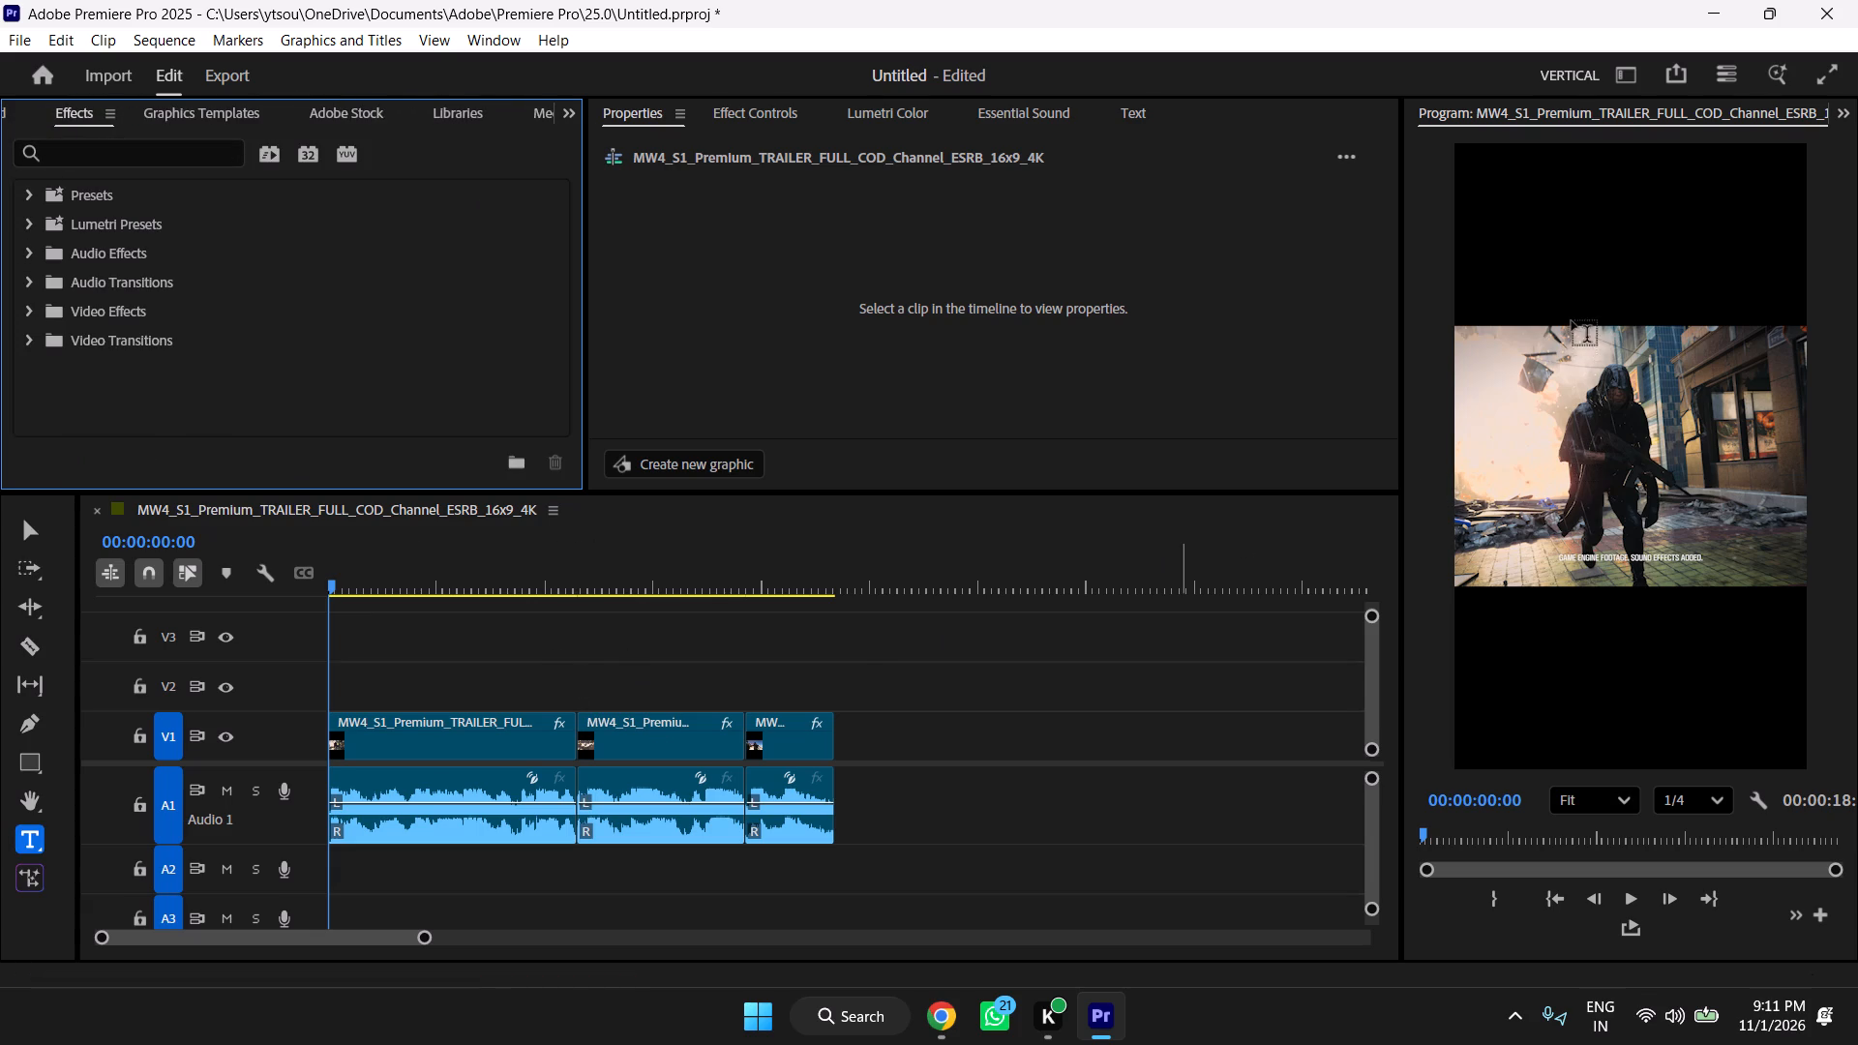
{"action": "left_click", "coordinate": [1566, 304]}
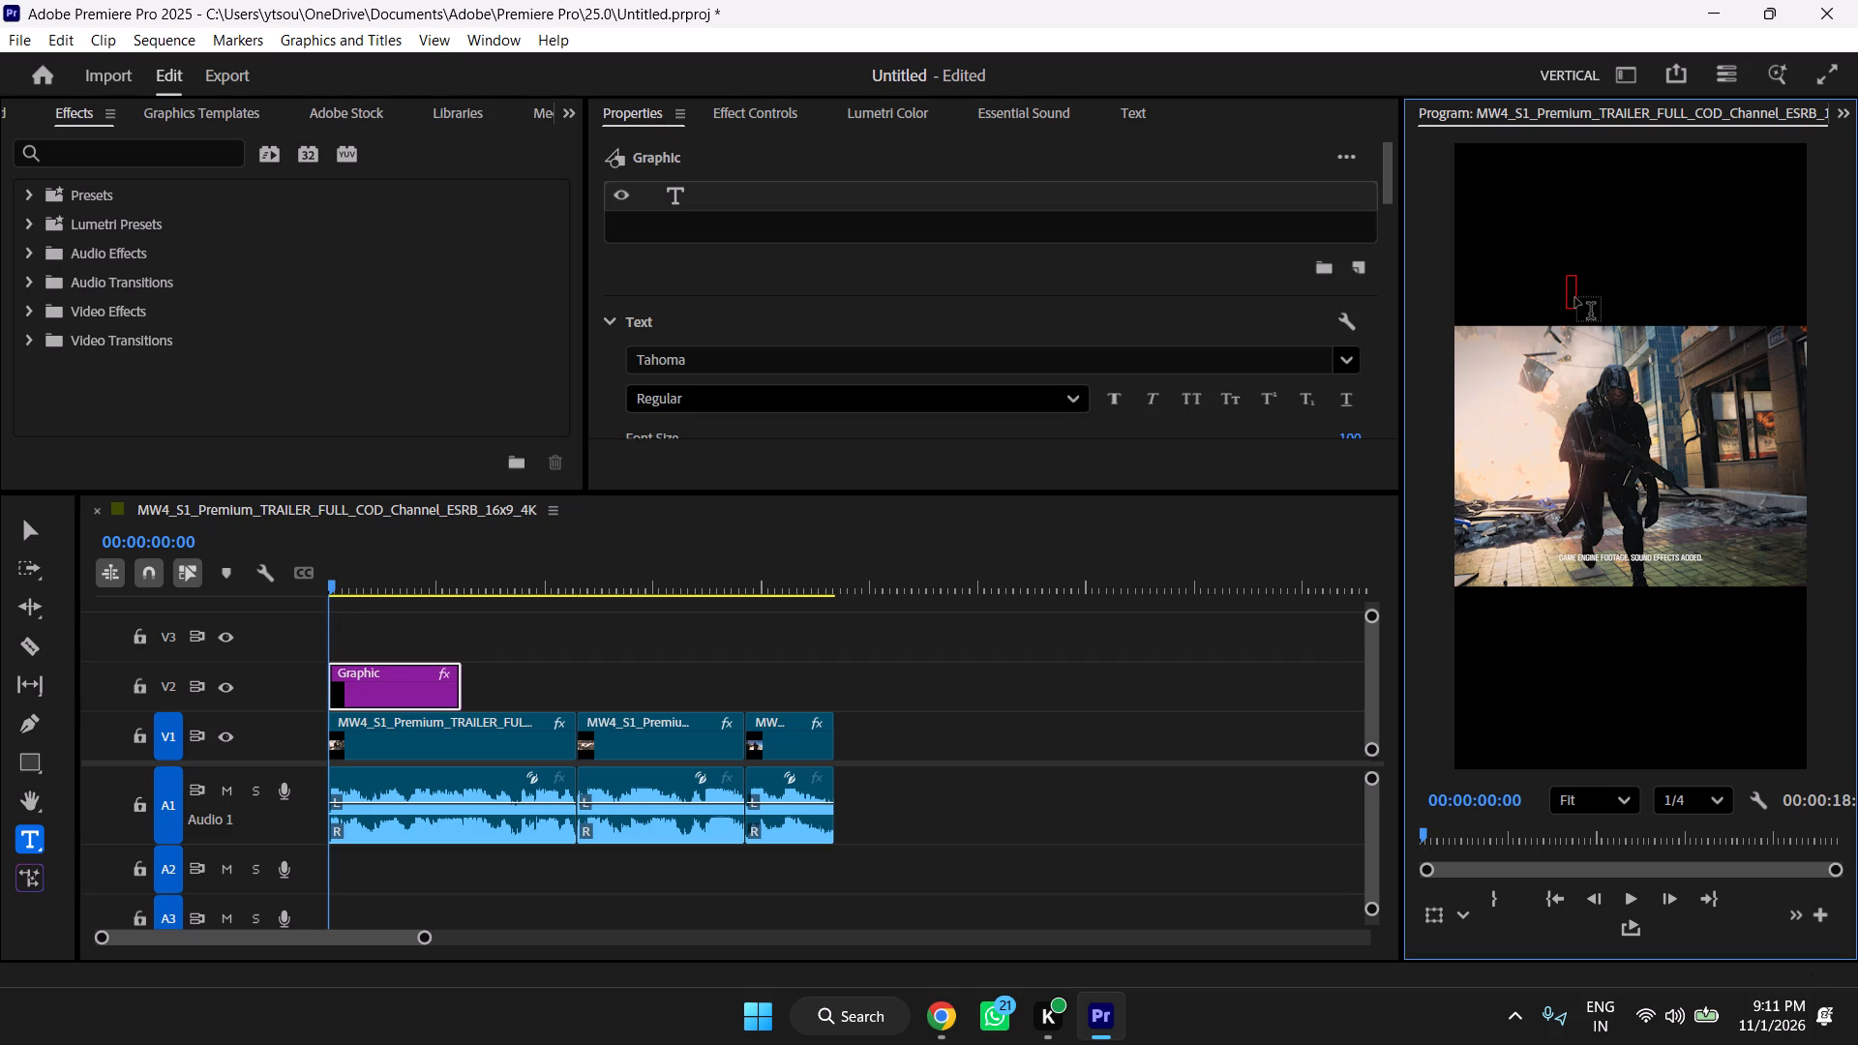
{"action": "type", "text": "ALL"}
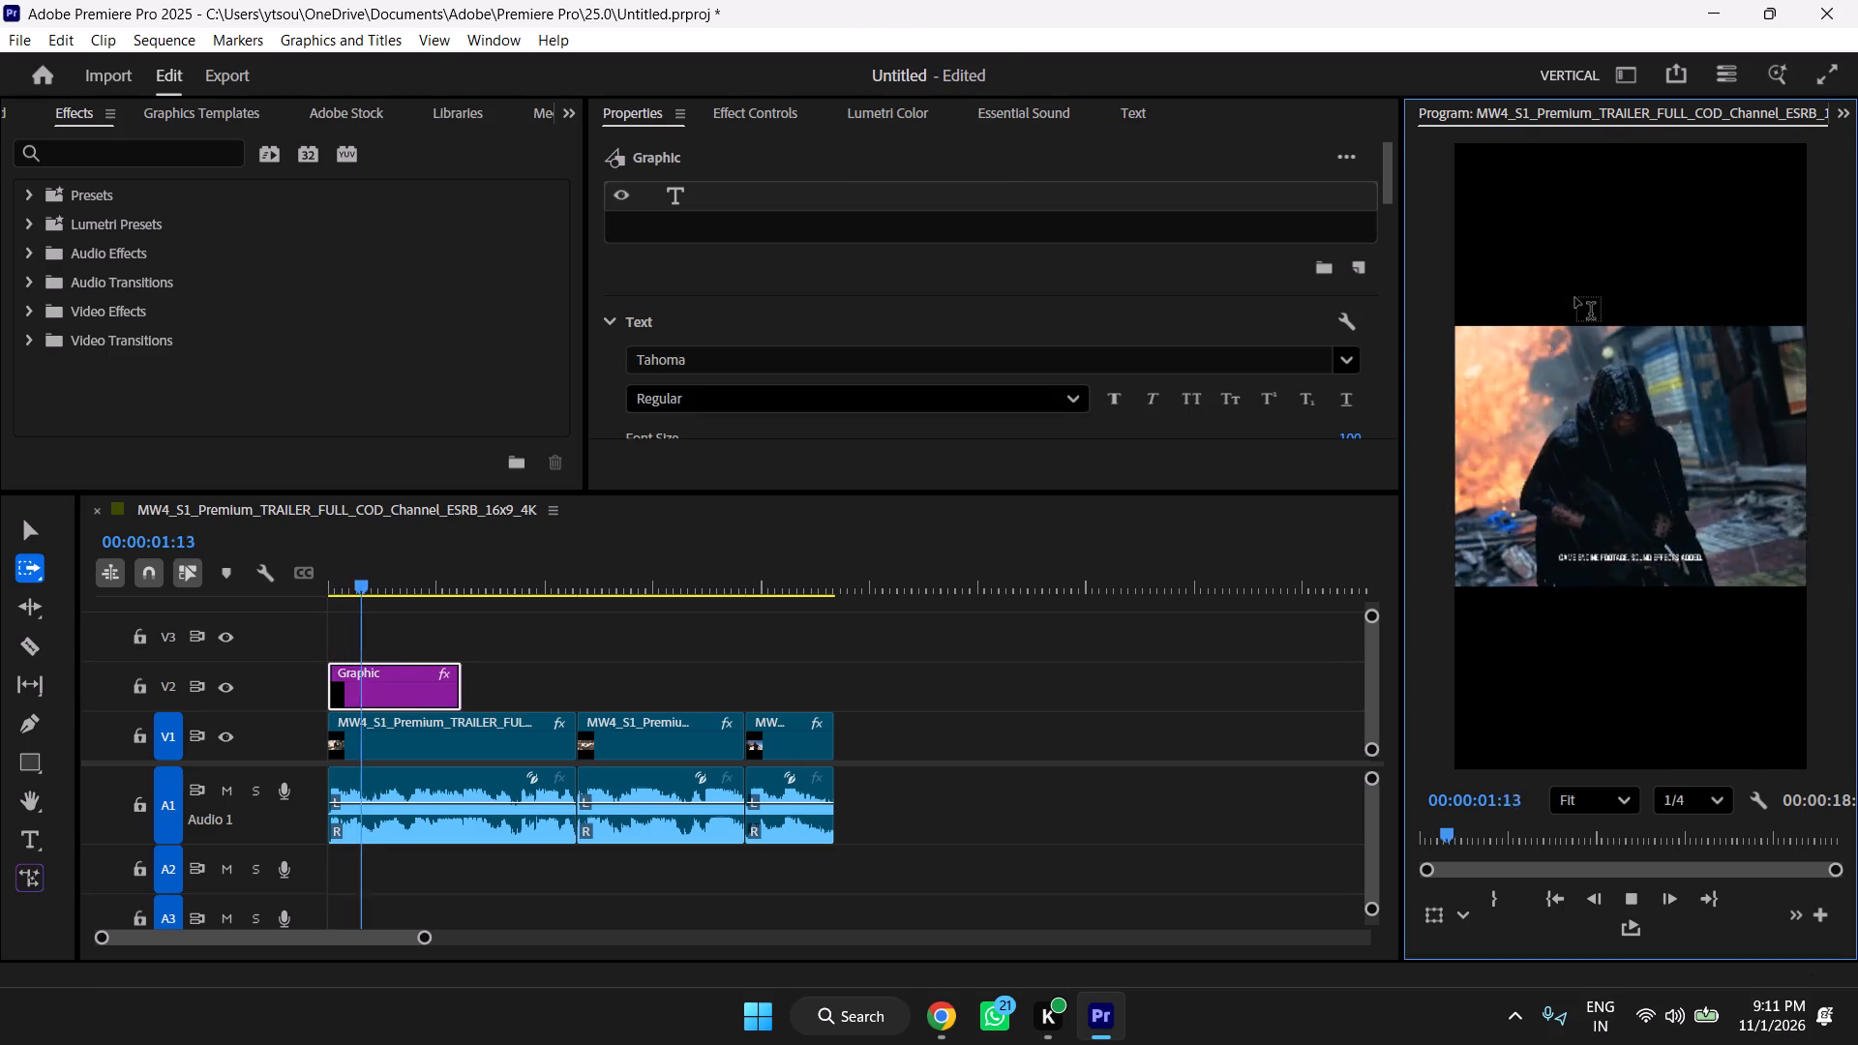
{"action": "key", "text": "space"}
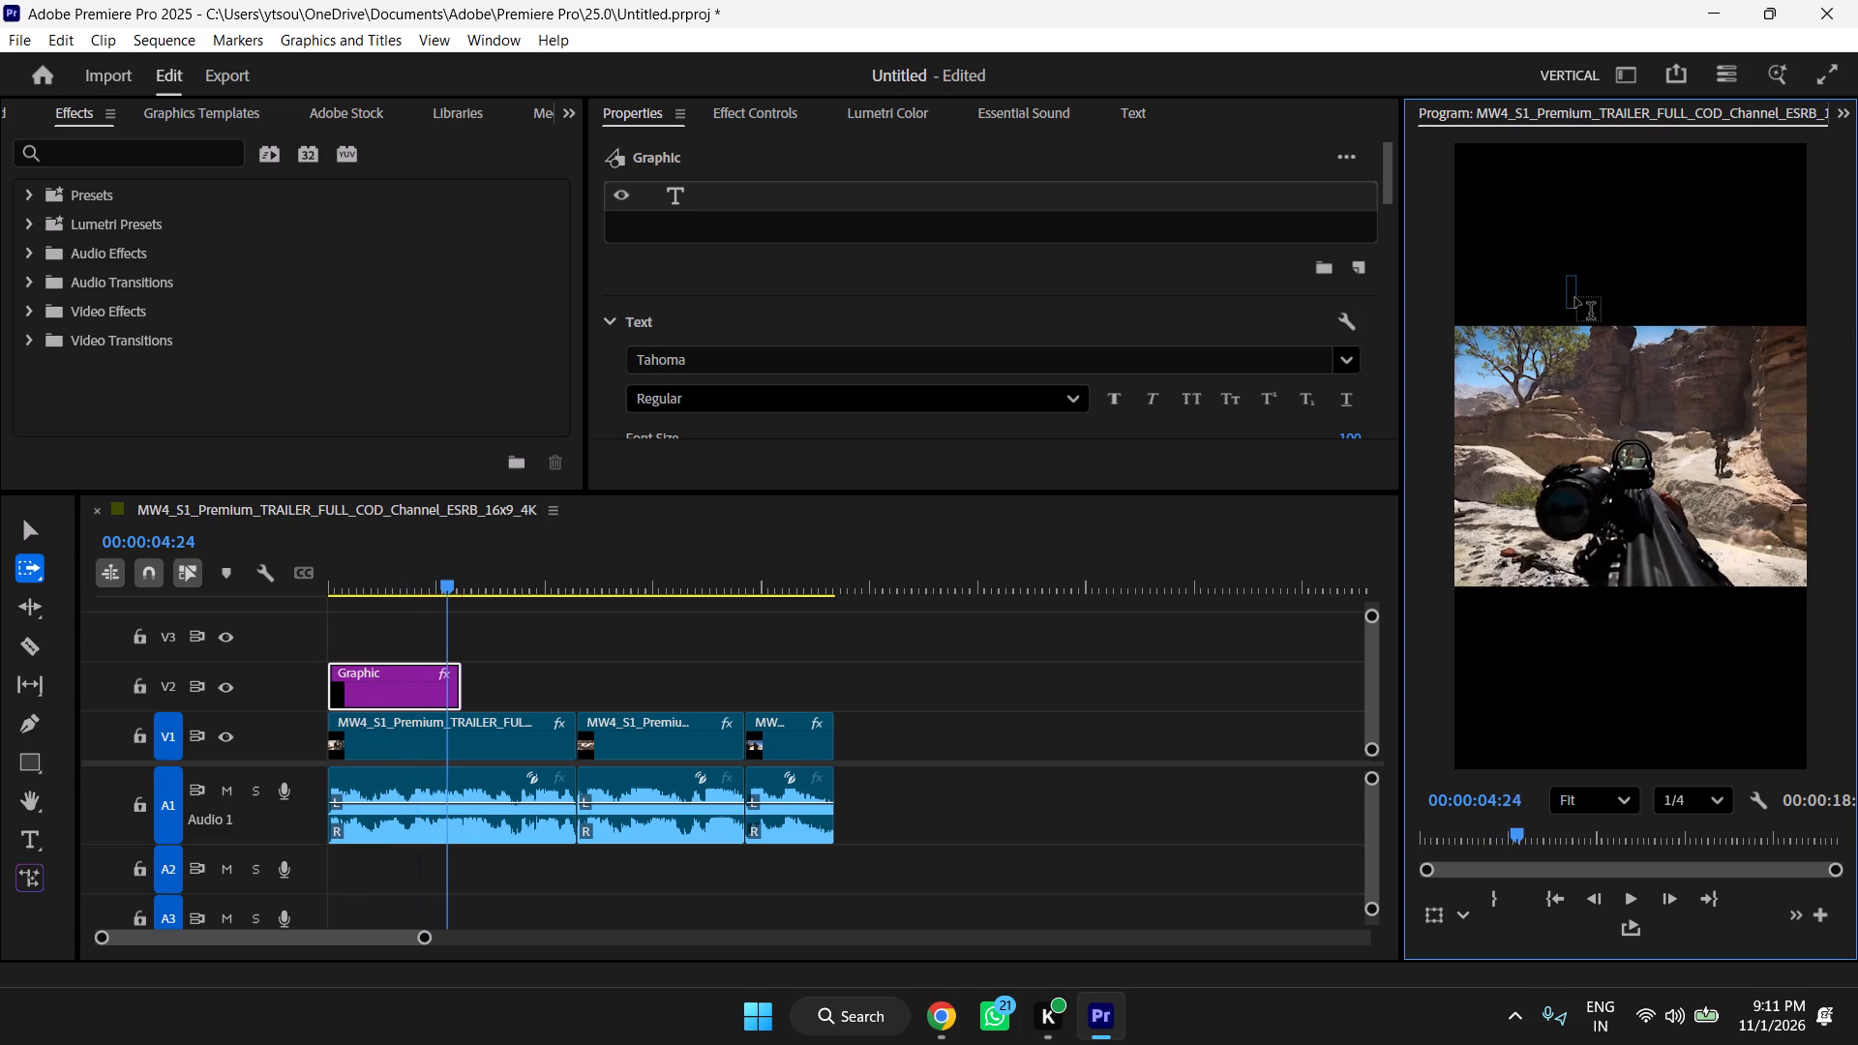
Switch to the Chrome browser.
{"action": "left_click", "coordinate": [912, 1029]}
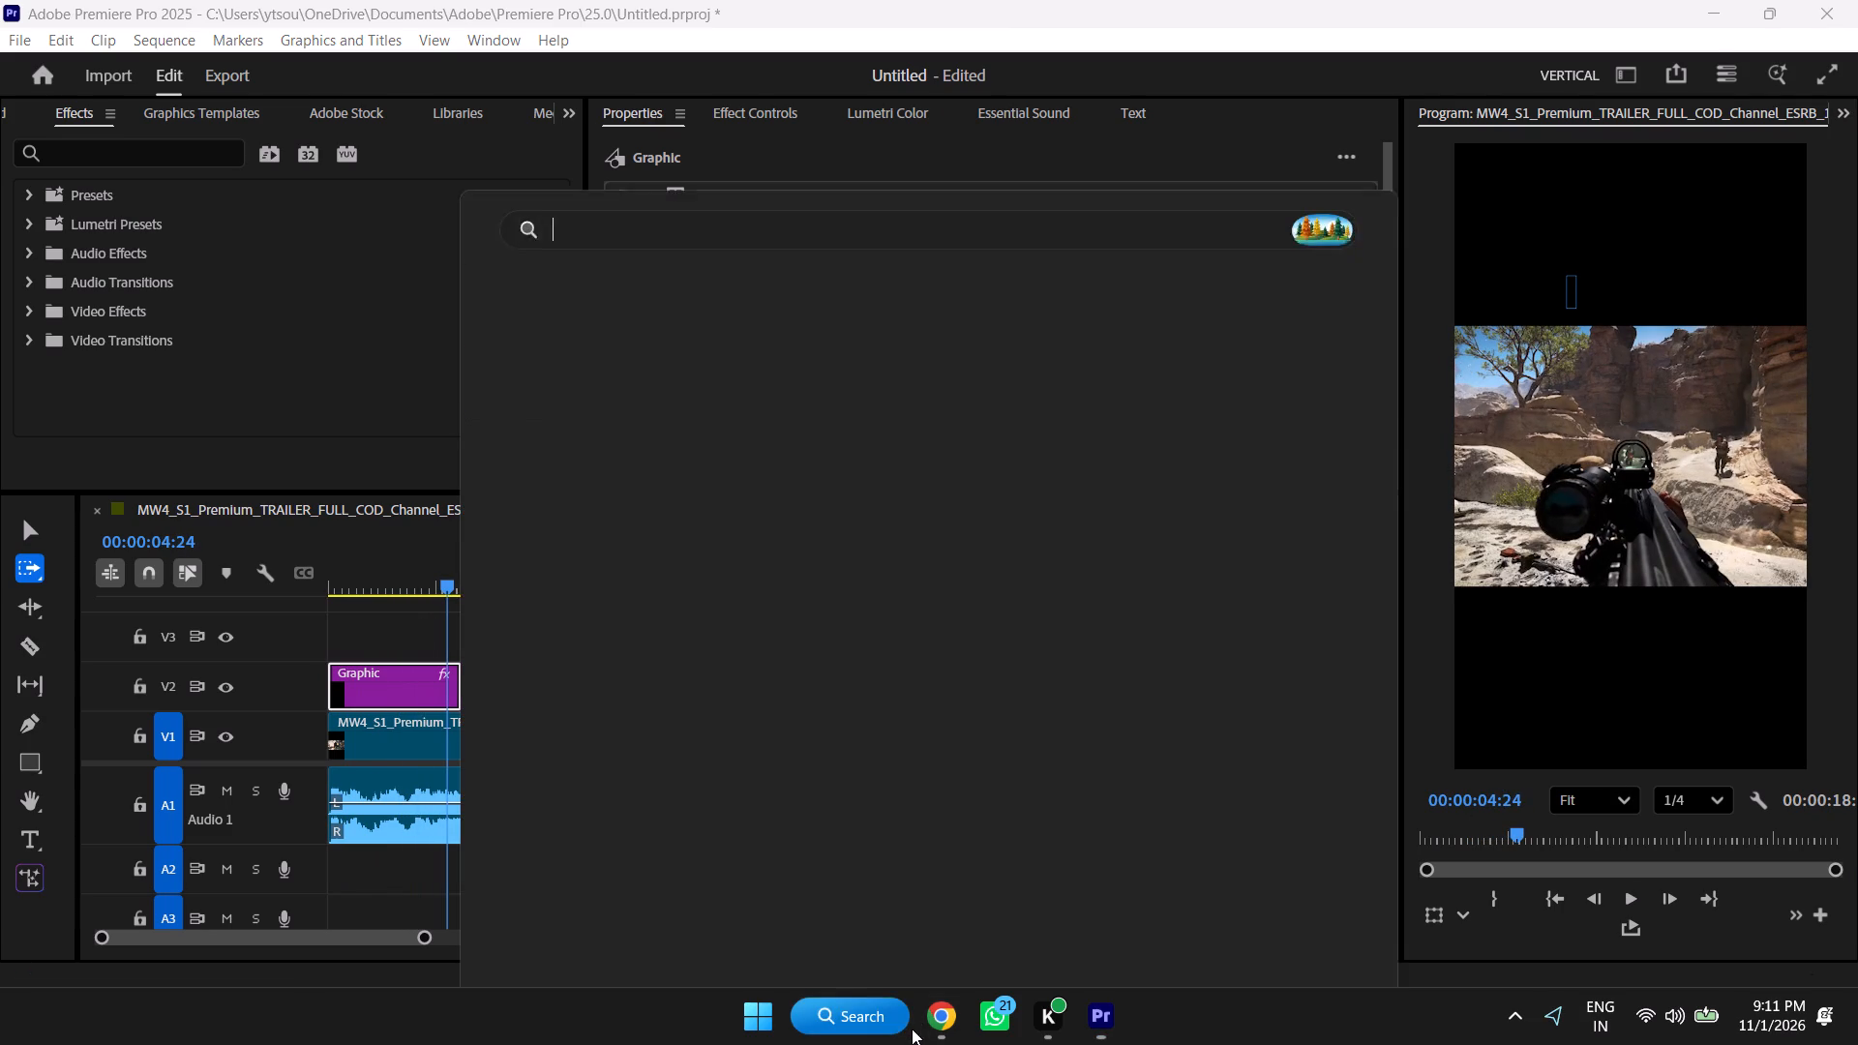
{"action": "left_click", "coordinate": [924, 1019]}
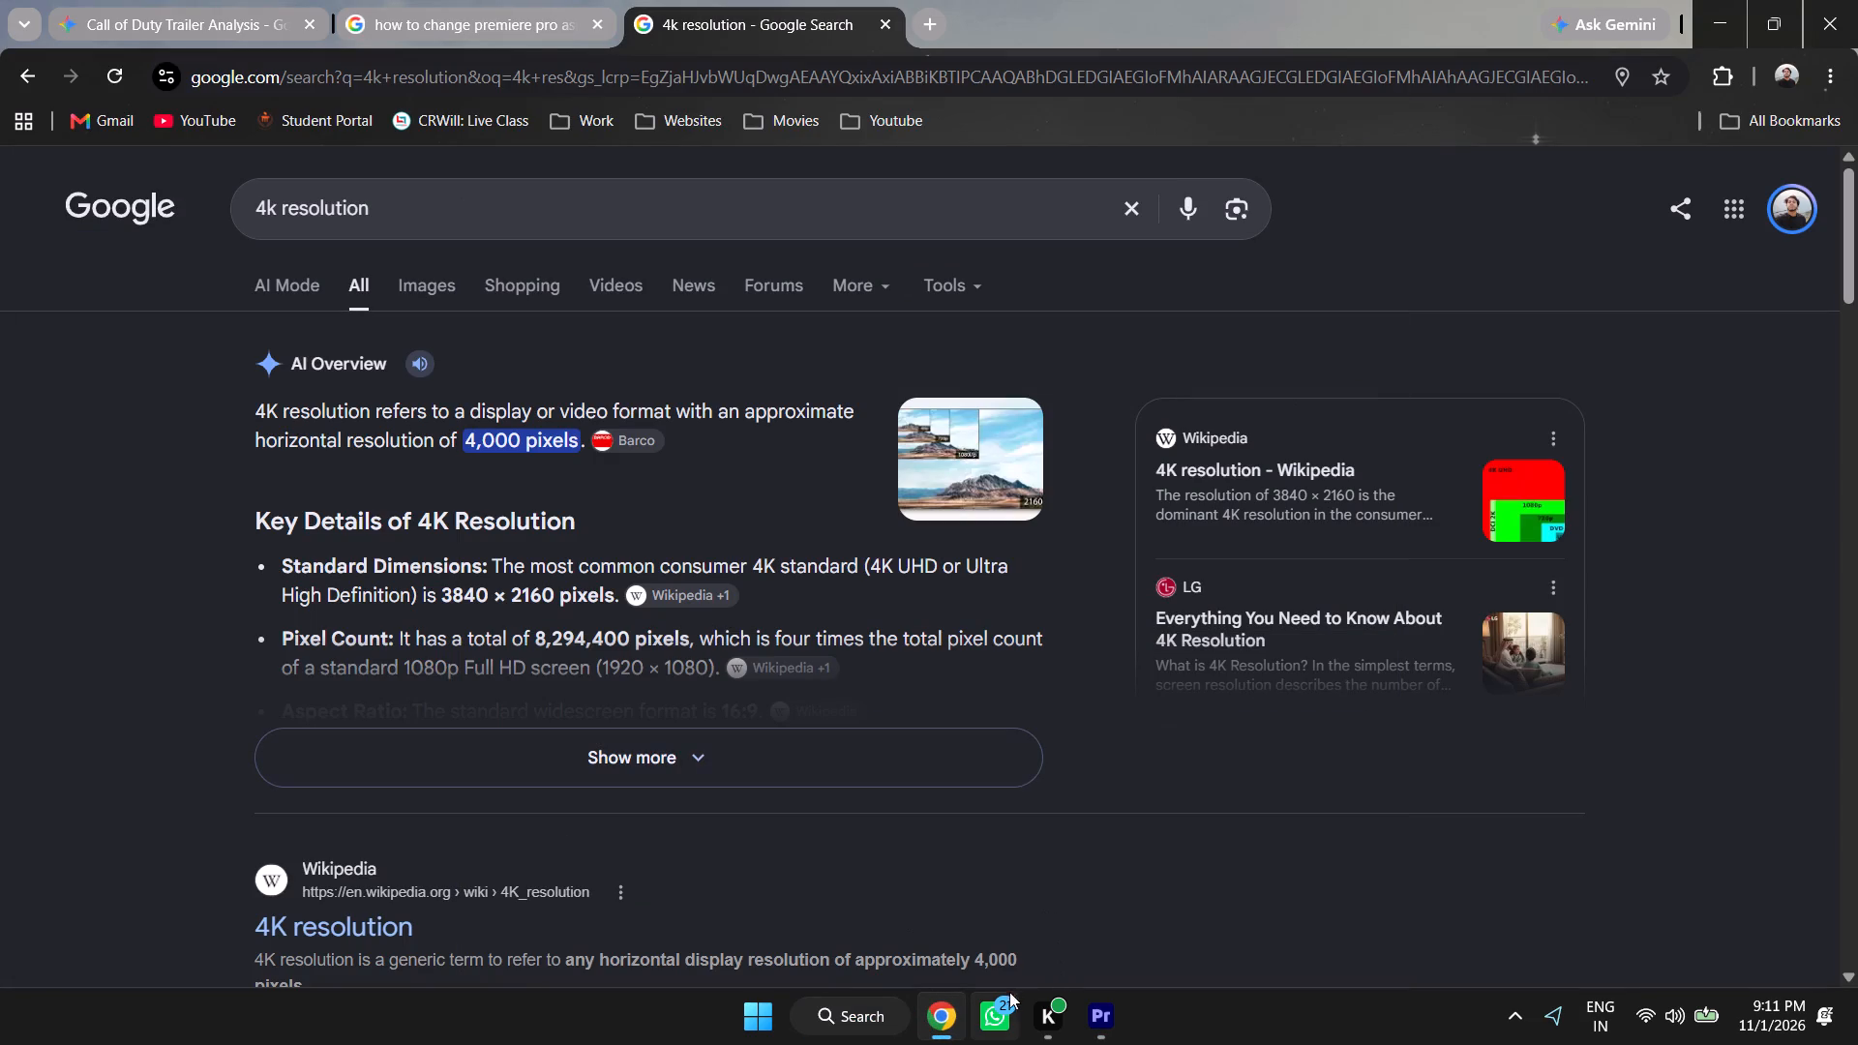
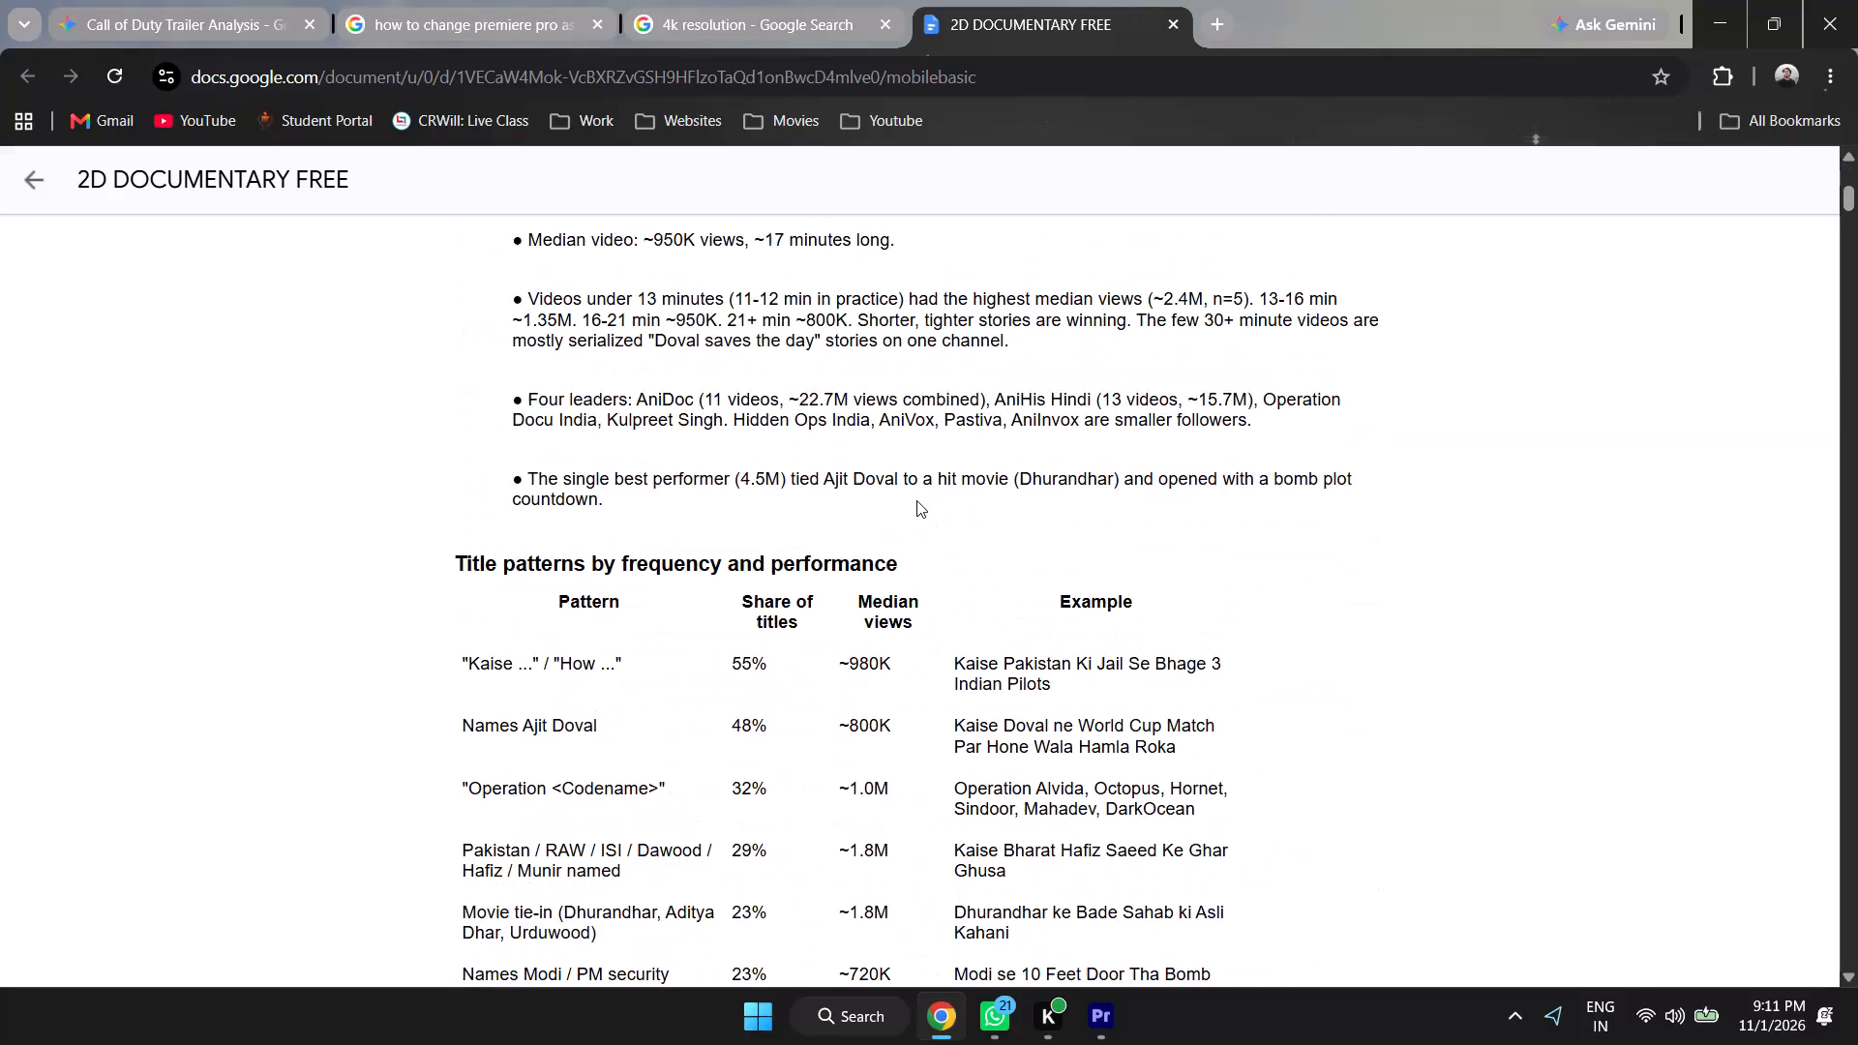
Skim the 2D DOCUMENTARY FREE document down to its research workflow section and close the document.
{"action": "scroll", "coordinate": [916, 500], "scroll_direction": "down", "scroll_amount": 1}
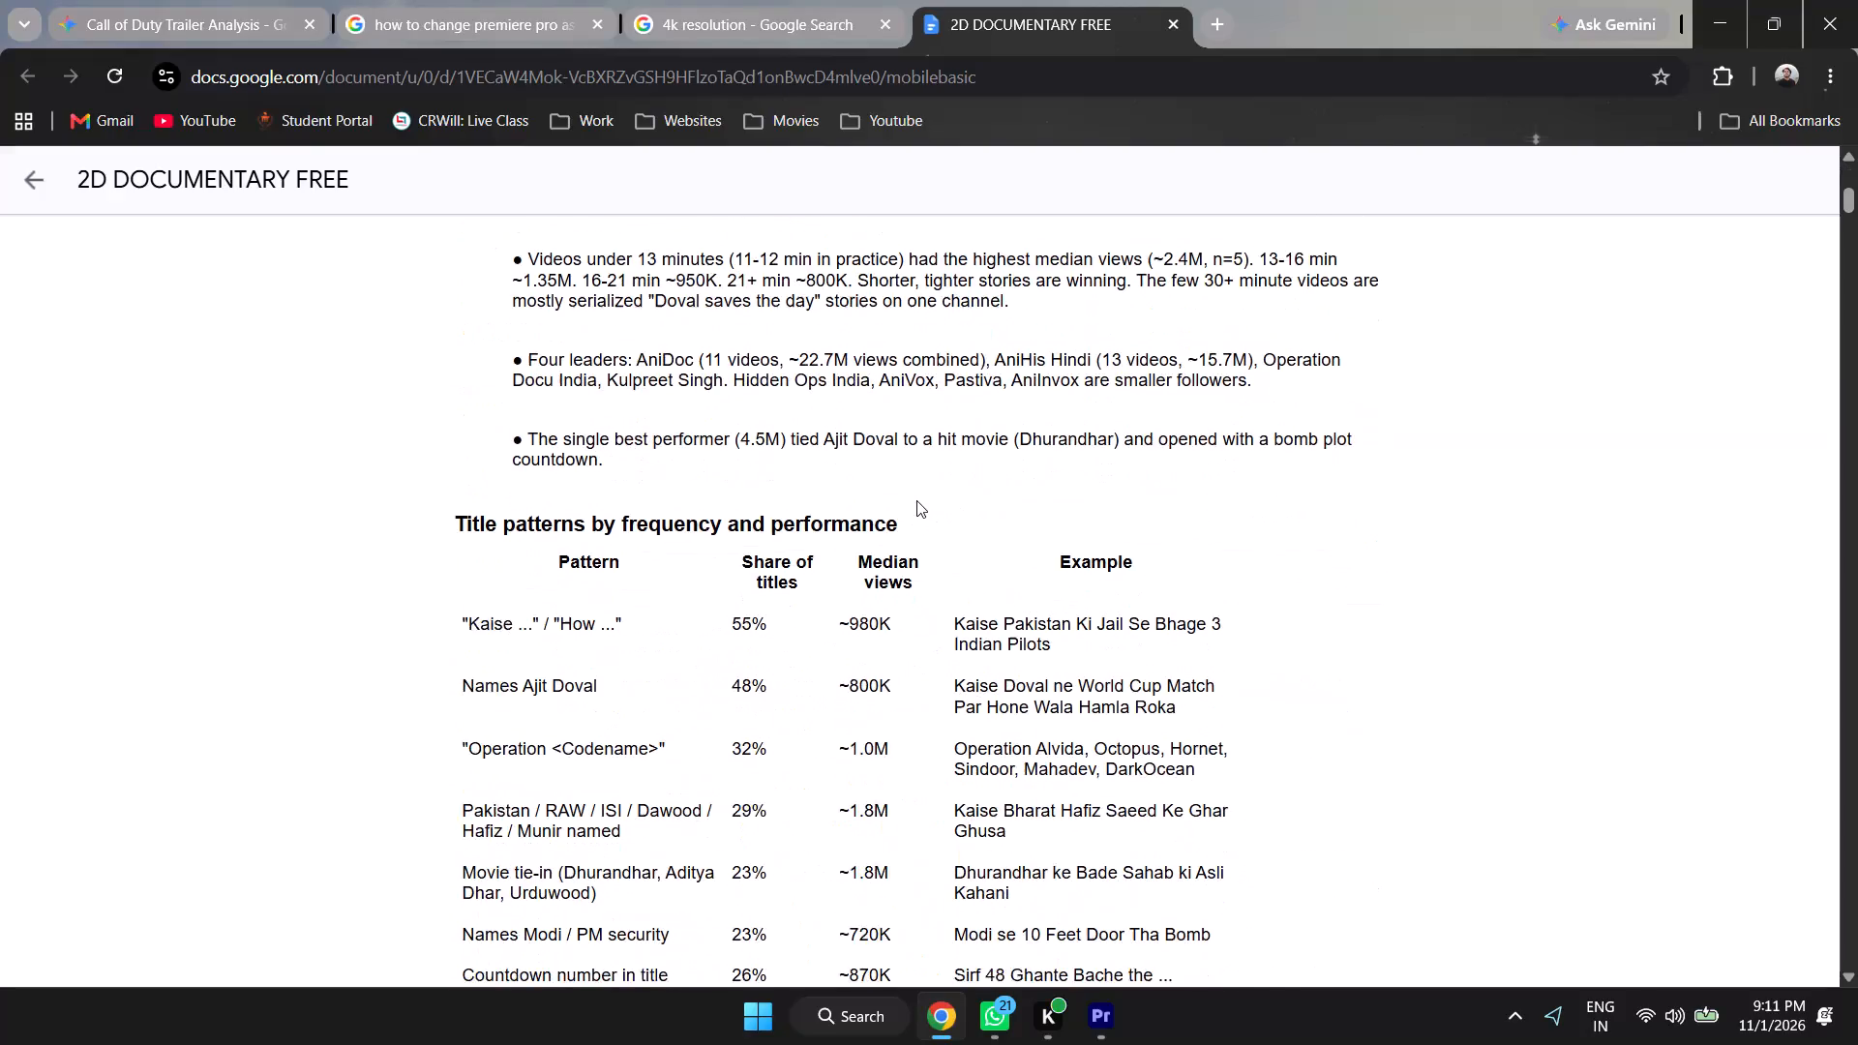
{"action": "scroll", "coordinate": [916, 500], "scroll_direction": "down", "scroll_amount": 4}
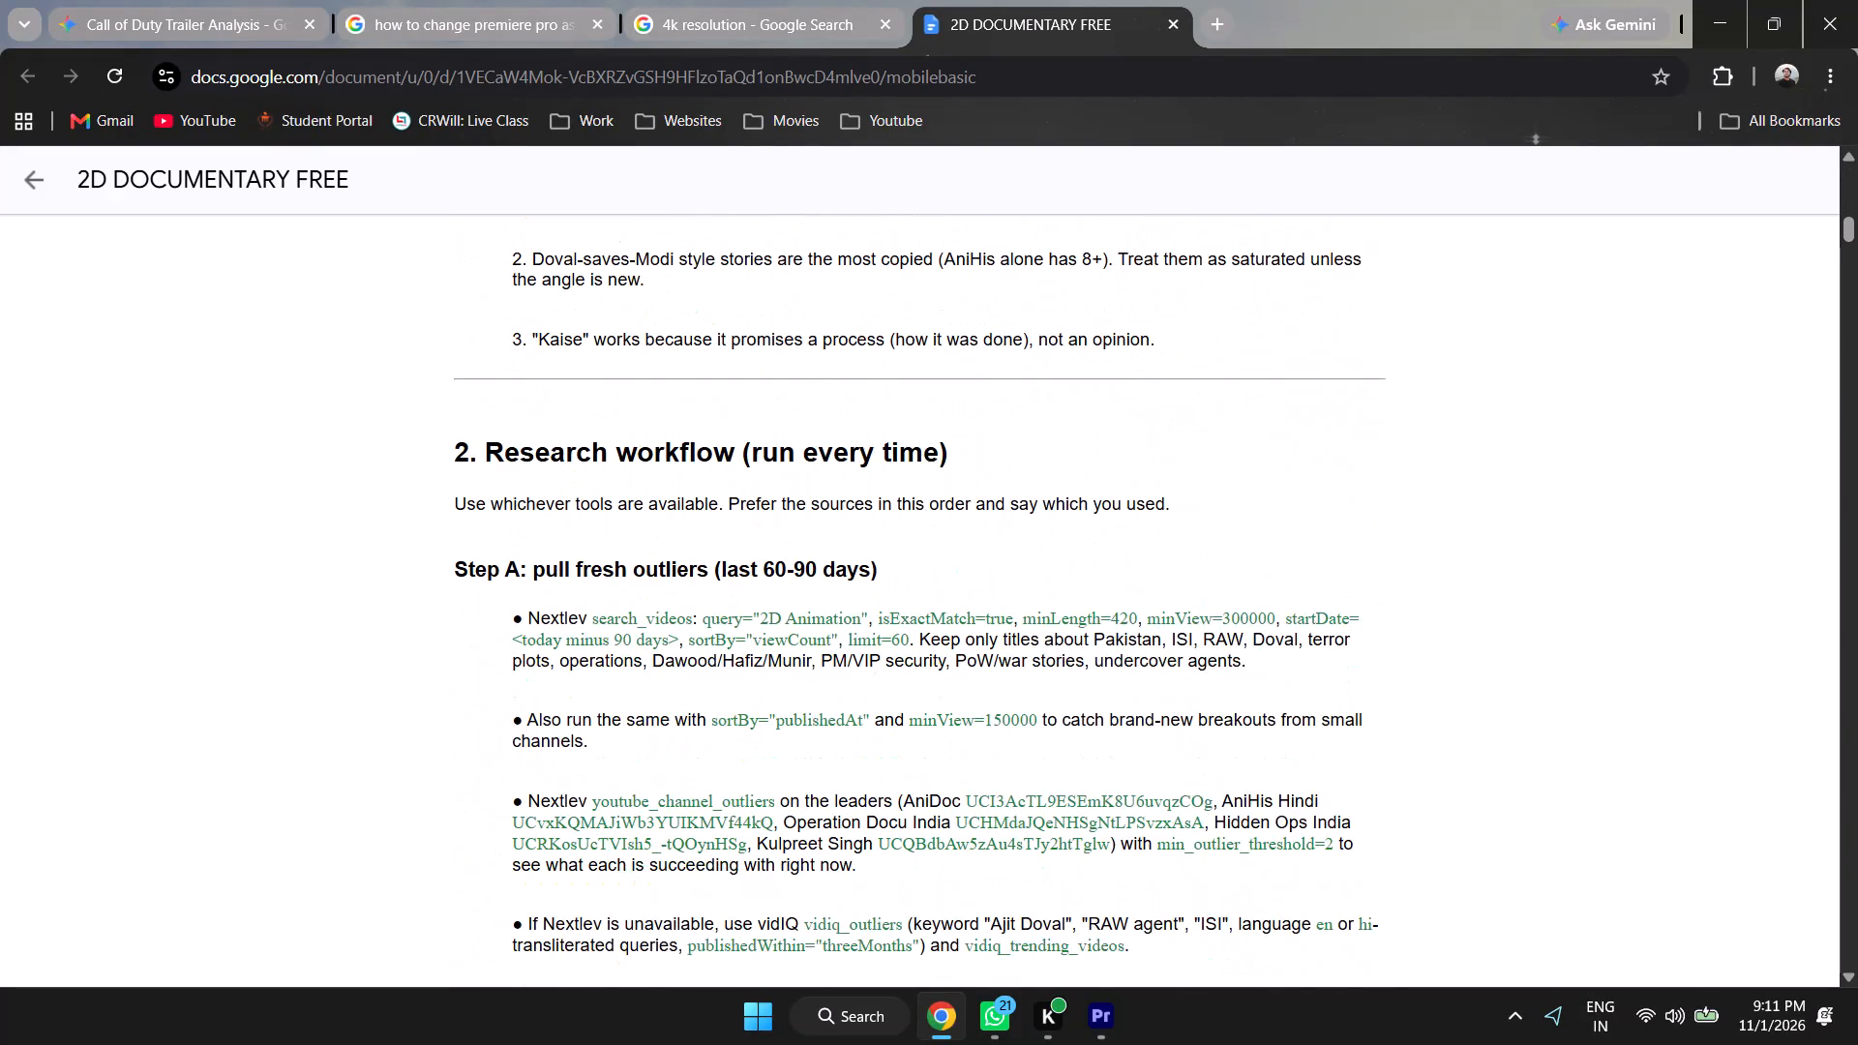
{"action": "left_click", "coordinate": [1174, 17]}
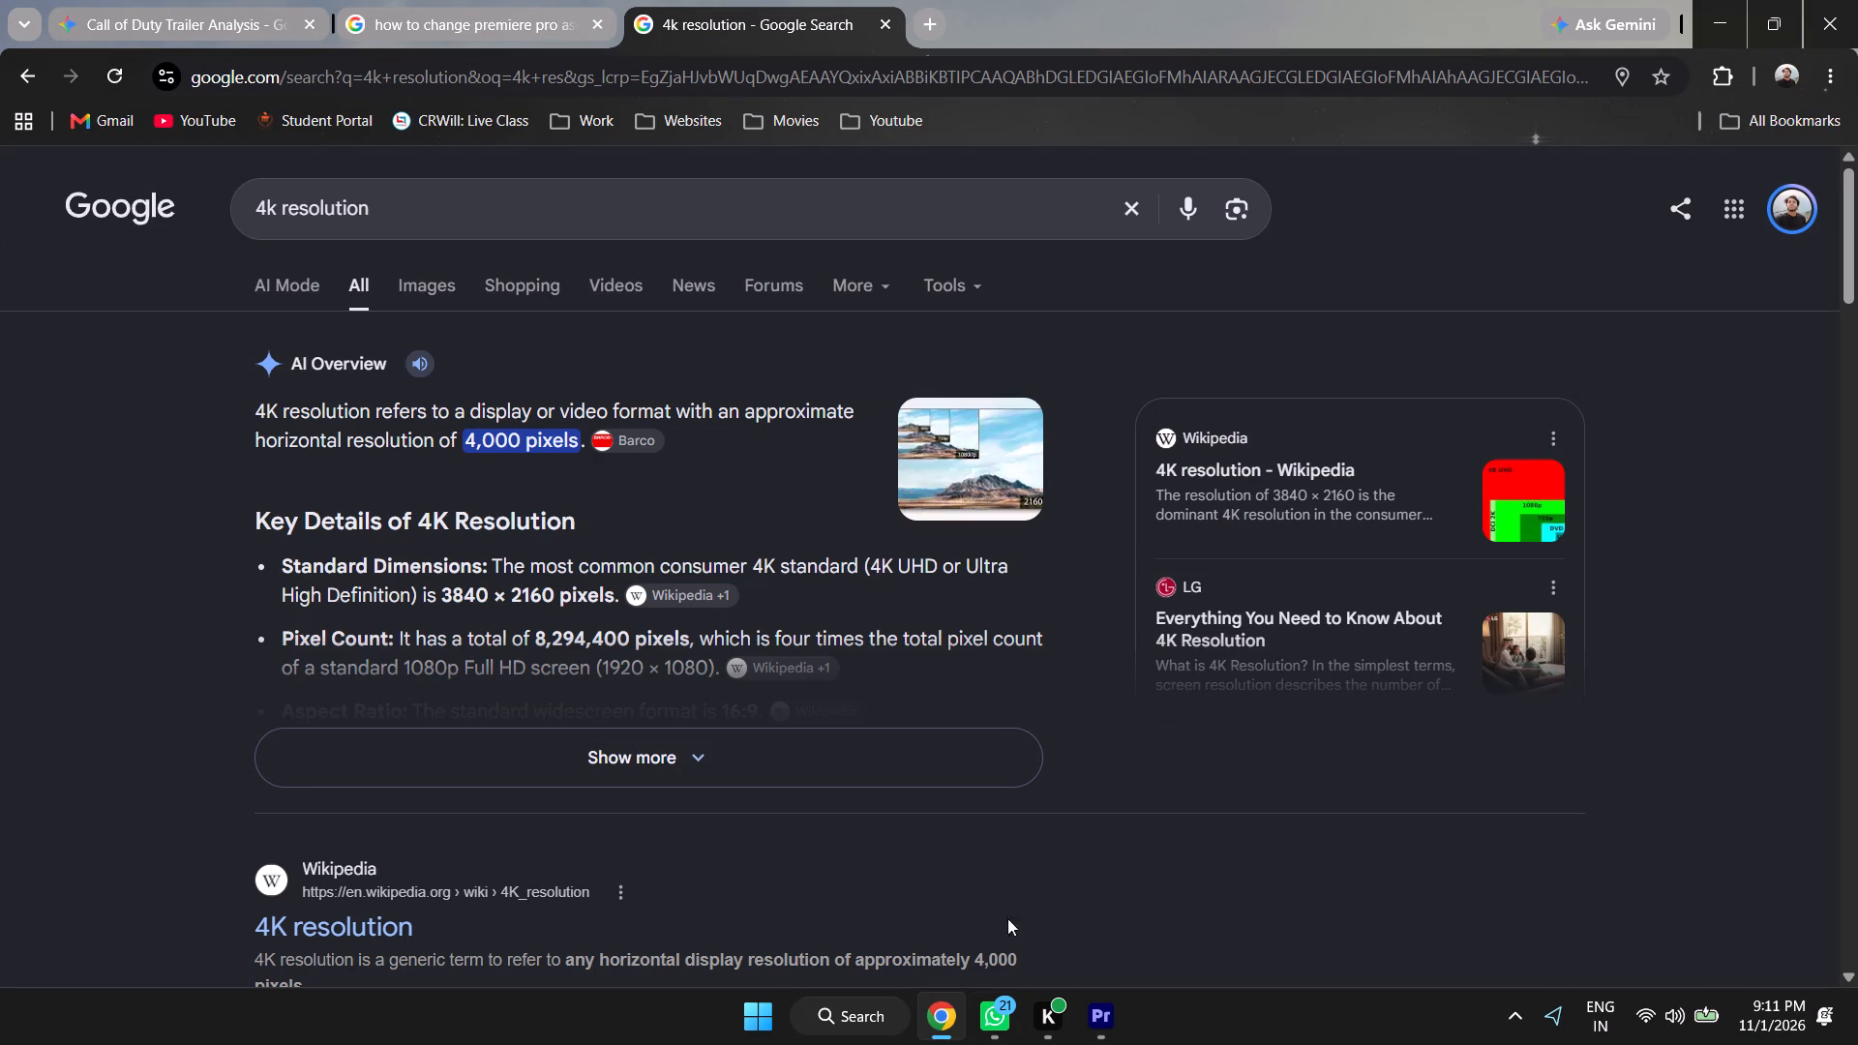
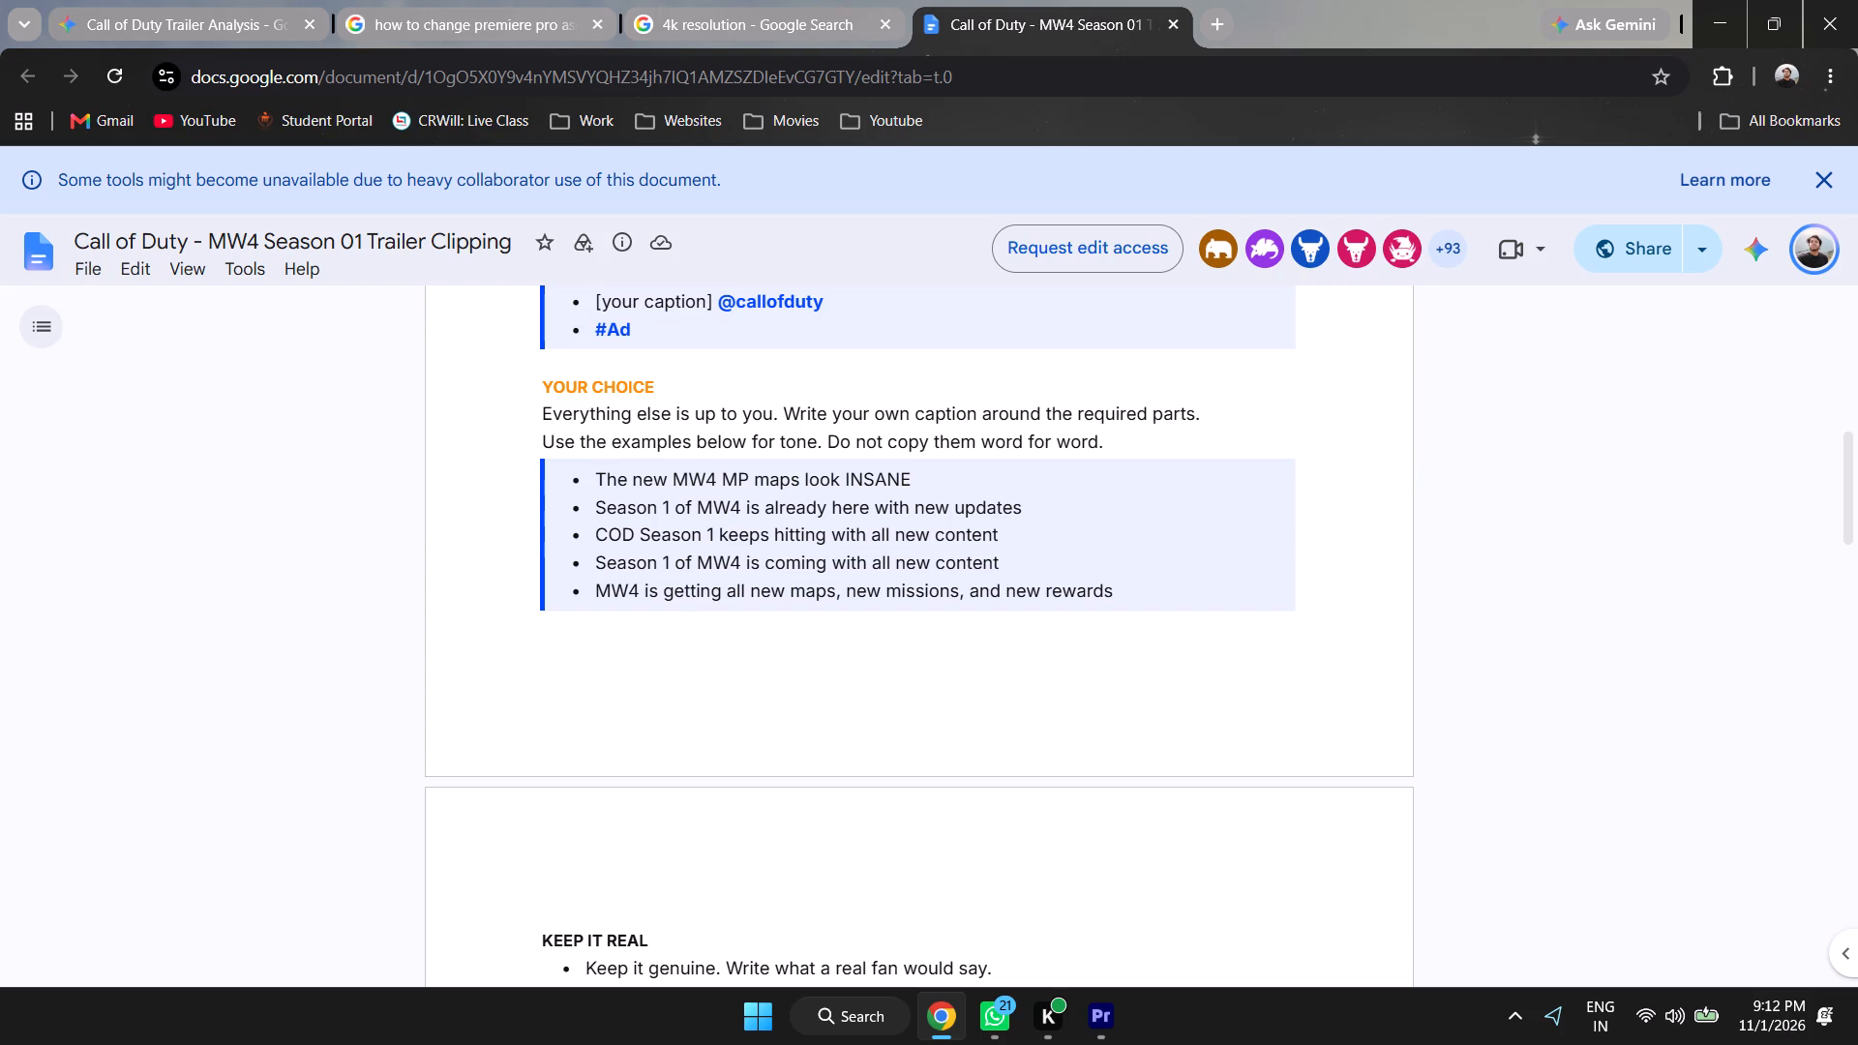
Copy the phrase "Season 1 of MW4 is" from the document's caption examples and return to Premiere Pro.
{"action": "left_click_drag", "start_coordinate": [596, 563], "coordinate": [736, 553]}
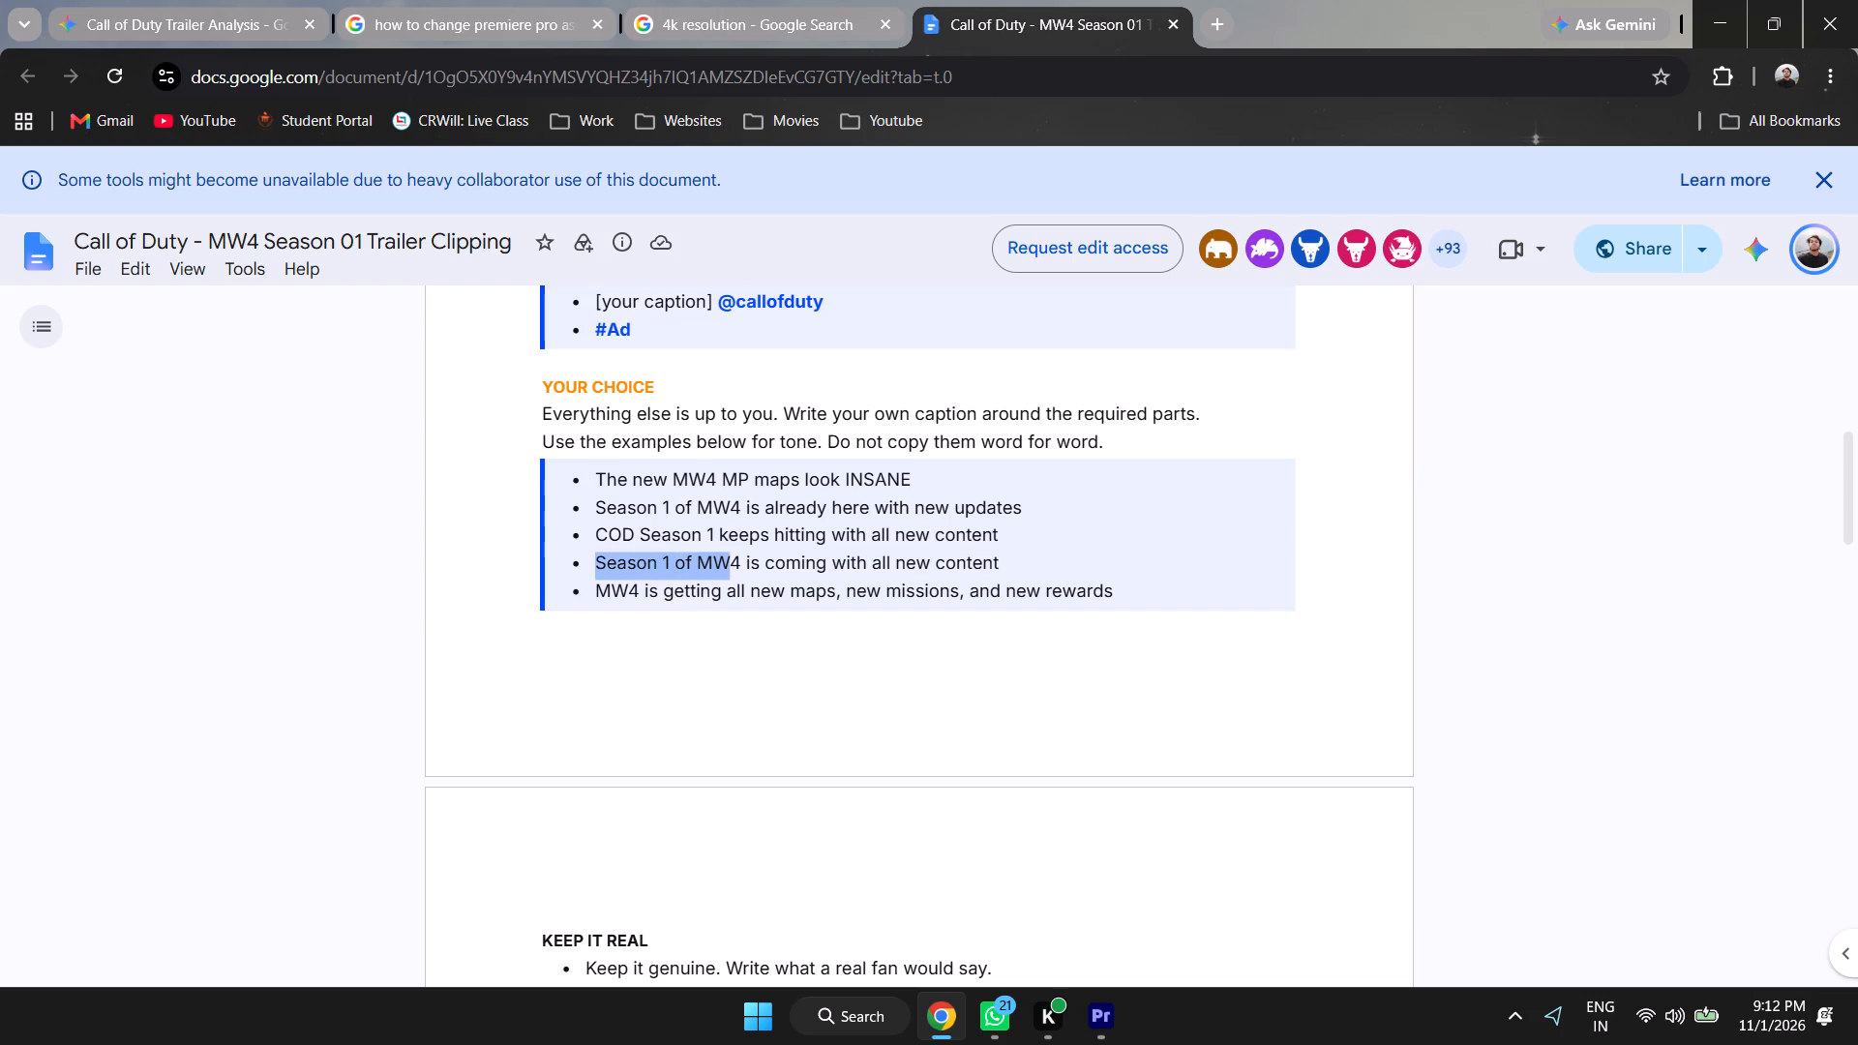
{"action": "left_click_drag", "start_coordinate": [736, 553], "coordinate": [739, 553]}
{"action": "left_click", "coordinate": [804, 480], "text": "ctrl"}
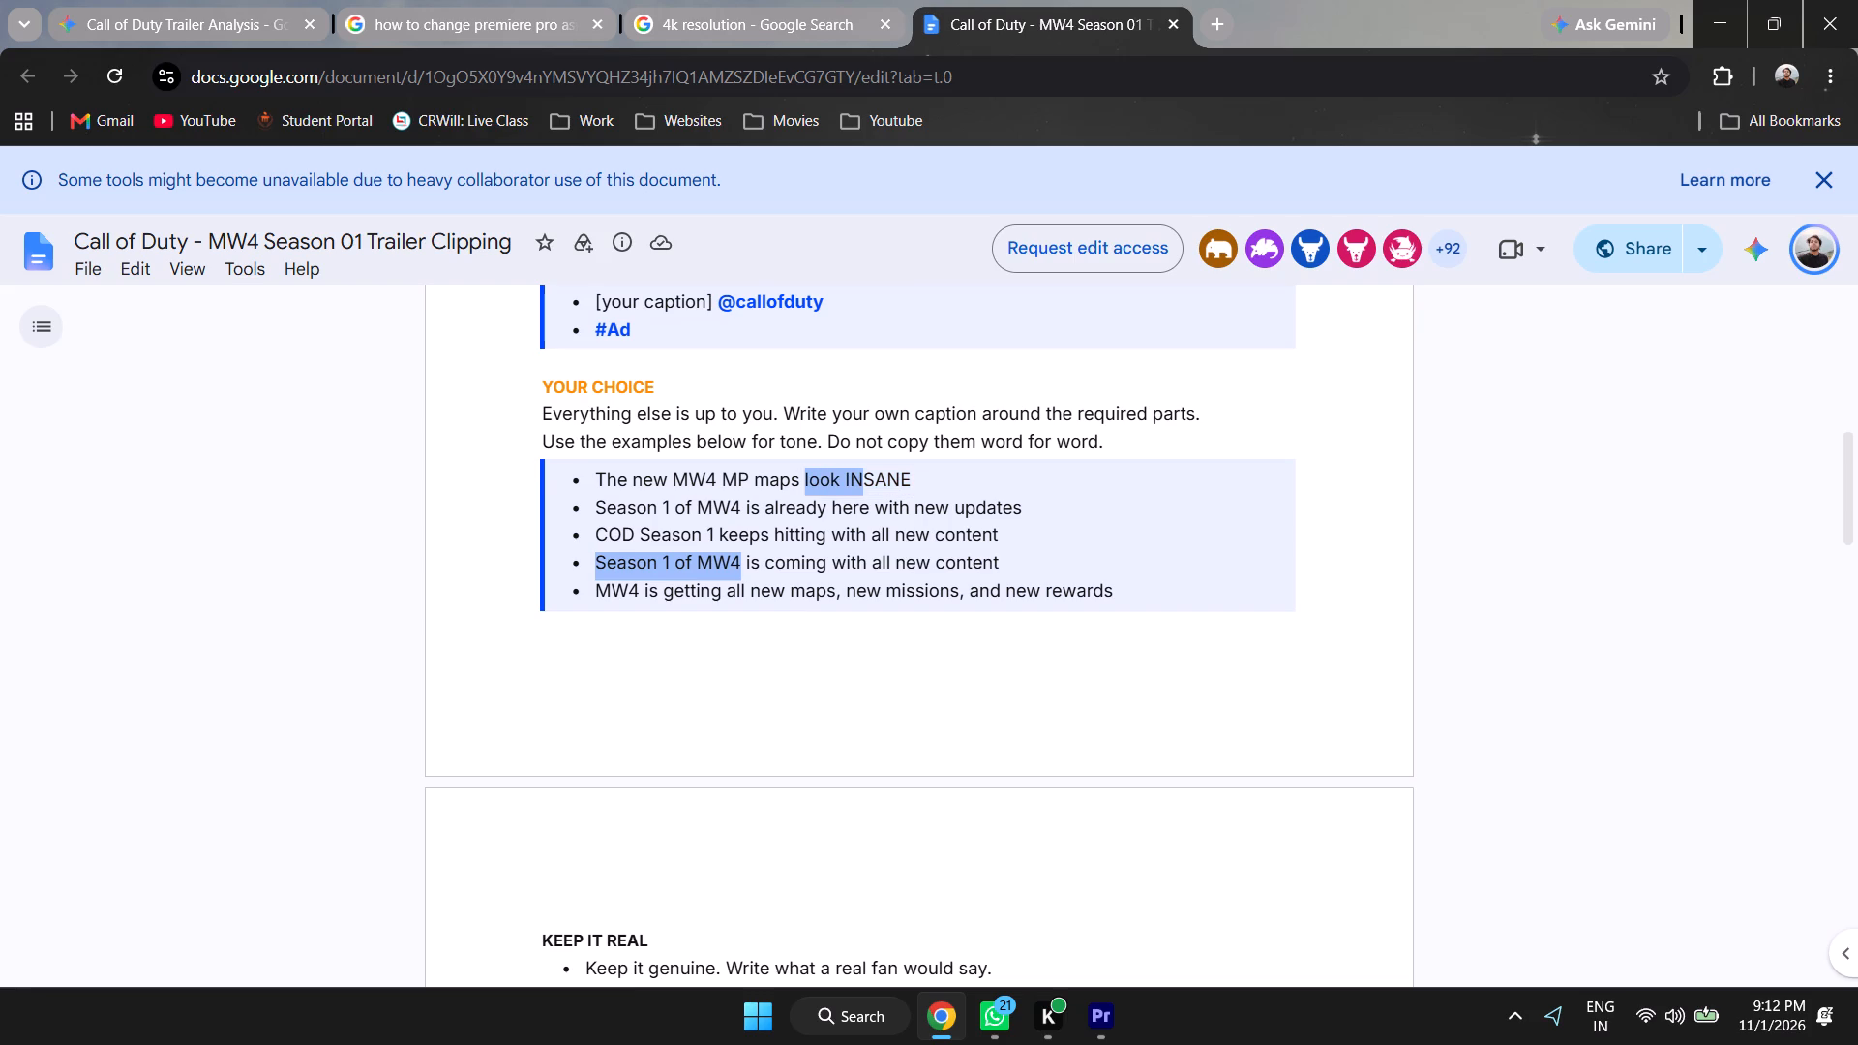
{"action": "left_click", "coordinate": [746, 560], "text": "ctrl"}
{"action": "left_click", "coordinate": [771, 561]}
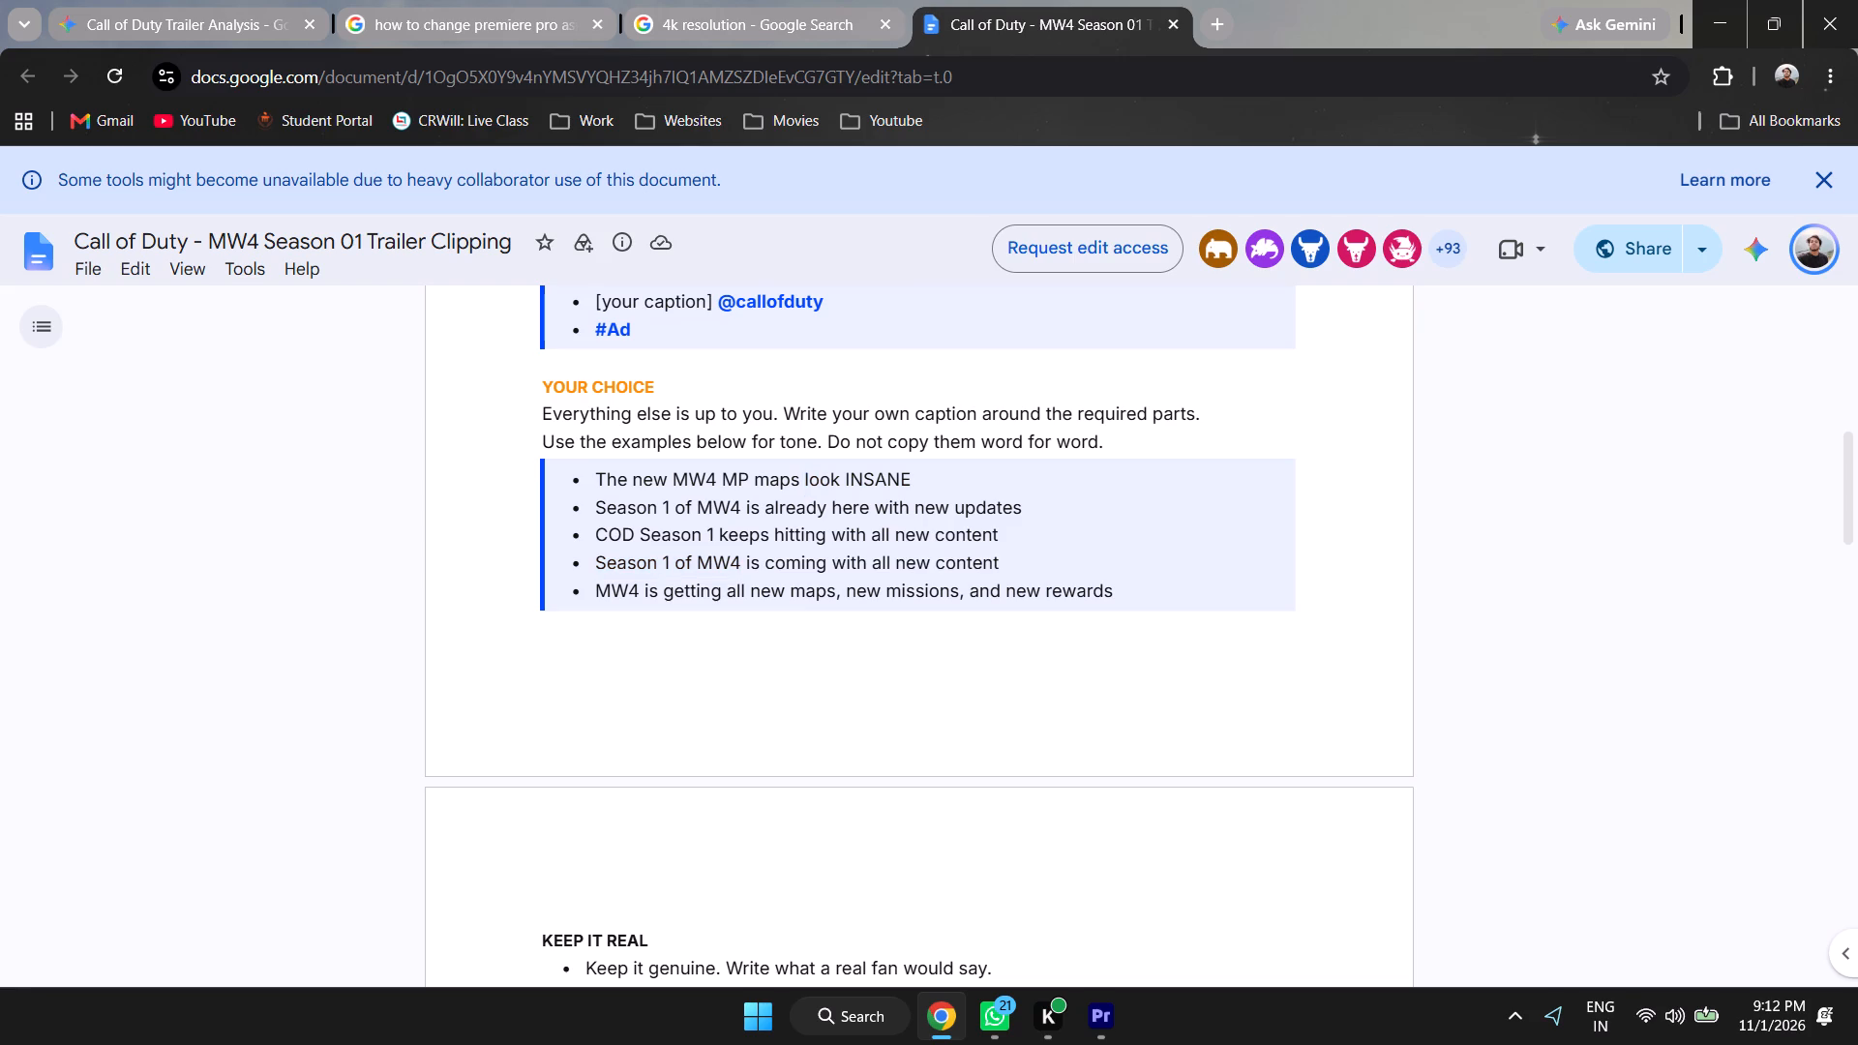
{"action": "left_click_drag", "start_coordinate": [597, 564], "coordinate": [759, 560]}
{"action": "key", "text": "ctrl+c"}
{"action": "left_click", "coordinate": [1092, 1019]}
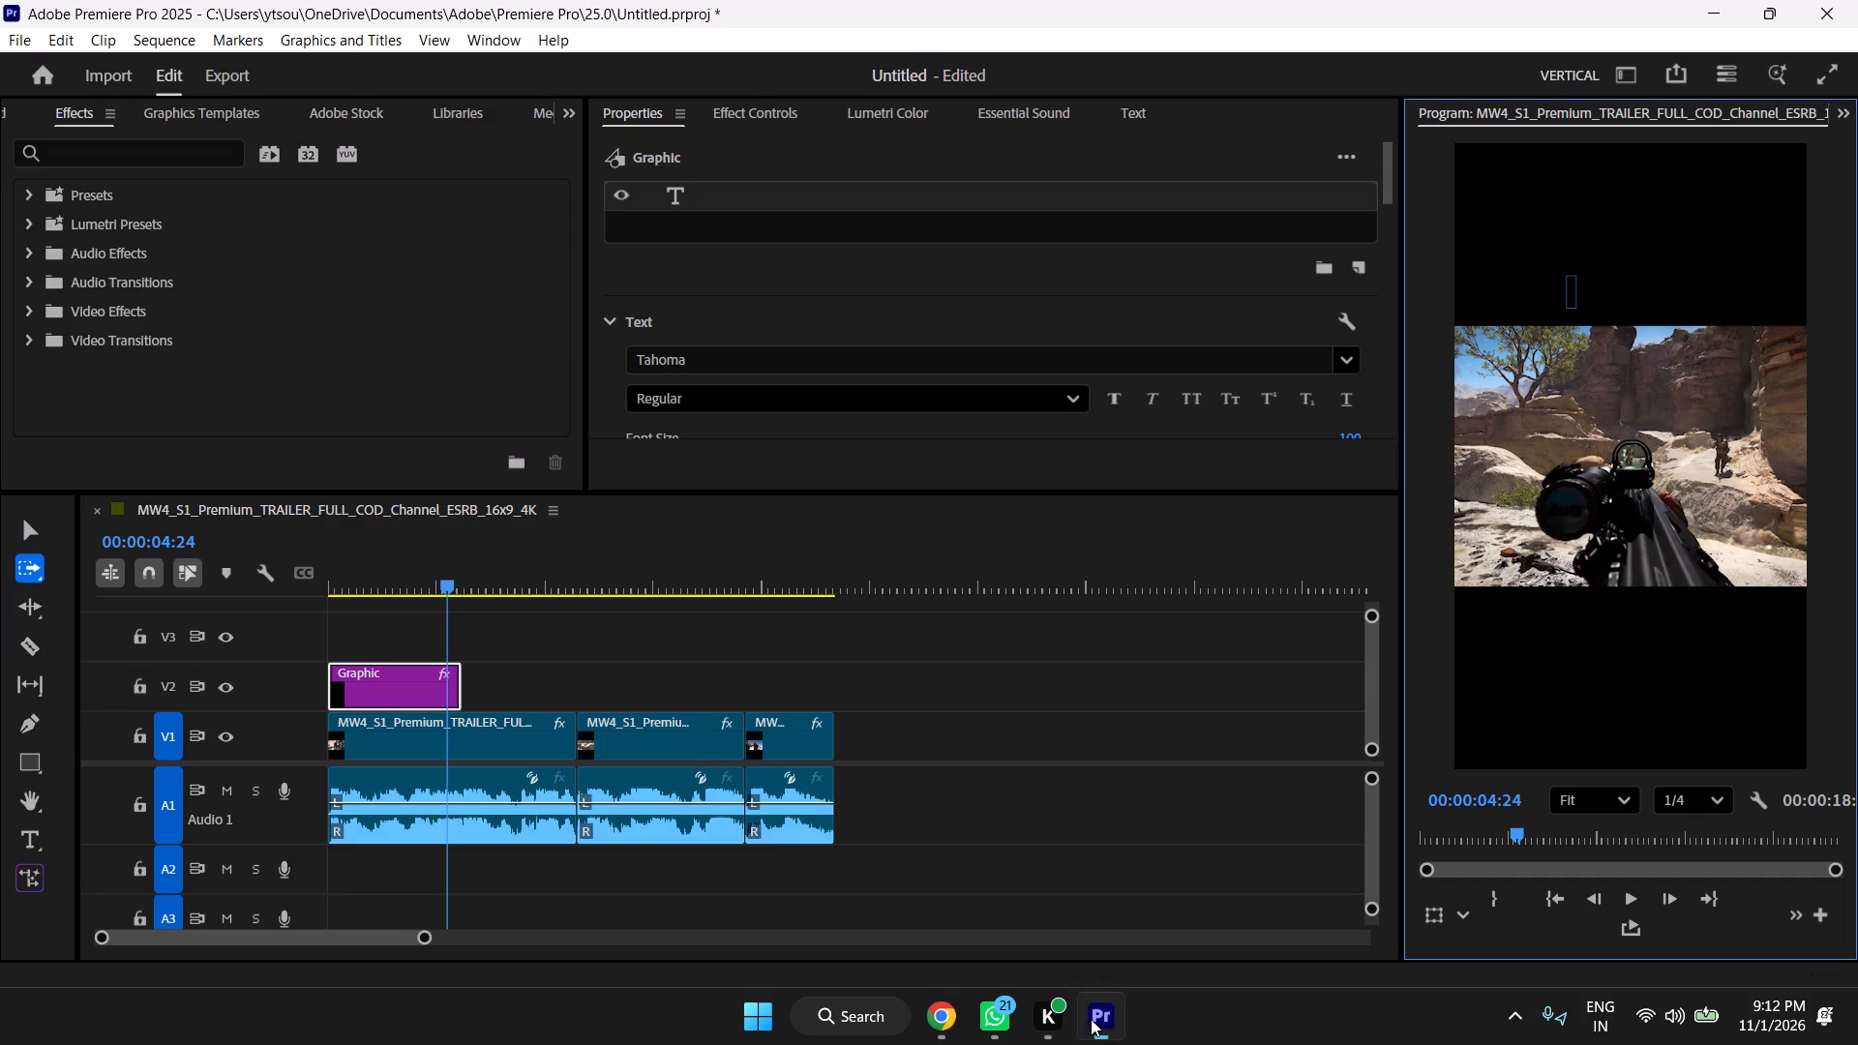
{"action": "left_click", "coordinate": [933, 1023]}
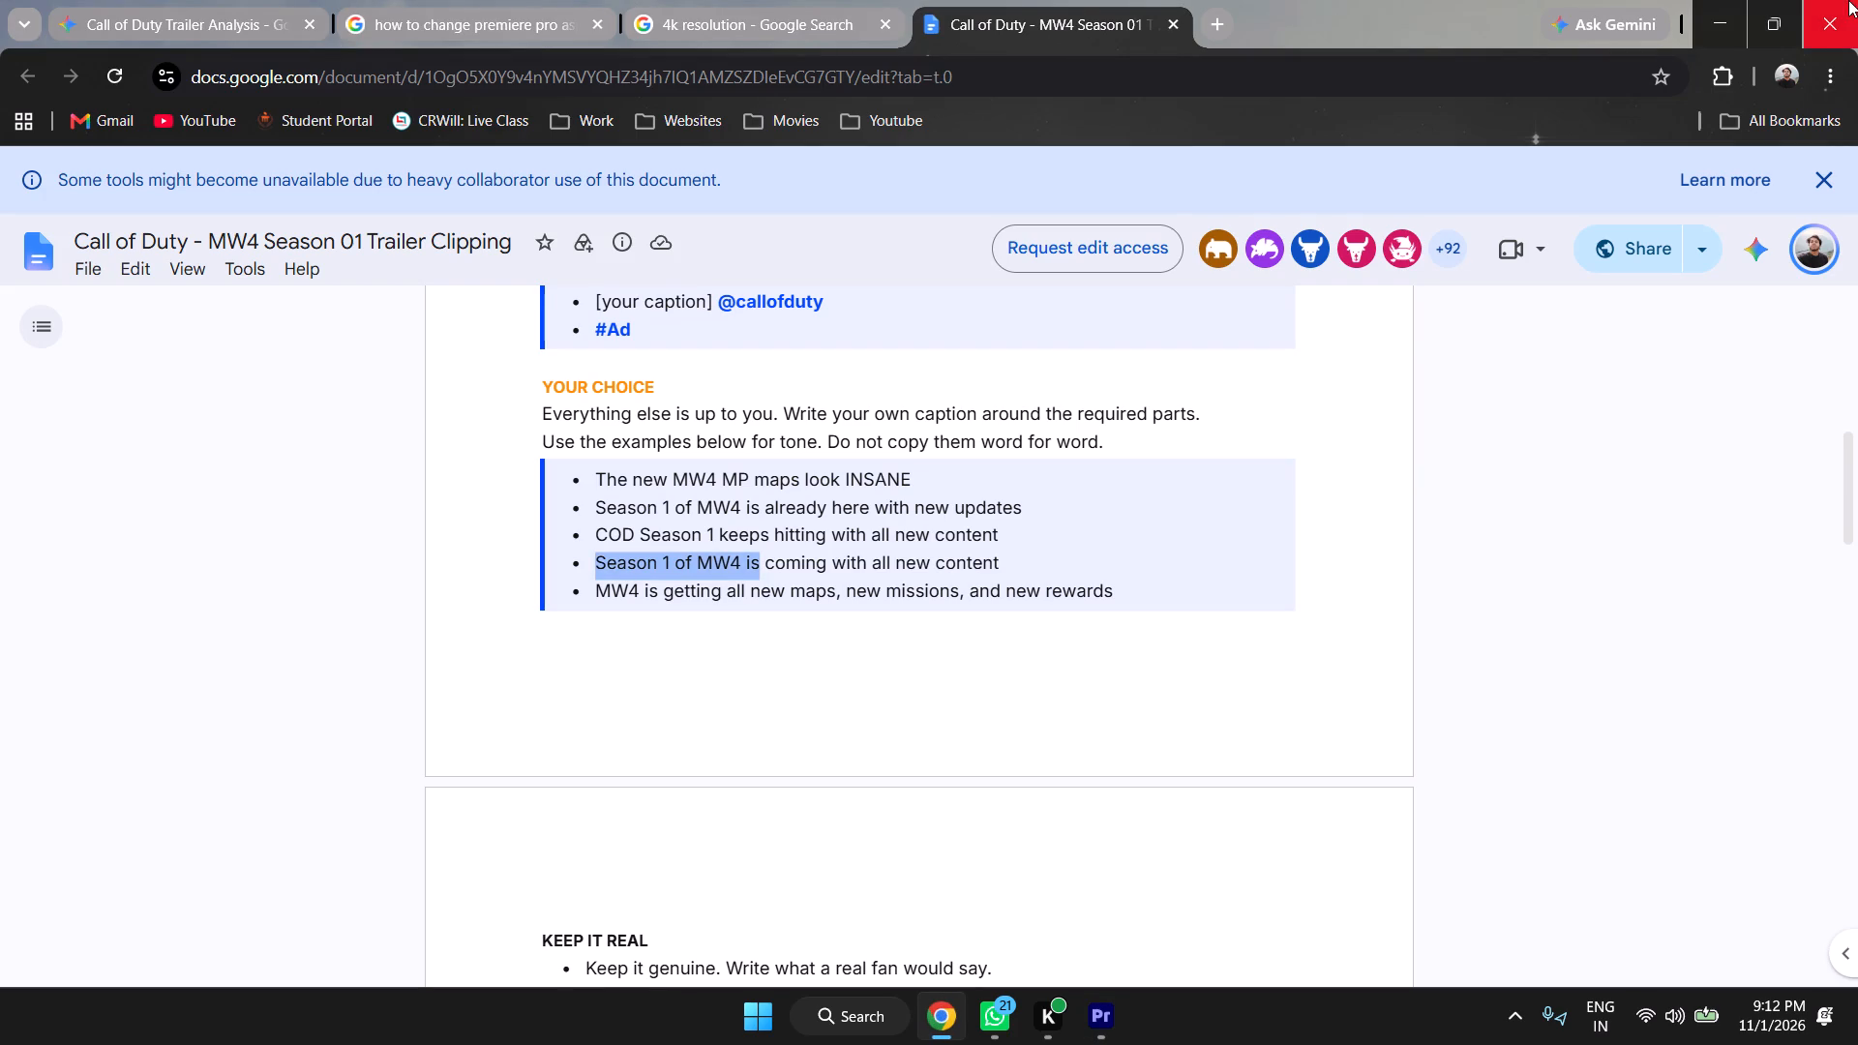
{"action": "left_click", "coordinate": [1736, 9]}
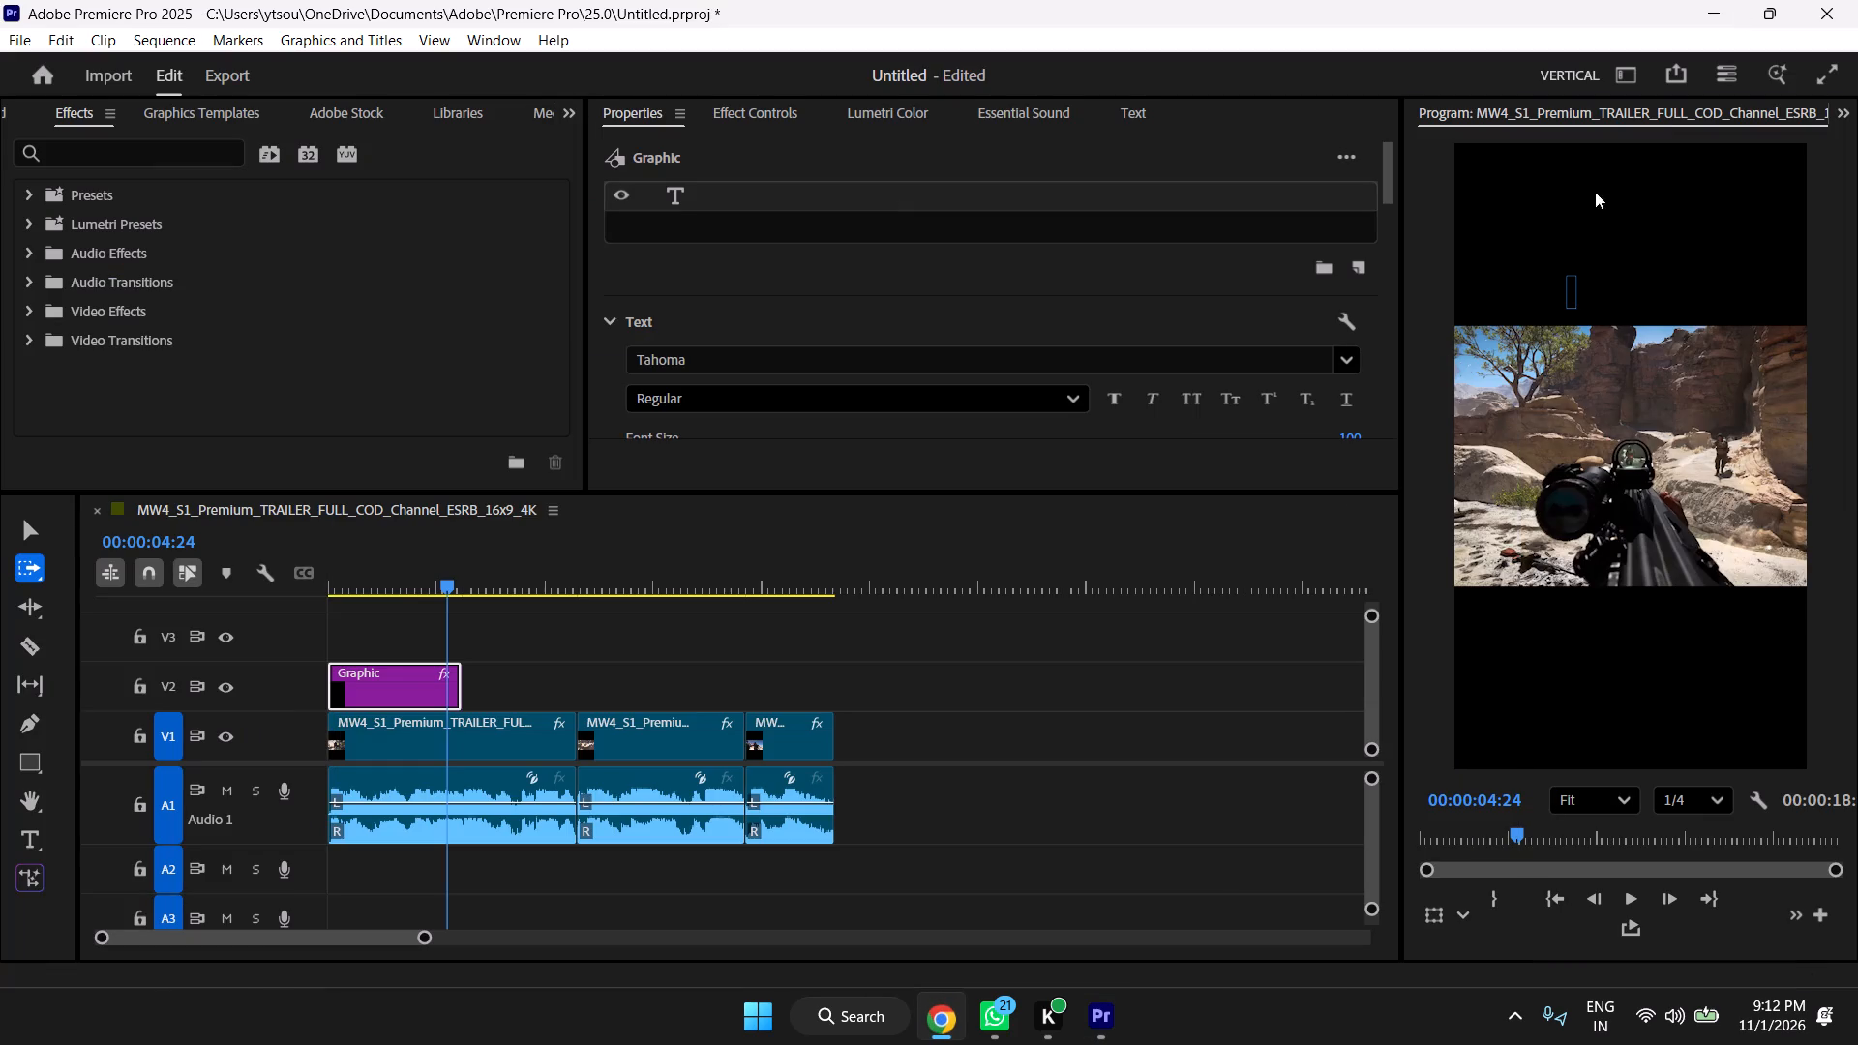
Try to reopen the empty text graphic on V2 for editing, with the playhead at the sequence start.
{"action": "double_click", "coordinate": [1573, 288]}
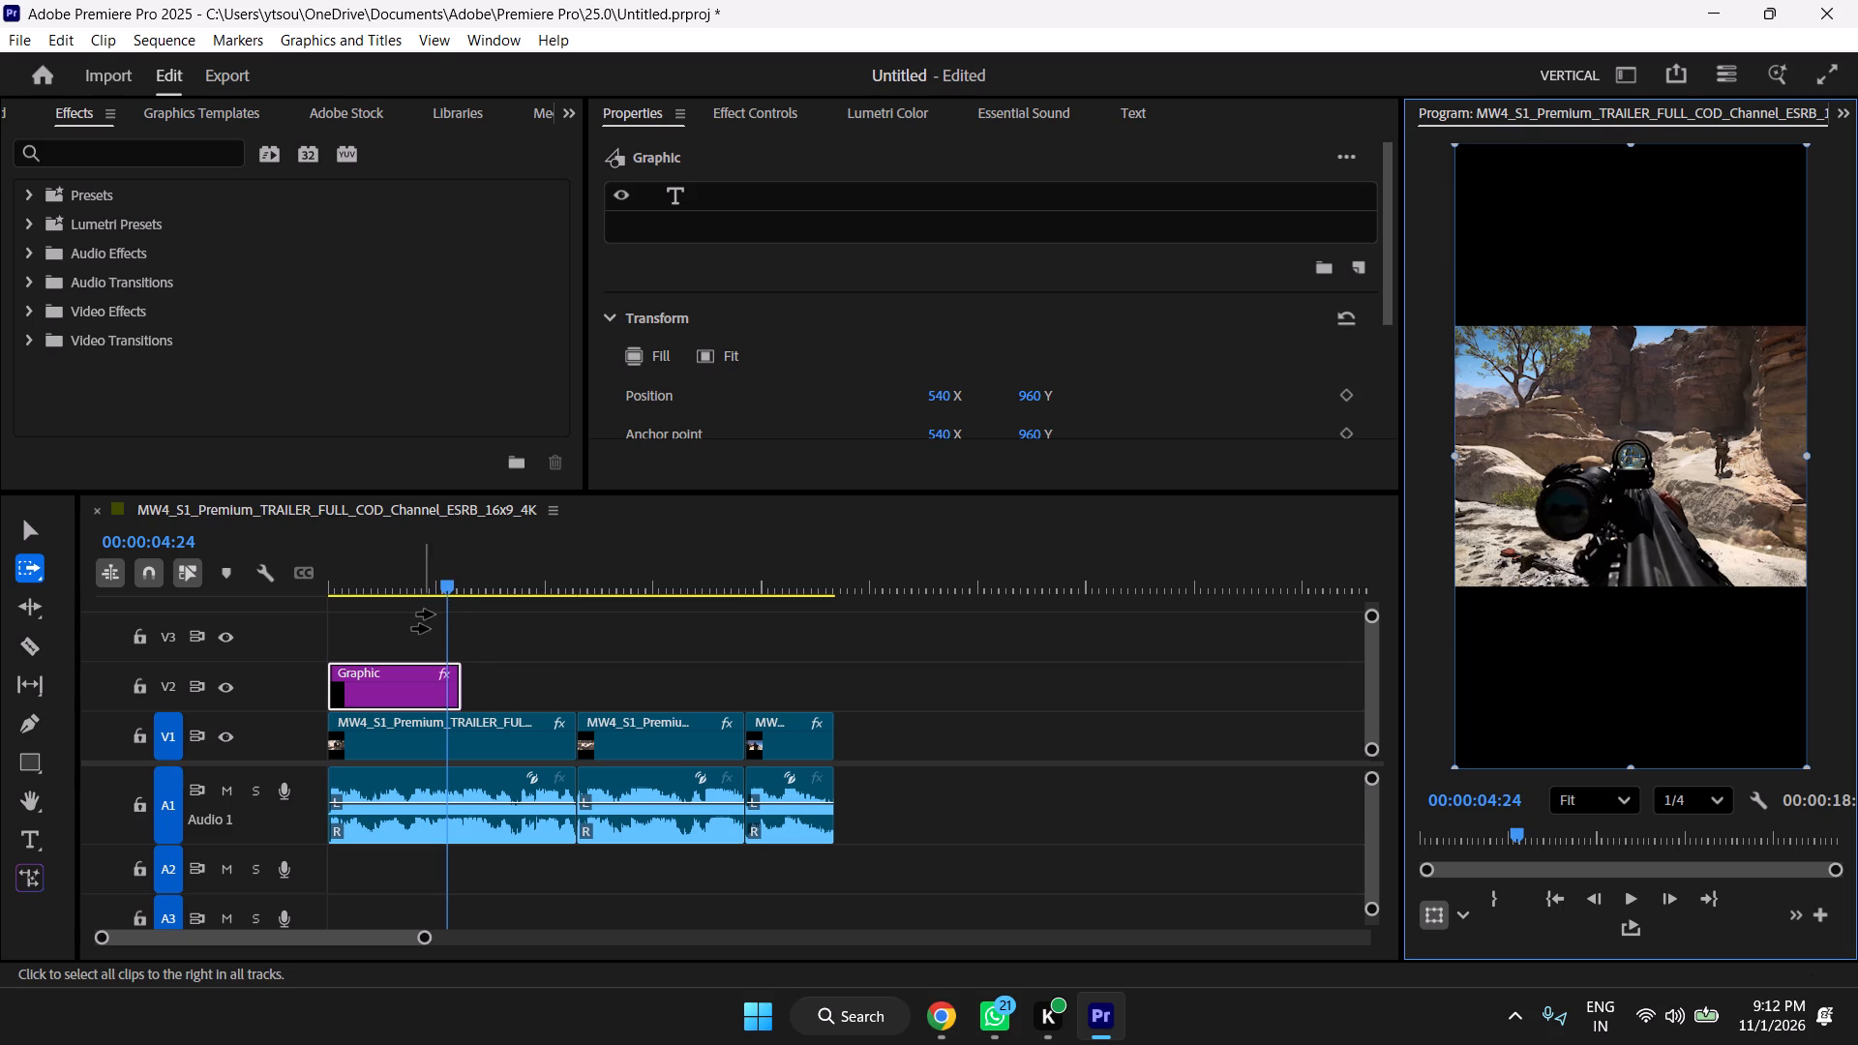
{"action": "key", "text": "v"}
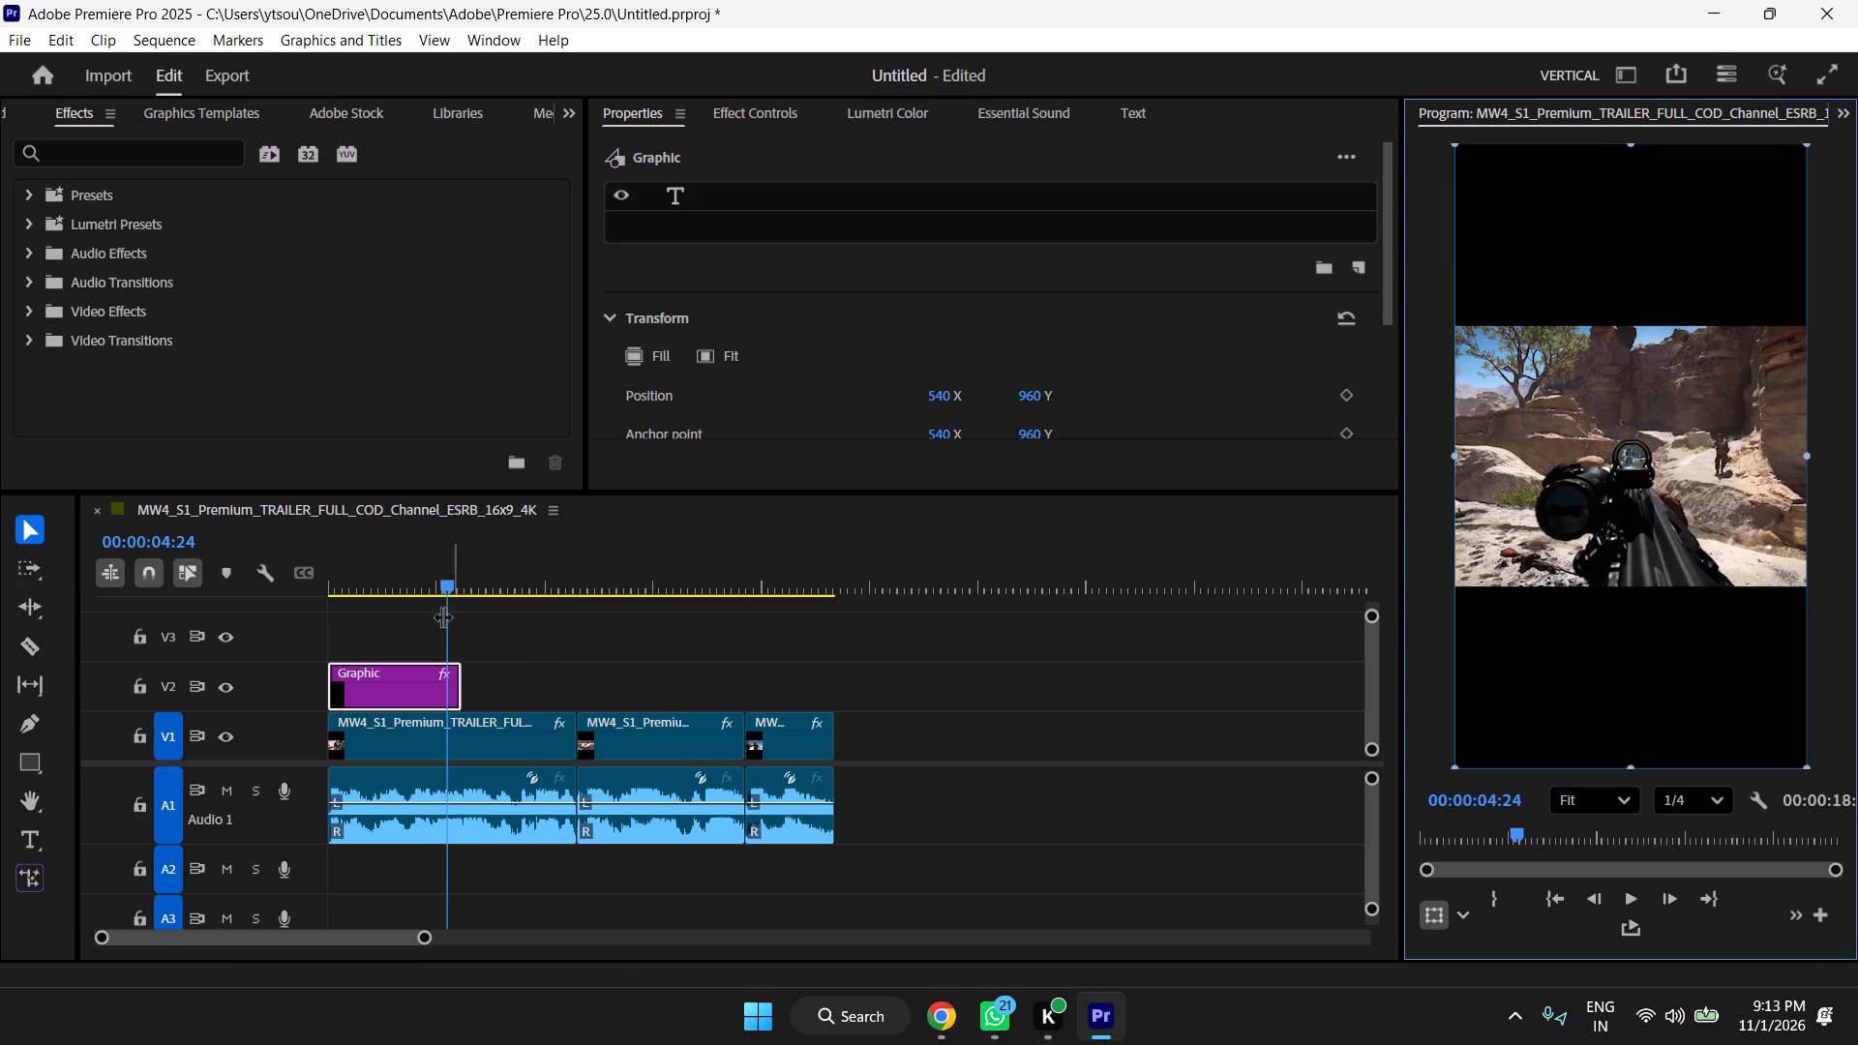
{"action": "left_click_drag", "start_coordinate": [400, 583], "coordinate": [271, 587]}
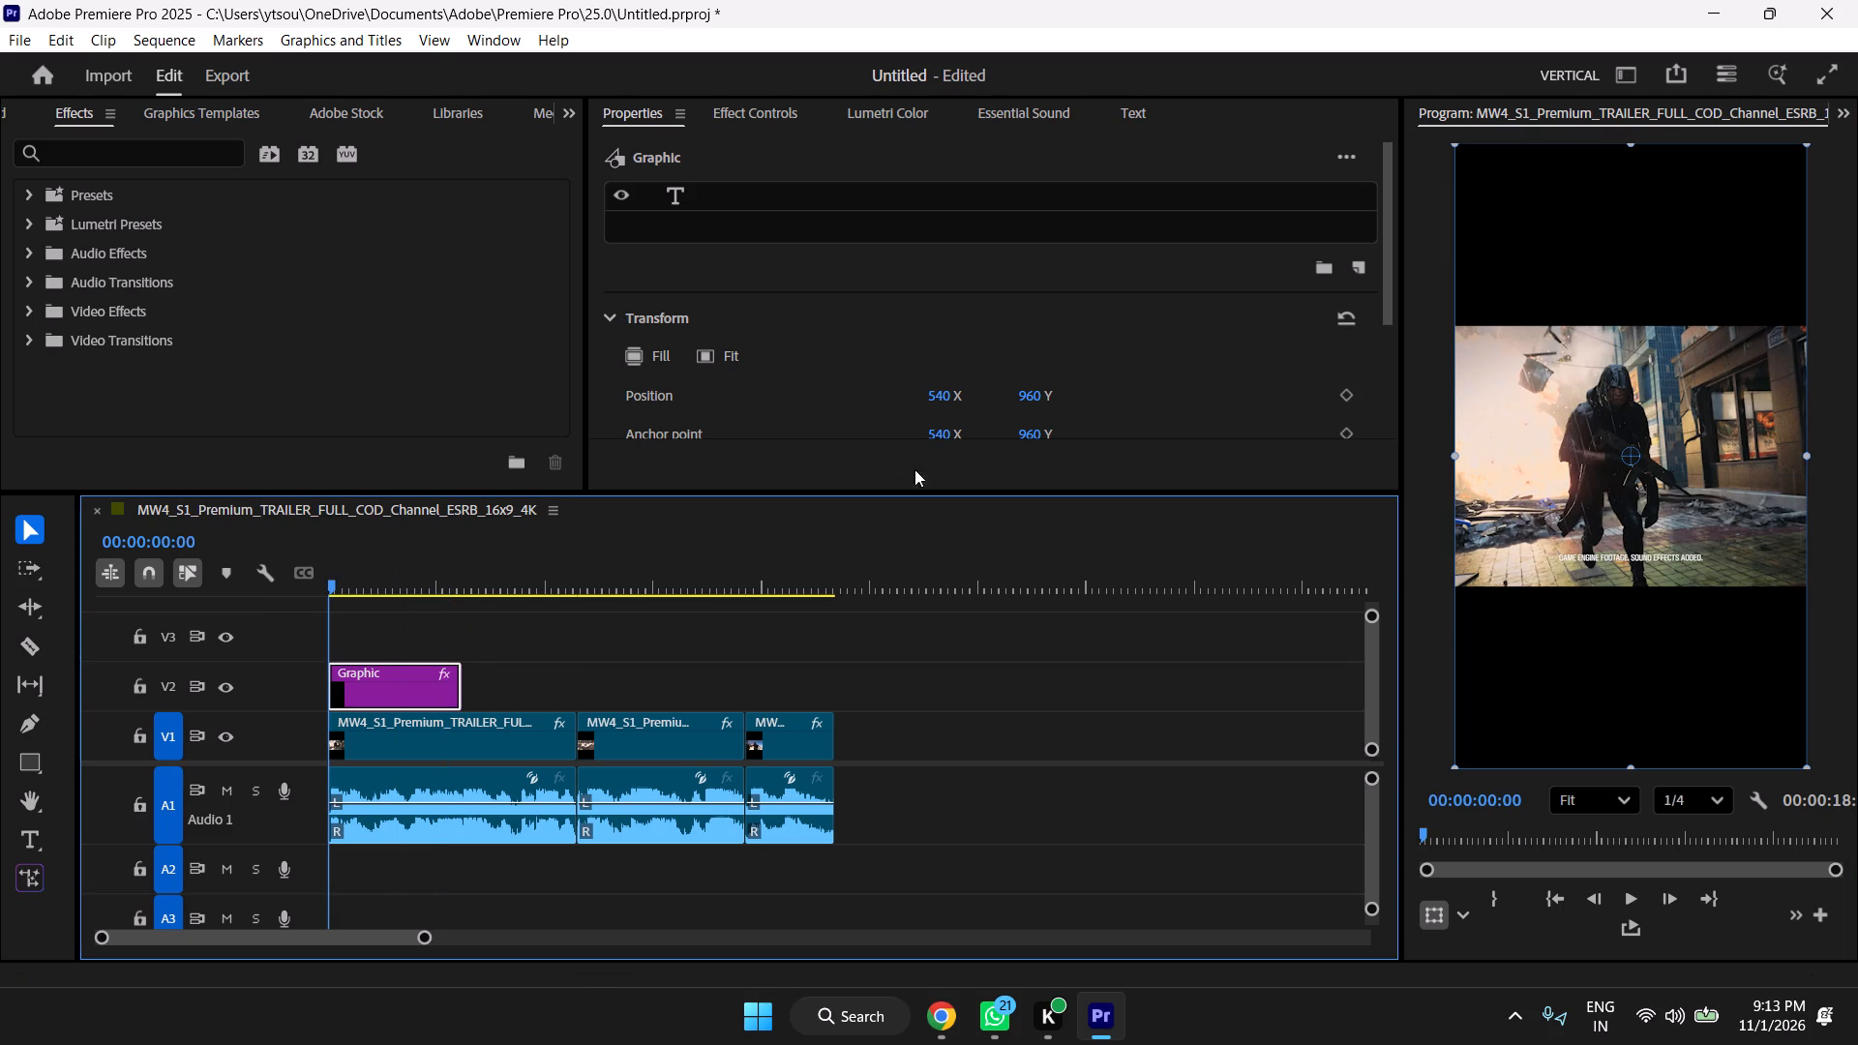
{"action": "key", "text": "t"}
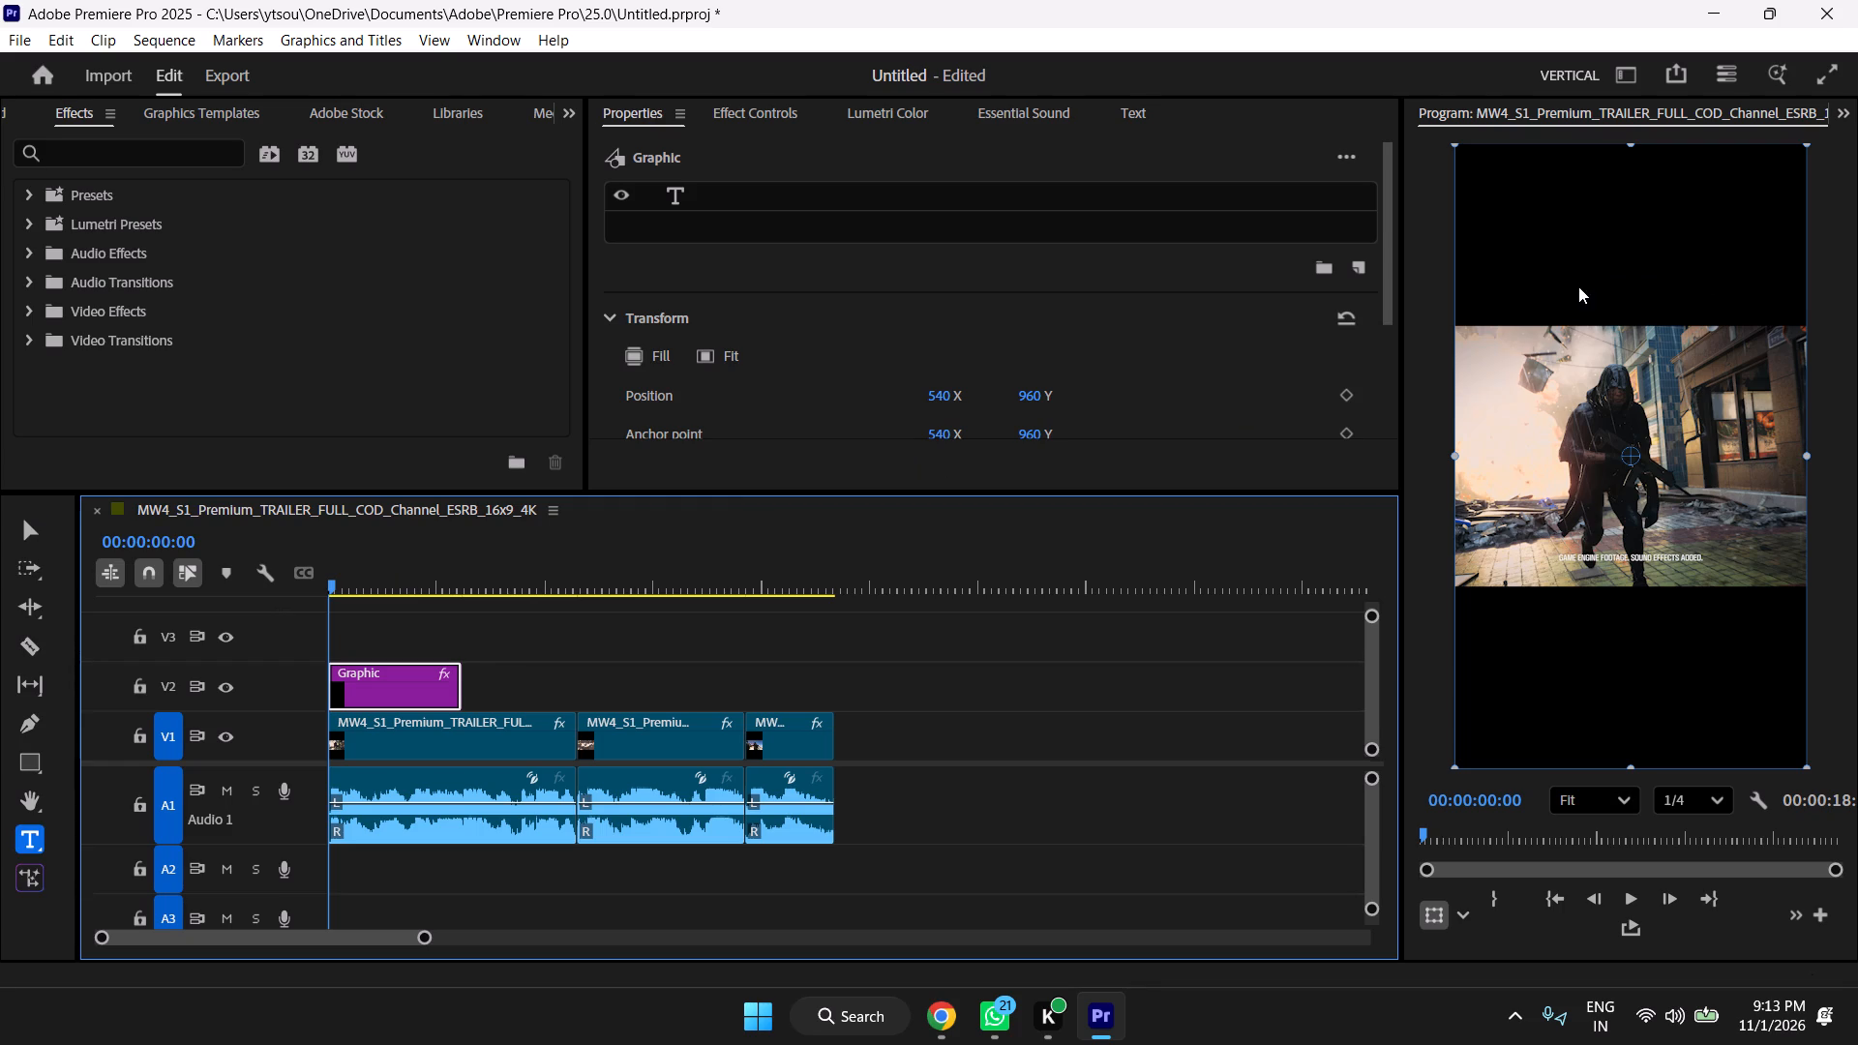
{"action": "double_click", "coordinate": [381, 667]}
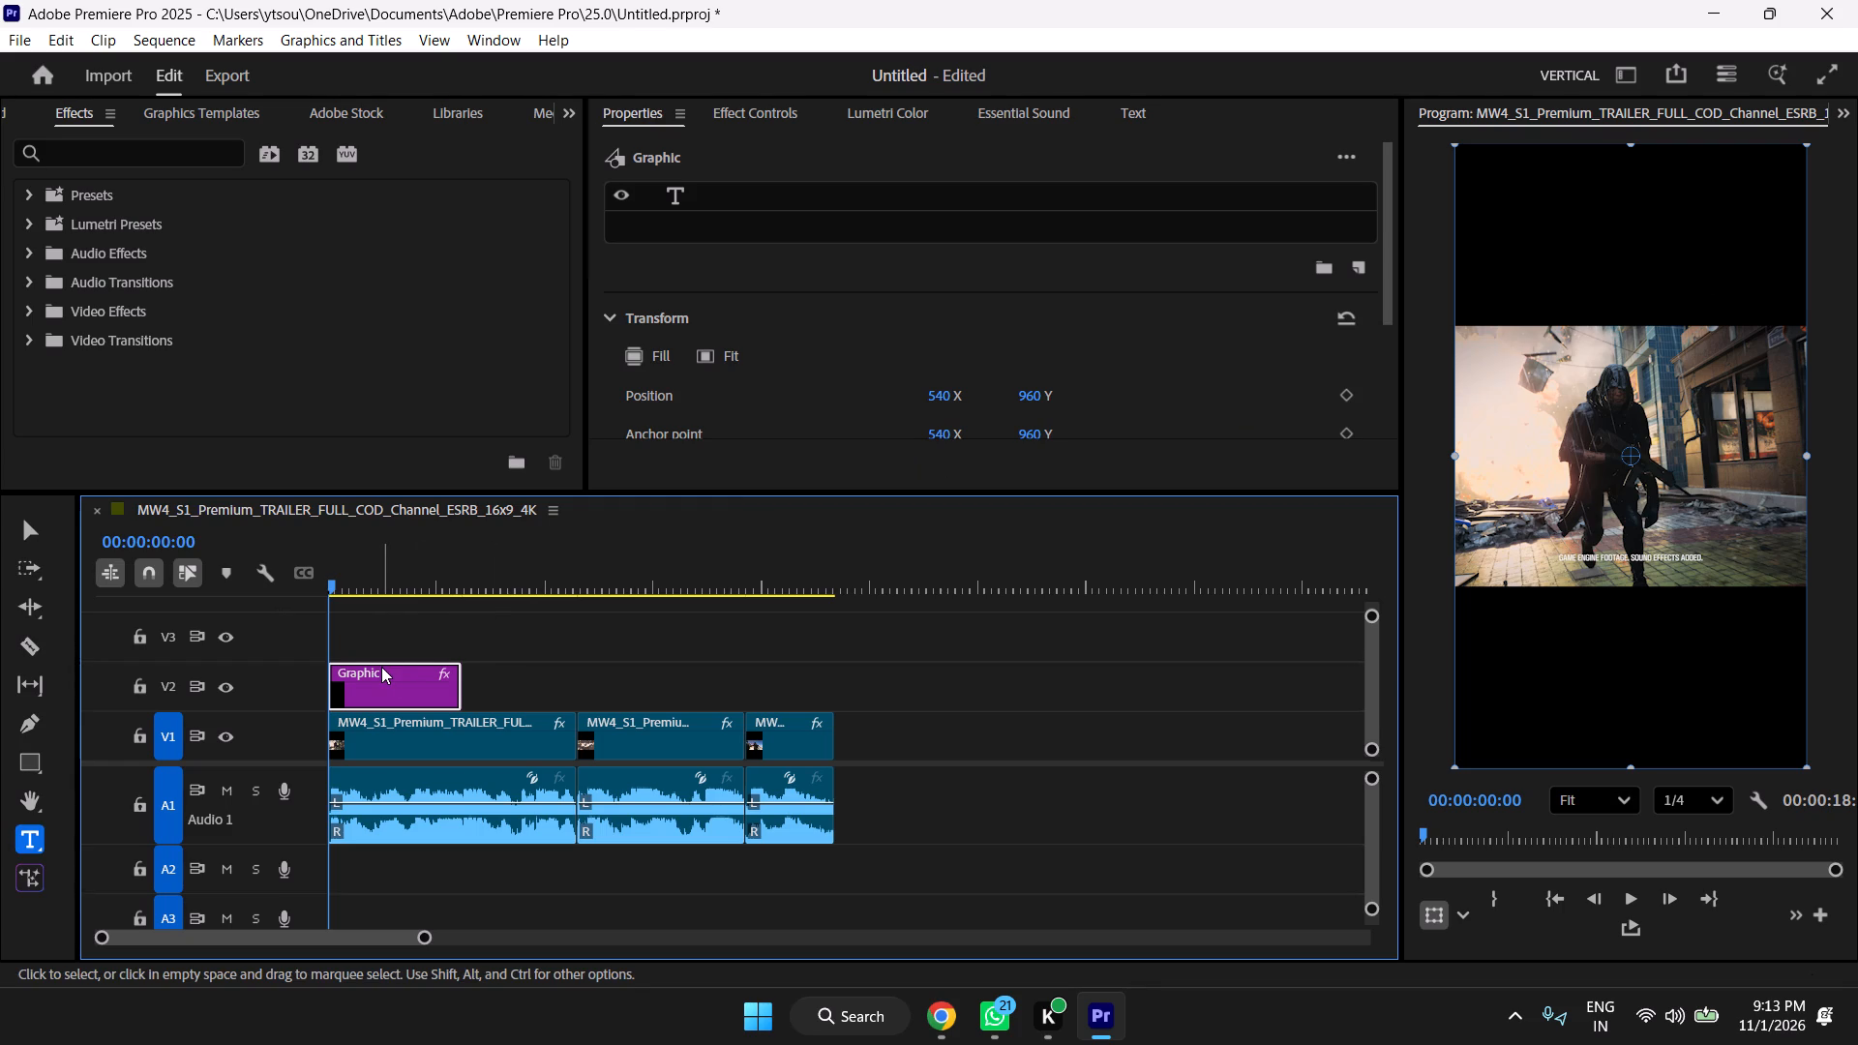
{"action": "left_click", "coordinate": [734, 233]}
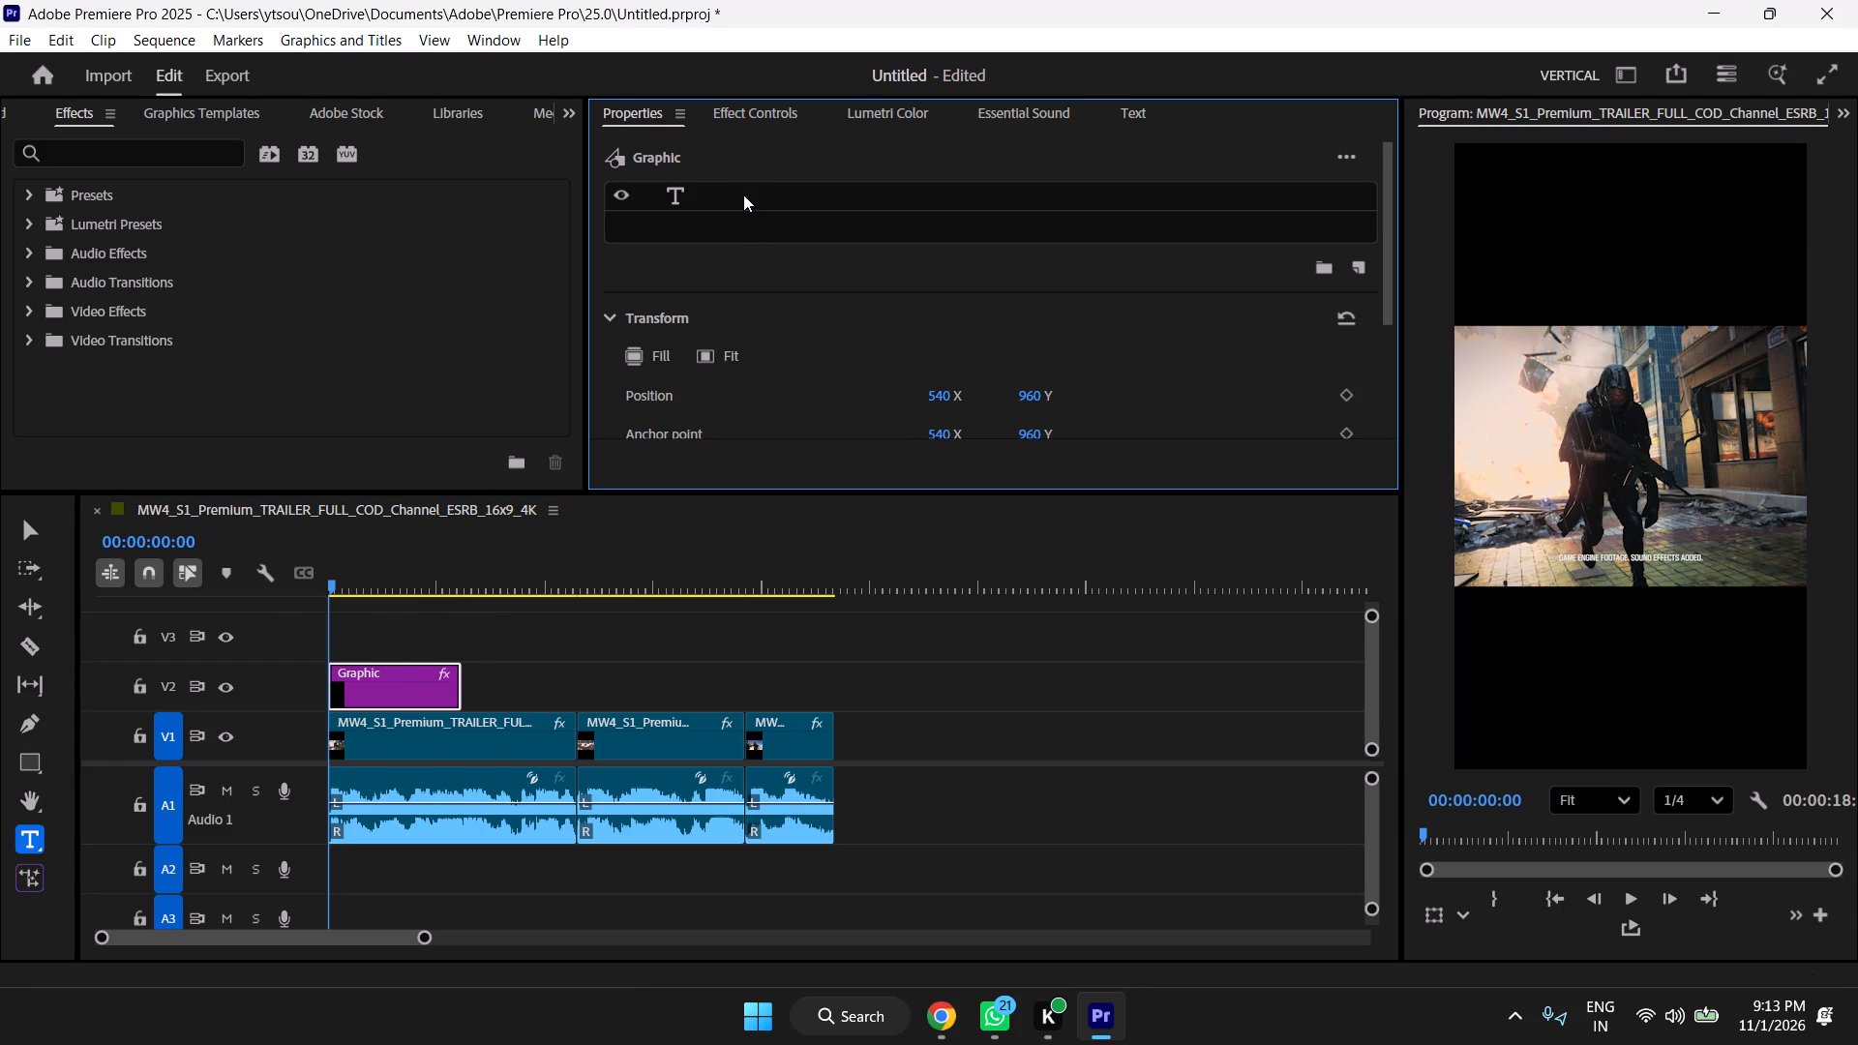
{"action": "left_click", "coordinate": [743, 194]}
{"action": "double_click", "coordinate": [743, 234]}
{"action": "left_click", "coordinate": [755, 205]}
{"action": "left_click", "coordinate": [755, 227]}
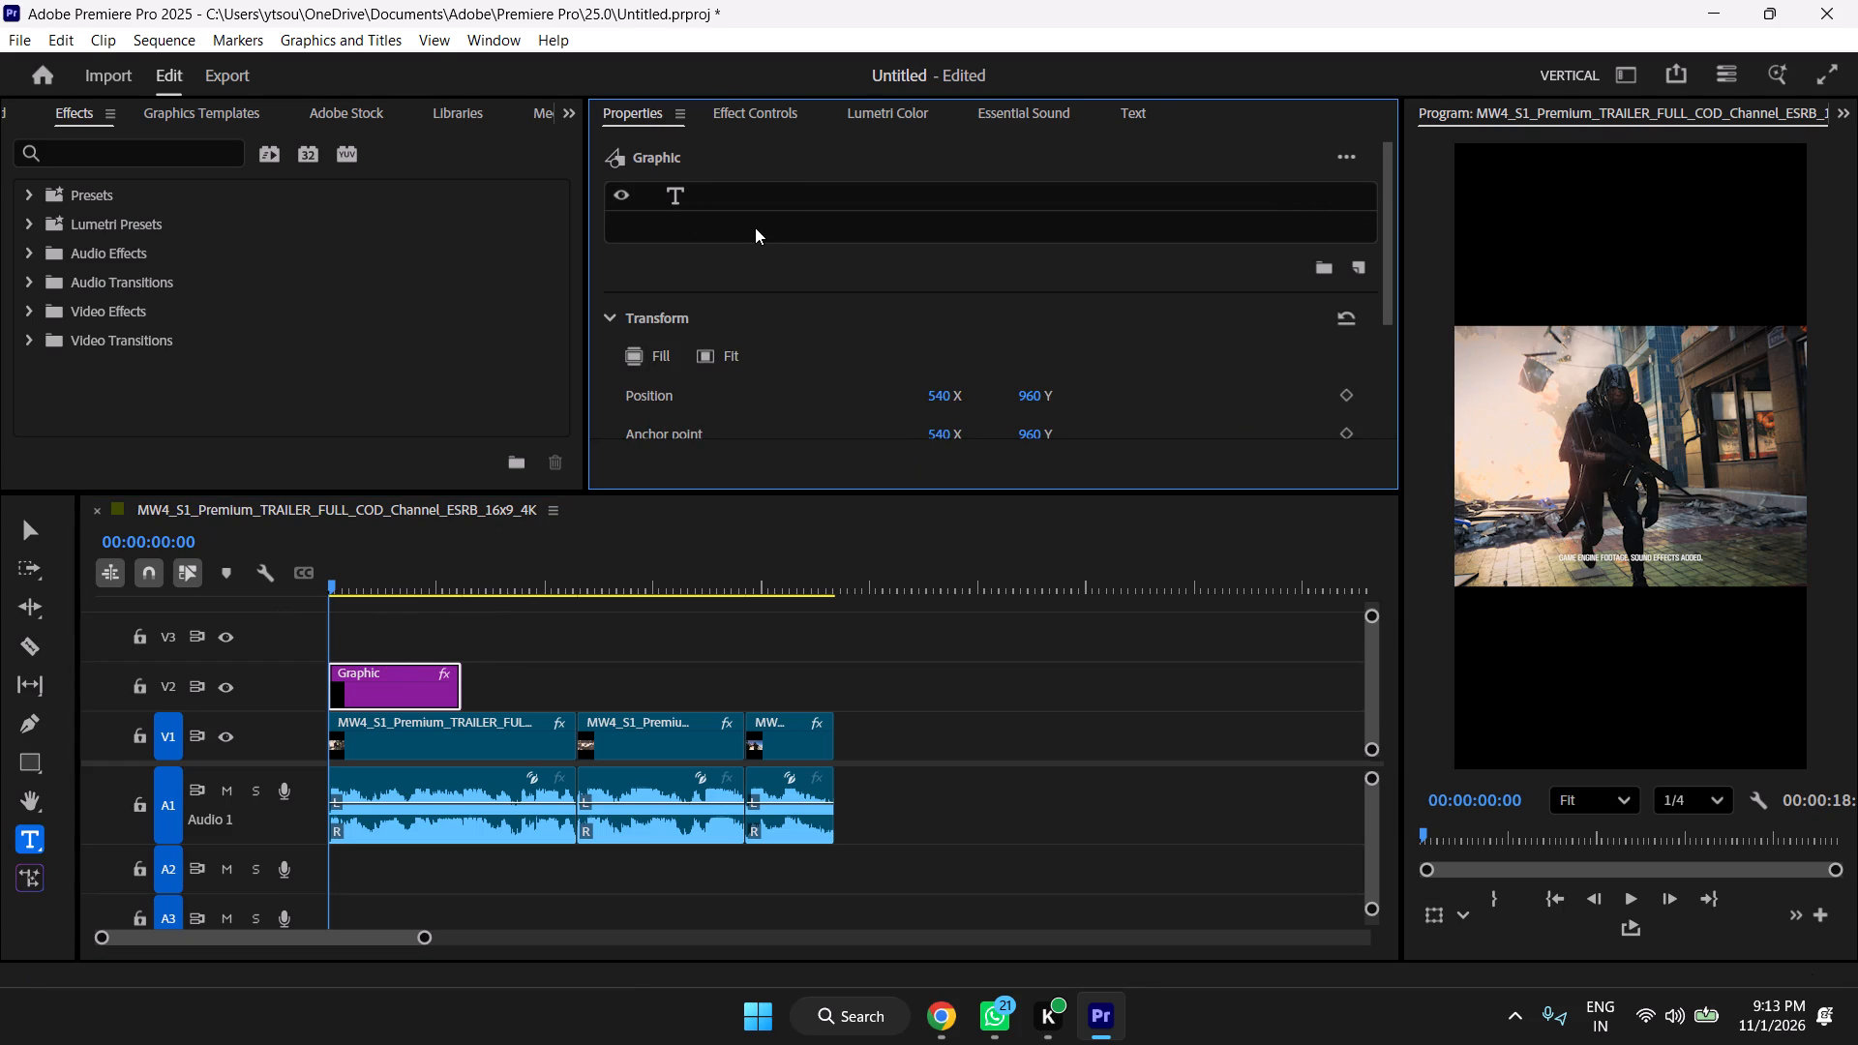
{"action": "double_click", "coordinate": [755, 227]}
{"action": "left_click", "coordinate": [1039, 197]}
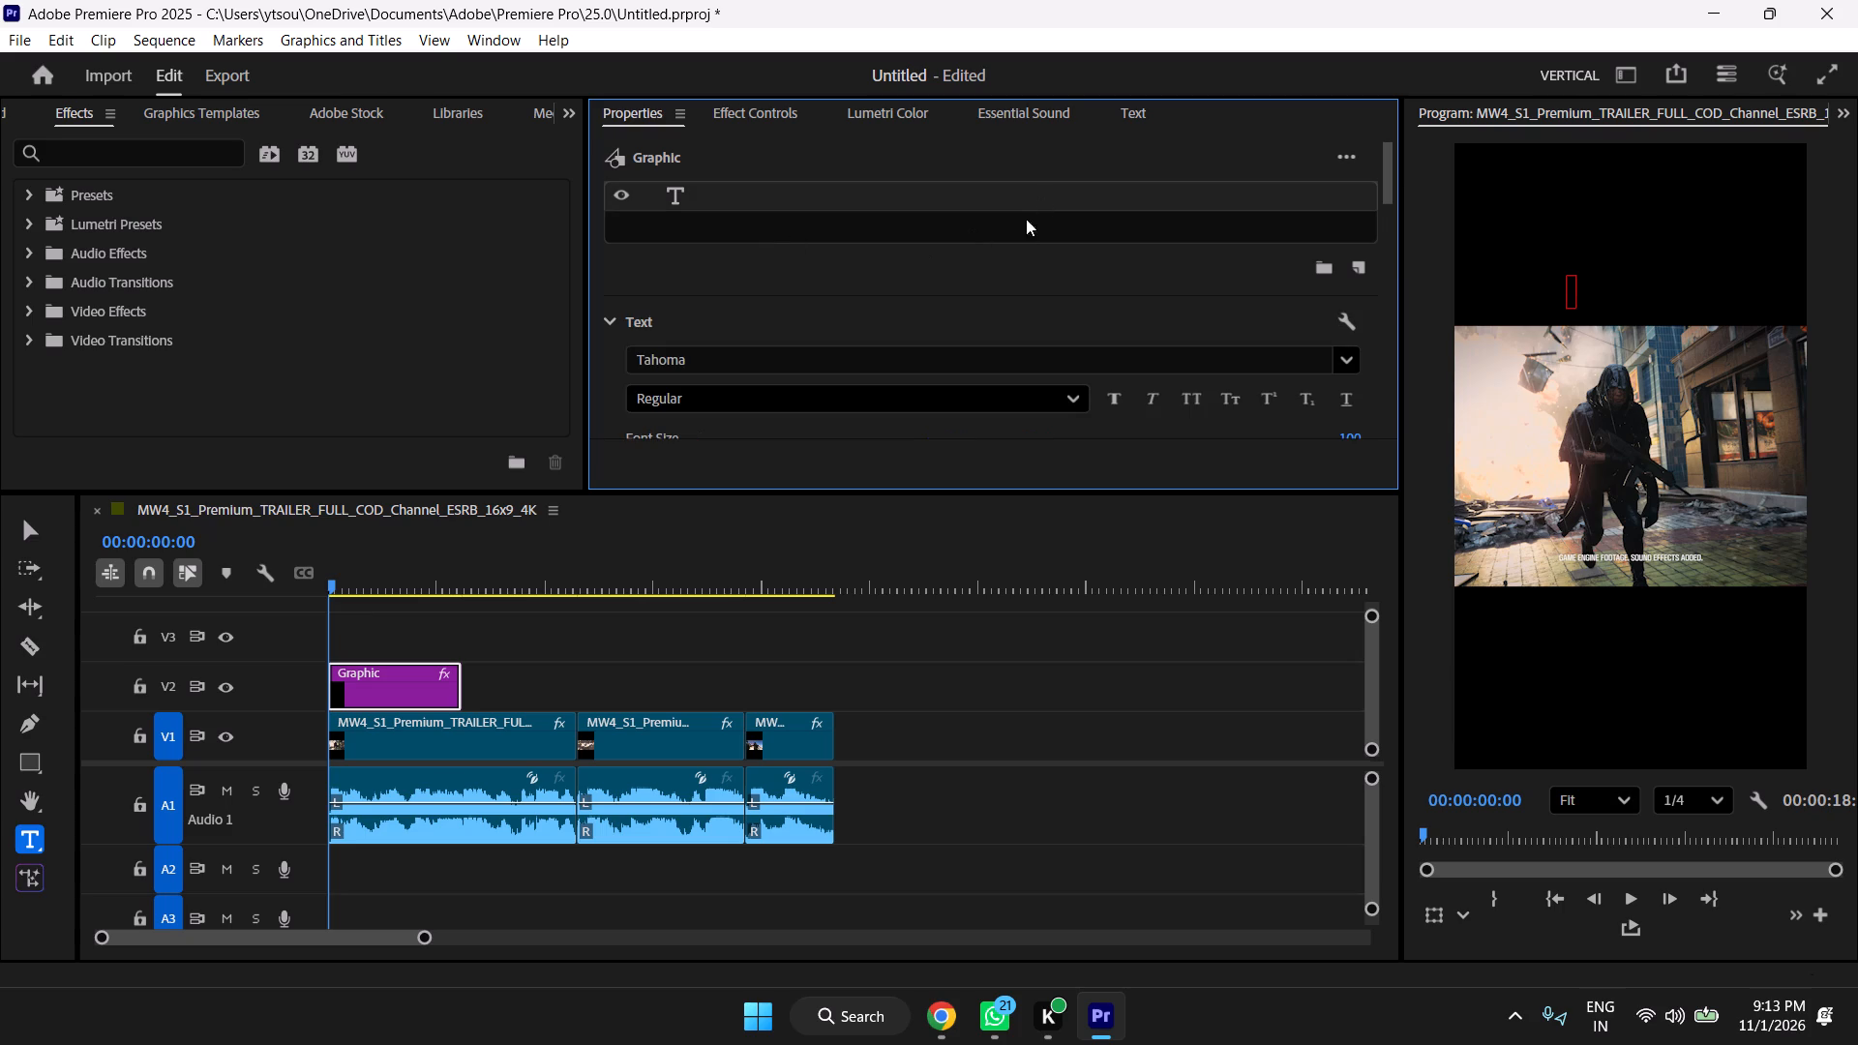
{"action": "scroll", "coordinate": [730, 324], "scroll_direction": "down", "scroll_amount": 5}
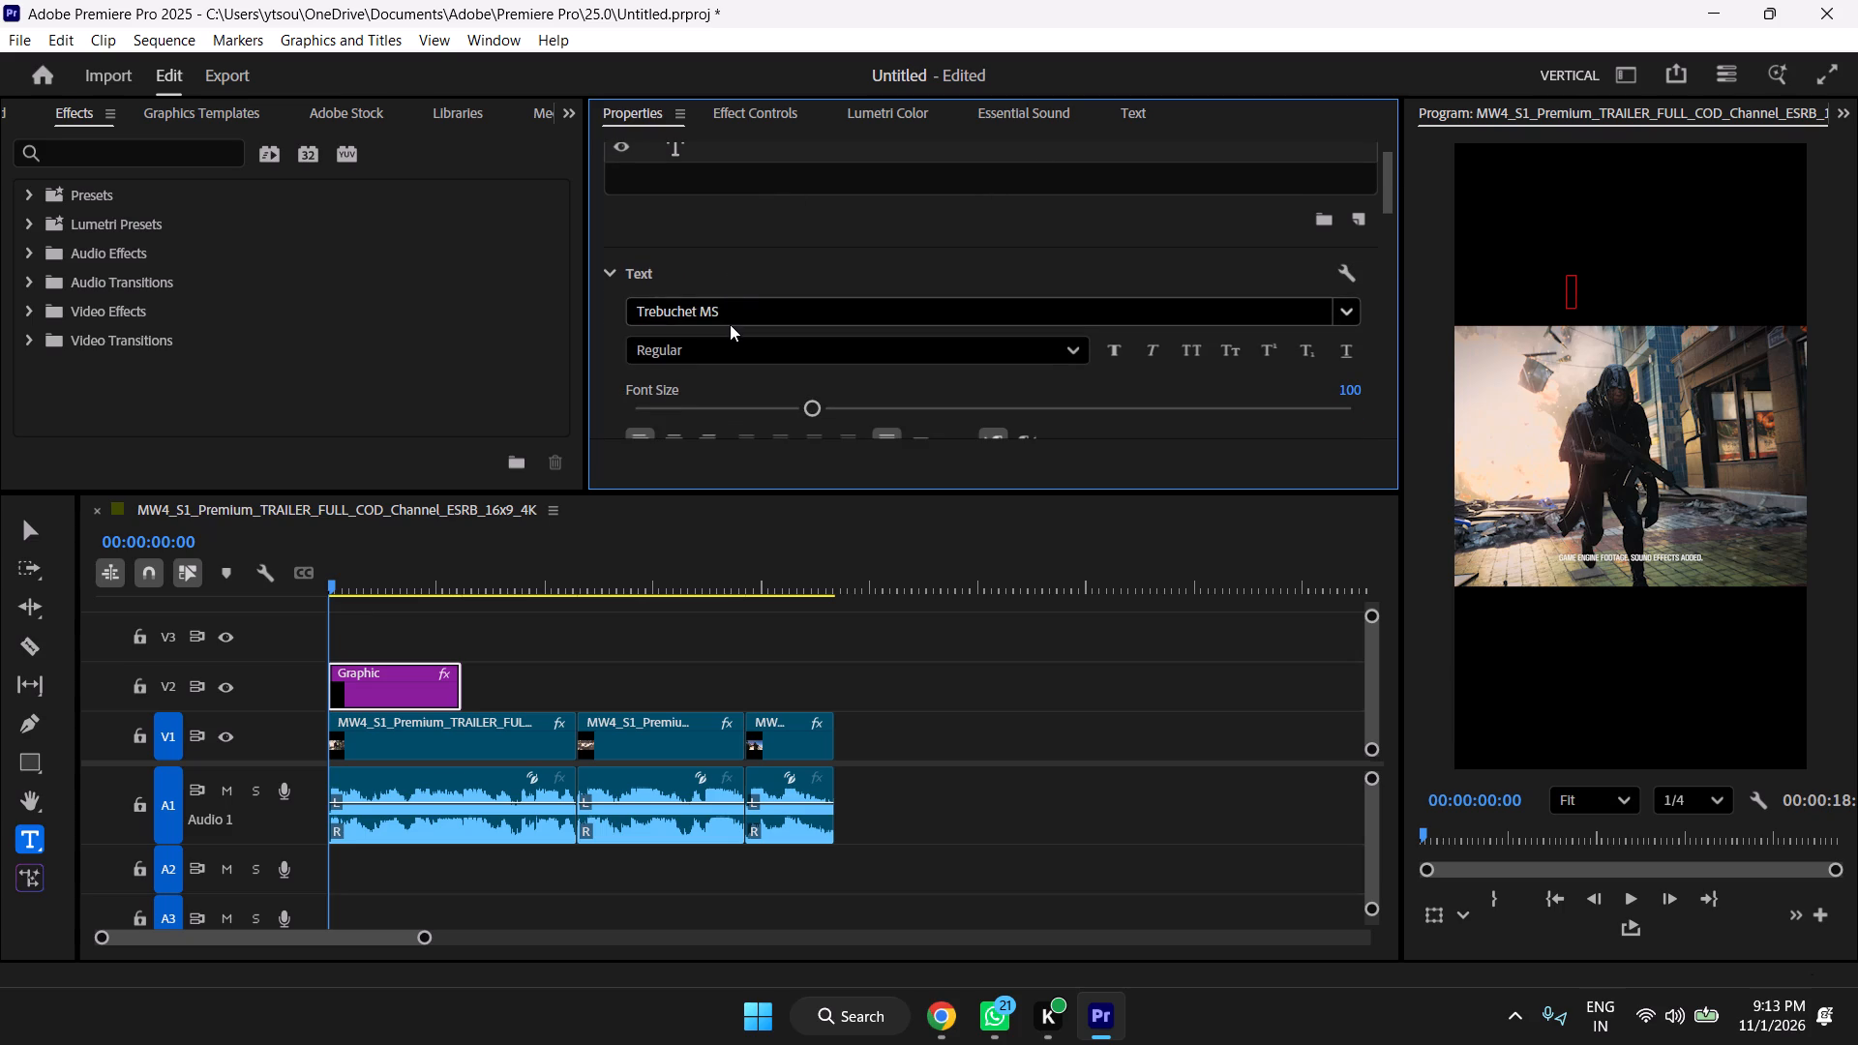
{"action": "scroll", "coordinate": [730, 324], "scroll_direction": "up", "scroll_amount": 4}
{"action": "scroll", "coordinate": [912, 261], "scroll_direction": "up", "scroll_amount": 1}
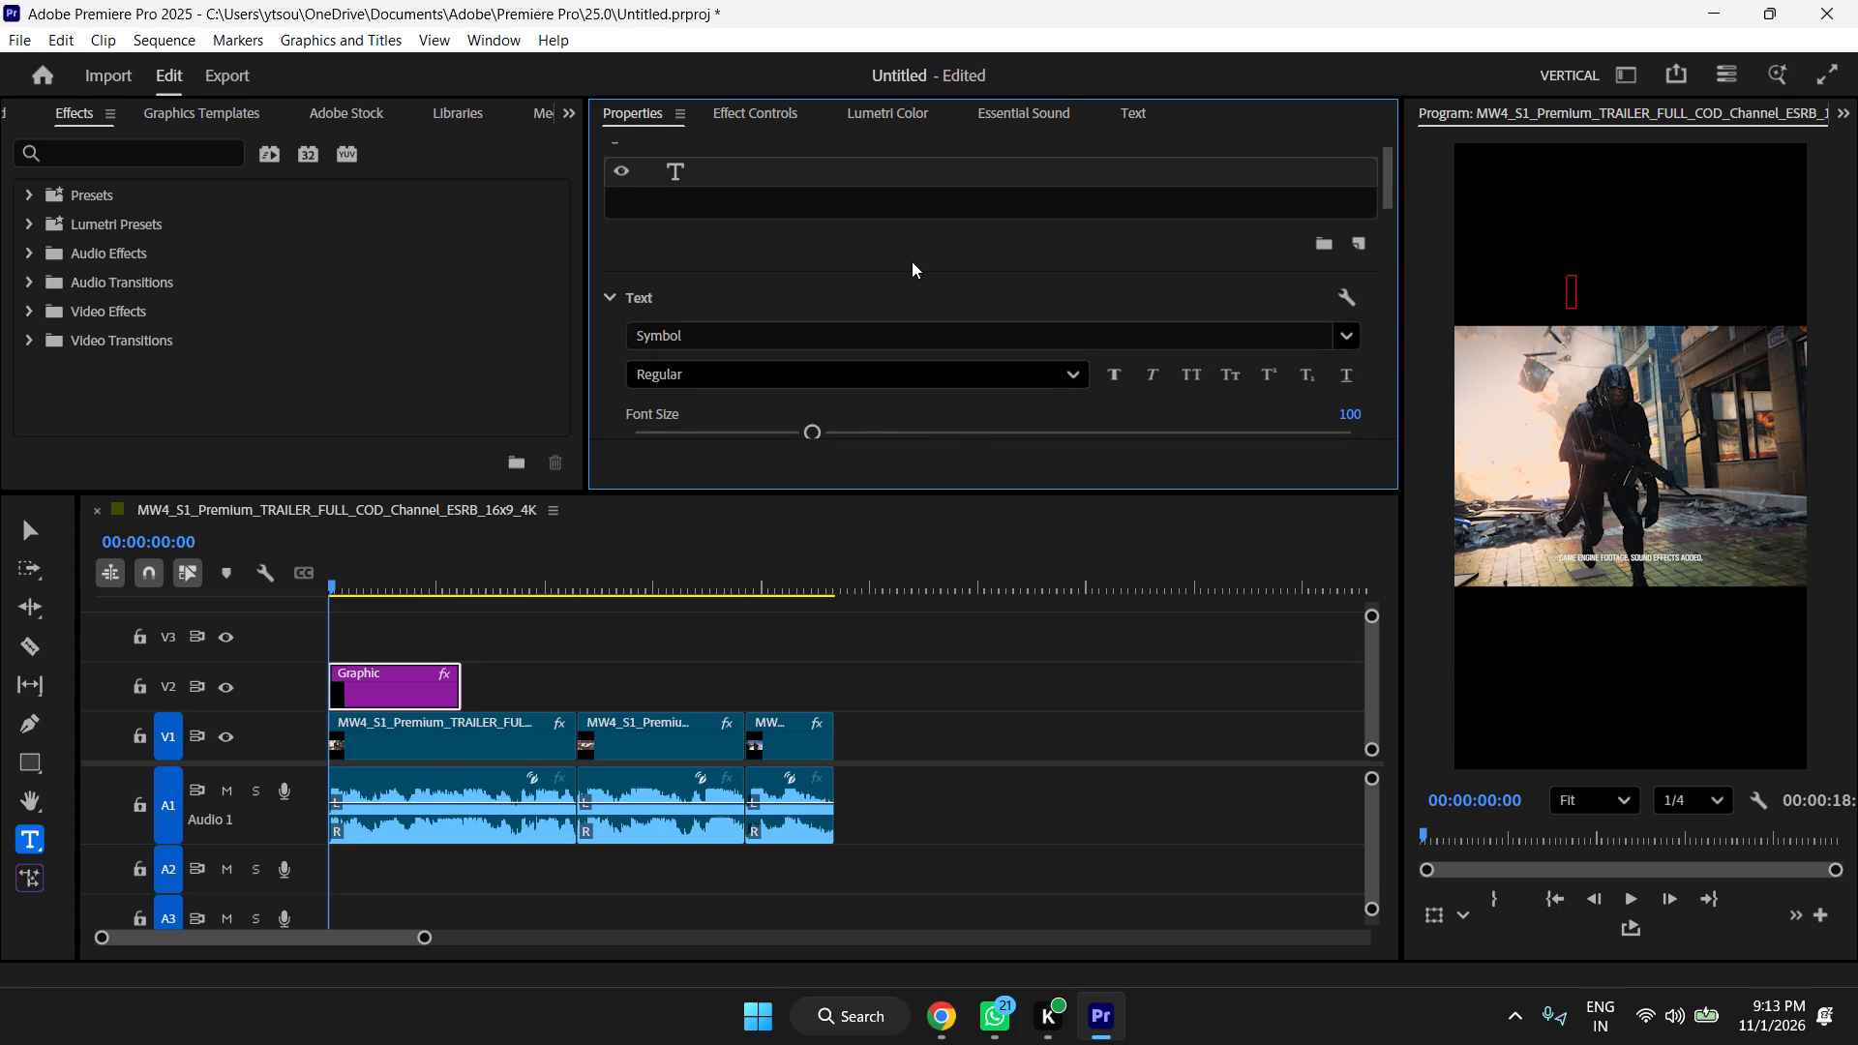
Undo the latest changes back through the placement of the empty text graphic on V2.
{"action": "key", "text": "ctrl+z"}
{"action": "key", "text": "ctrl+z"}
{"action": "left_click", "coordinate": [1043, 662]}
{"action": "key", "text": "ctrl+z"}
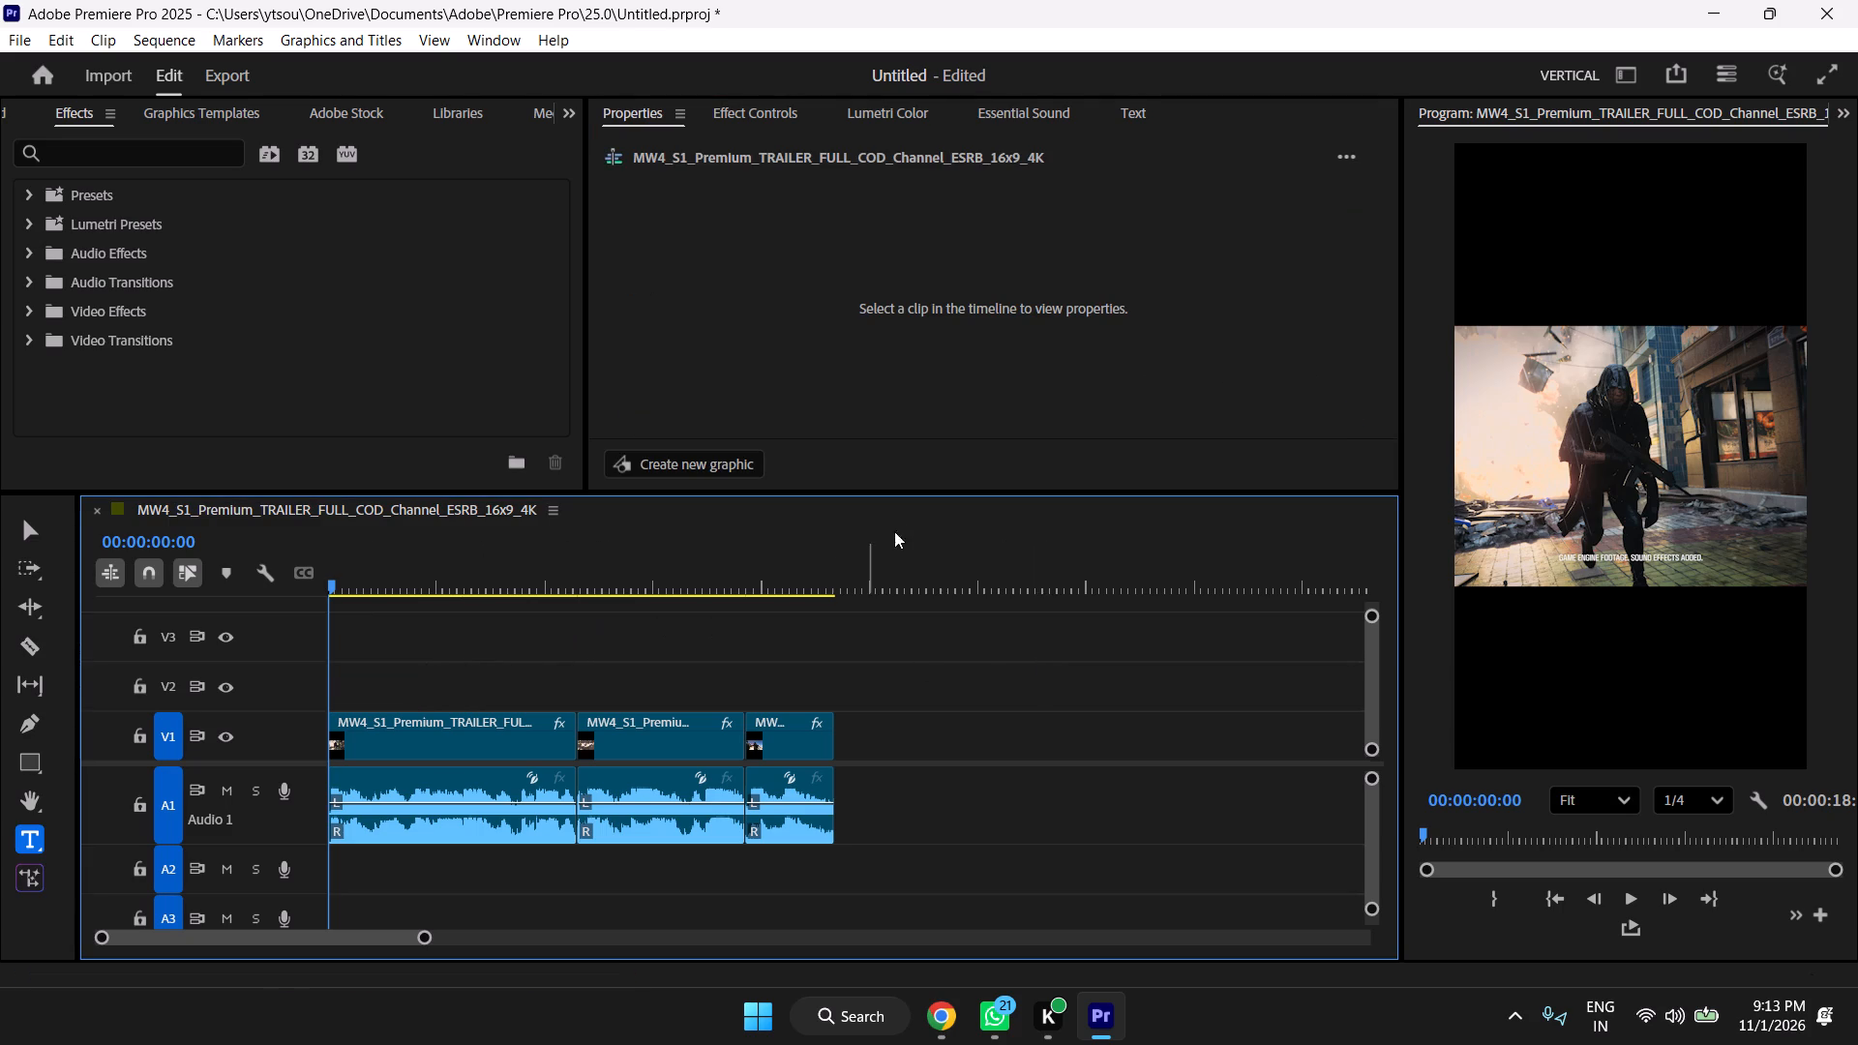
Add a text graphic in the black area above the footage at the sequence start and paste the copied phrase.
{"action": "key", "text": "t"}
{"action": "left_click", "coordinate": [1555, 301]}
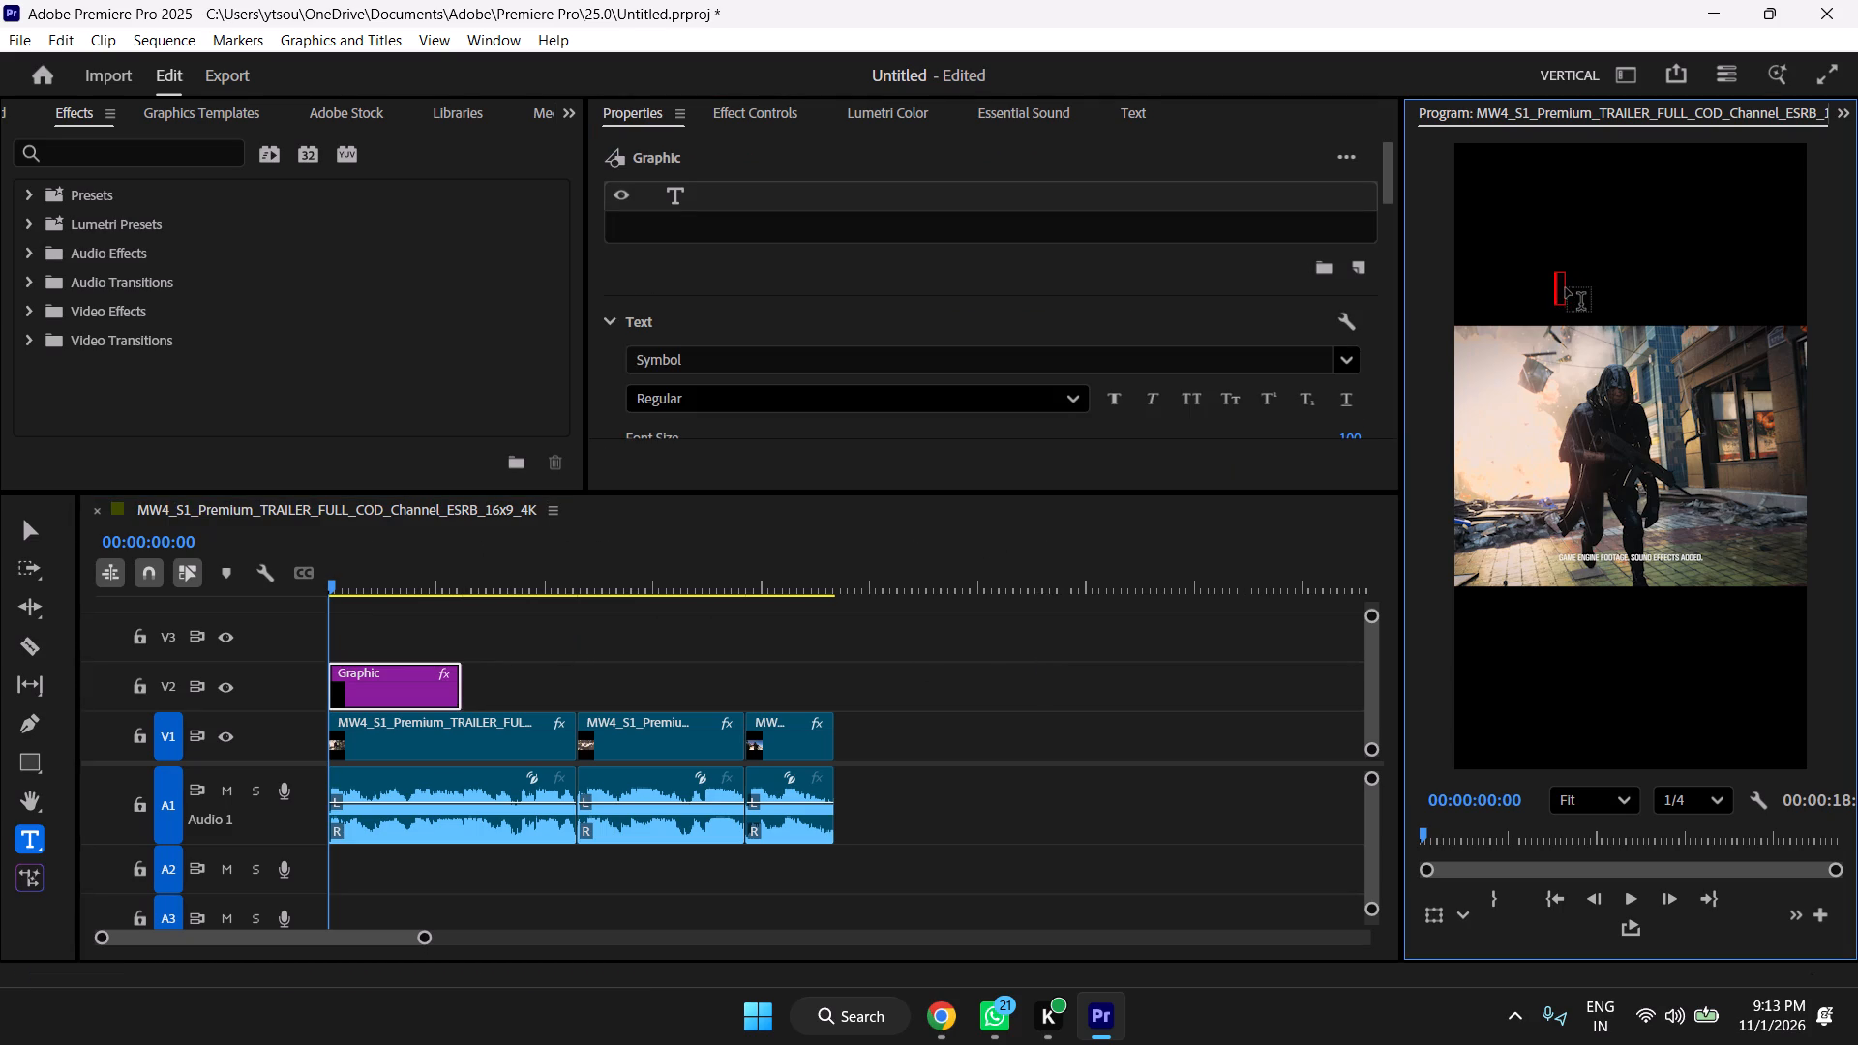
{"action": "left_click", "coordinate": [1566, 288]}
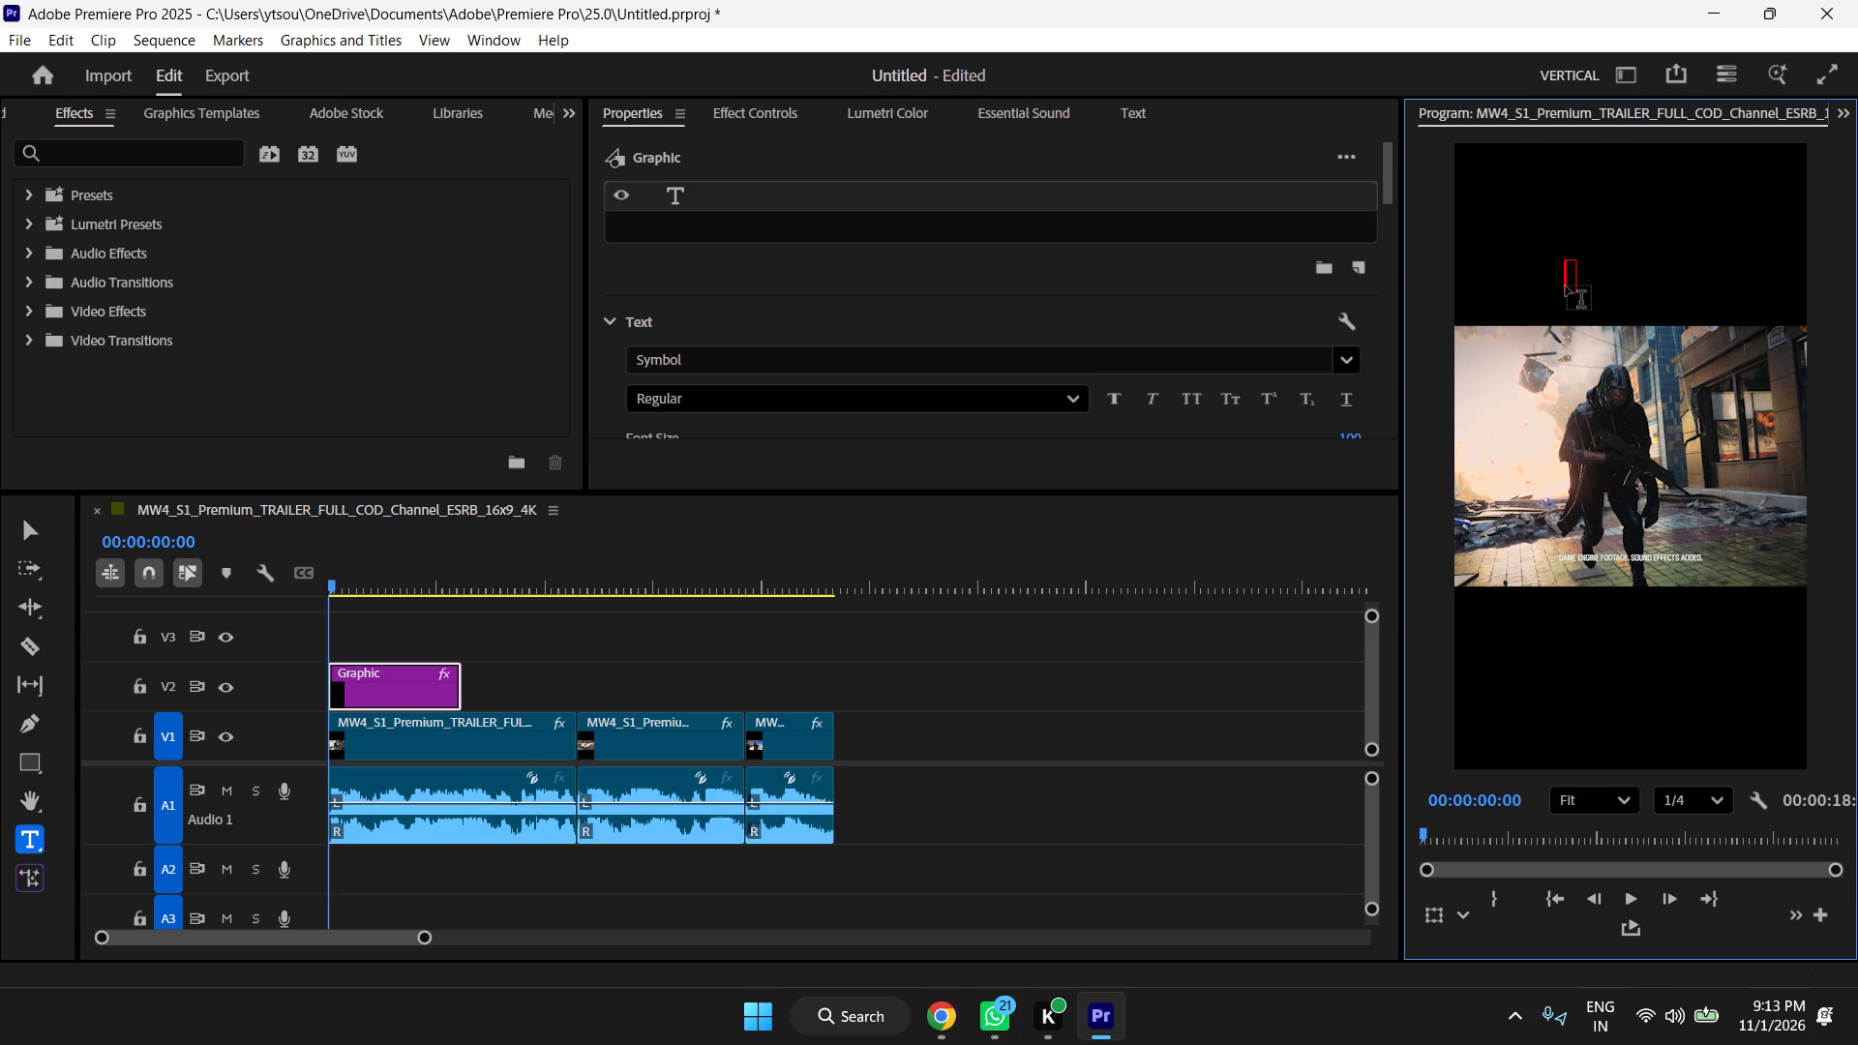
{"action": "key", "text": "v"}
{"action": "left_click", "coordinate": [1573, 278]}
{"action": "key", "text": "ctrl+v"}
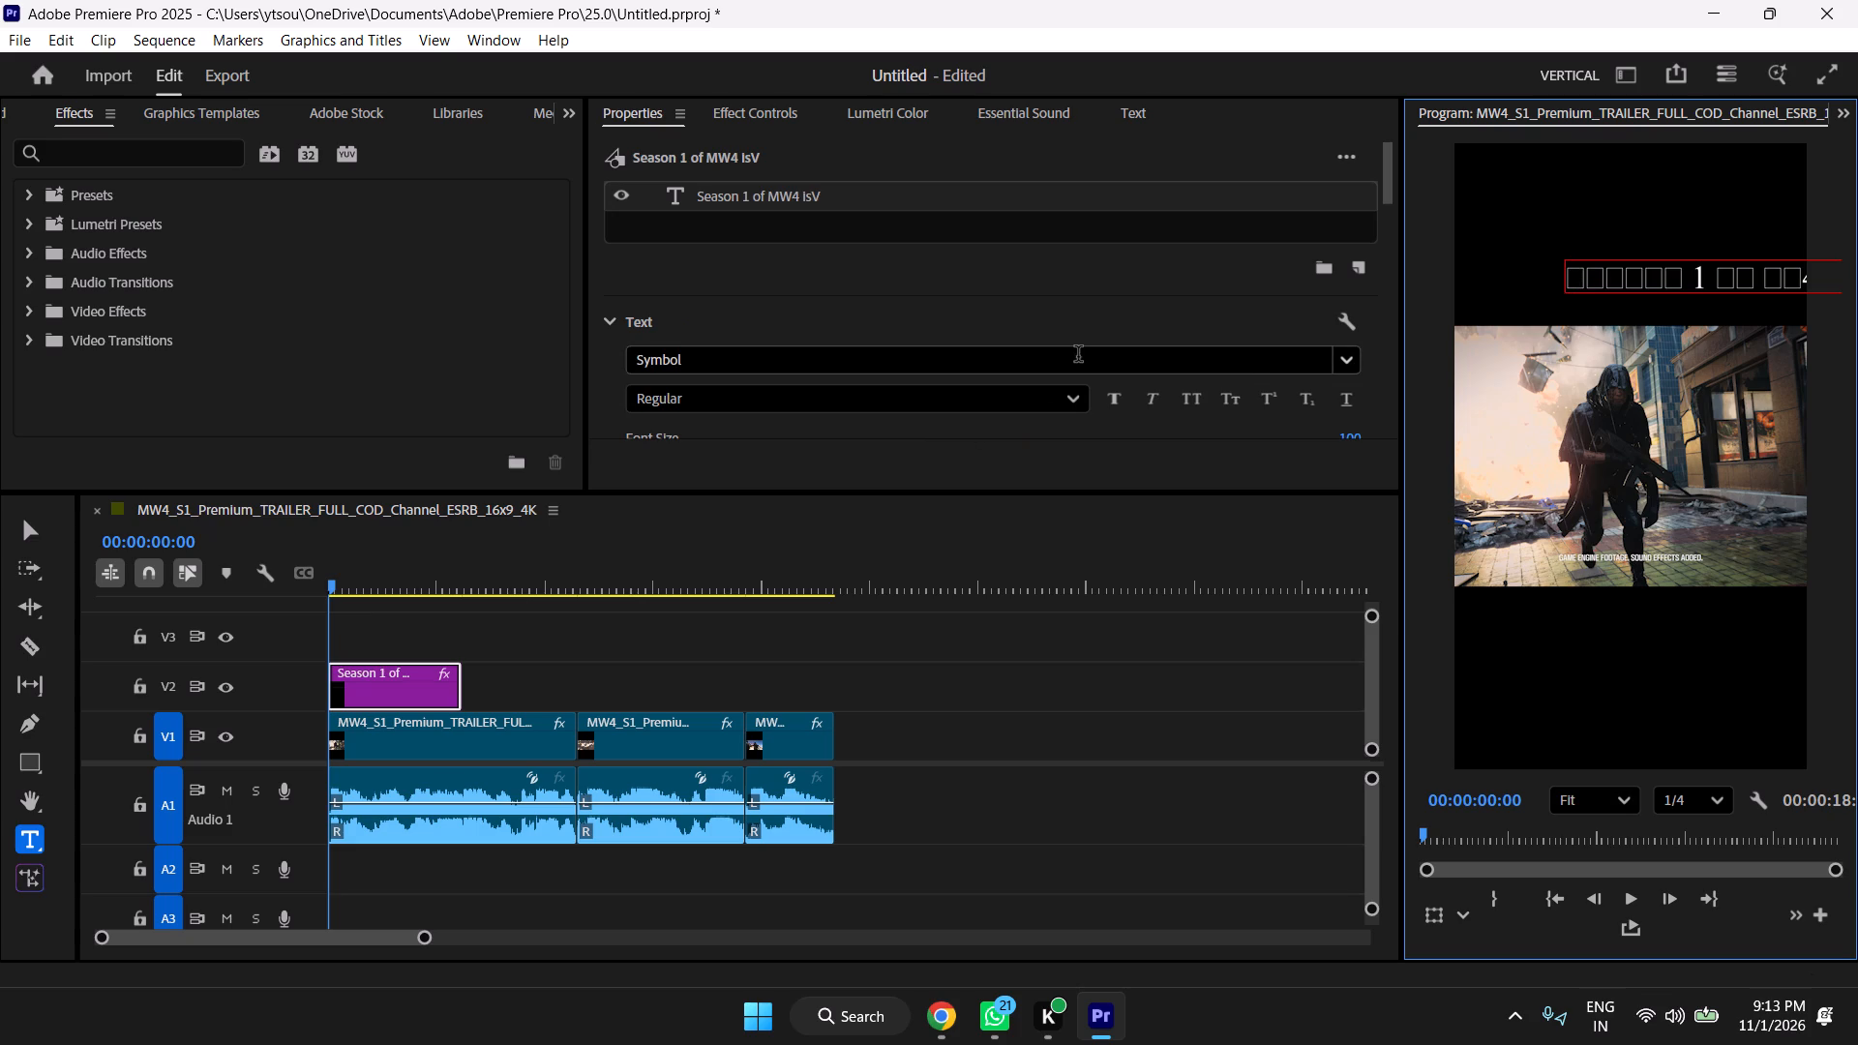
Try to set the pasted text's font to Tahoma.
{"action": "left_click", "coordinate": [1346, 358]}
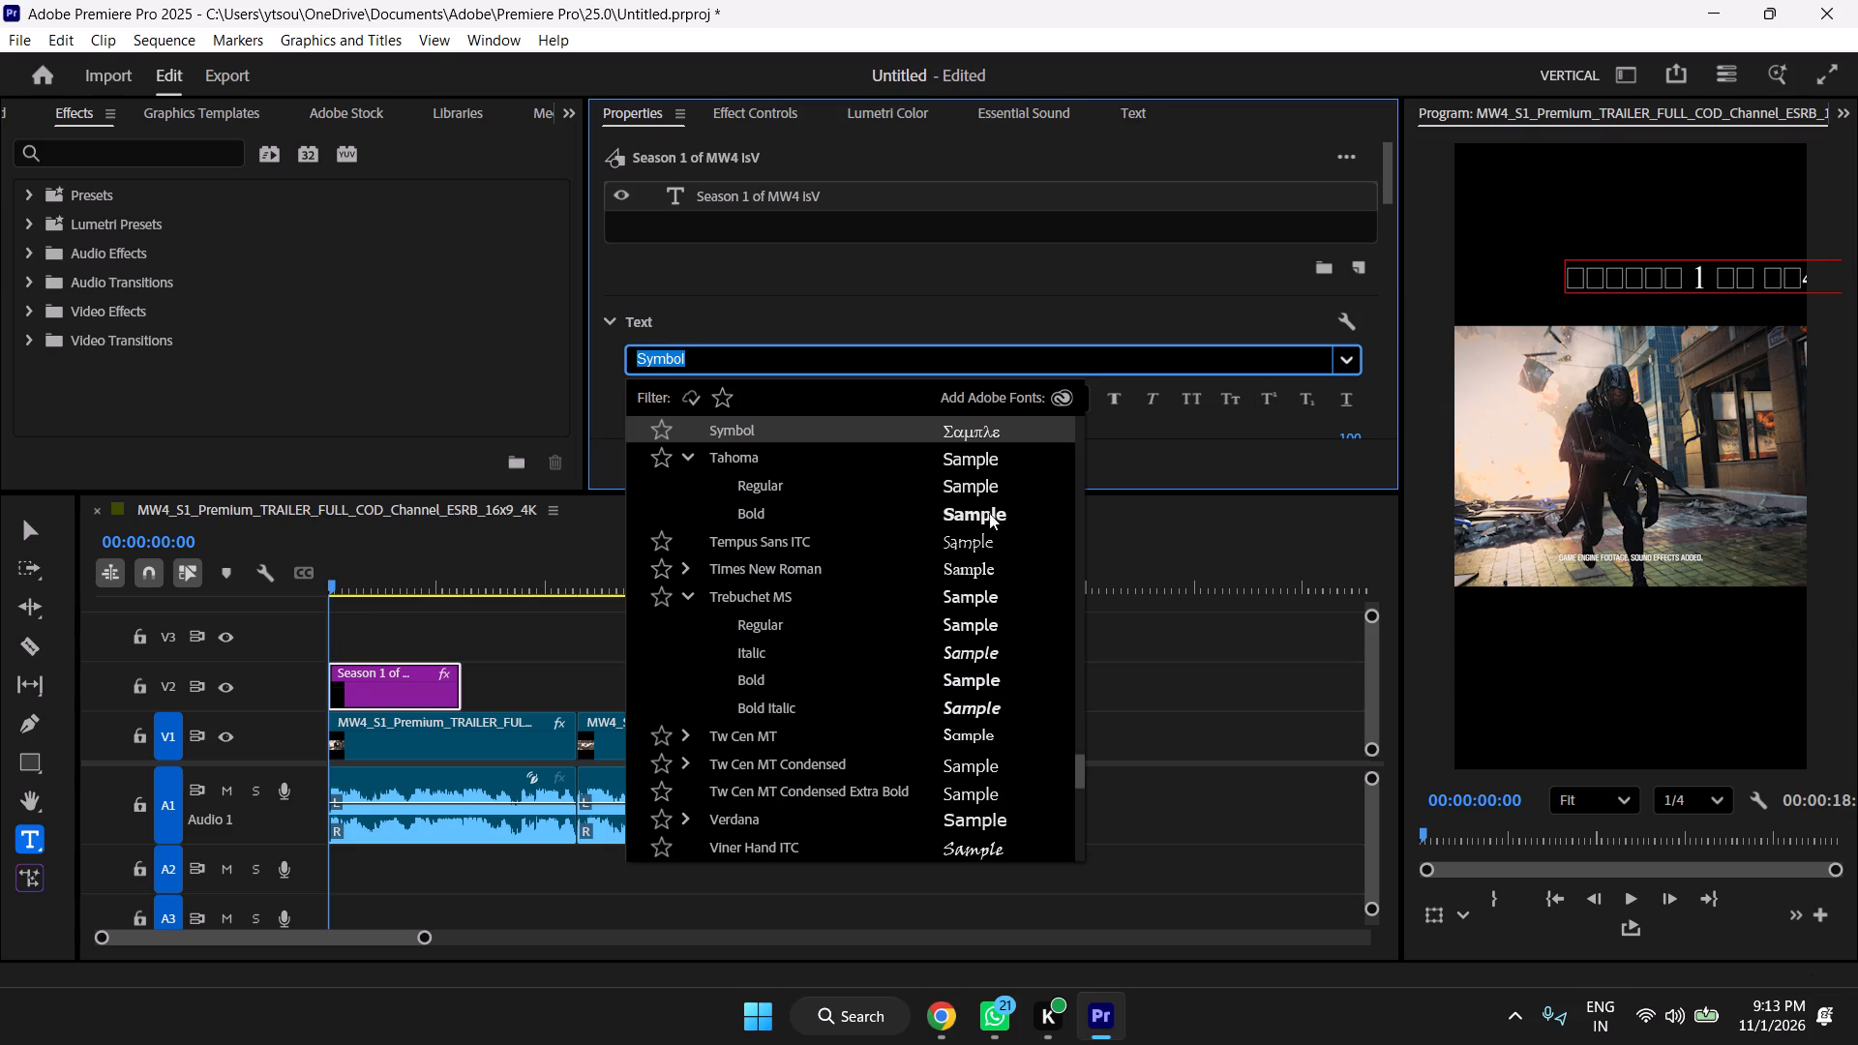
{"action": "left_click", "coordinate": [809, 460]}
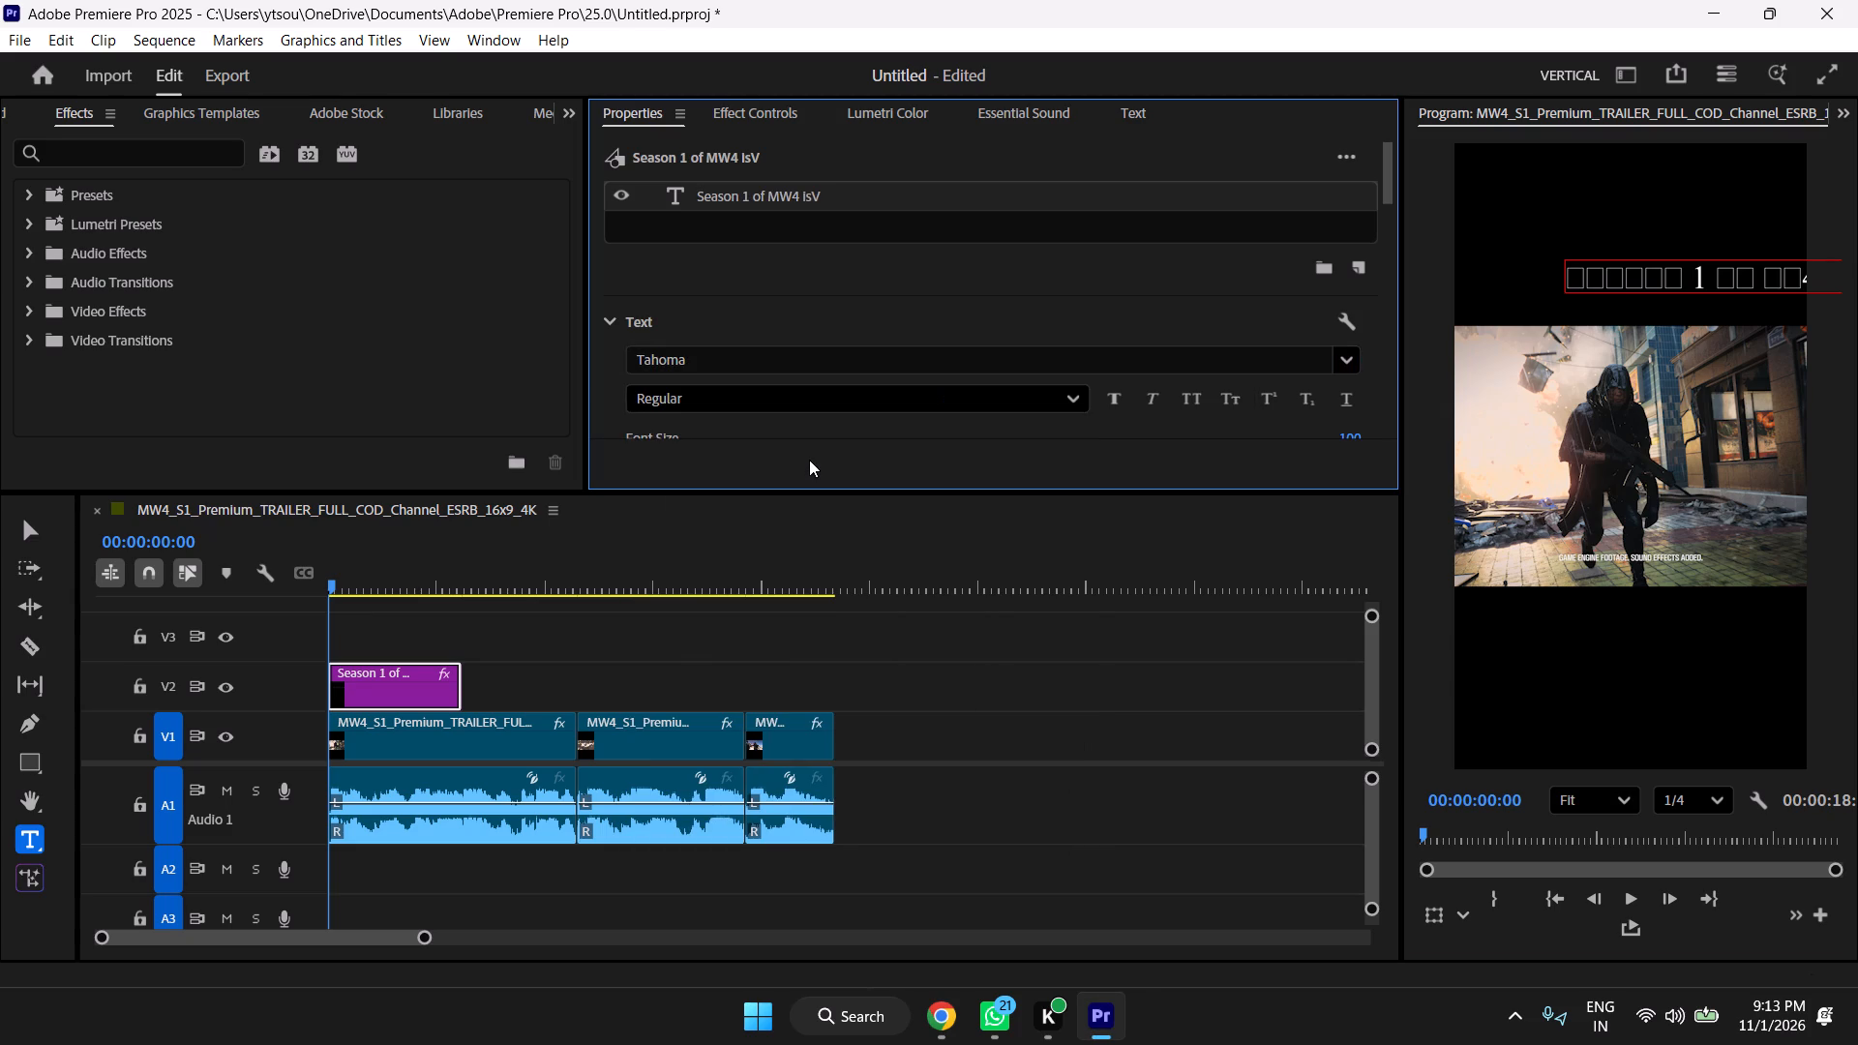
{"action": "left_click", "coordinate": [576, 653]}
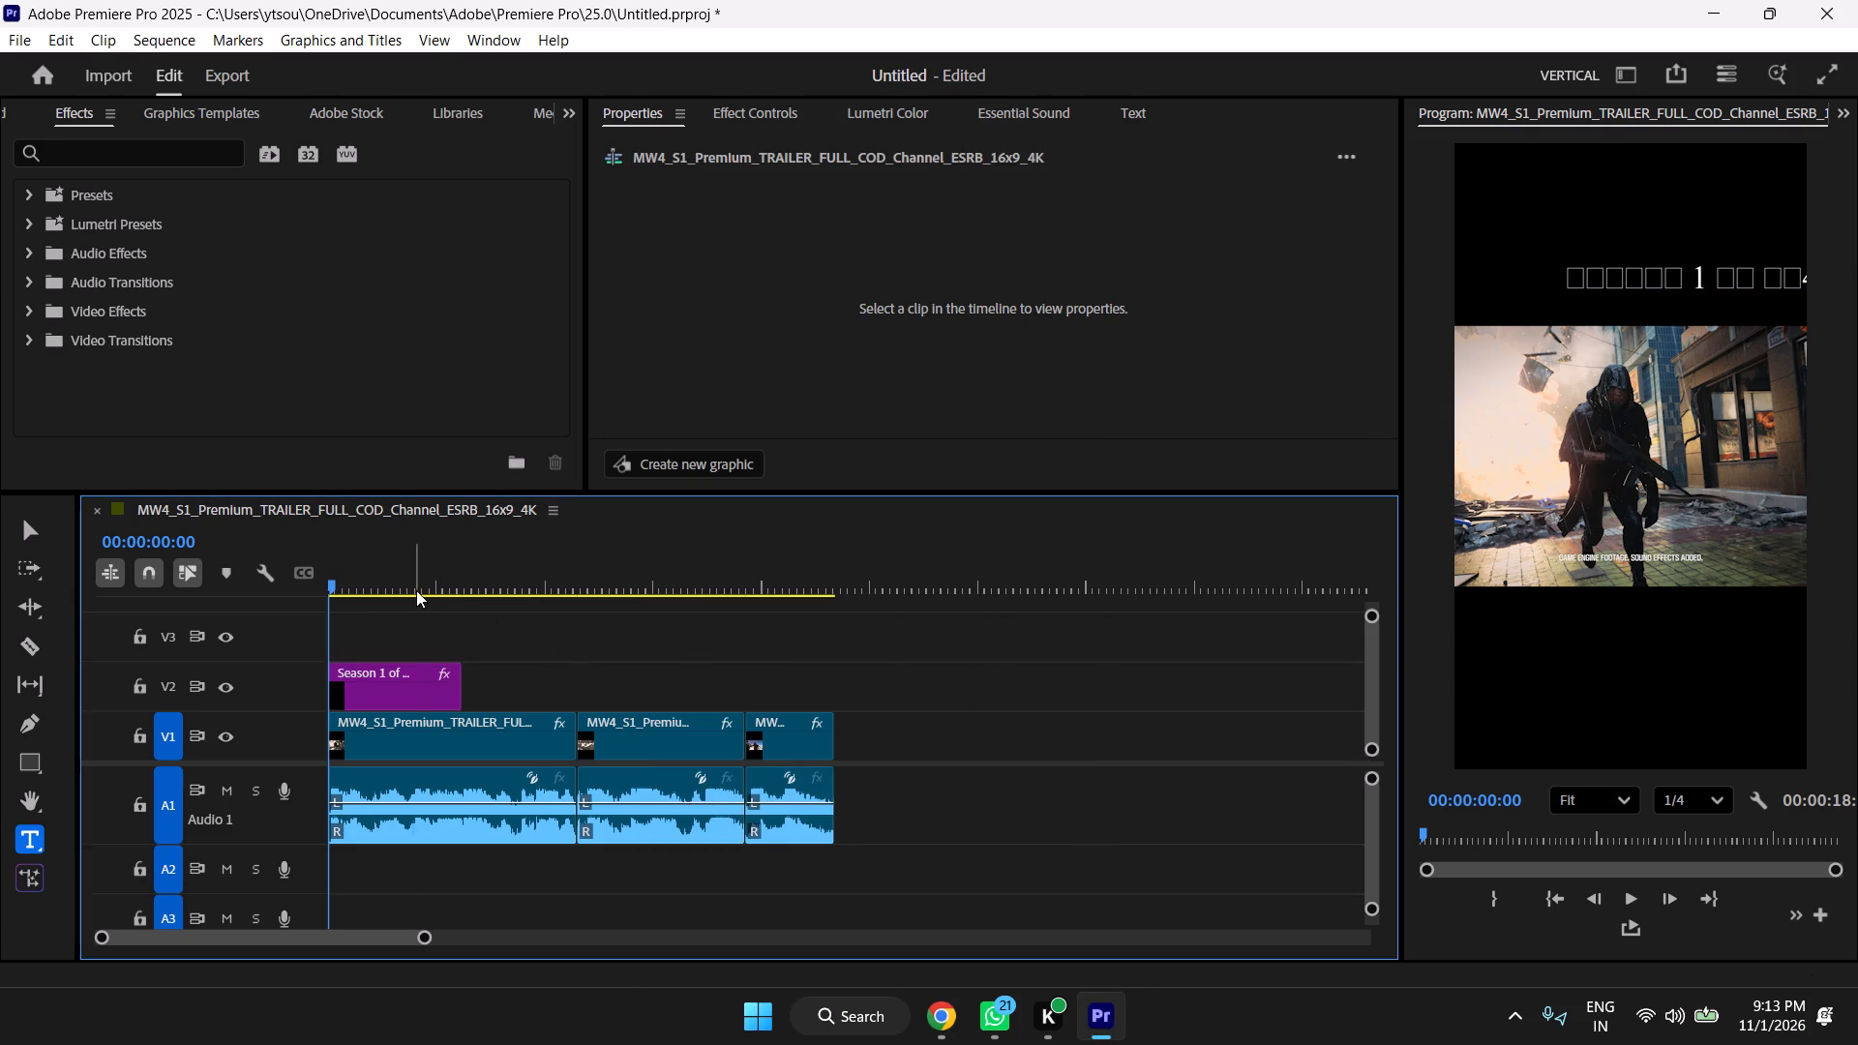
Replace the title graphic's entire text with a clean paste of "Season 1 of MW4 is".
{"action": "left_click", "coordinate": [416, 590]}
{"action": "left_click", "coordinate": [390, 686]}
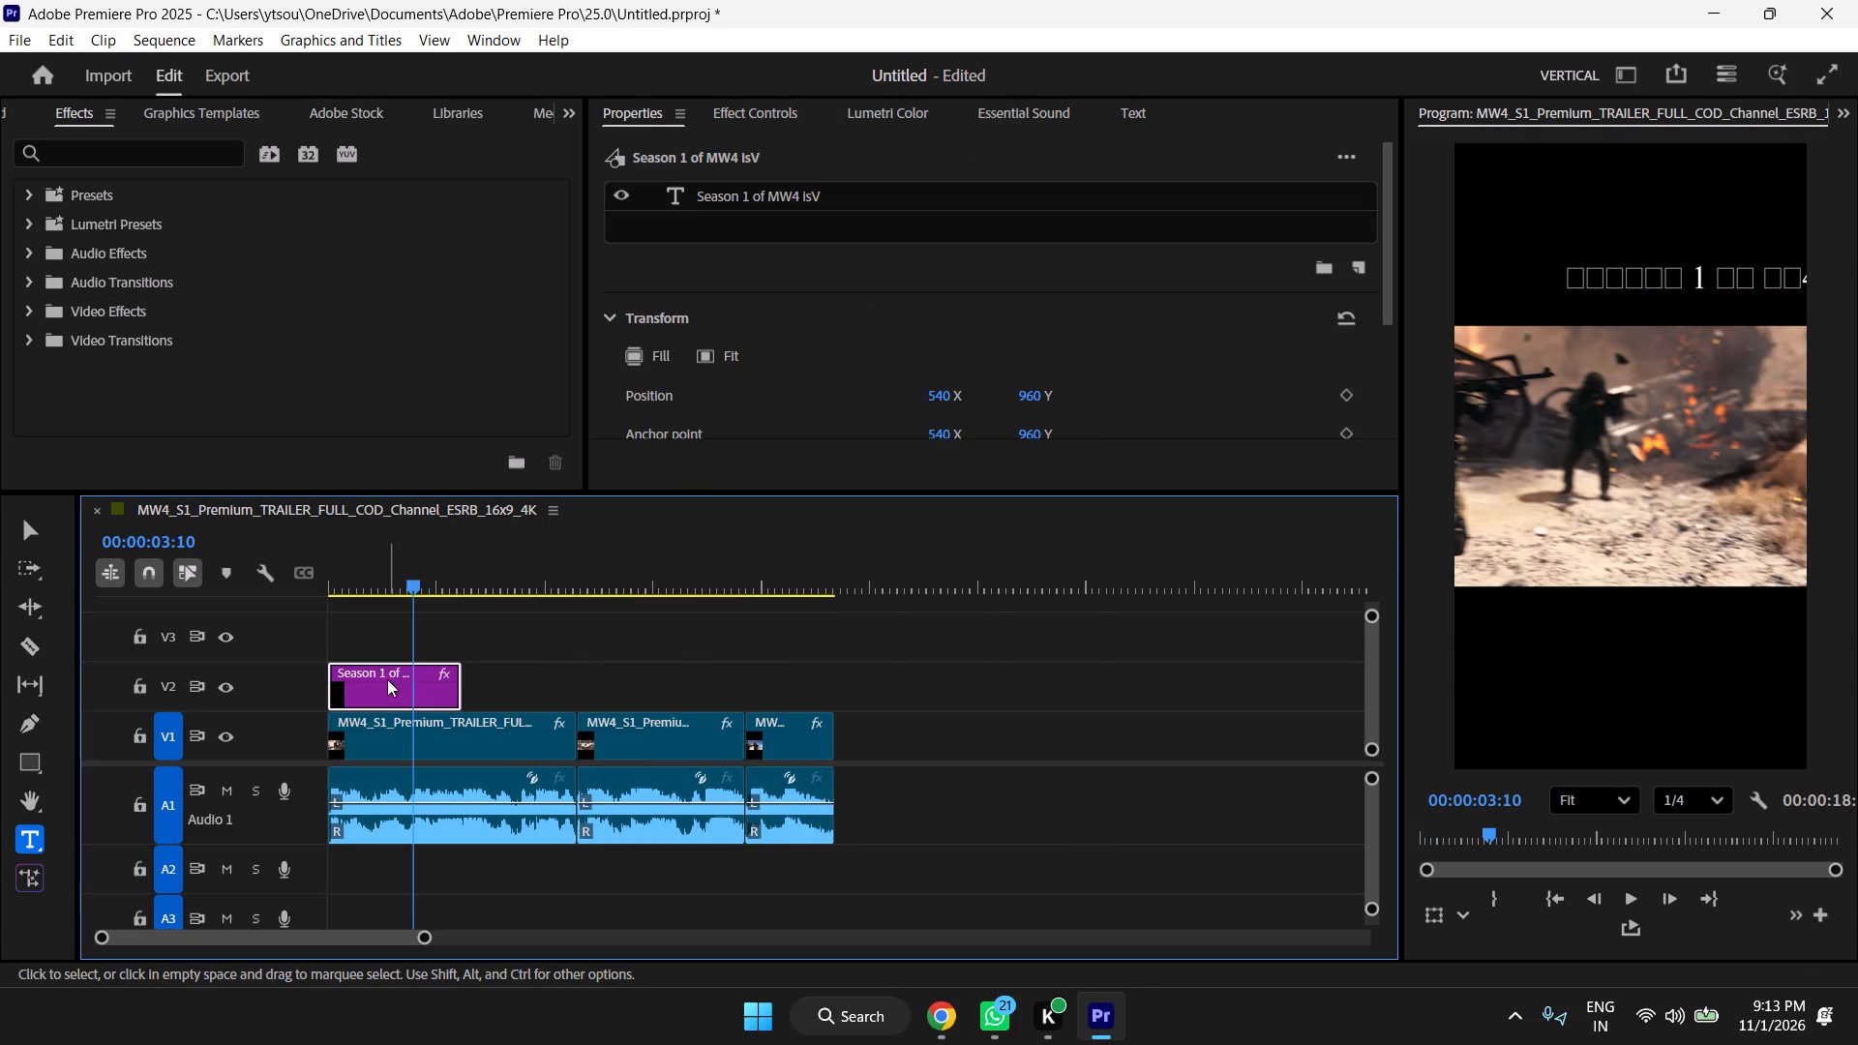
{"action": "left_click", "coordinate": [1709, 281]}
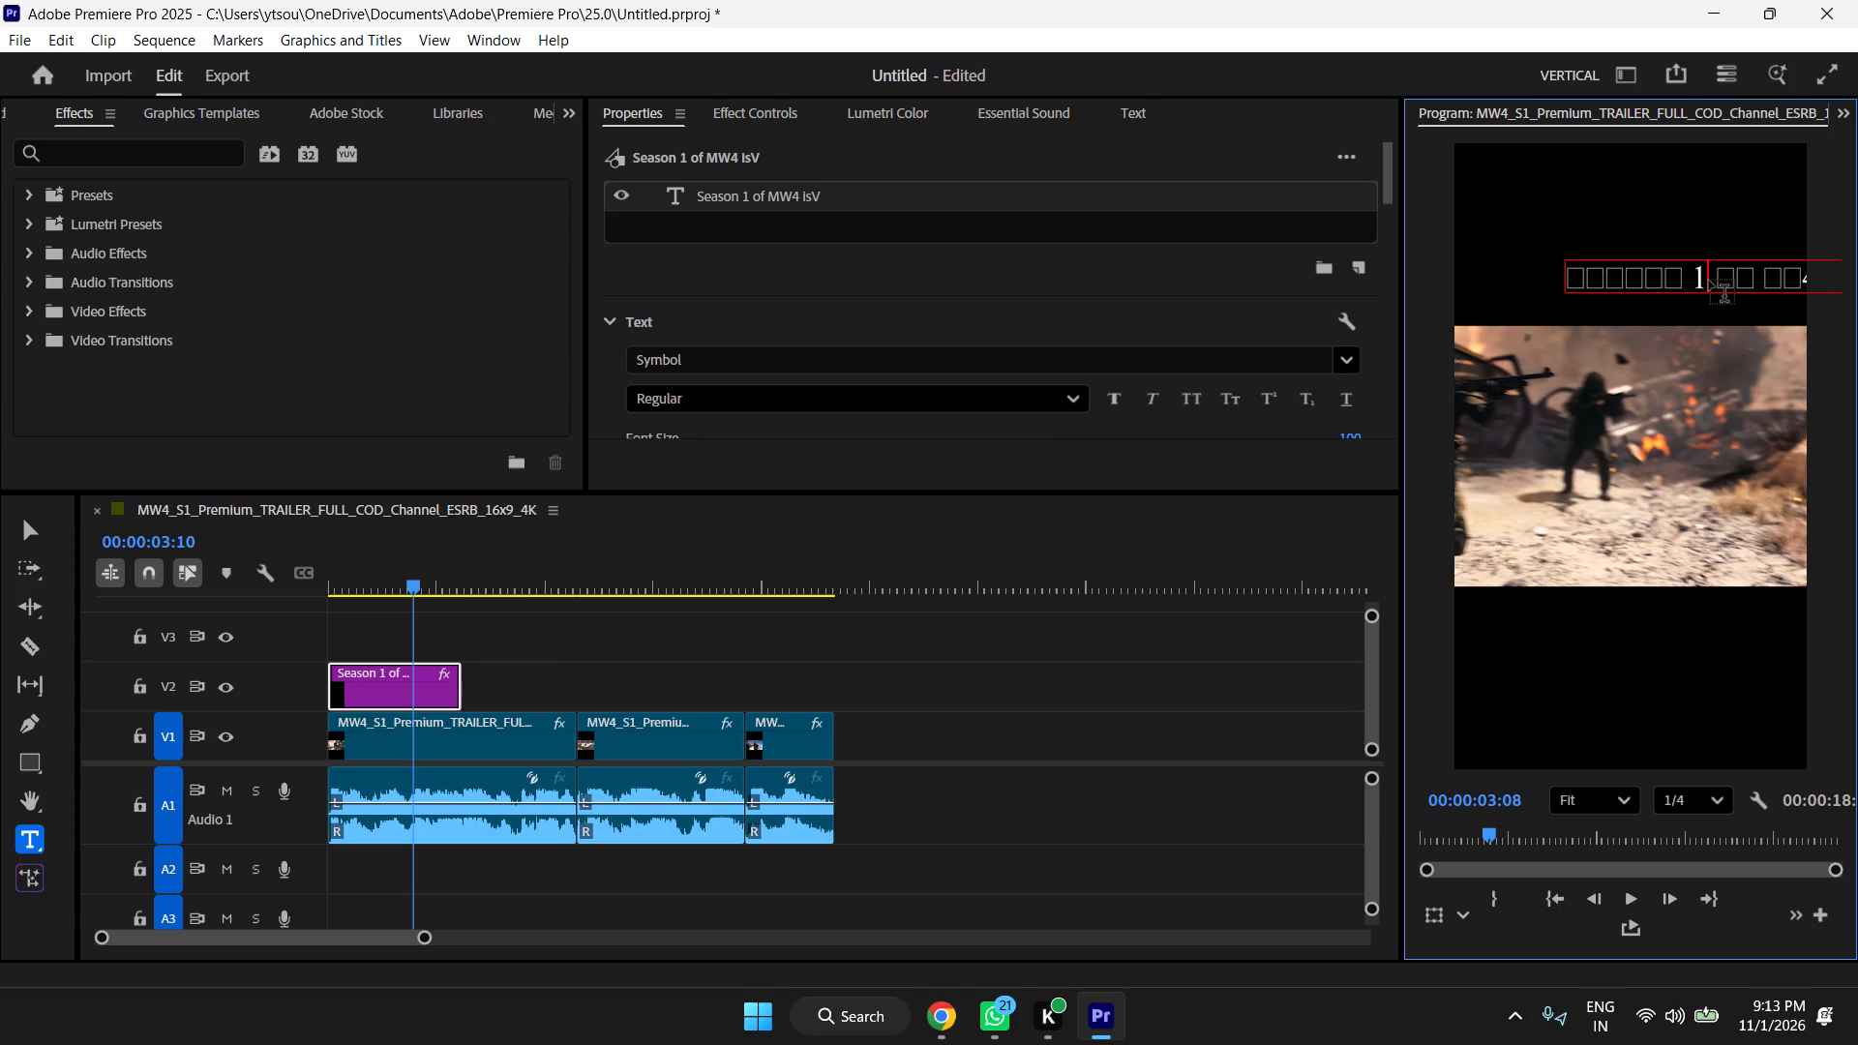
{"action": "key", "text": "ctrl+a"}
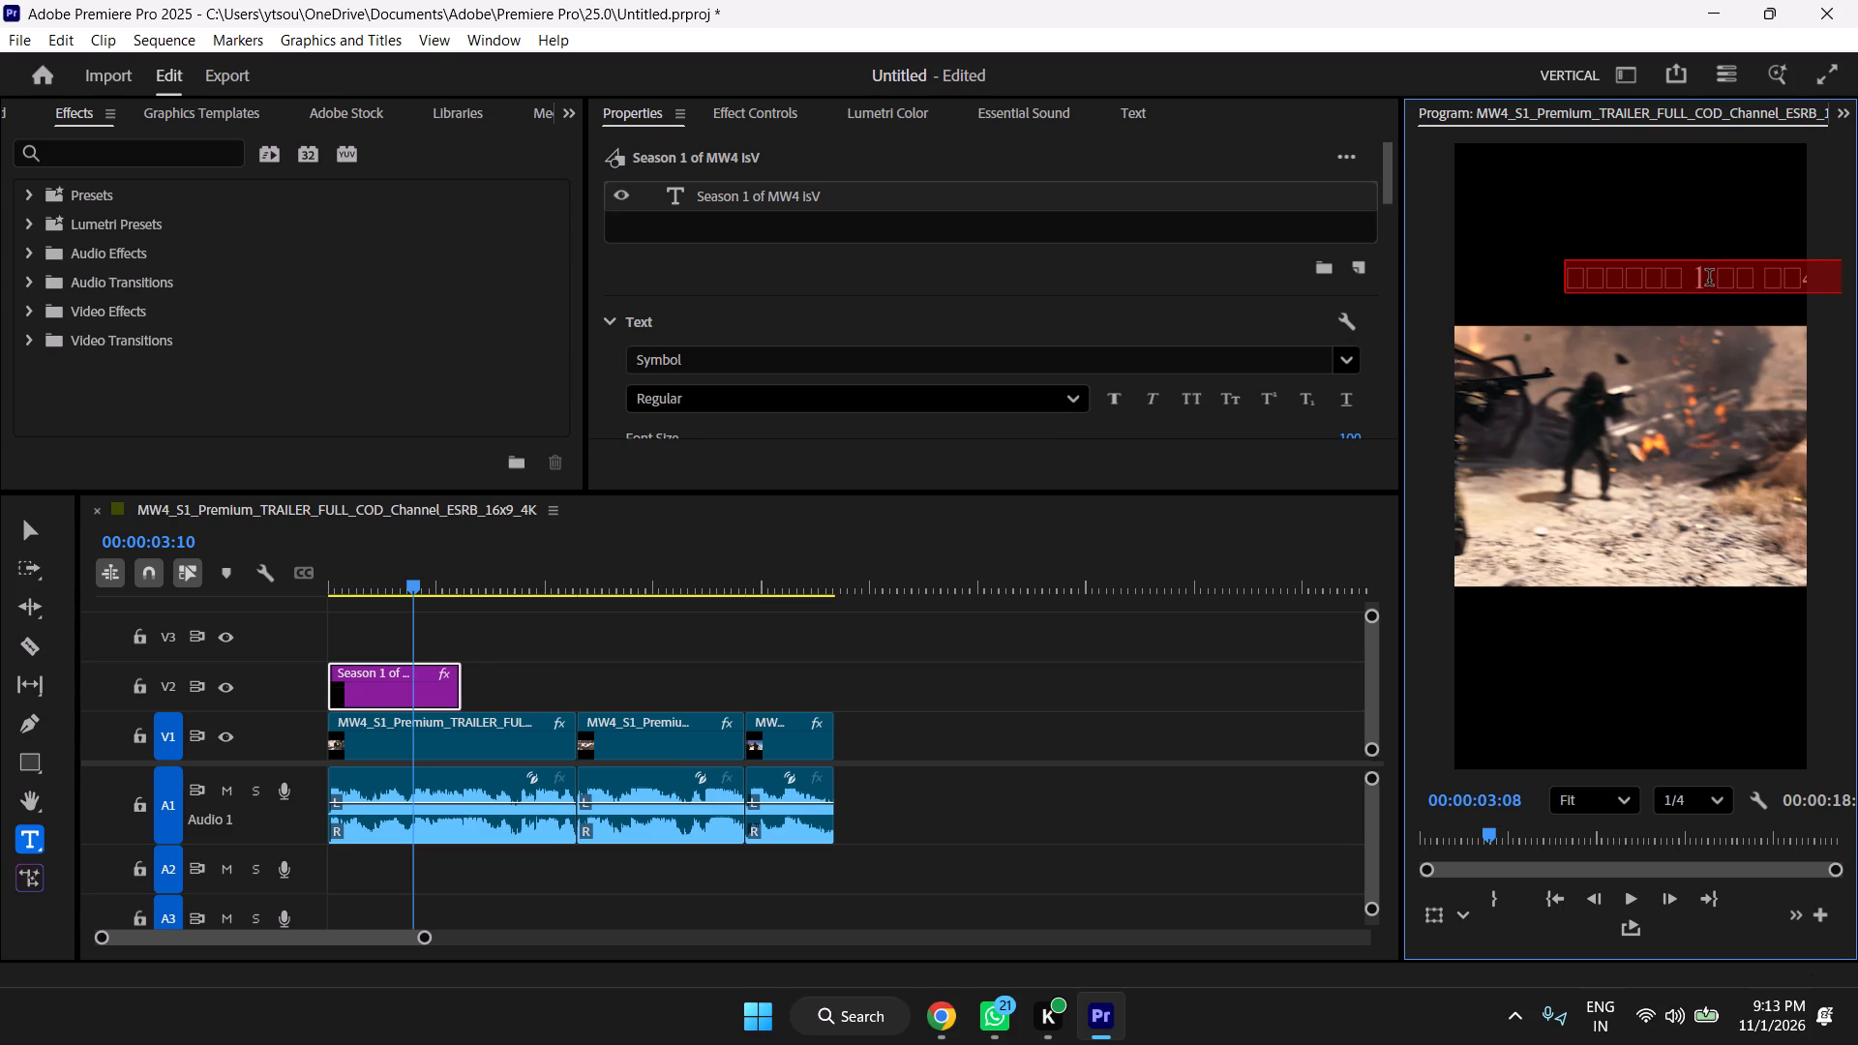
{"action": "type", "text": "SEASON 1"}
{"action": "key", "text": "space"}
{"action": "key", "text": "BackSpace"}
{"action": "key", "text": "BackSpace"}
{"action": "key", "text": "BackSpace"}
{"action": "key", "text": "BackSpace"}
{"action": "key", "text": "BackSpace"}
{"action": "key", "text": "BackSpace"}
{"action": "key", "text": "BackSpace"}
{"action": "key", "text": "BackSpace"}
{"action": "key", "text": "BackSpace"}
{"action": "key", "text": "BackSpace"}
{"action": "key", "text": "BackSpace"}
{"action": "key", "text": "BackSpace"}
{"action": "key", "text": "BackSpace"}
{"action": "key", "text": "BackSpace"}
{"action": "key", "text": "BackSpace"}
{"action": "key", "text": "BackSpace"}
{"action": "key", "text": "BackSpace"}
{"action": "key", "text": "BackSpace"}
{"action": "key", "text": "BackSpace"}
{"action": "key", "text": "BackSpace"}
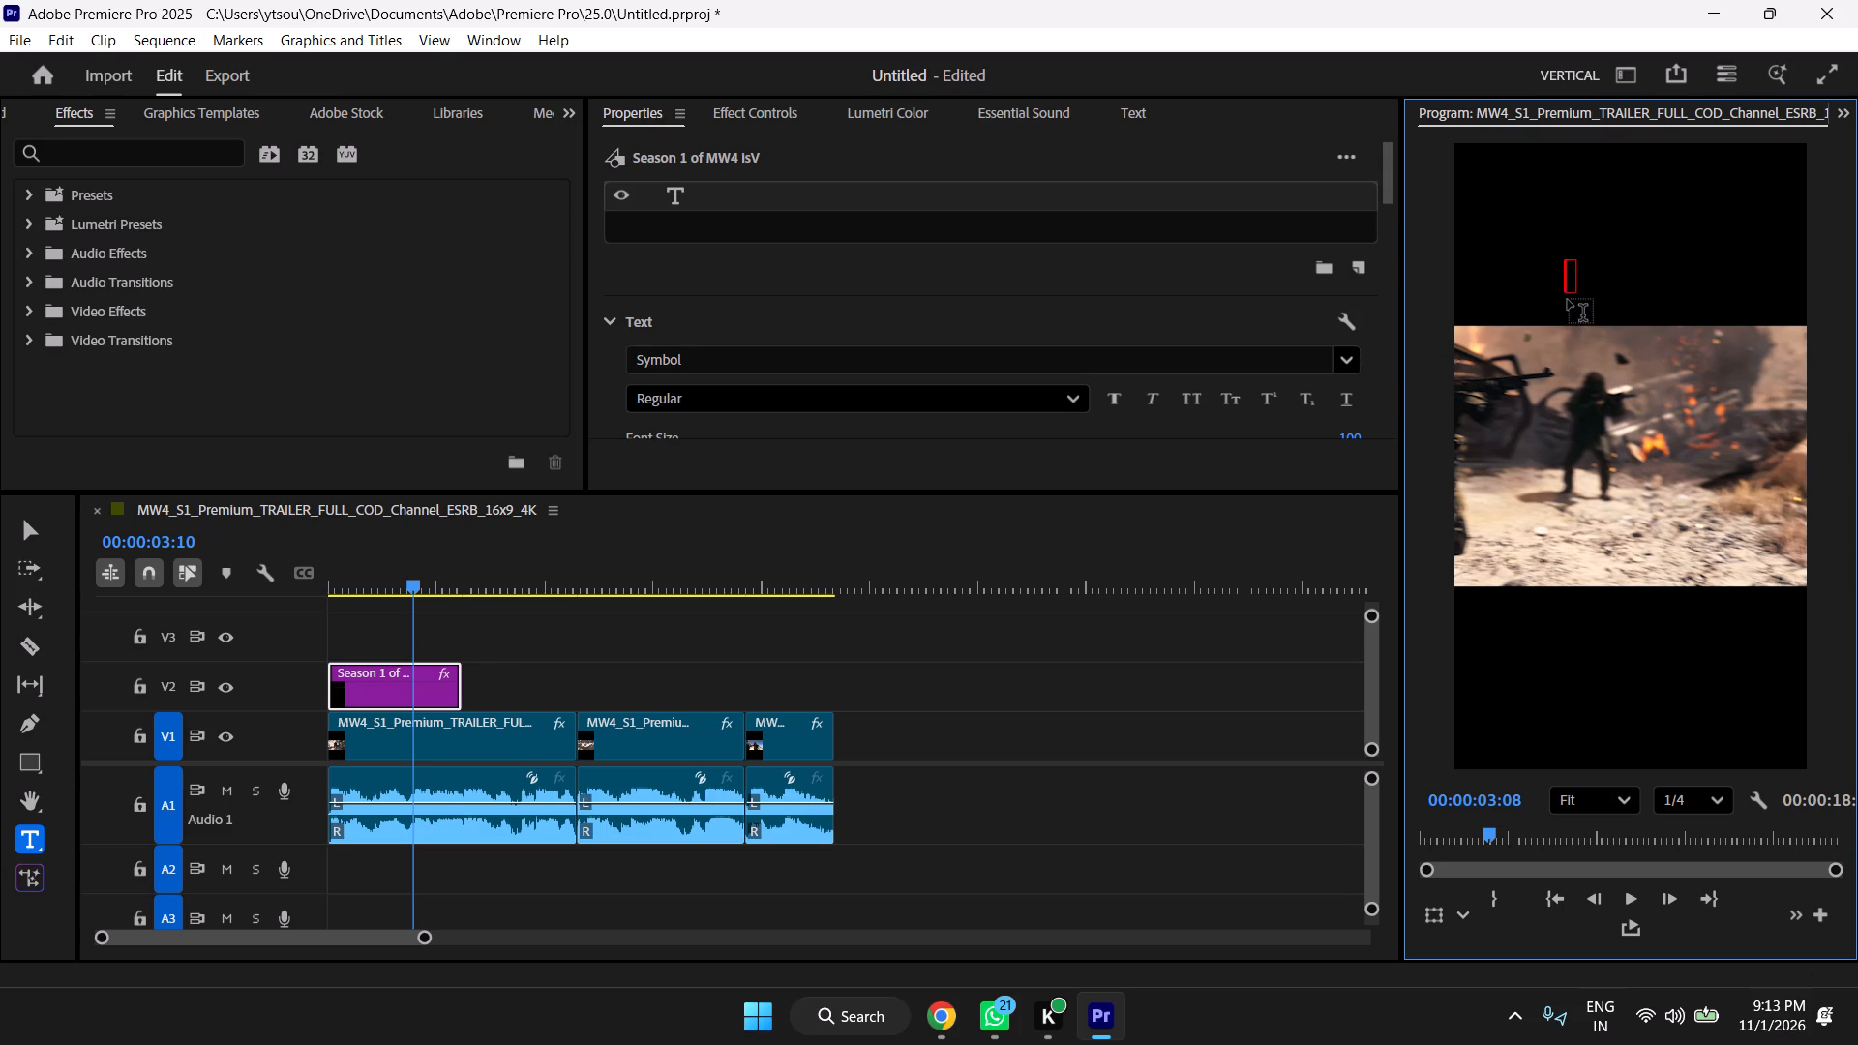
{"action": "key", "text": "ctrl+v"}
{"action": "left_click", "coordinate": [727, 650]}
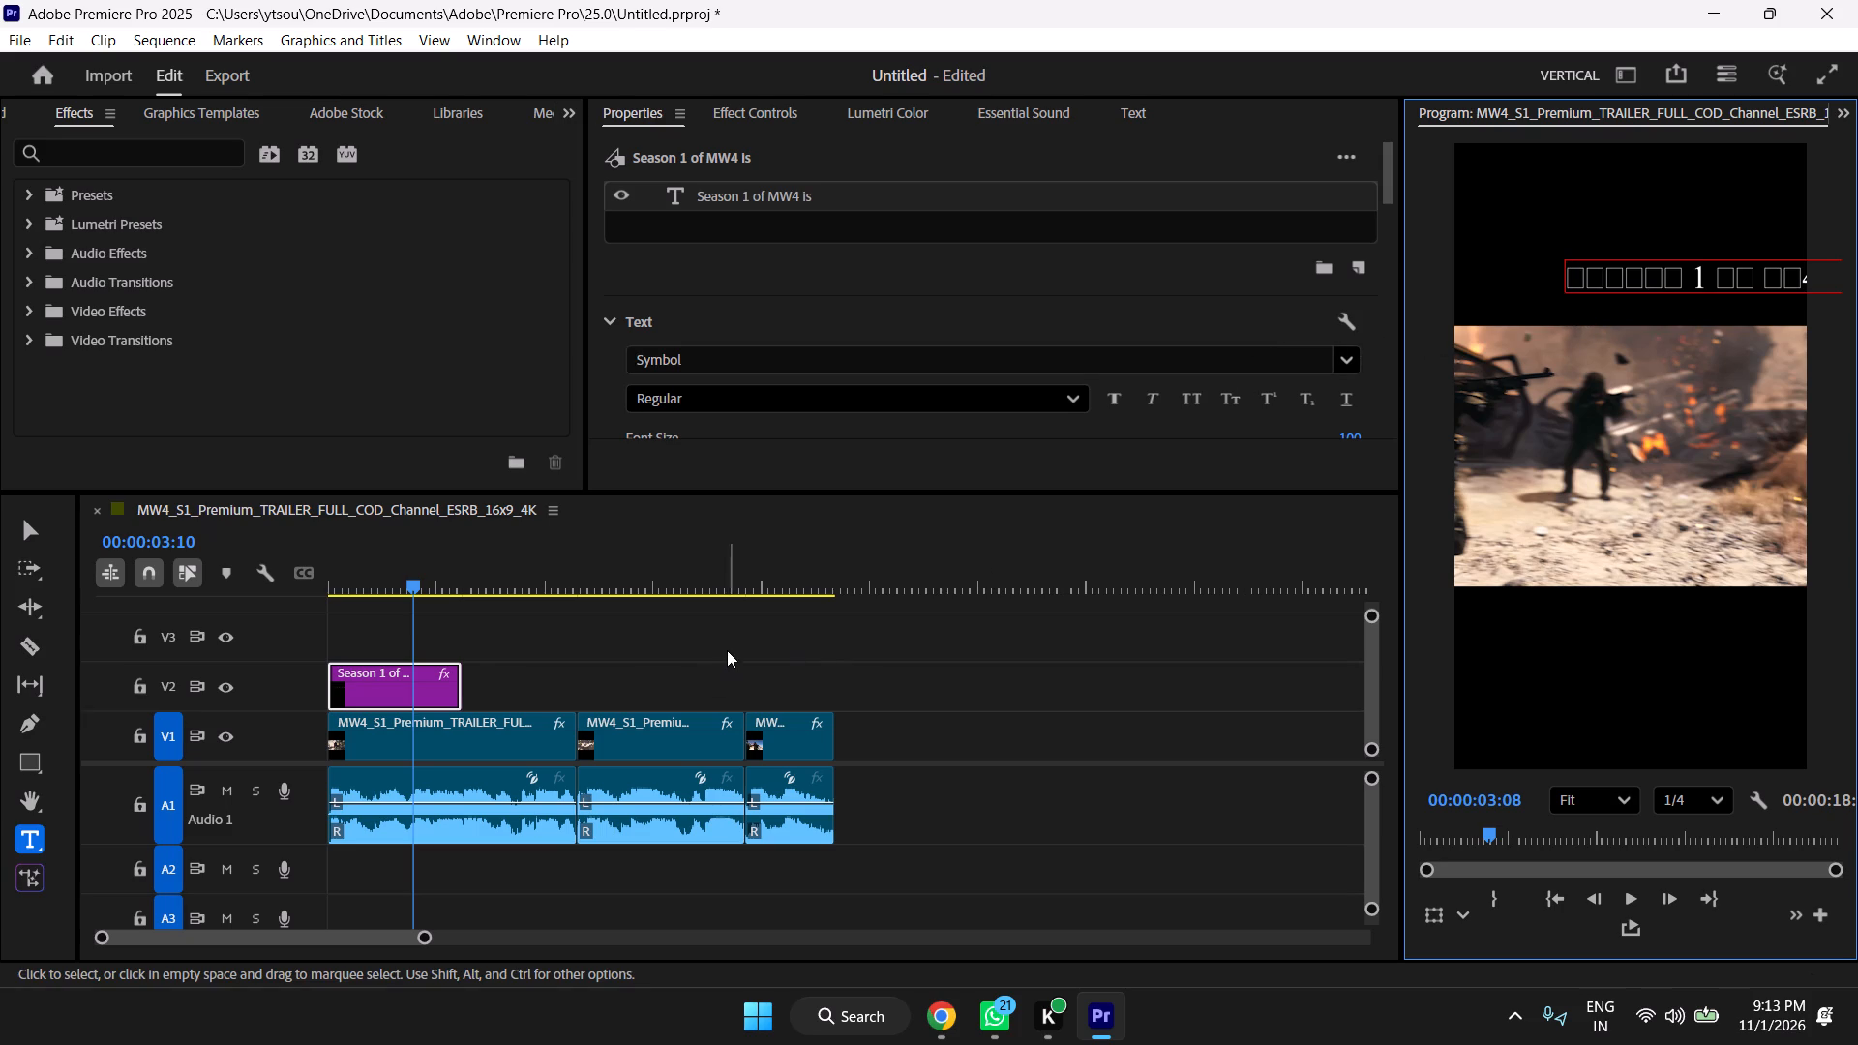
Set the font of the "Season 1 of MW4 is" text layer to Tahoma Regular.
{"action": "left_click", "coordinate": [417, 687]}
{"action": "scroll", "coordinate": [968, 289], "scroll_direction": "up", "scroll_amount": 2}
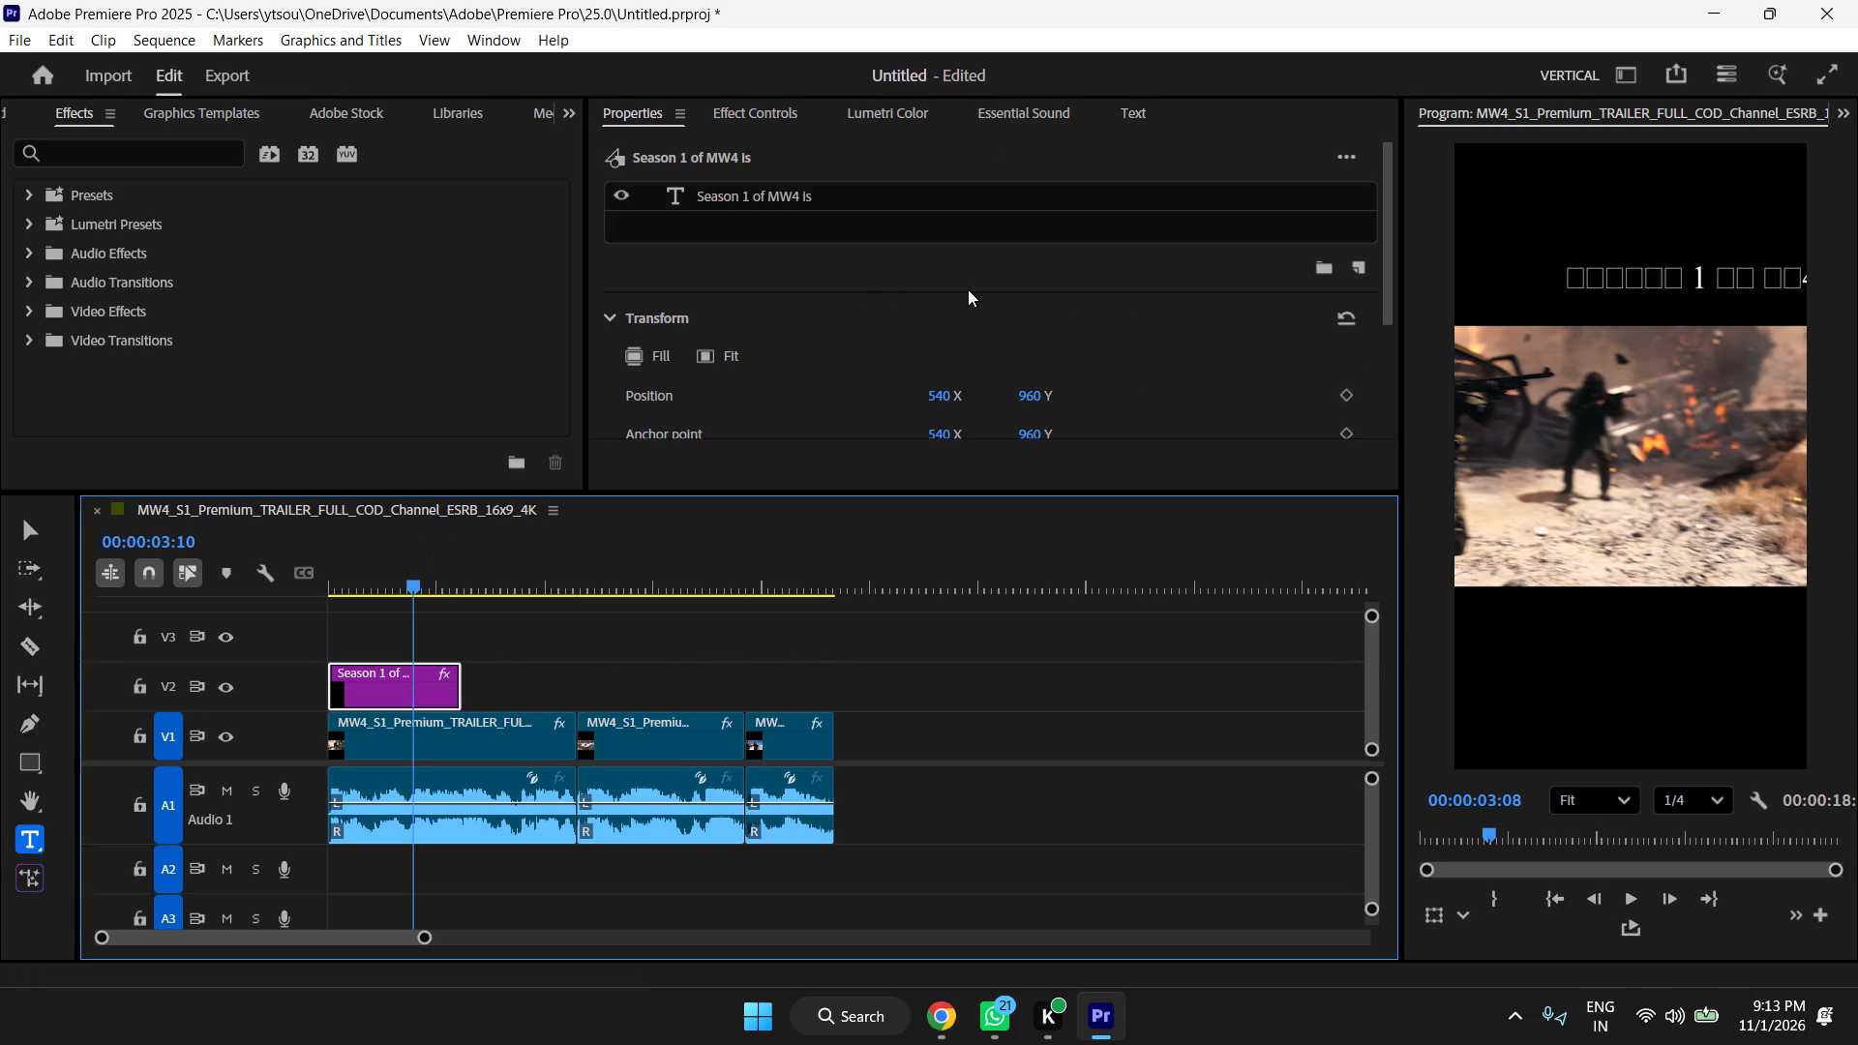
{"action": "scroll", "coordinate": [968, 289], "scroll_direction": "up", "scroll_amount": 1}
{"action": "left_click", "coordinate": [1031, 196]}
{"action": "left_click", "coordinate": [1345, 363]}
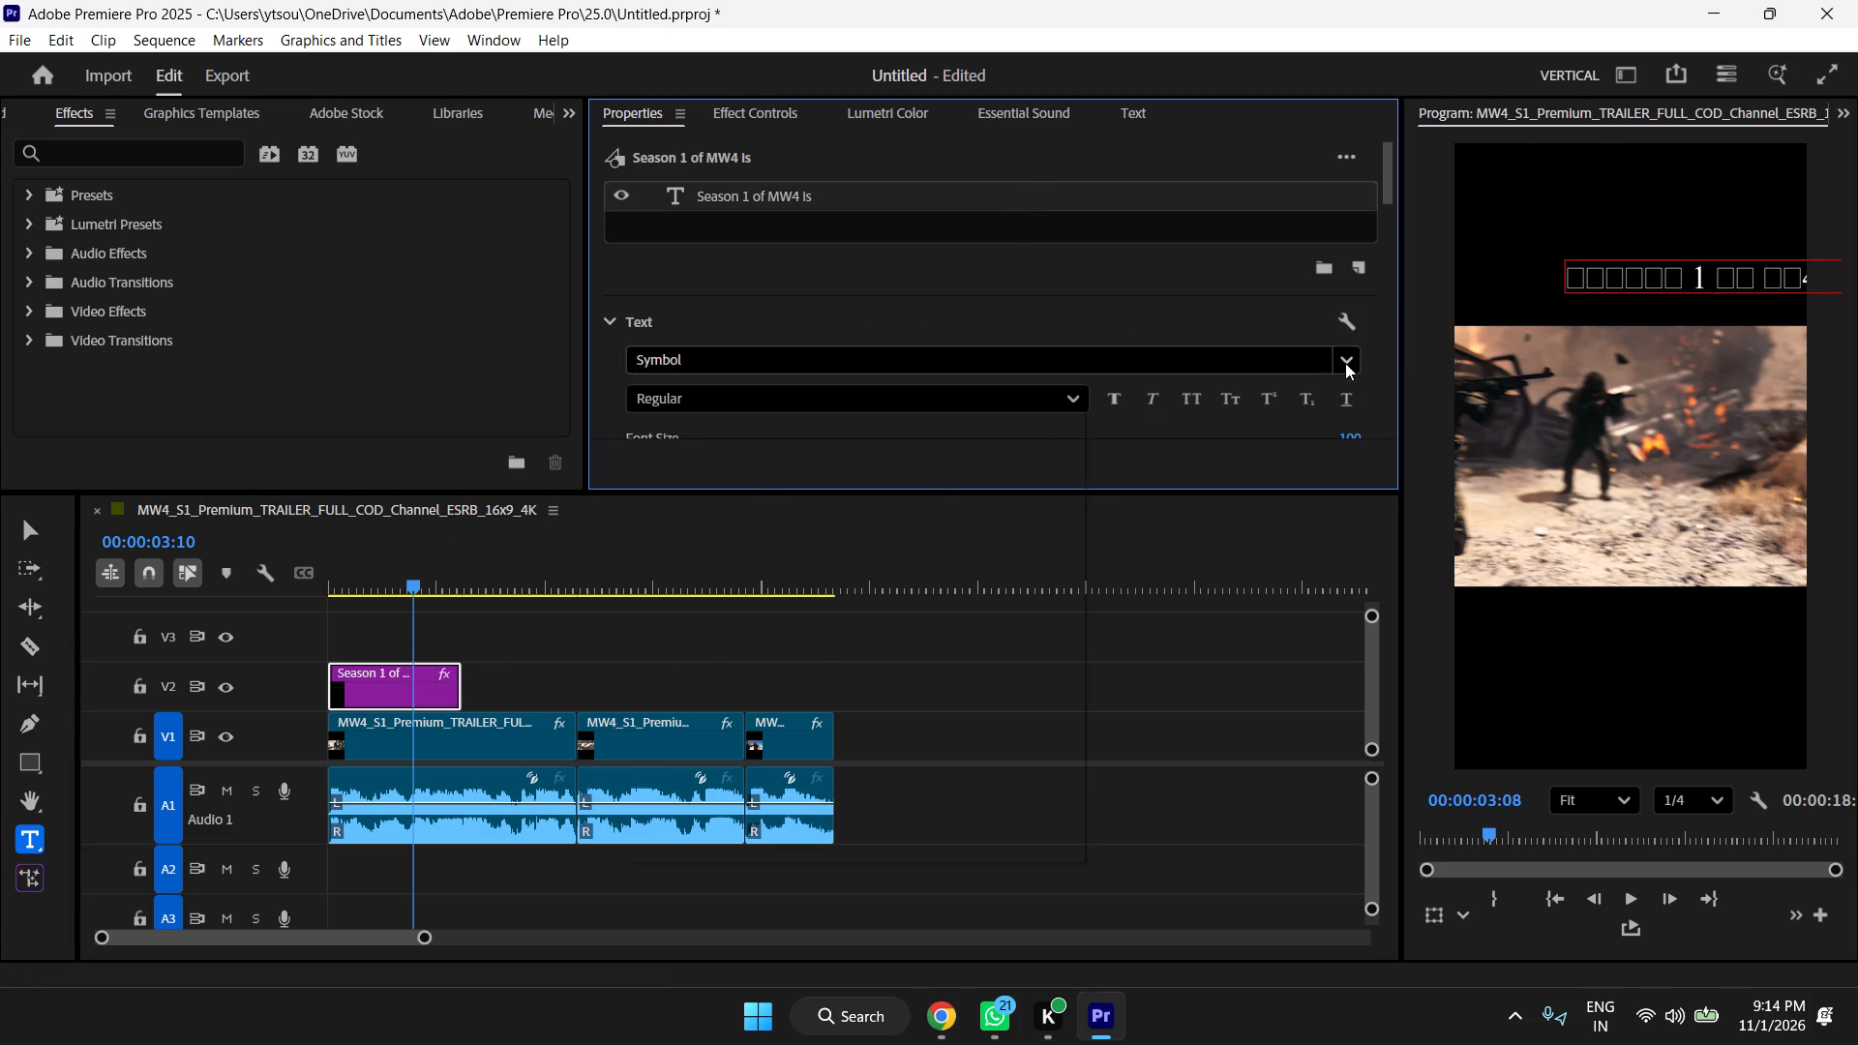
{"action": "left_click", "coordinate": [790, 459]}
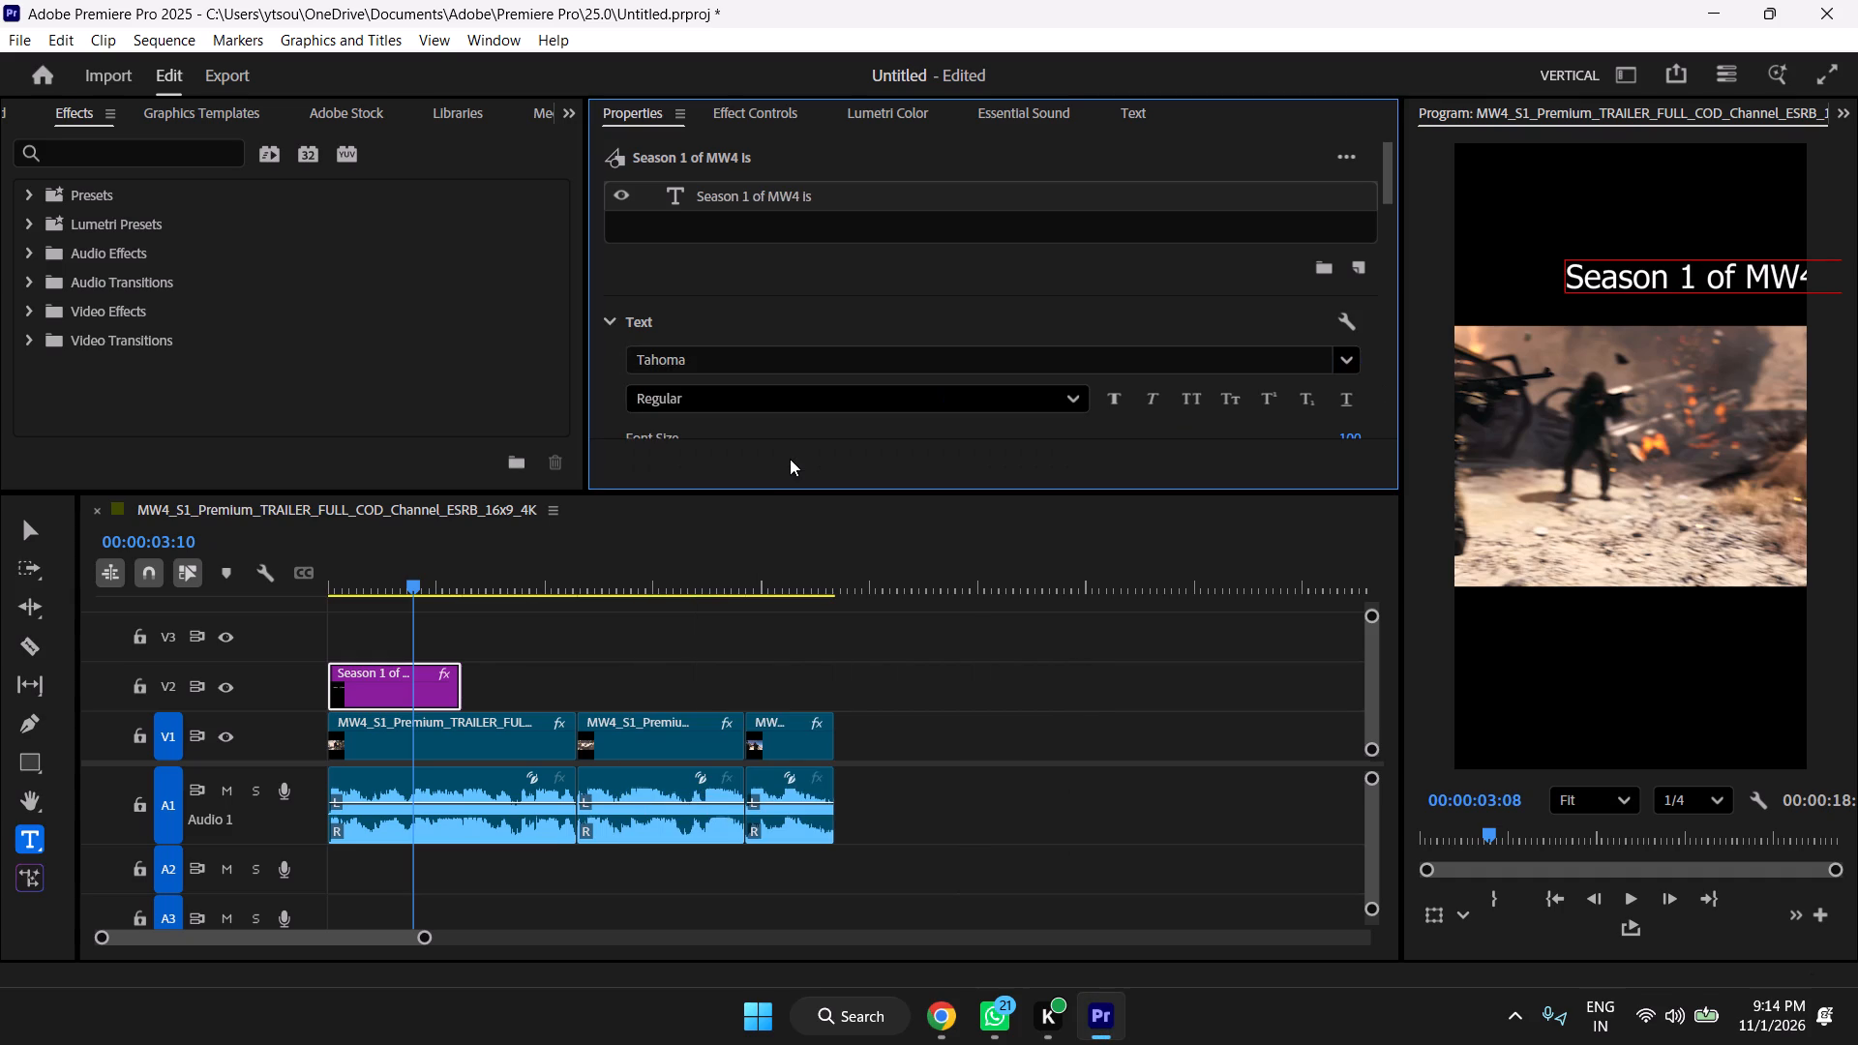
Set the font of the "Season 1 of MW4 is" title to Times New Roman Bold.
{"action": "left_click", "coordinate": [1347, 359]}
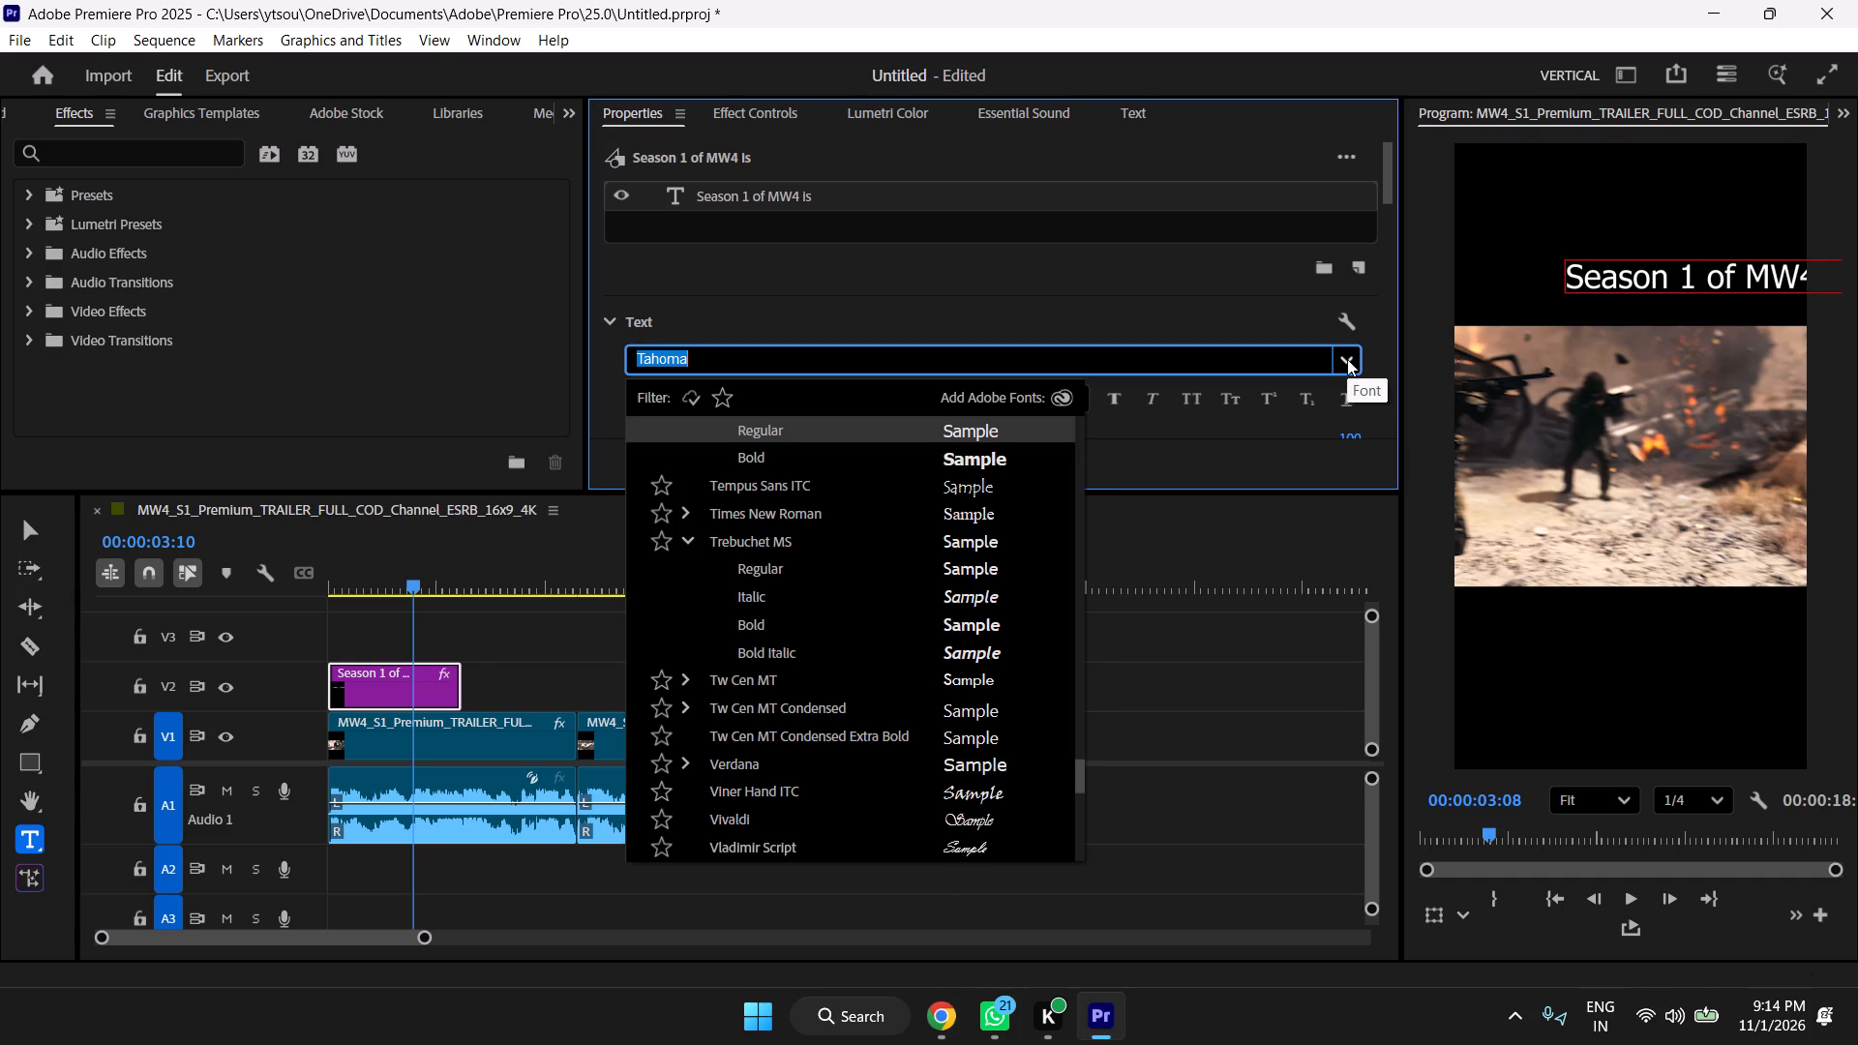
{"action": "type", "text": "TIMES"}
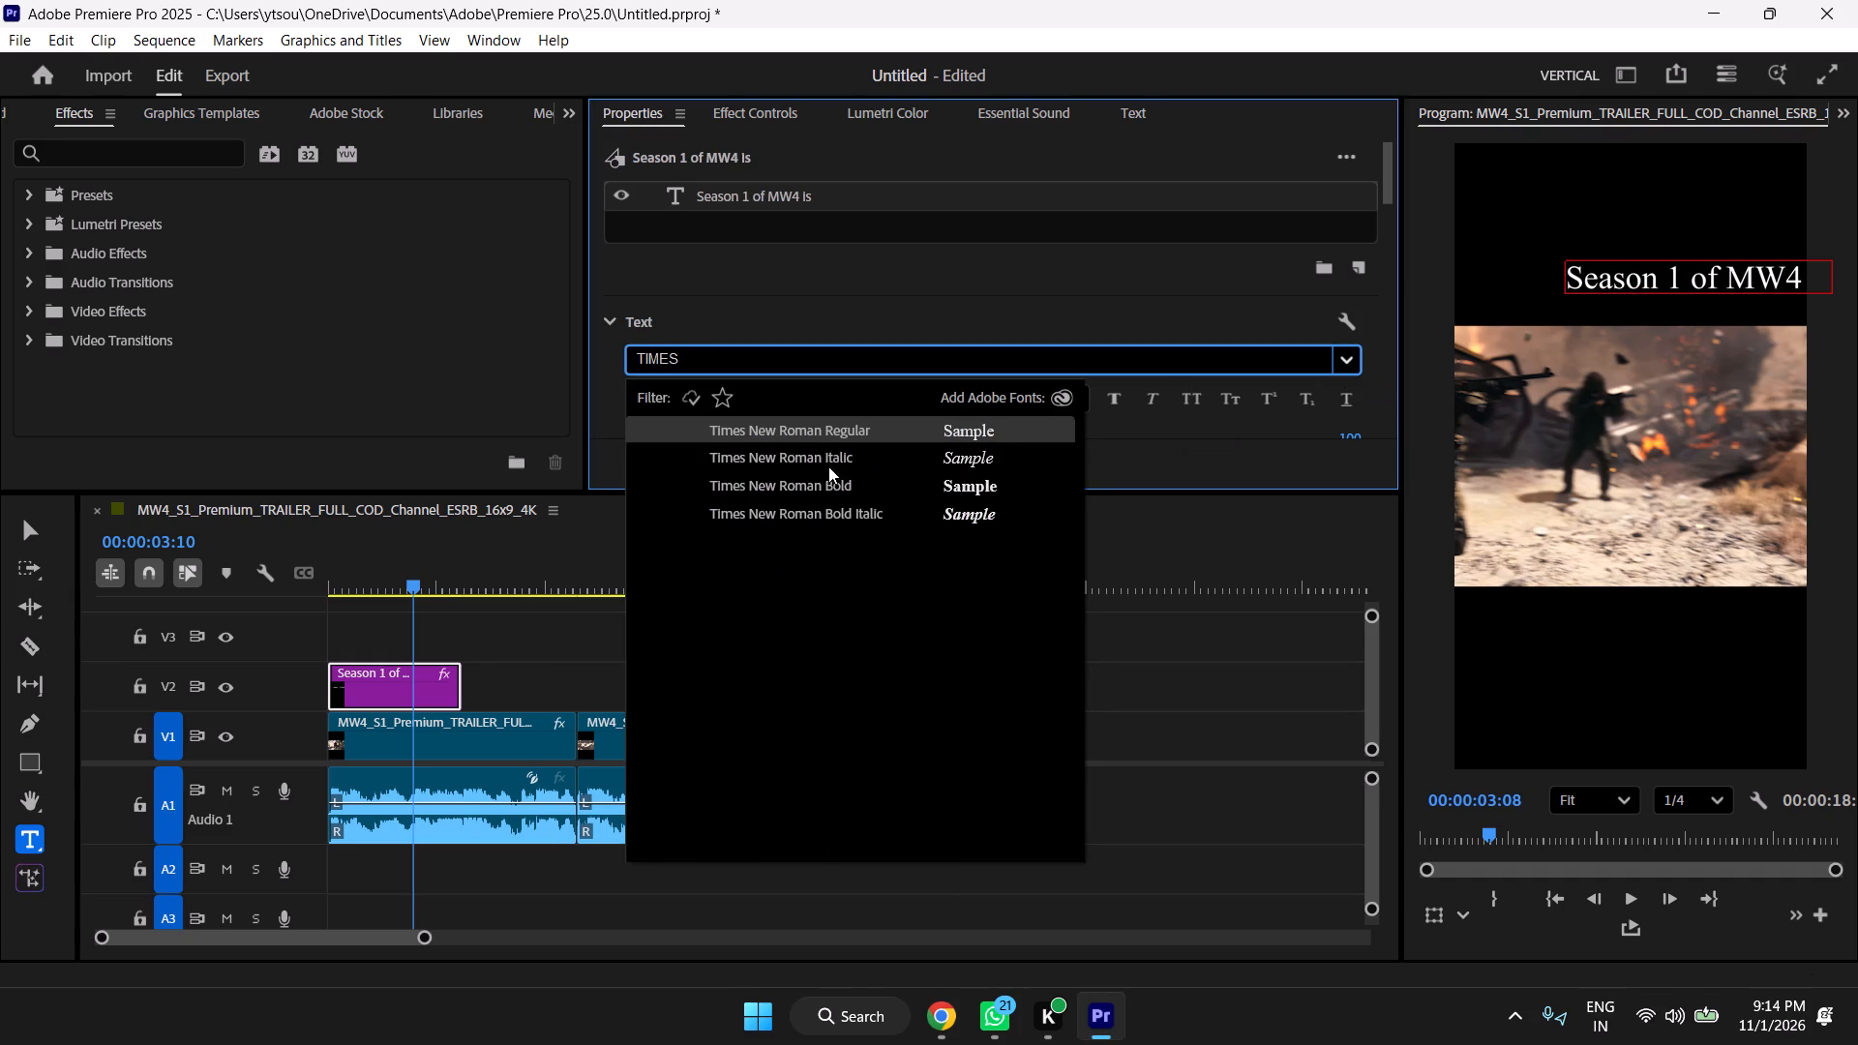
{"action": "left_click", "coordinate": [827, 490]}
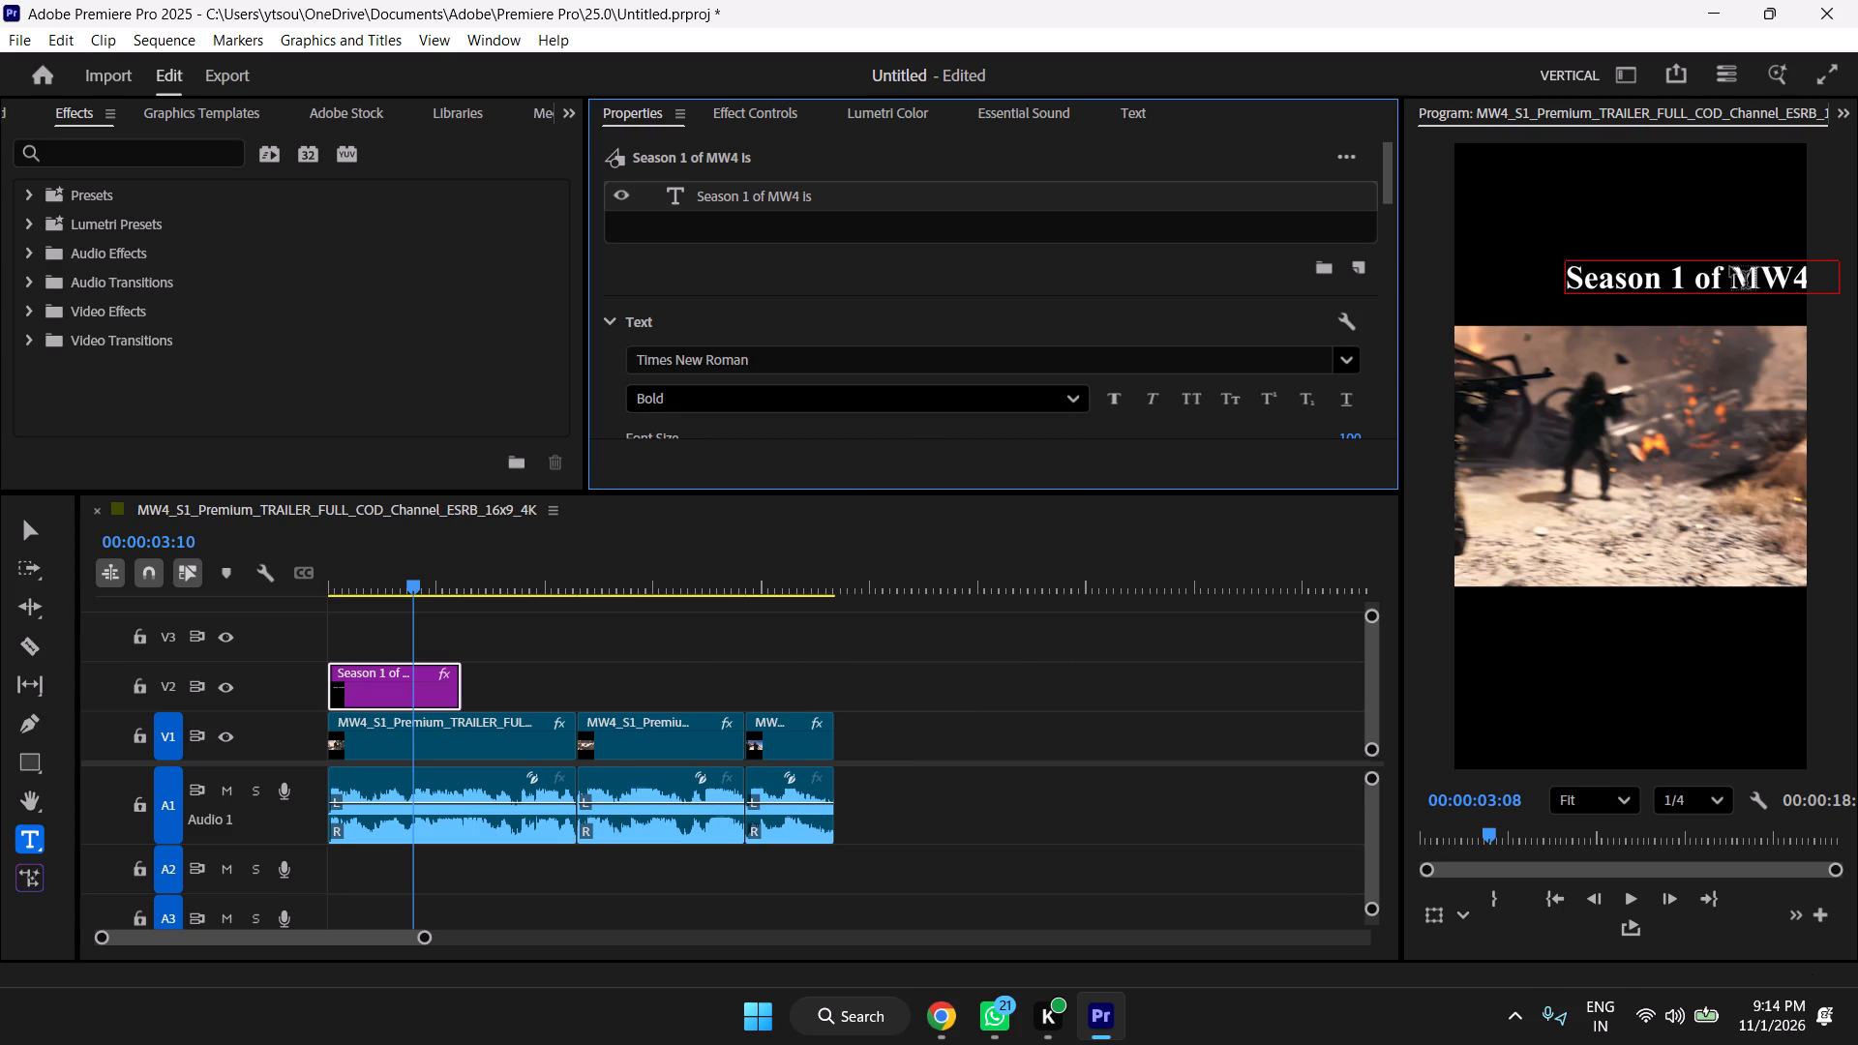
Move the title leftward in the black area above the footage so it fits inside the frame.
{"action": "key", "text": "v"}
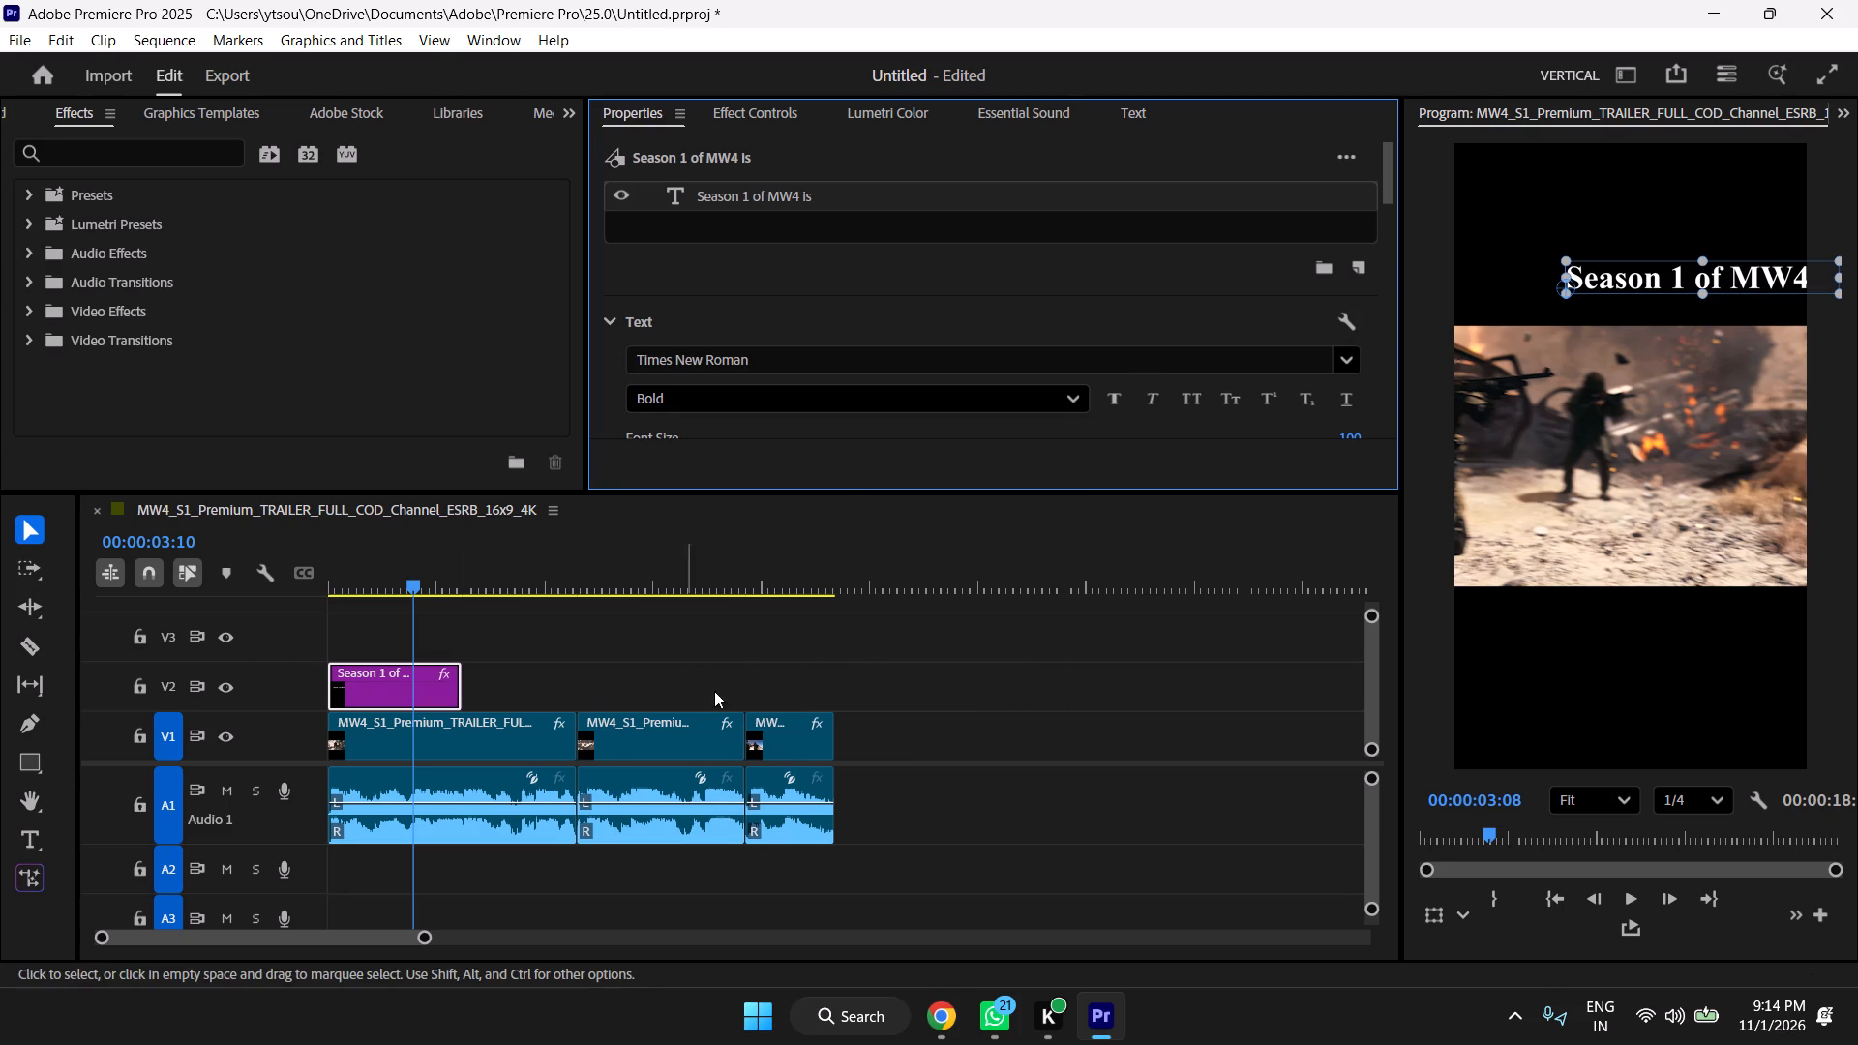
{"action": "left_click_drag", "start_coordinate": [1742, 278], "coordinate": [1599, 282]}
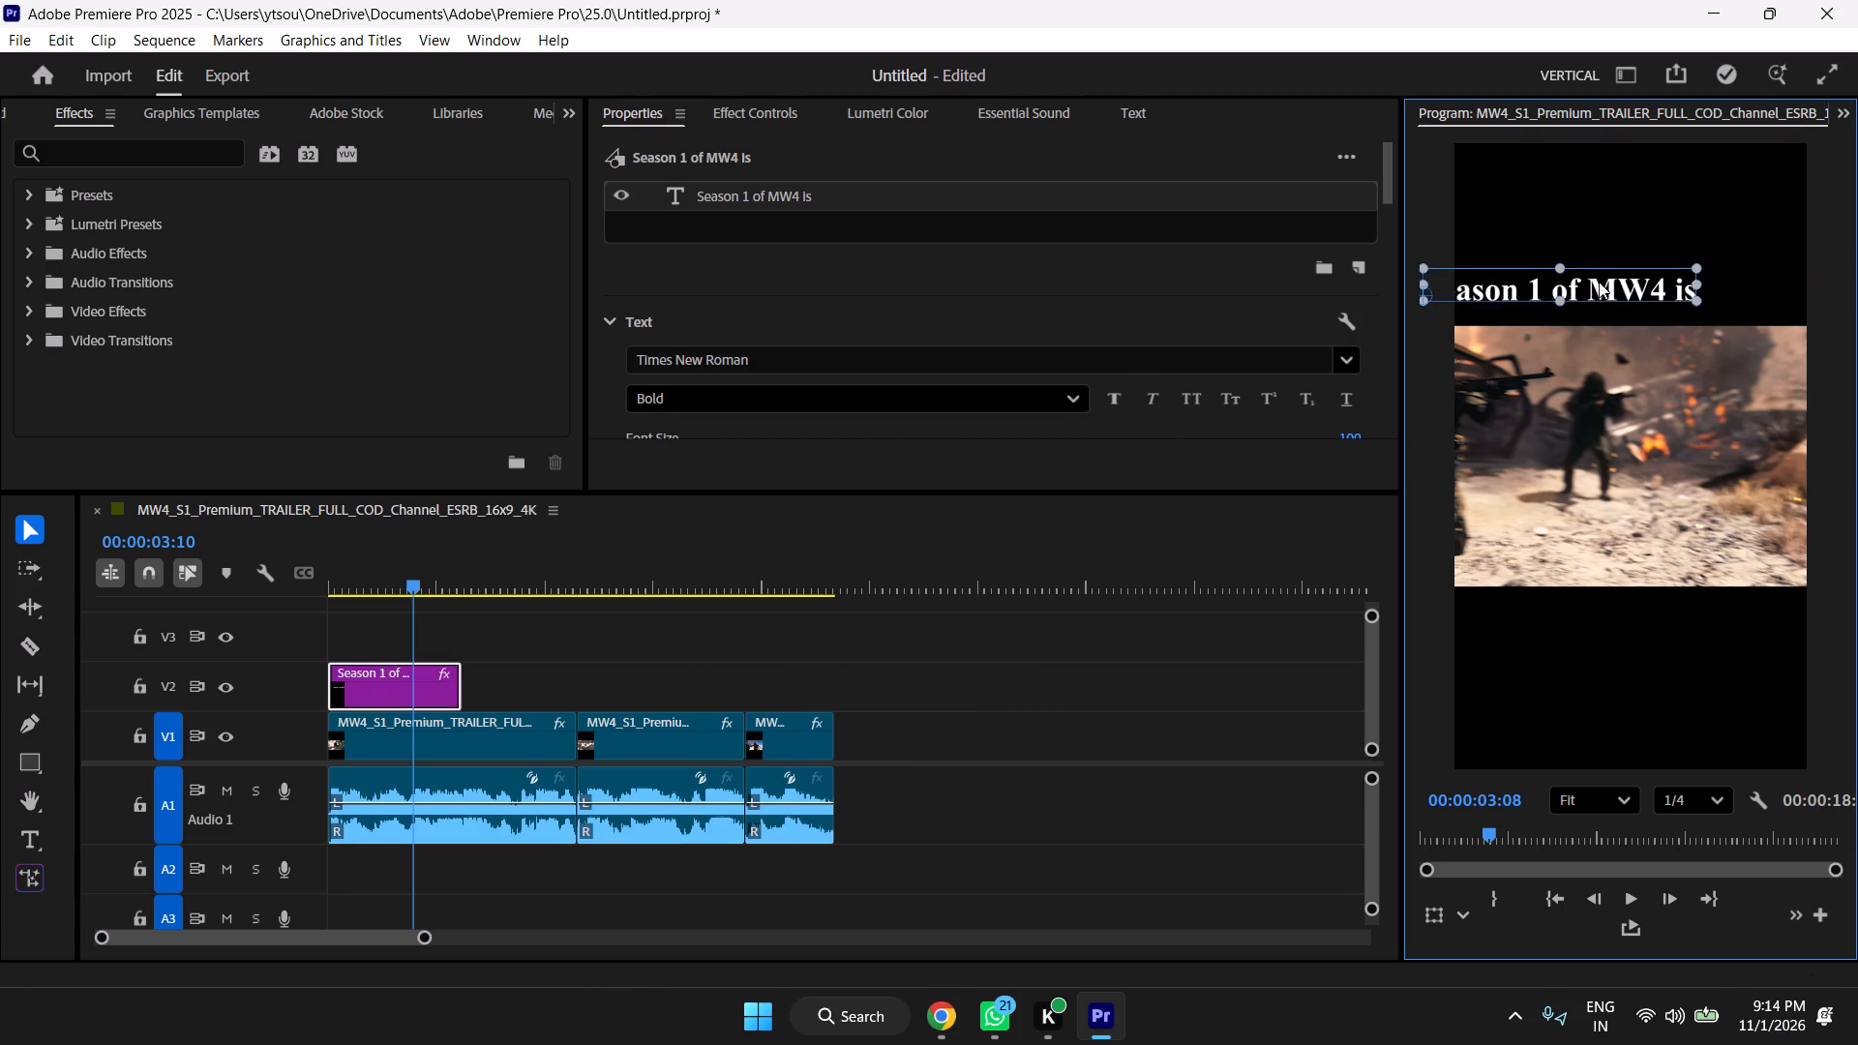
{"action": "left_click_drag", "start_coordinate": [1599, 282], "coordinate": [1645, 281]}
Append "Crazy" and the screaming-face emoji to the title so it reads "Season 1 of MW4 is Crazy 😱".
{"action": "double_click", "coordinate": [1708, 278]}
{"action": "left_click", "coordinate": [1718, 279]}
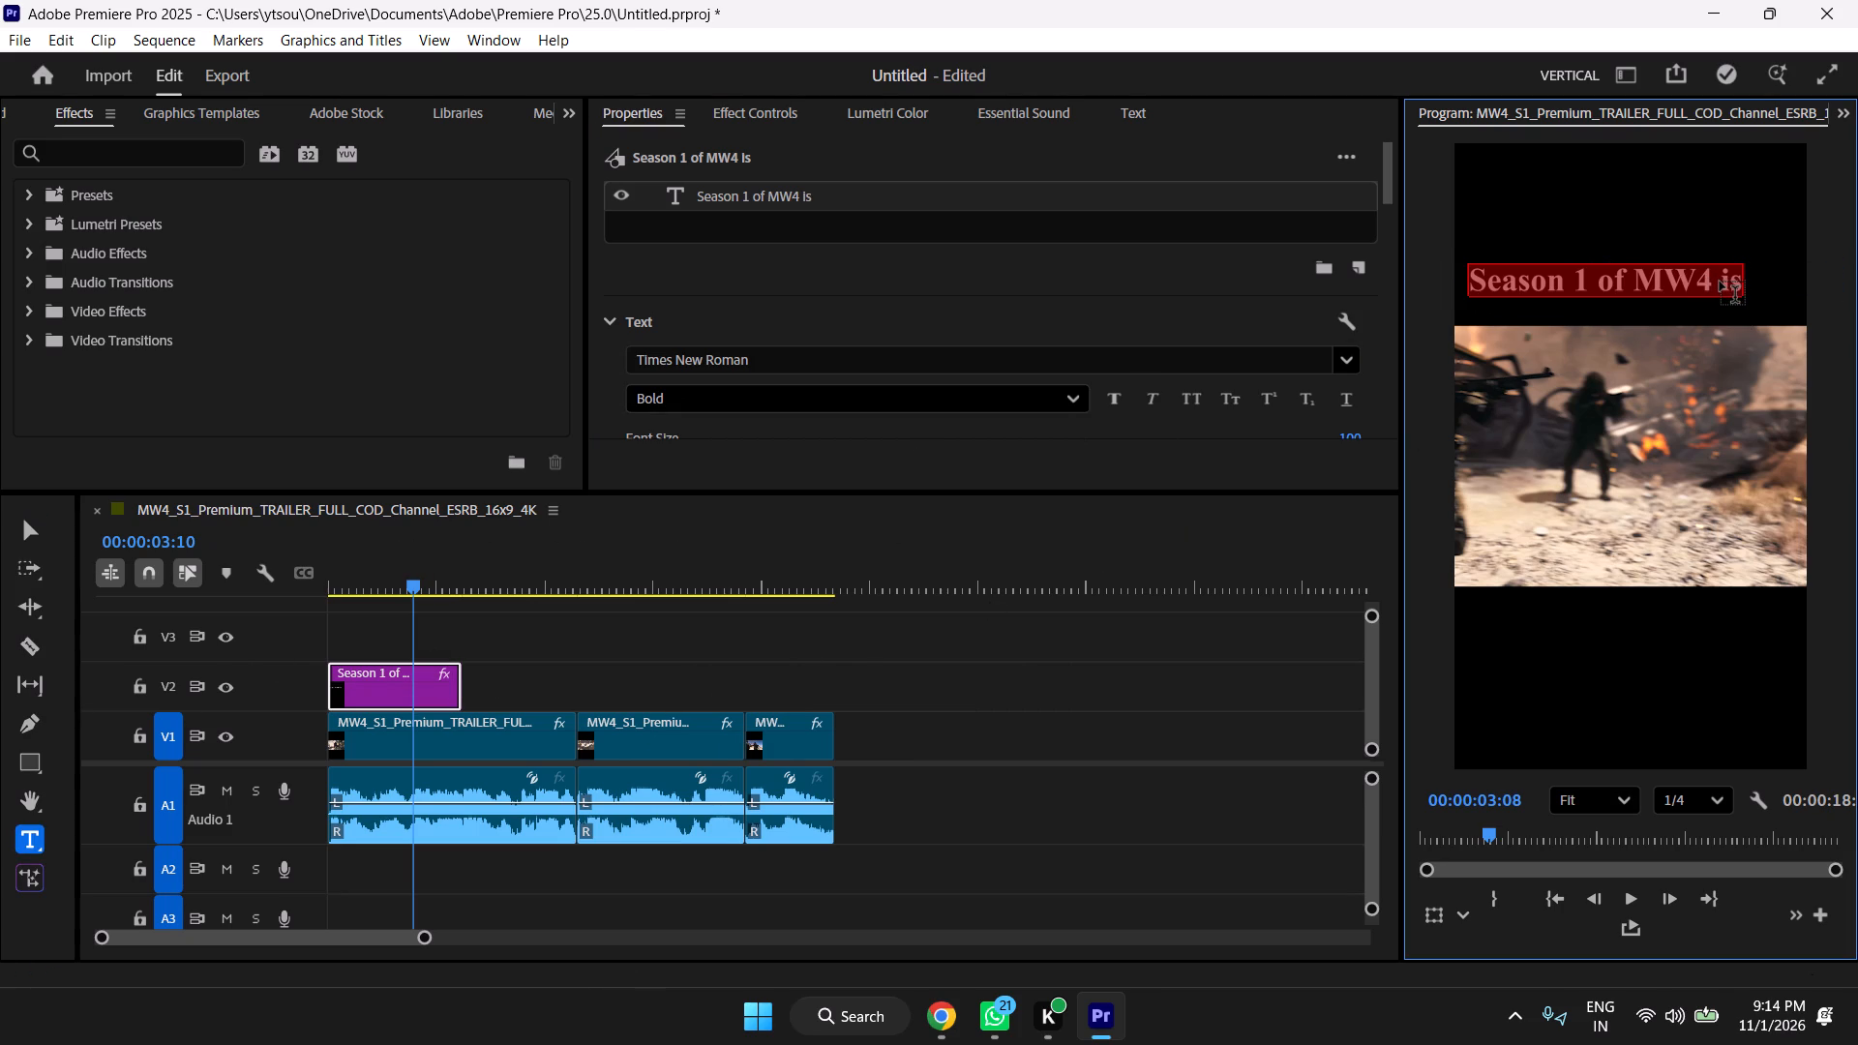
{"action": "left_click", "coordinate": [1720, 282]}
{"action": "key", "text": "Right"}
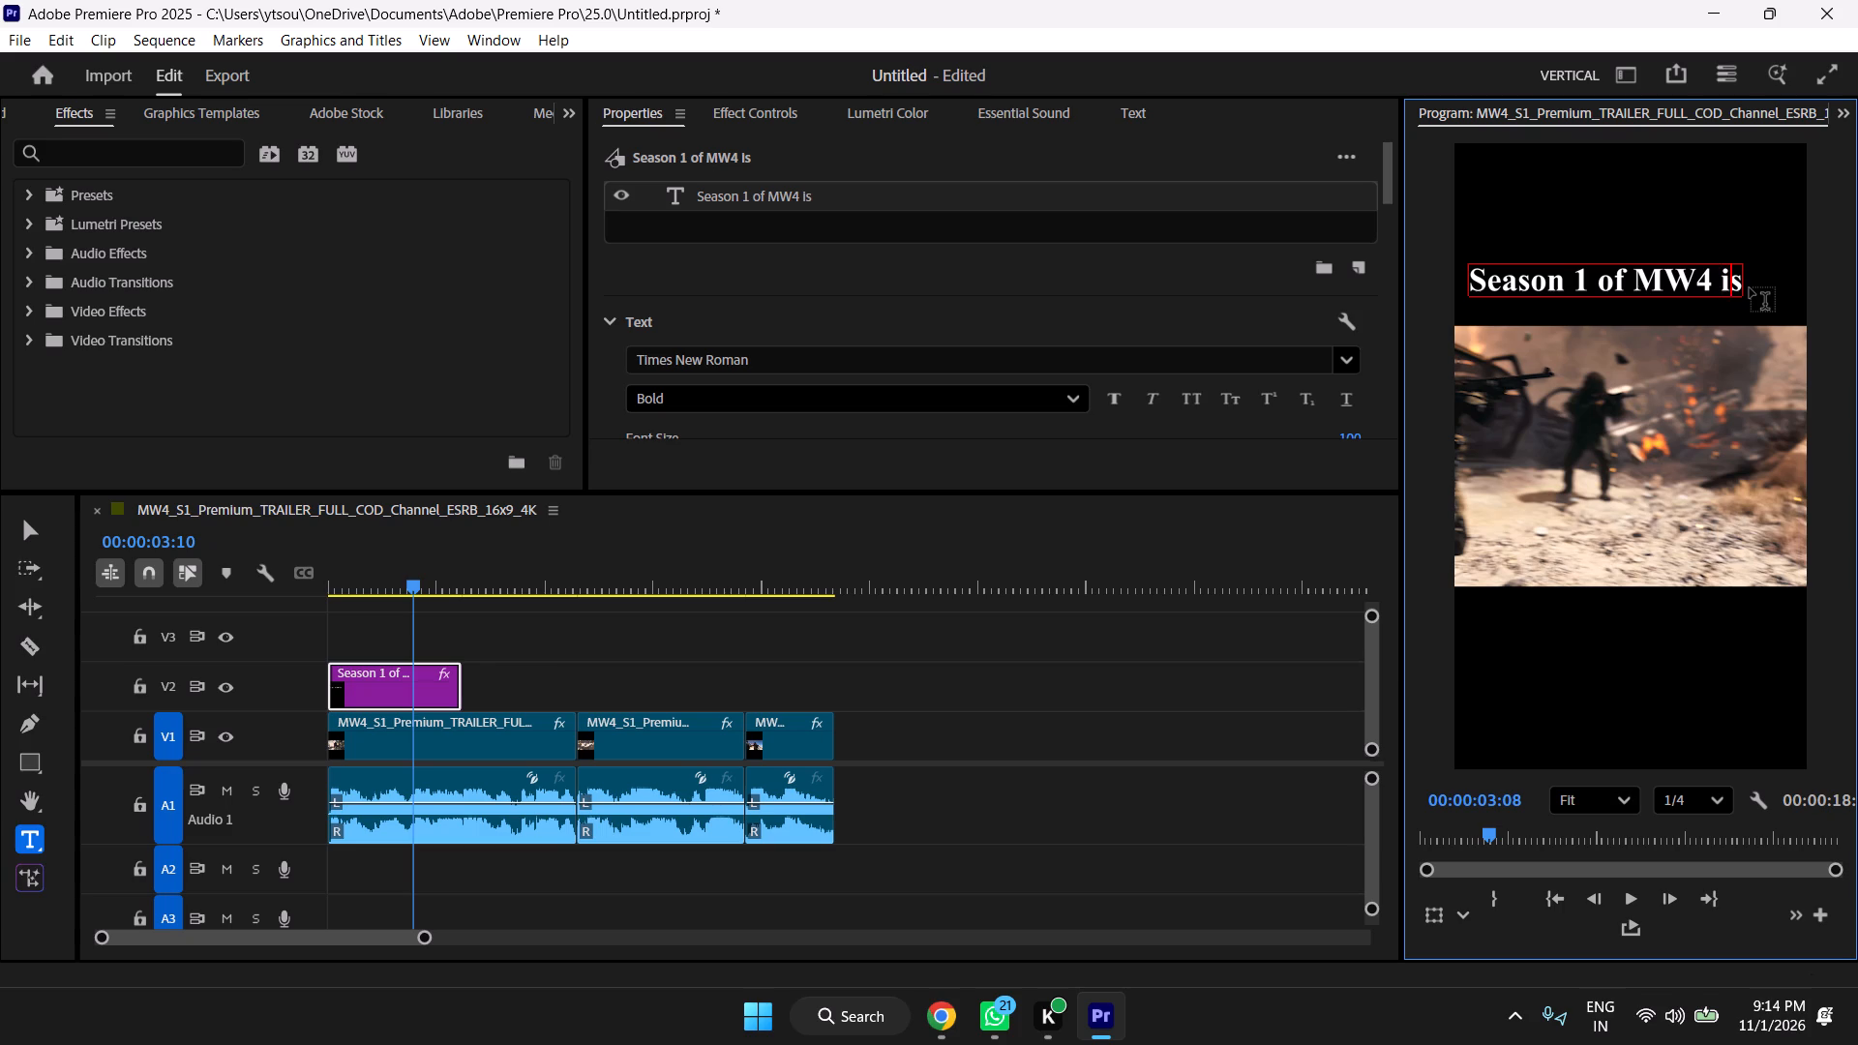
{"action": "key", "text": "Right"}
{"action": "key", "text": "space"}
{"action": "type", "text": "cRA"}
{"action": "key", "text": "BackSpace"}
{"action": "key", "text": "BackSpace"}
{"action": "key", "text": "r"}
{"action": "key", "text": "BackSpace"}
{"action": "type", "text": "Craz"}
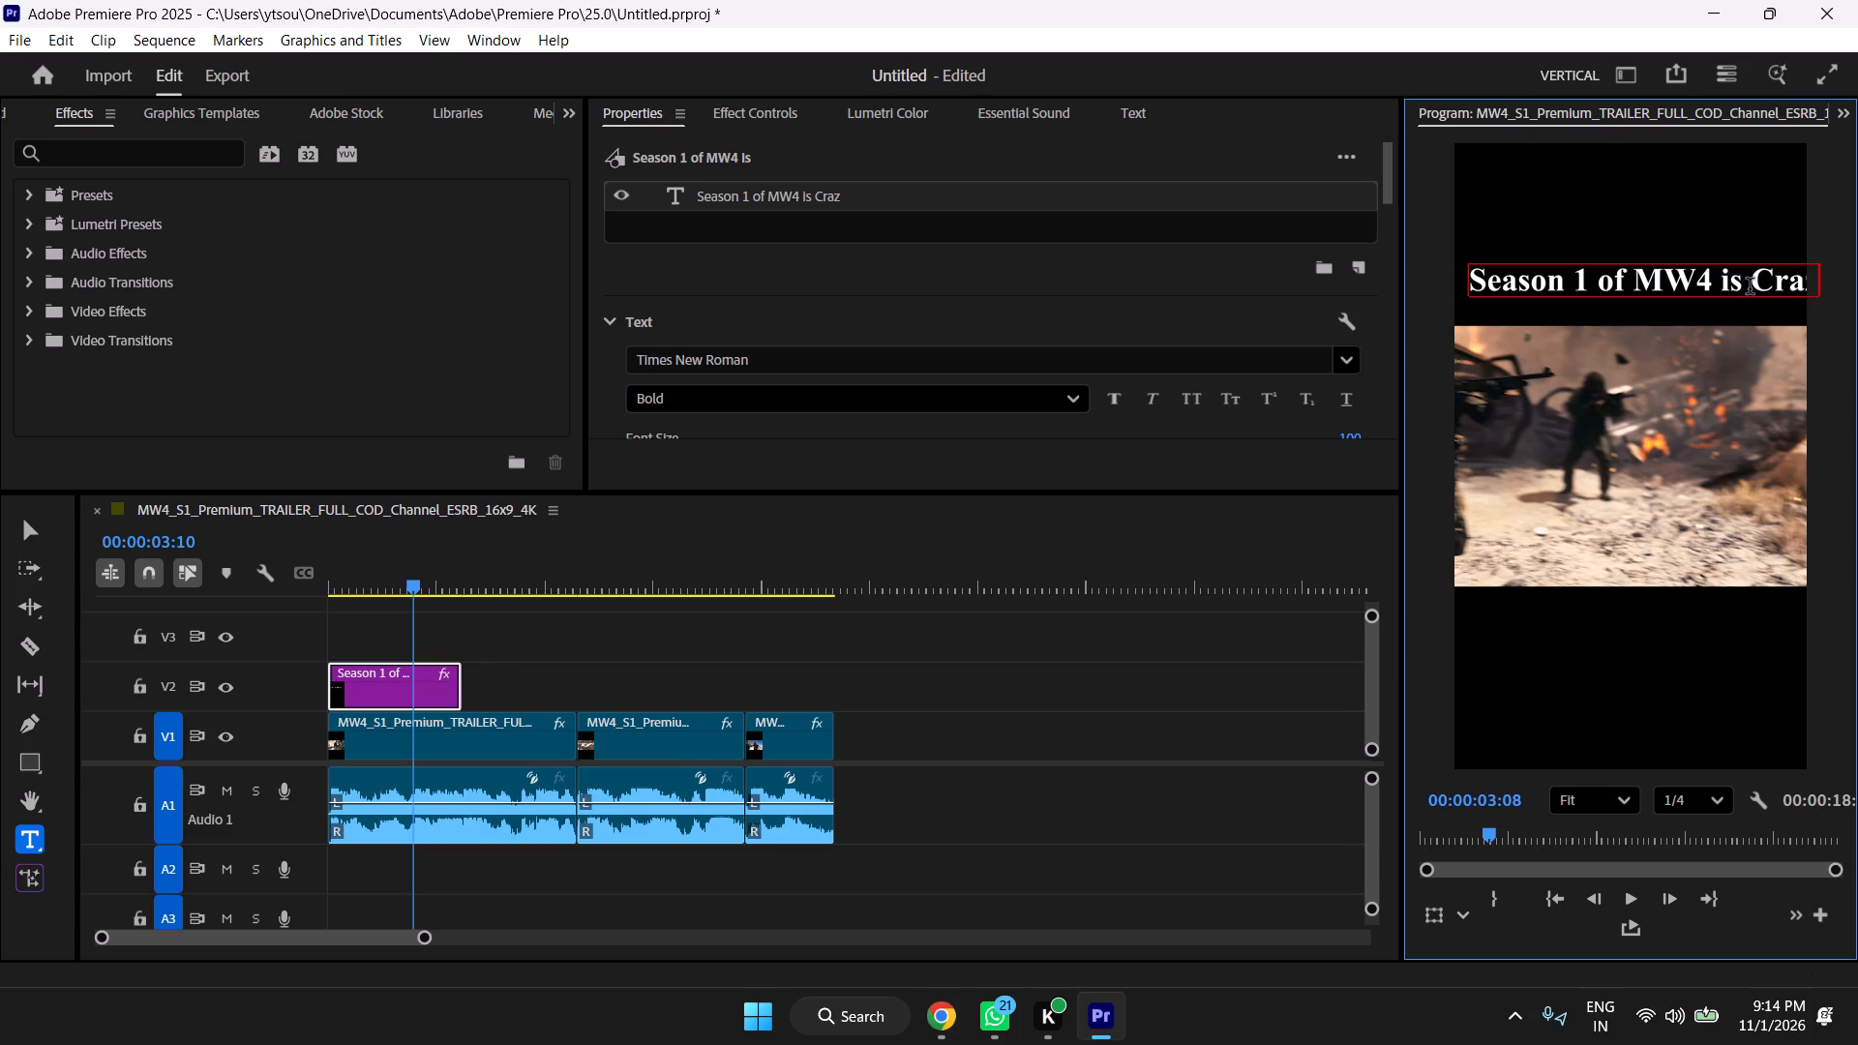
{"action": "type", "text": "y"}
{"action": "key", "text": "space"}
{"action": "key", "text": "super+period"}
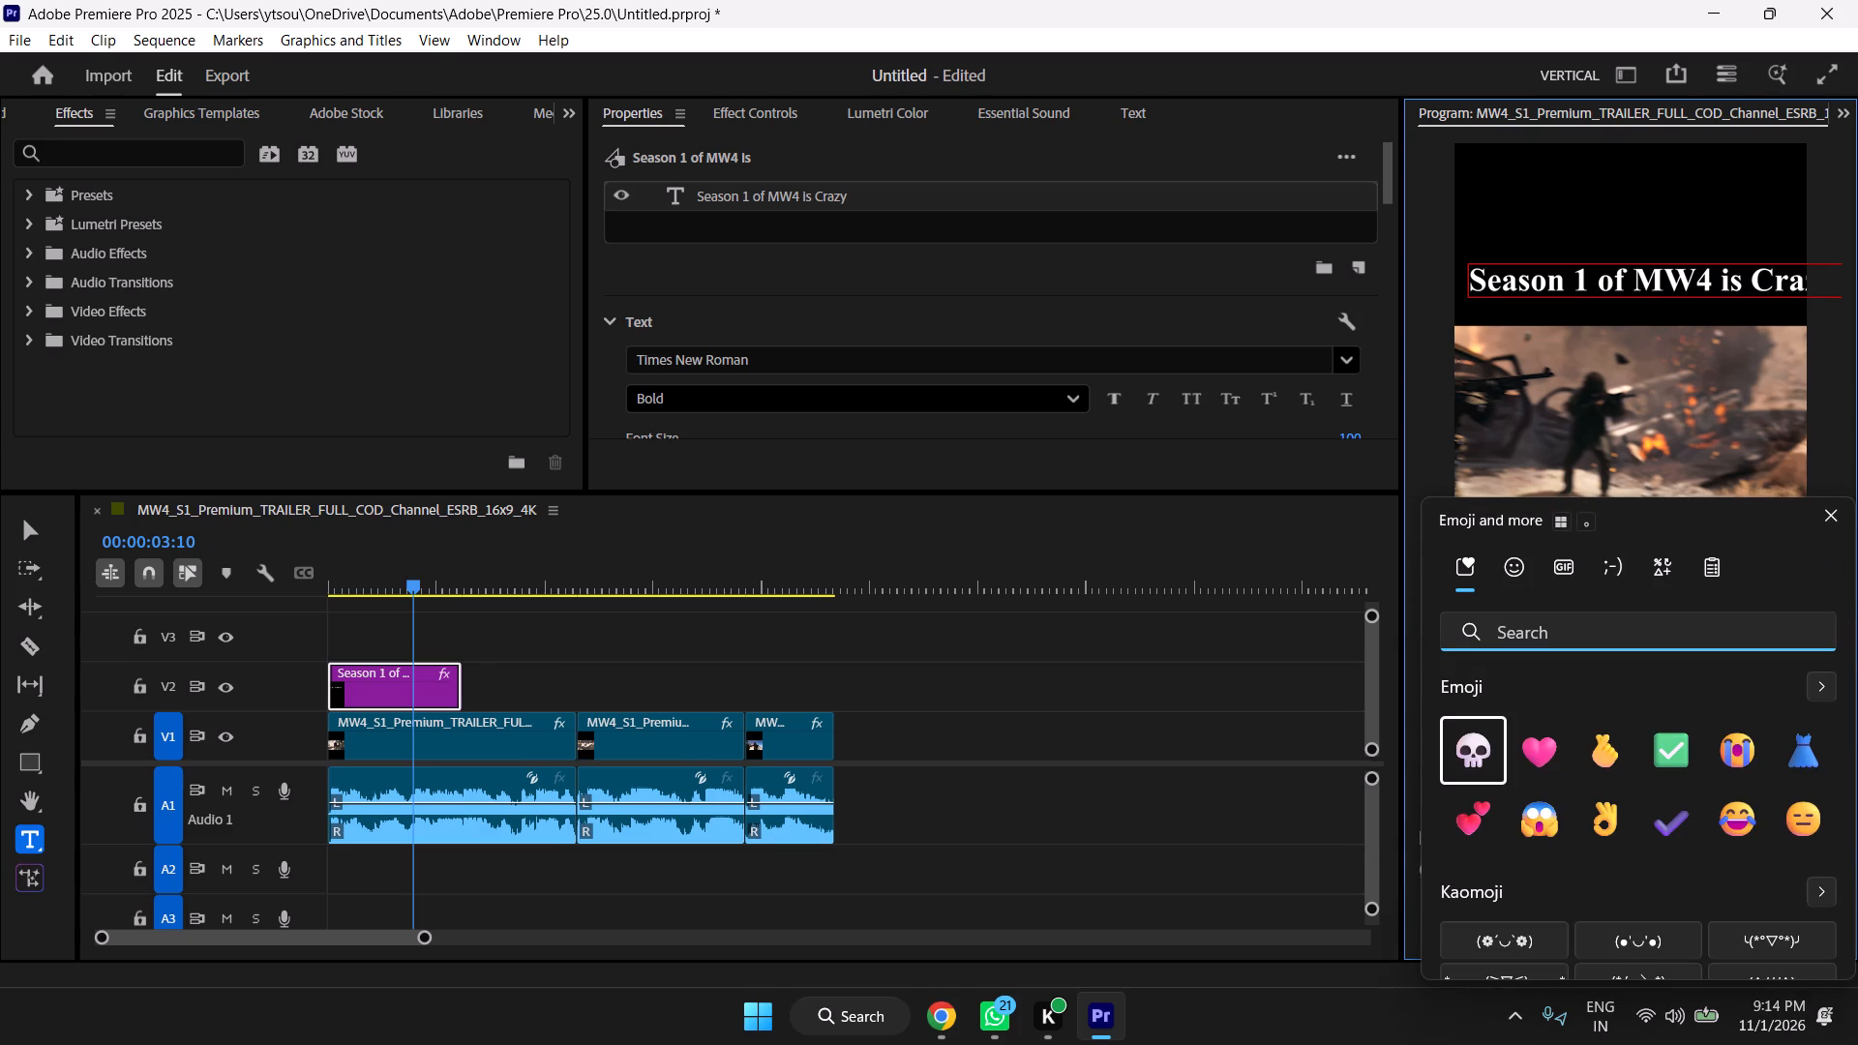
{"action": "left_click", "coordinate": [1551, 826]}
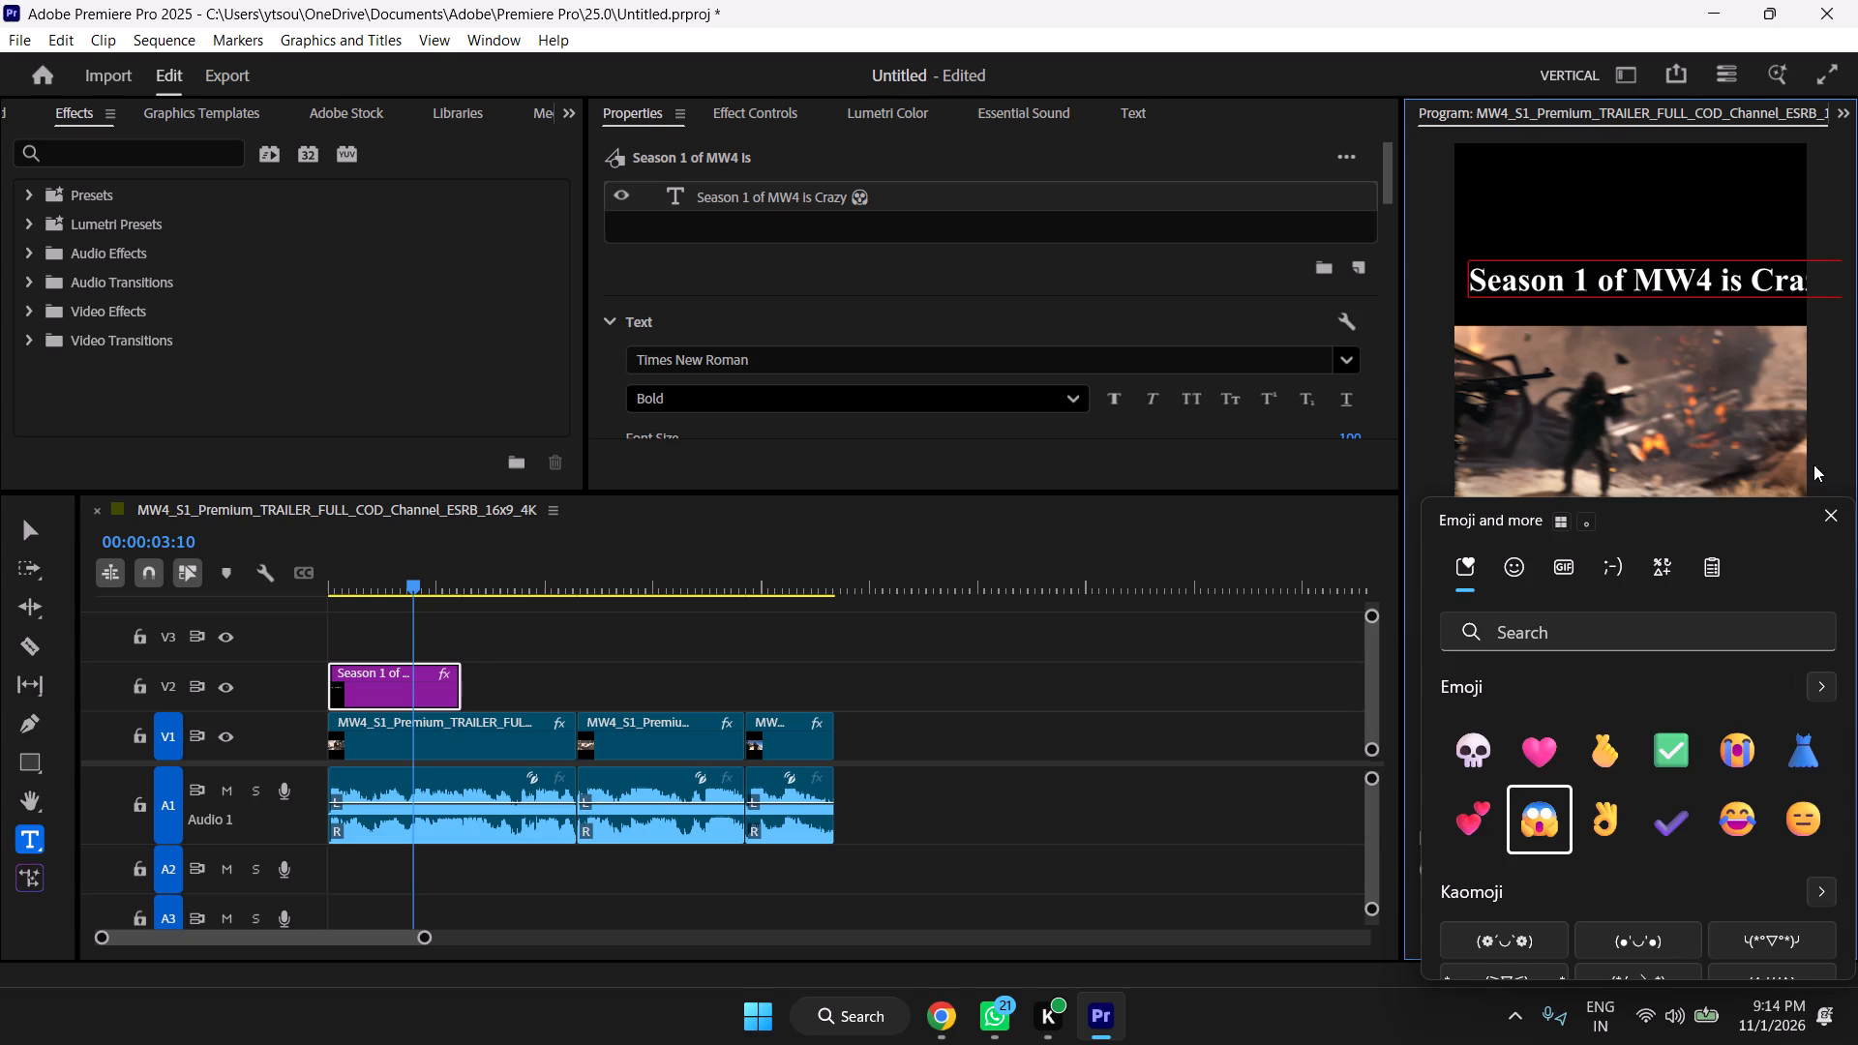
{"action": "left_click", "coordinate": [1834, 520]}
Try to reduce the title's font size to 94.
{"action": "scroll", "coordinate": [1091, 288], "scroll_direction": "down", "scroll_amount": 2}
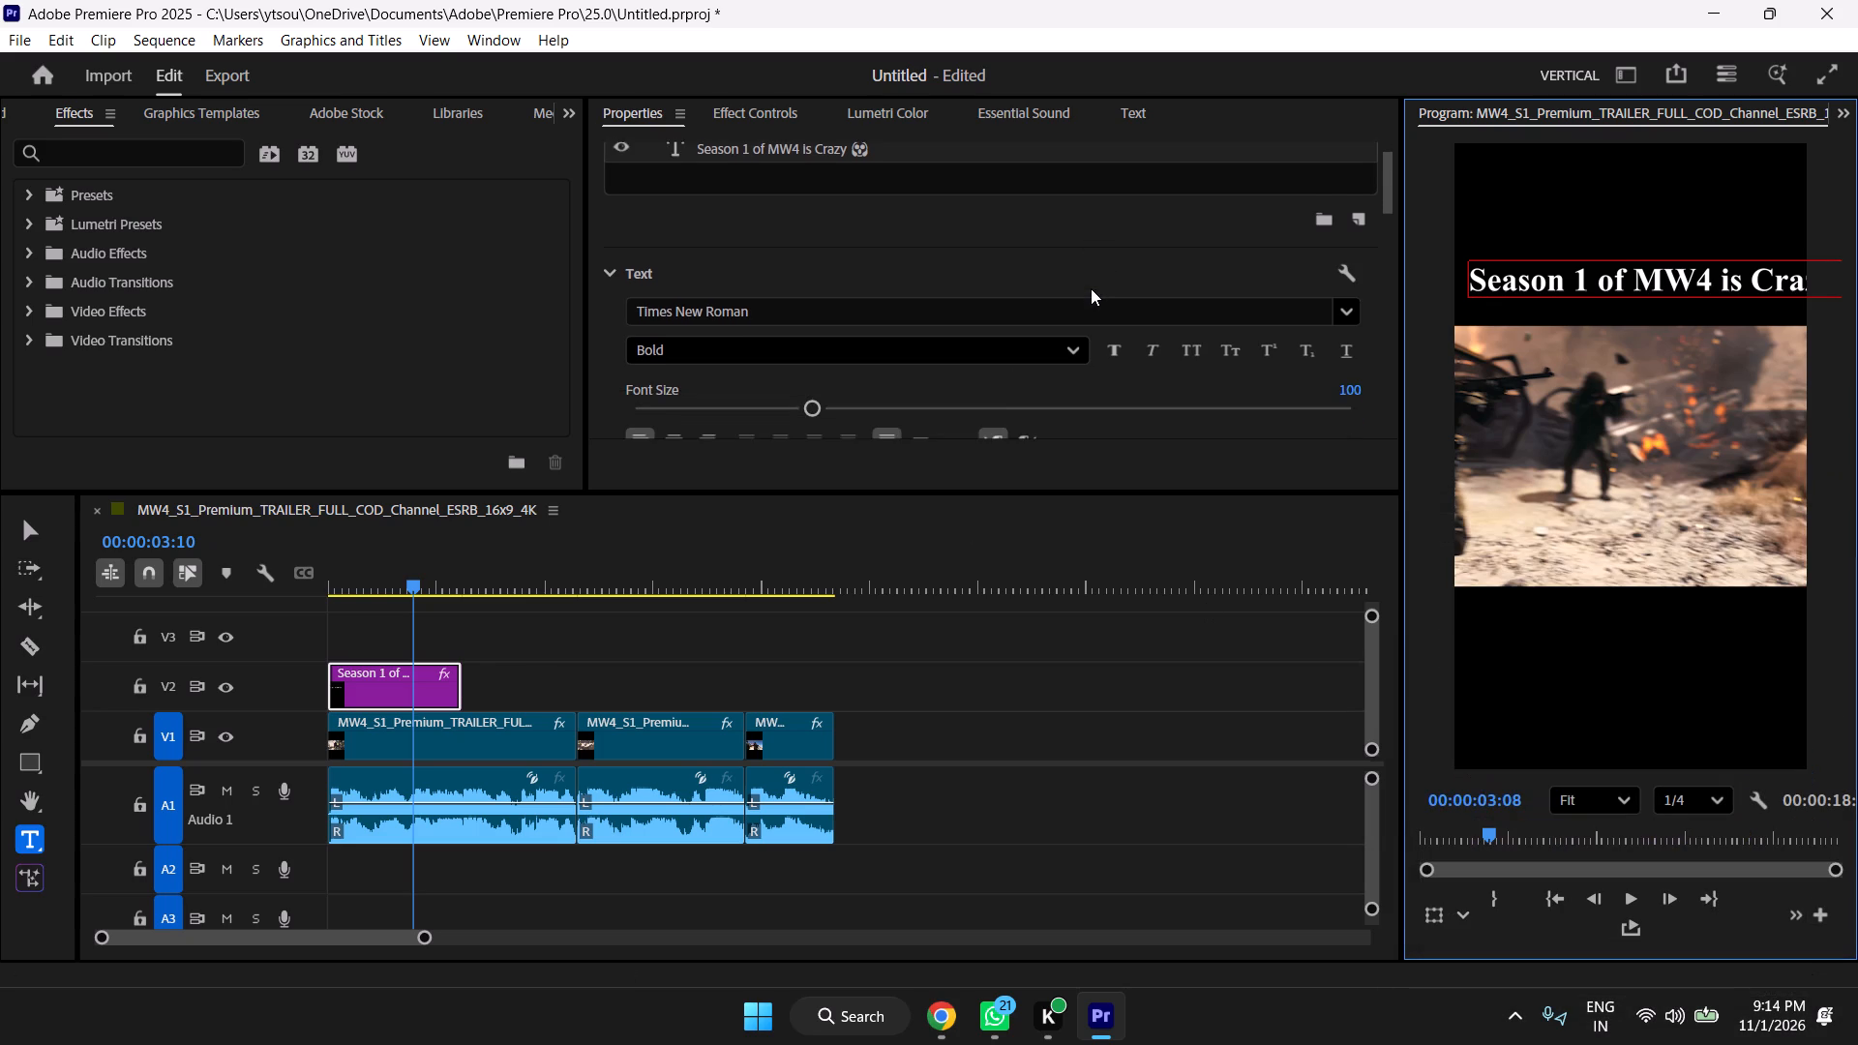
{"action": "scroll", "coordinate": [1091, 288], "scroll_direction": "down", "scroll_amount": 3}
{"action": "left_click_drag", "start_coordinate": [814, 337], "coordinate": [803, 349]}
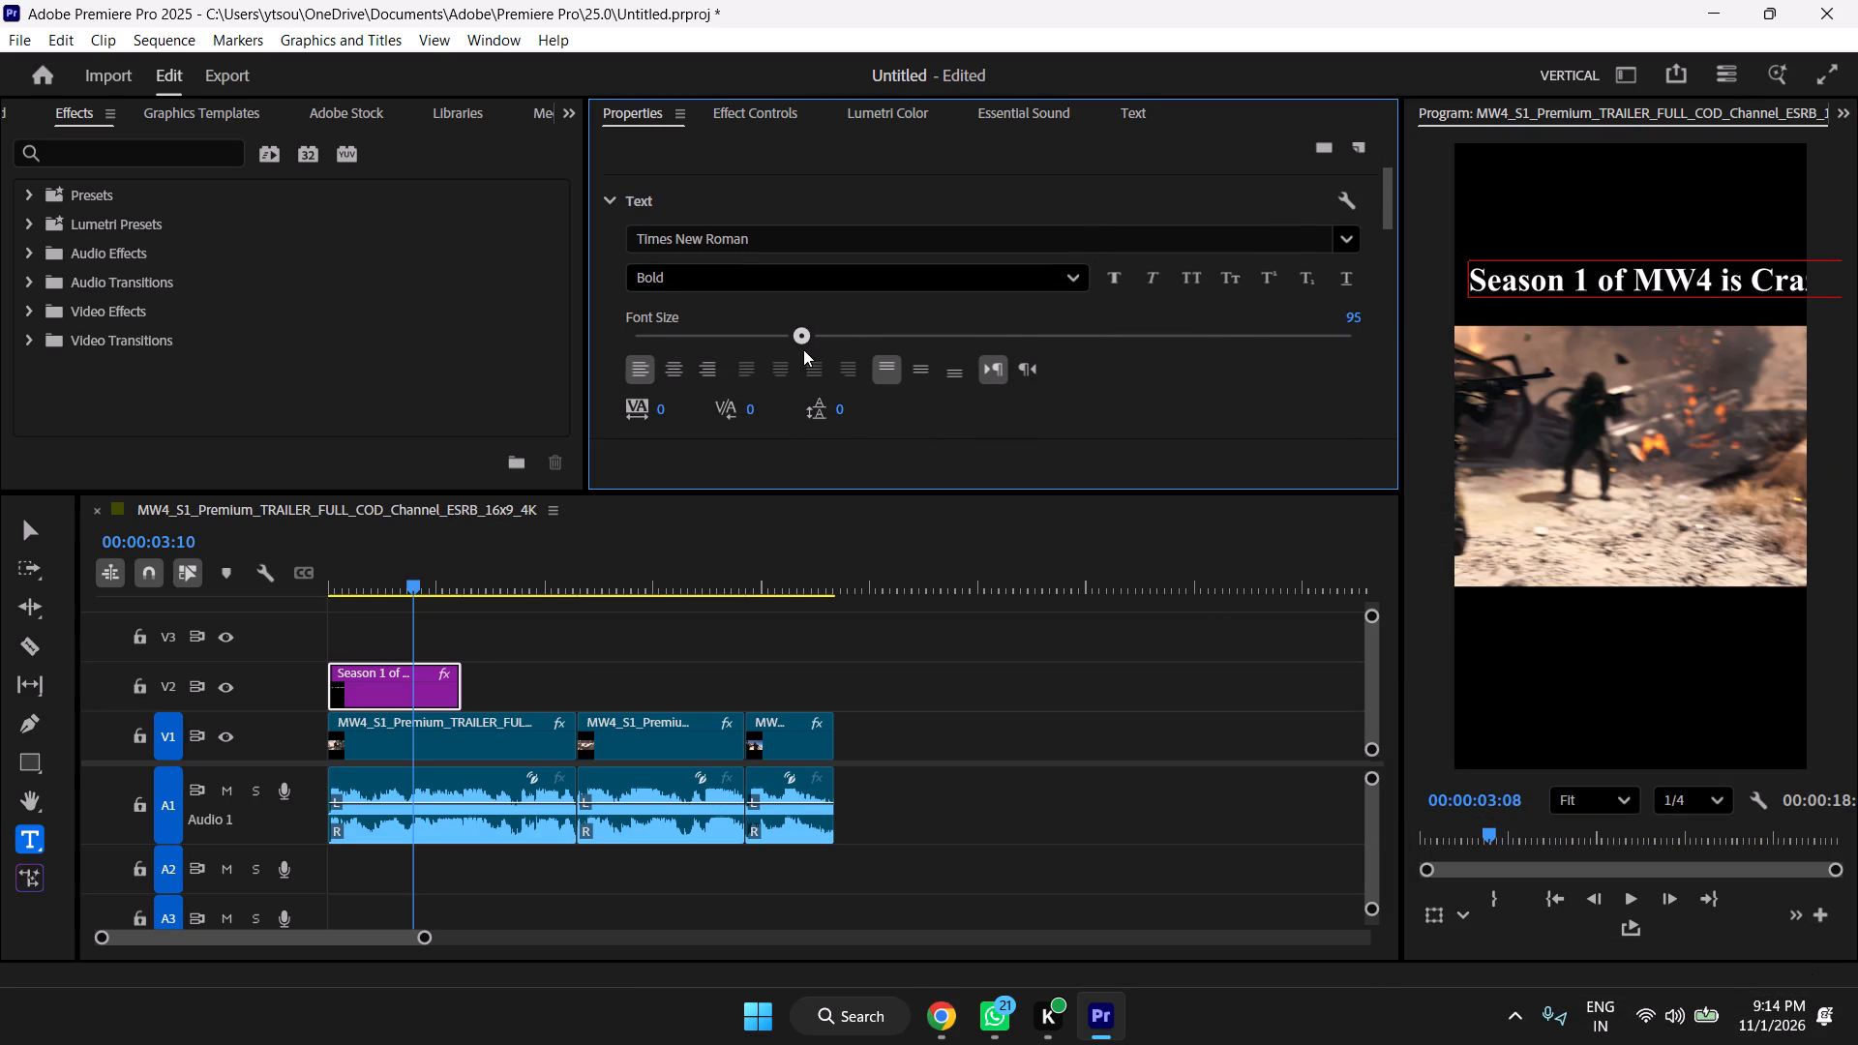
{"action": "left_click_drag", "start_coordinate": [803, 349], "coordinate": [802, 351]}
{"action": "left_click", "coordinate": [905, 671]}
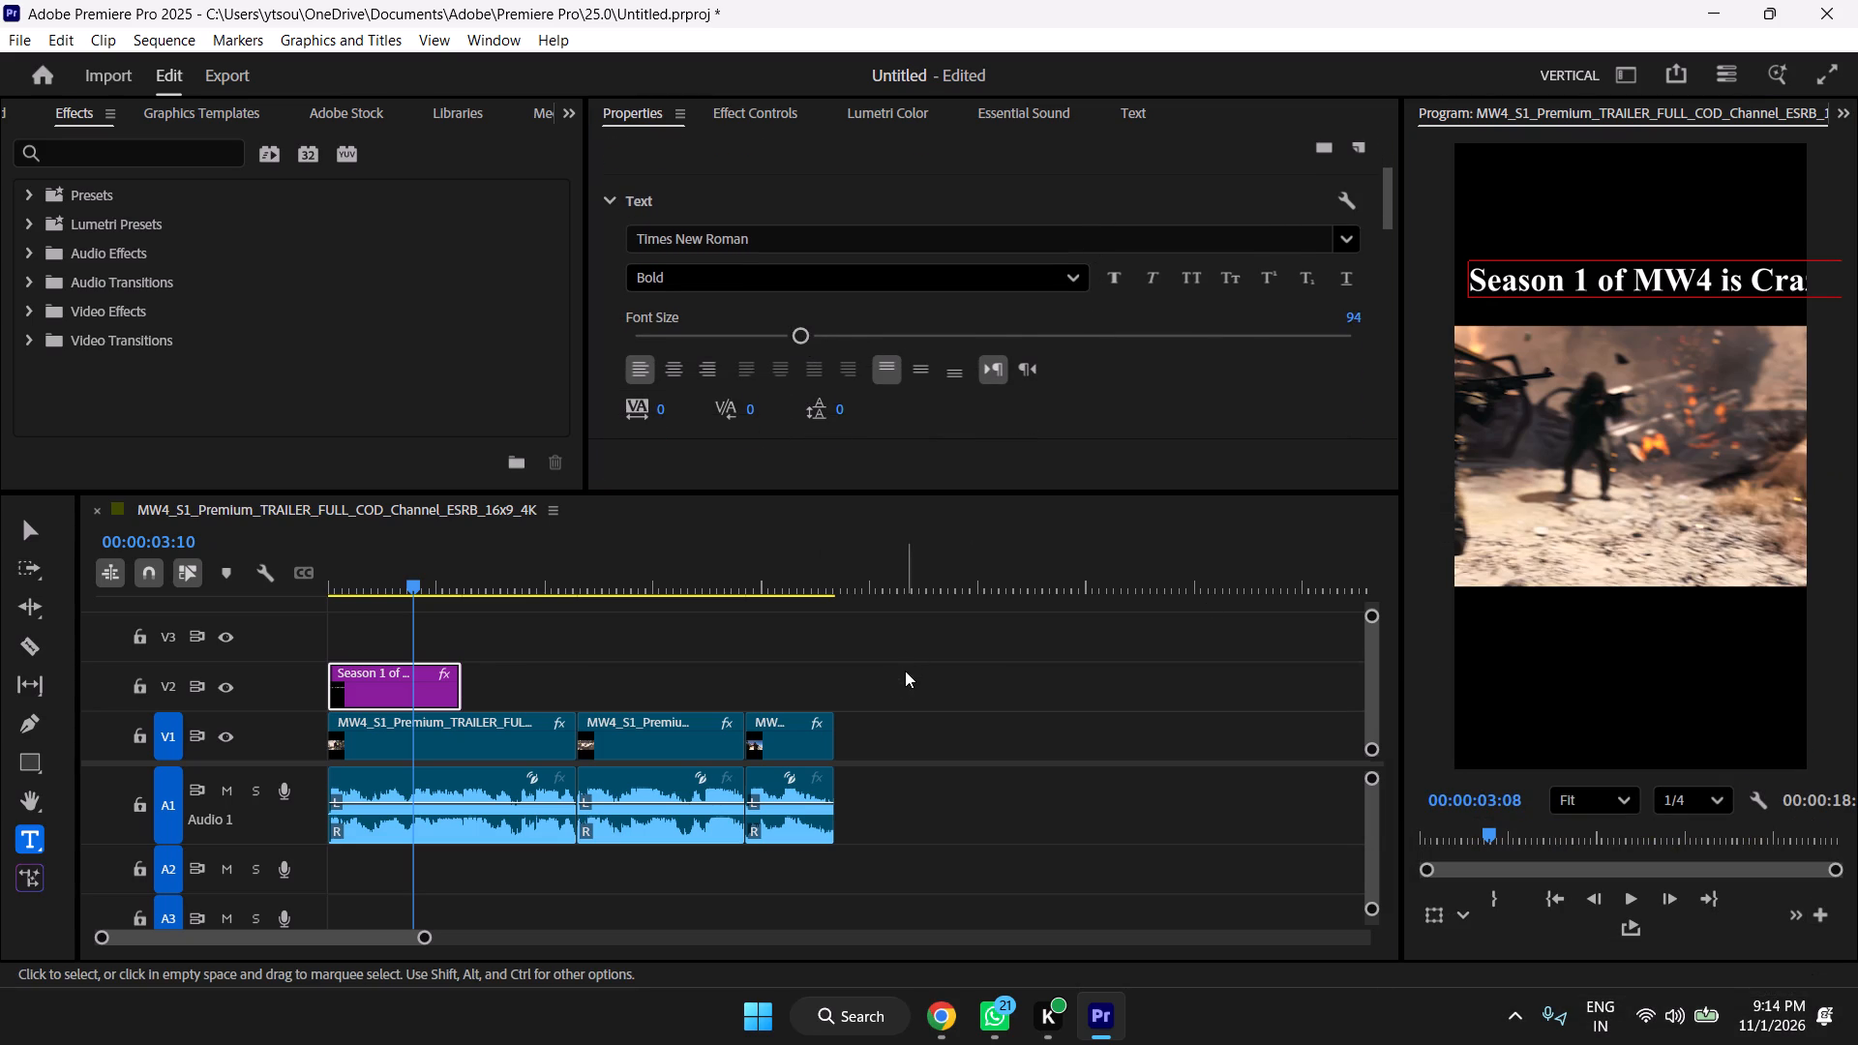
Select the whole title text layer and set its font size to 76, keeping Times New Roman.
{"action": "left_click", "coordinate": [418, 677]}
{"action": "scroll", "coordinate": [961, 360], "scroll_direction": "down", "scroll_amount": 6}
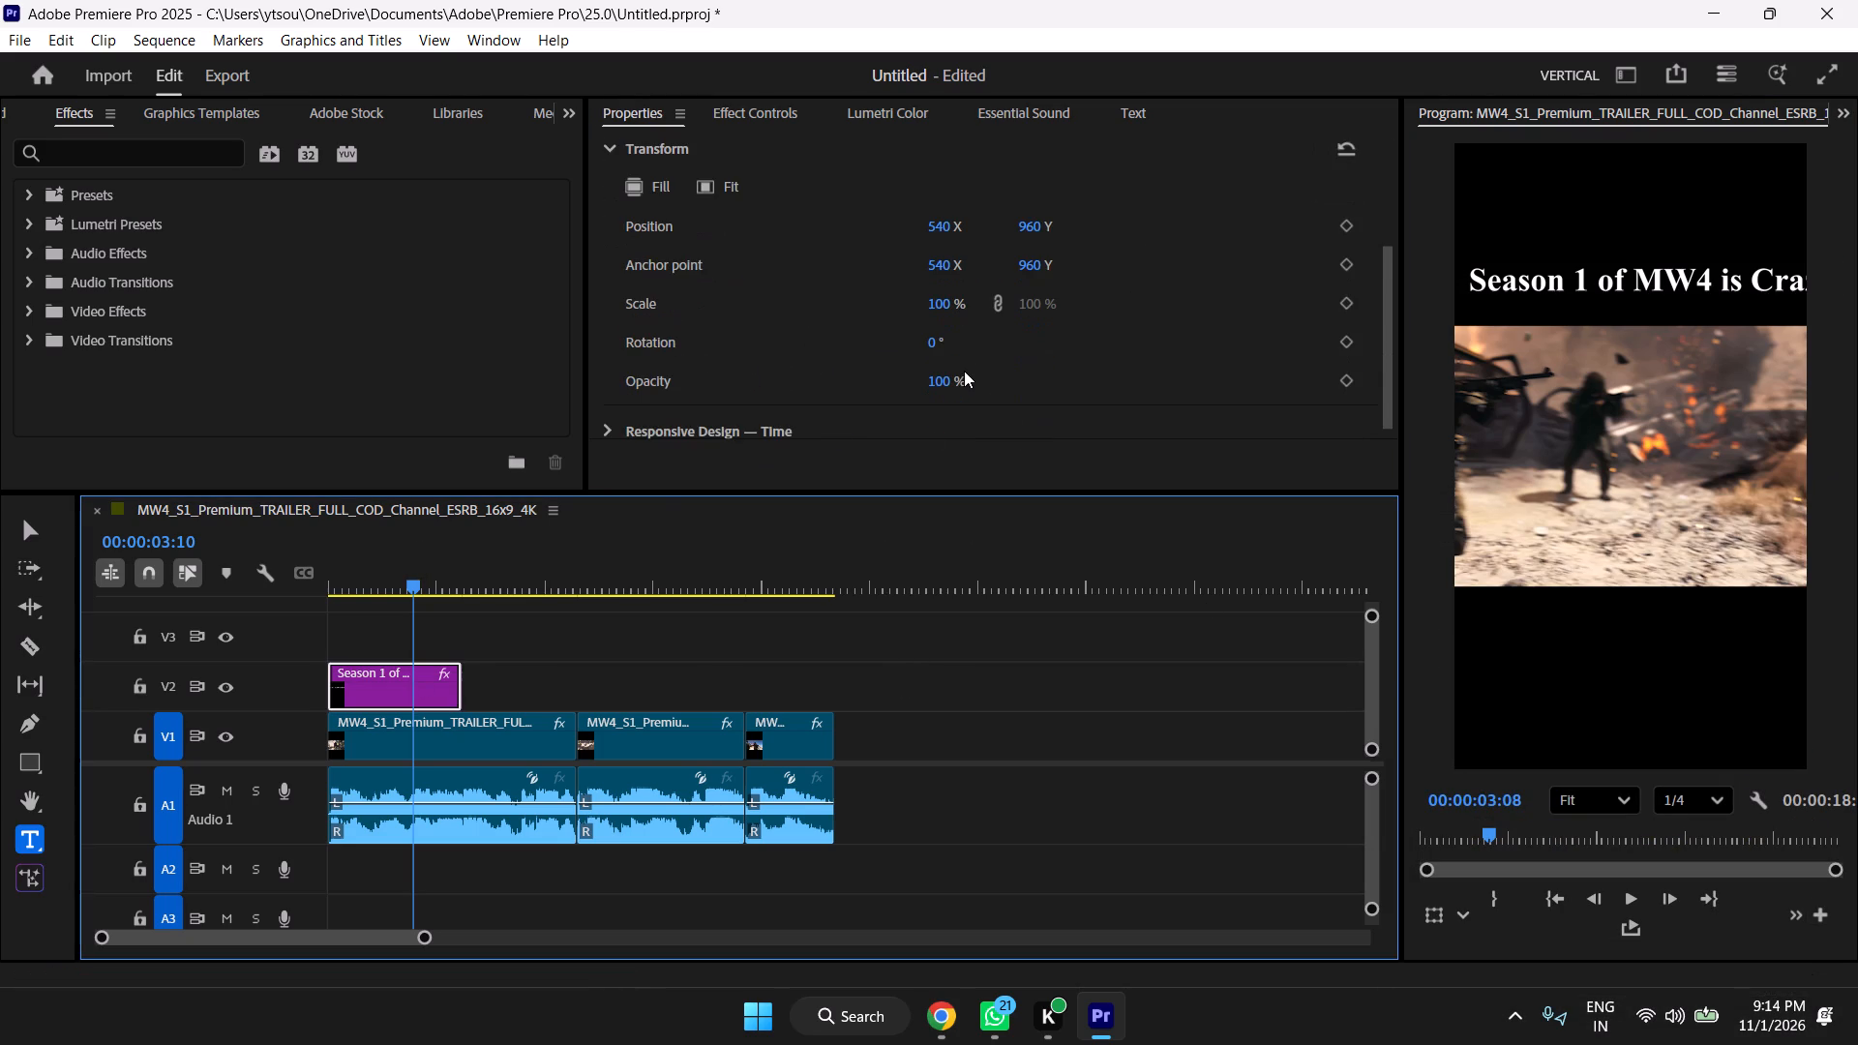
{"action": "scroll", "coordinate": [964, 371], "scroll_direction": "down", "scroll_amount": 4}
{"action": "scroll", "coordinate": [969, 373], "scroll_direction": "up", "scroll_amount": 5}
{"action": "scroll", "coordinate": [1055, 213], "scroll_direction": "up", "scroll_amount": 2}
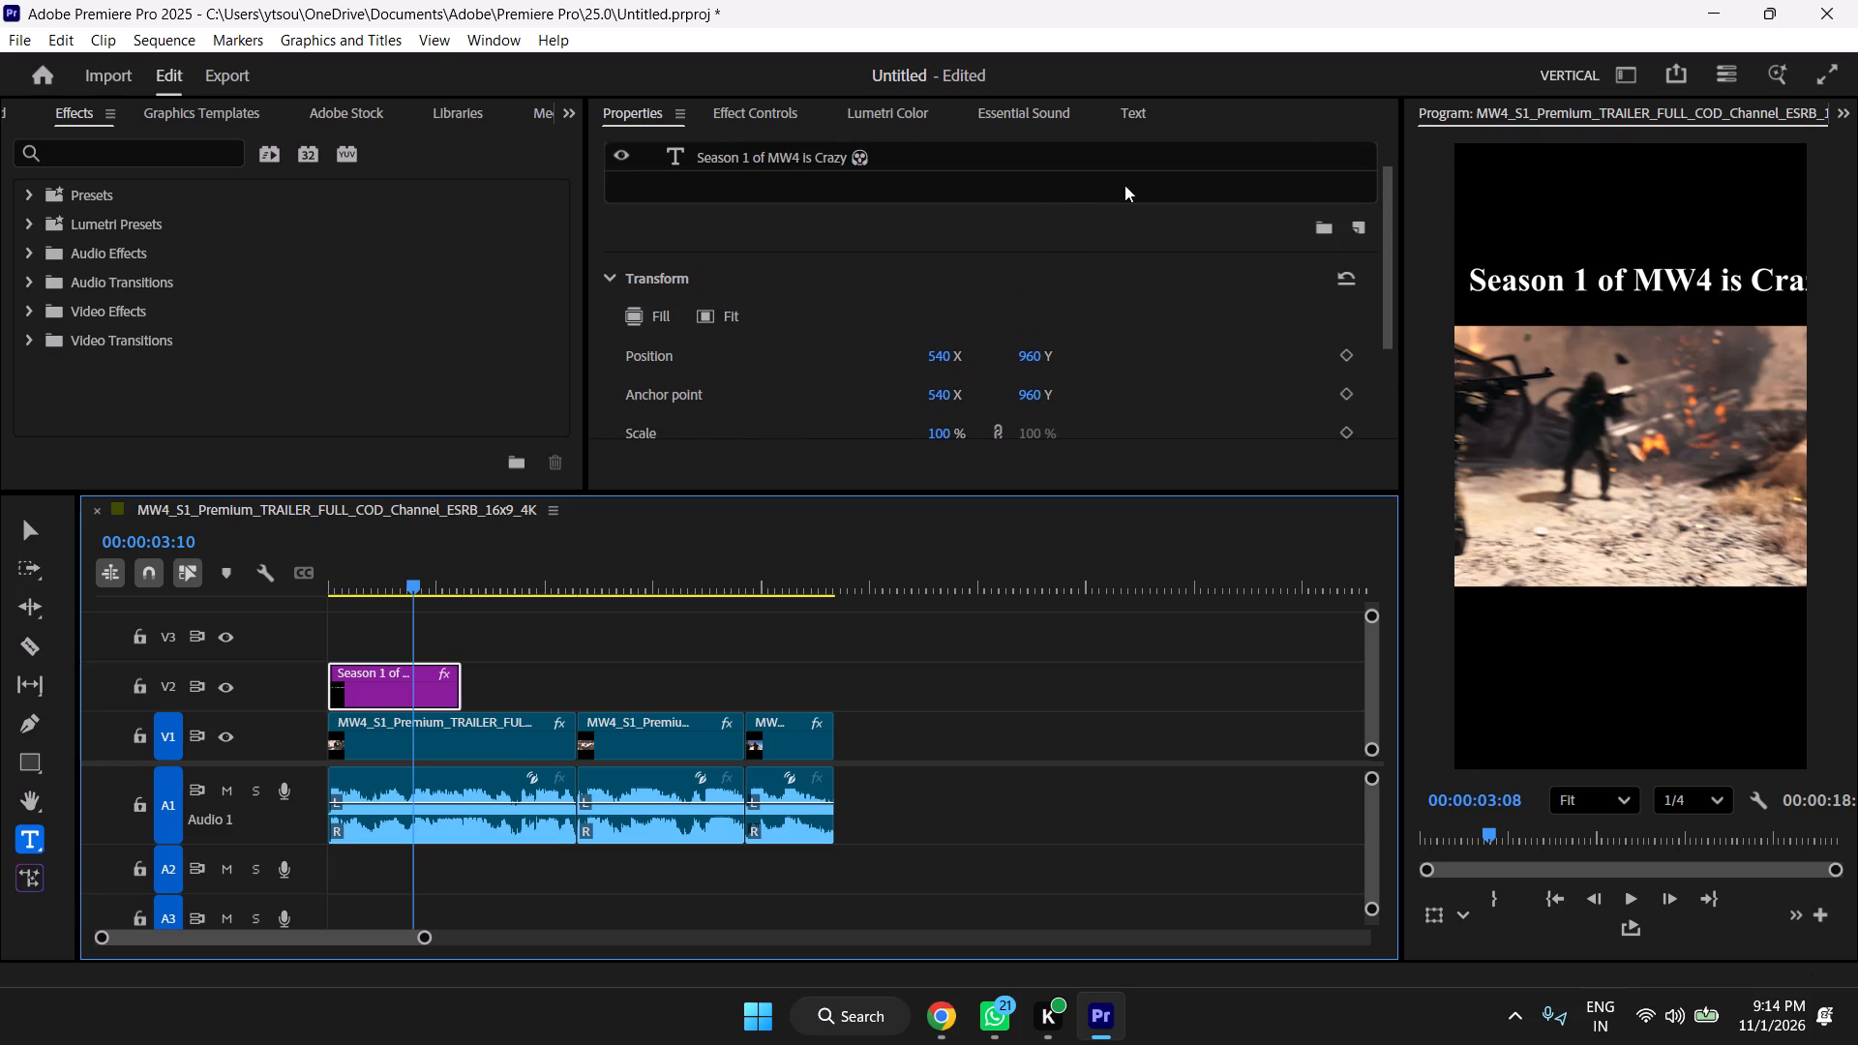
{"action": "left_click", "coordinate": [1124, 185]}
{"action": "scroll", "coordinate": [1084, 364], "scroll_direction": "down", "scroll_amount": 3}
{"action": "scroll", "coordinate": [1124, 331], "scroll_direction": "up", "scroll_amount": 3}
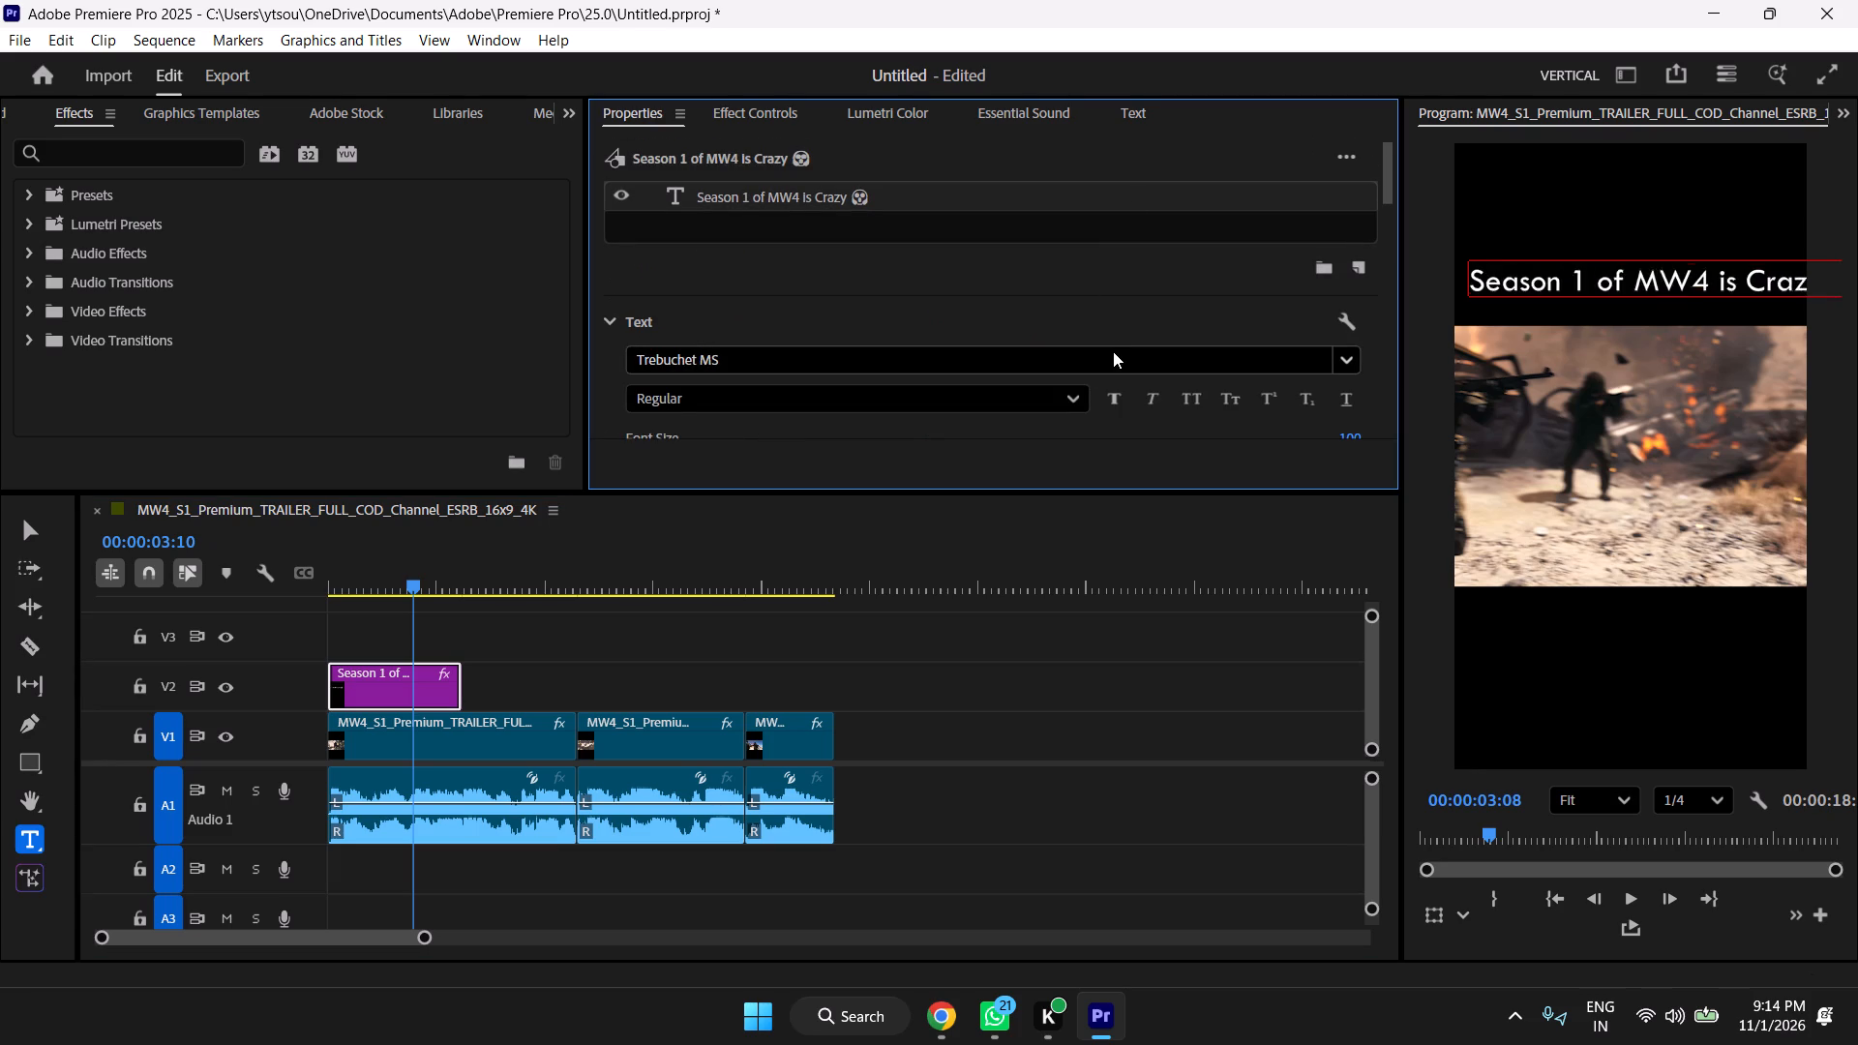
{"action": "scroll", "coordinate": [1113, 351], "scroll_direction": "up", "scroll_amount": 1}
{"action": "left_click", "coordinate": [1131, 307]}
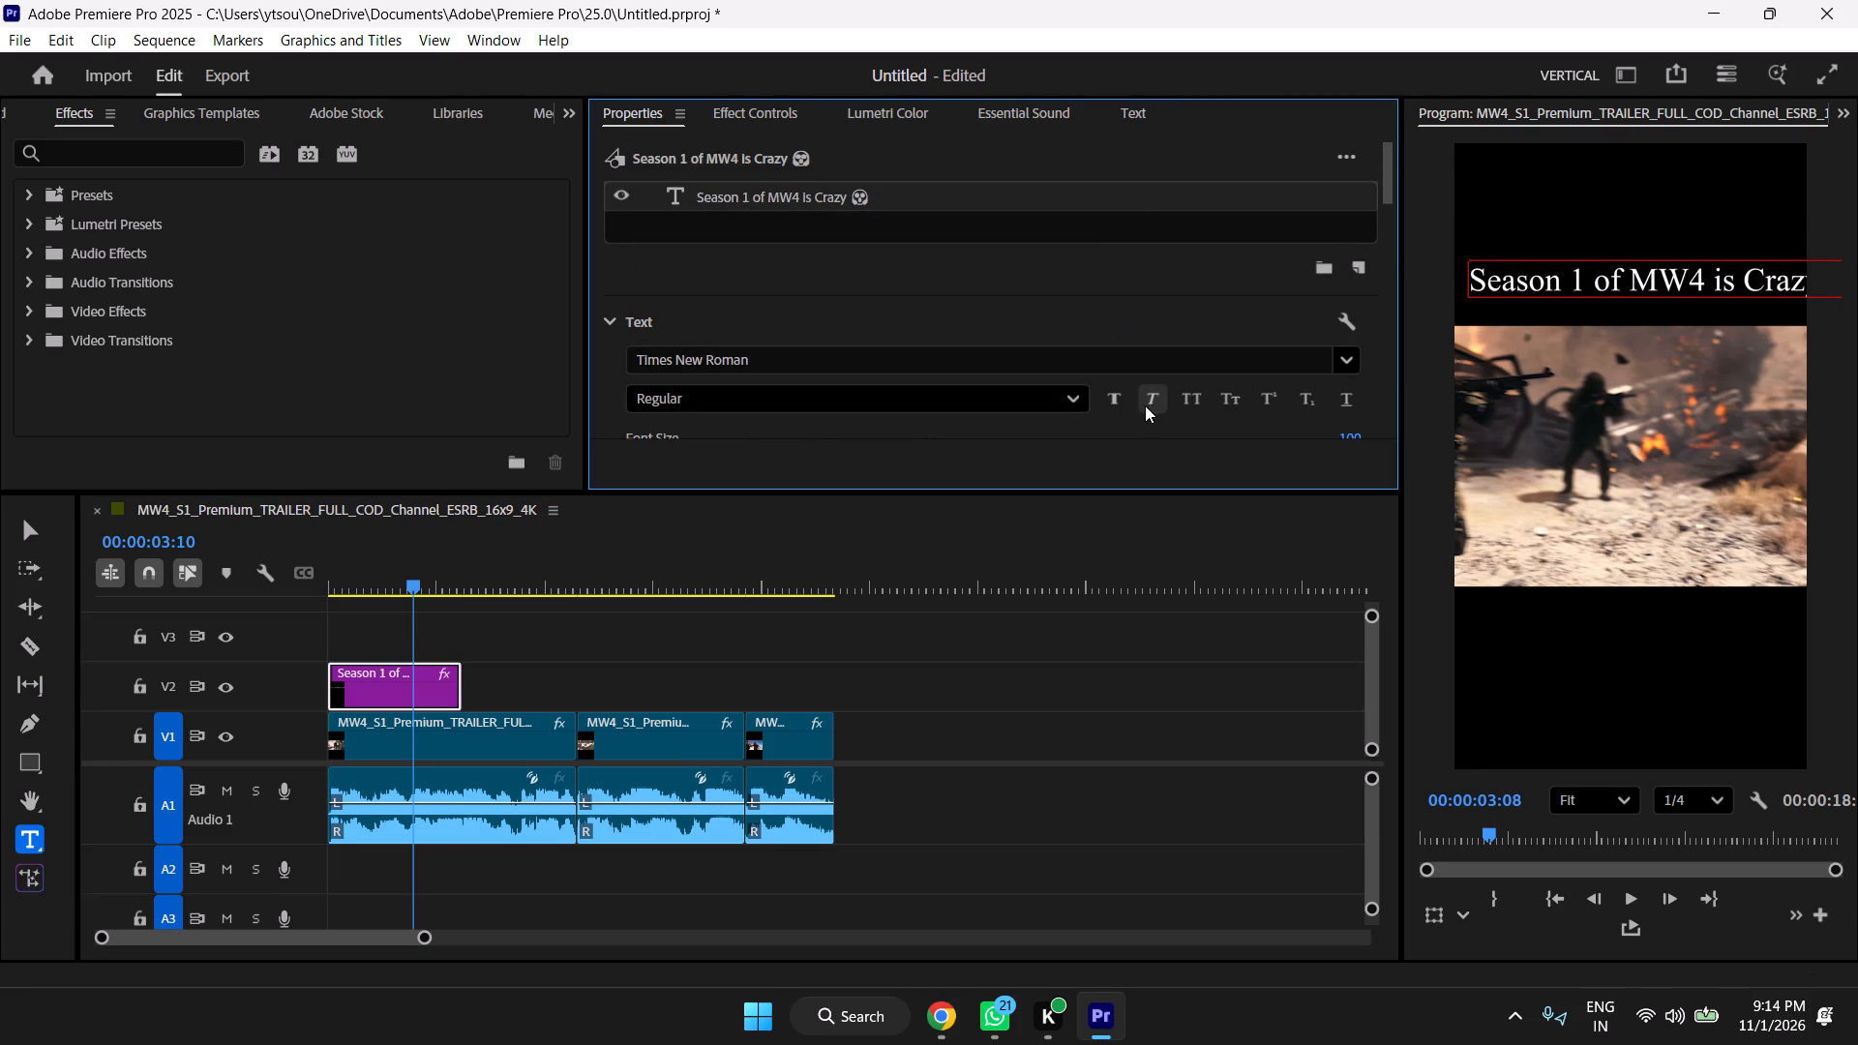
{"action": "scroll", "coordinate": [1136, 425], "scroll_direction": "down", "scroll_amount": 4}
{"action": "left_click_drag", "start_coordinate": [809, 362], "coordinate": [796, 375]}
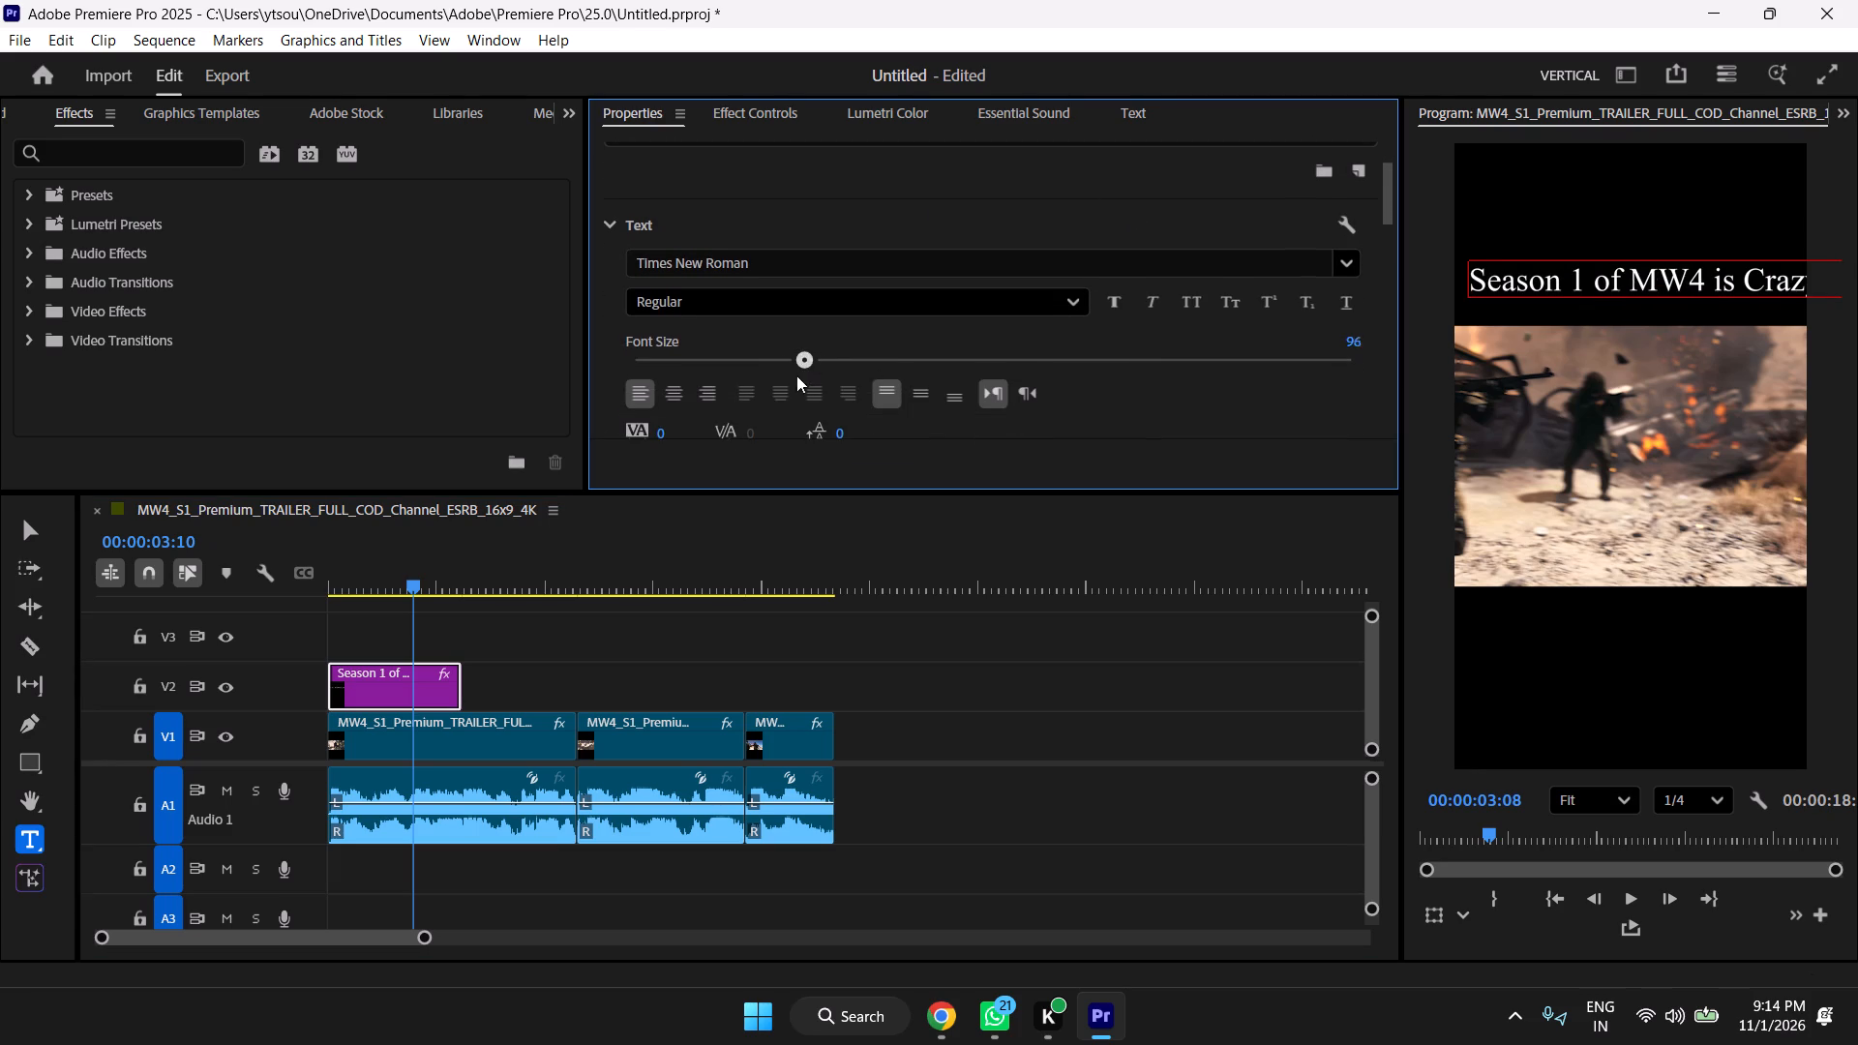
{"action": "left_click_drag", "start_coordinate": [796, 375], "coordinate": [766, 396]}
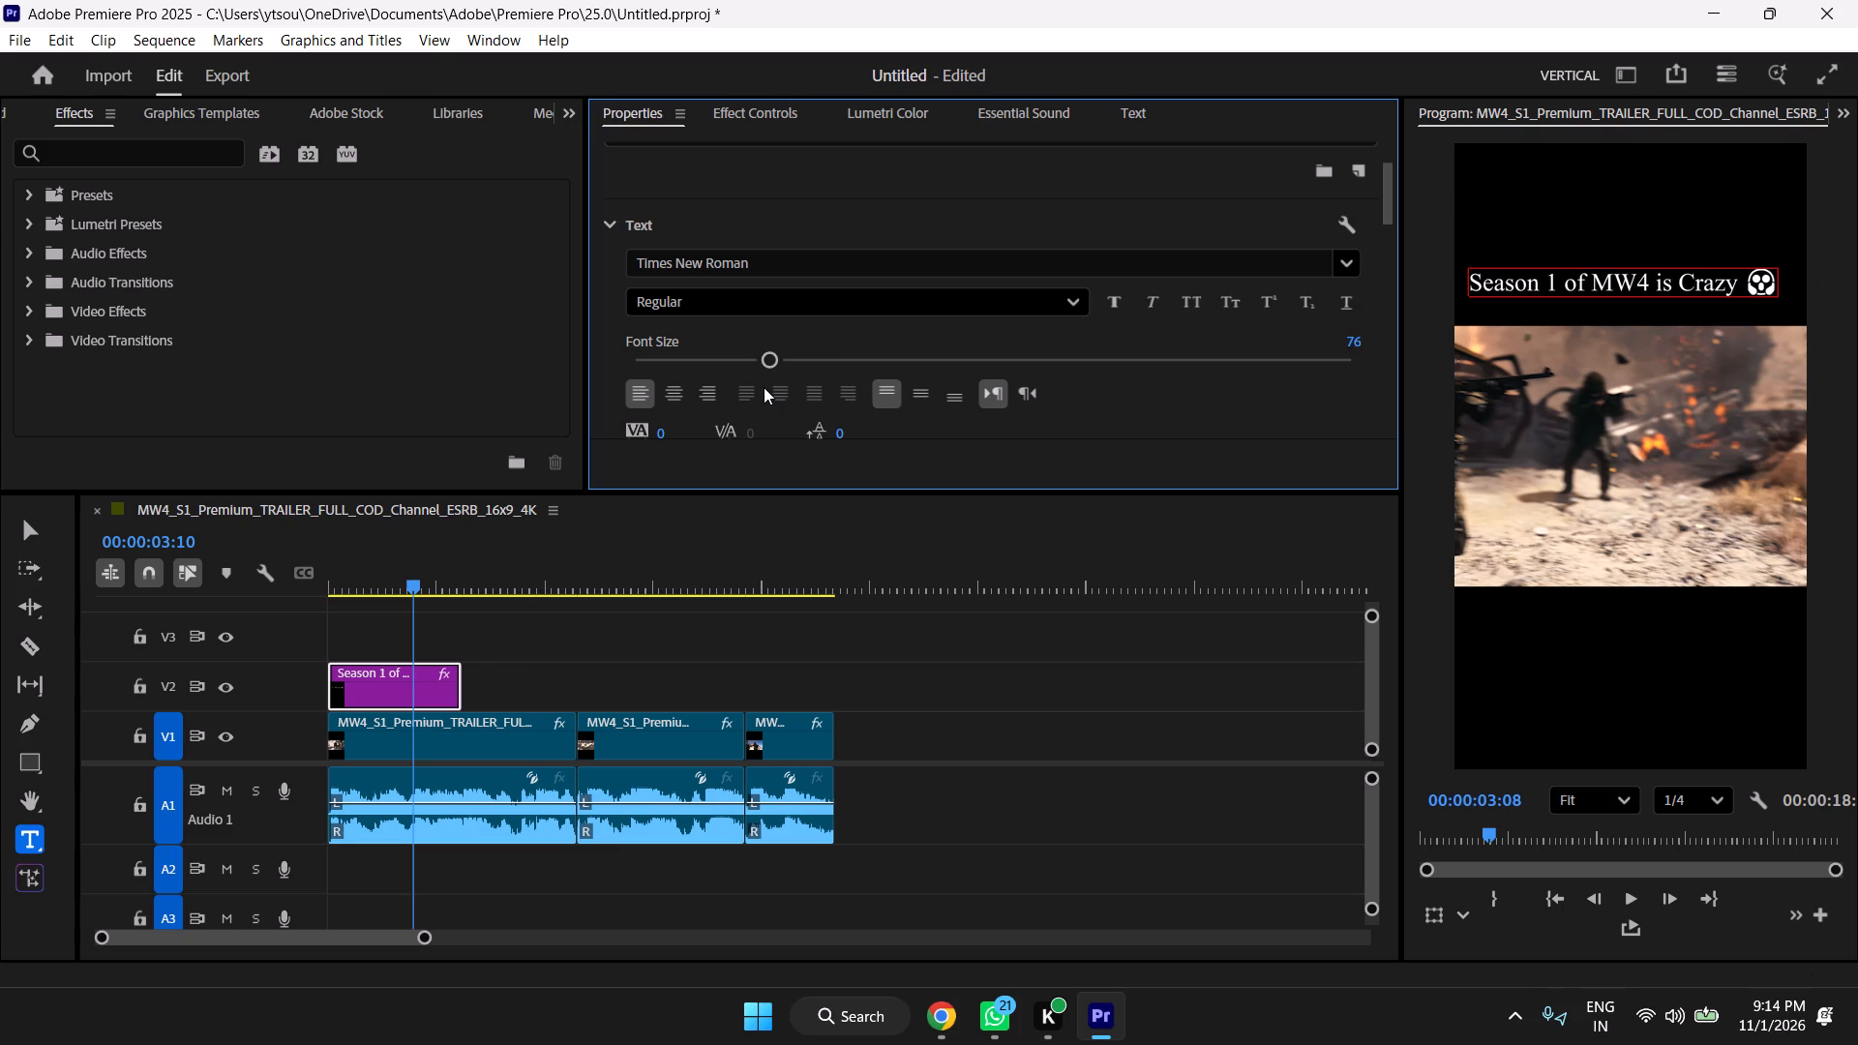
Set the title's font style to Bold.
{"action": "left_click", "coordinate": [1057, 308]}
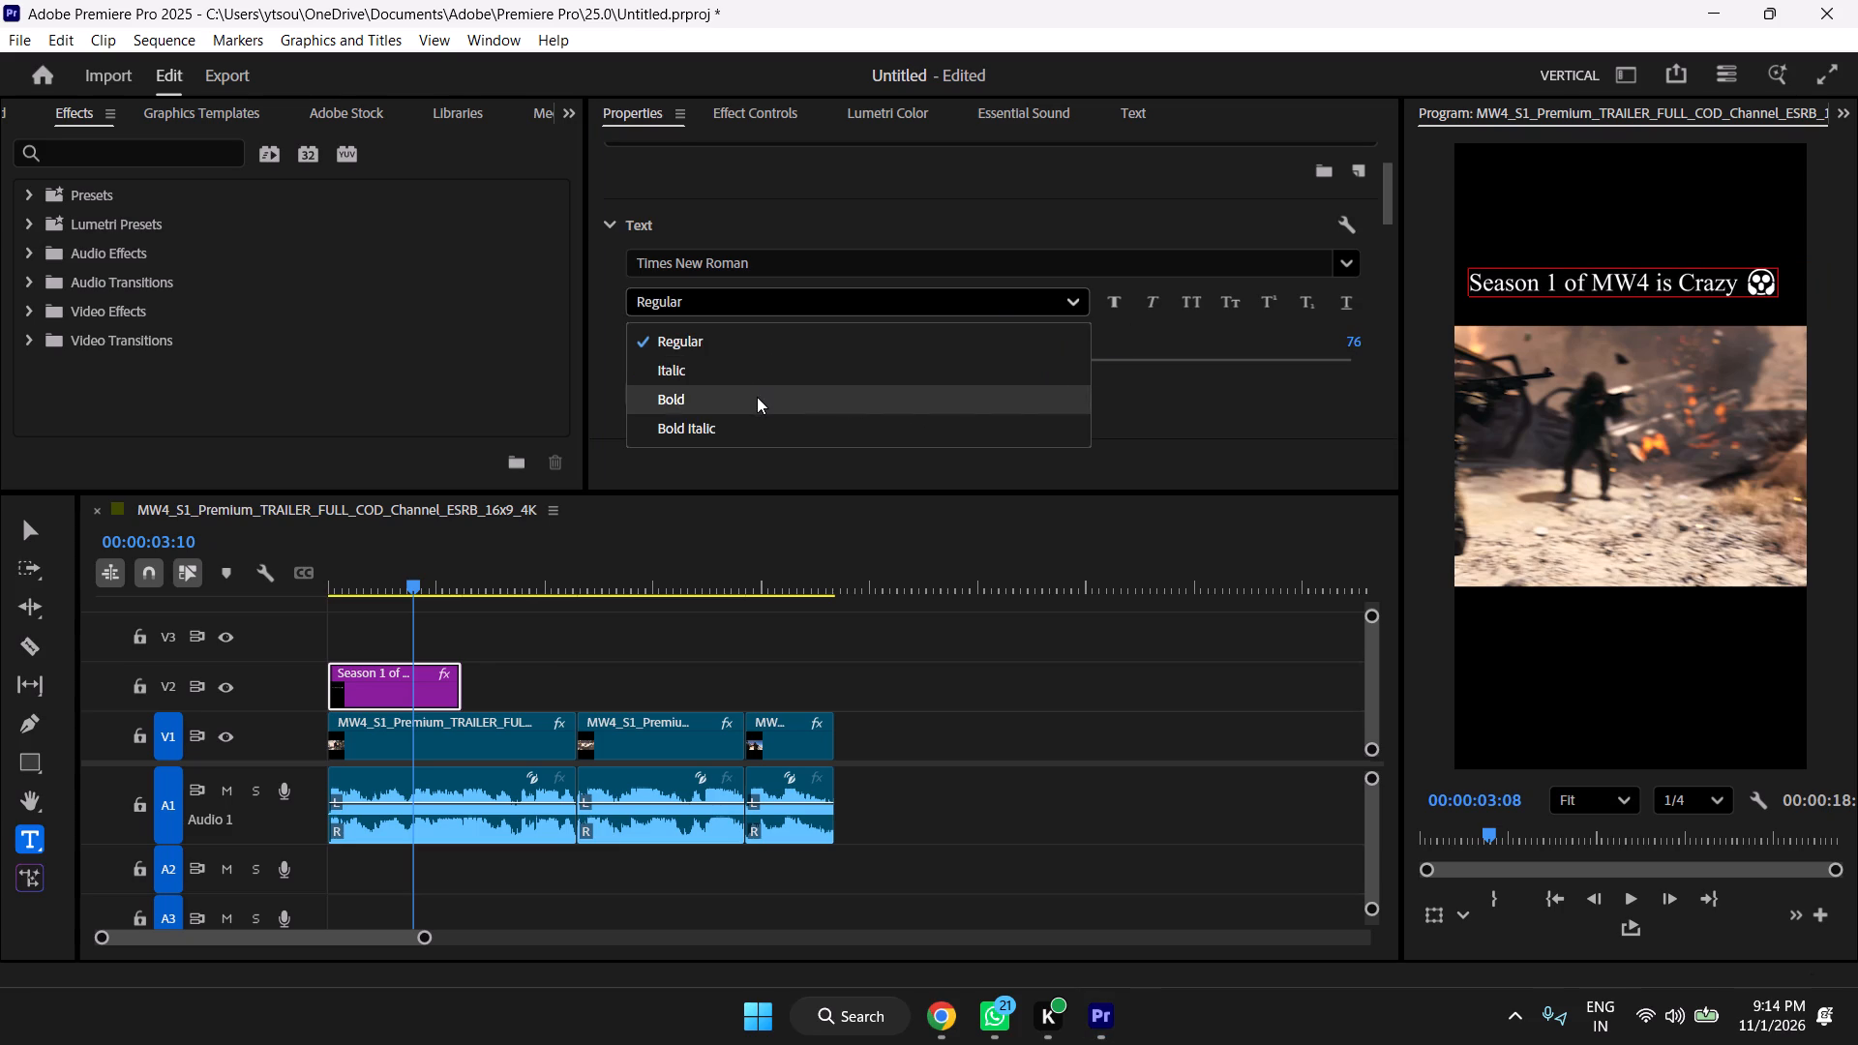
{"action": "left_click", "coordinate": [757, 397]}
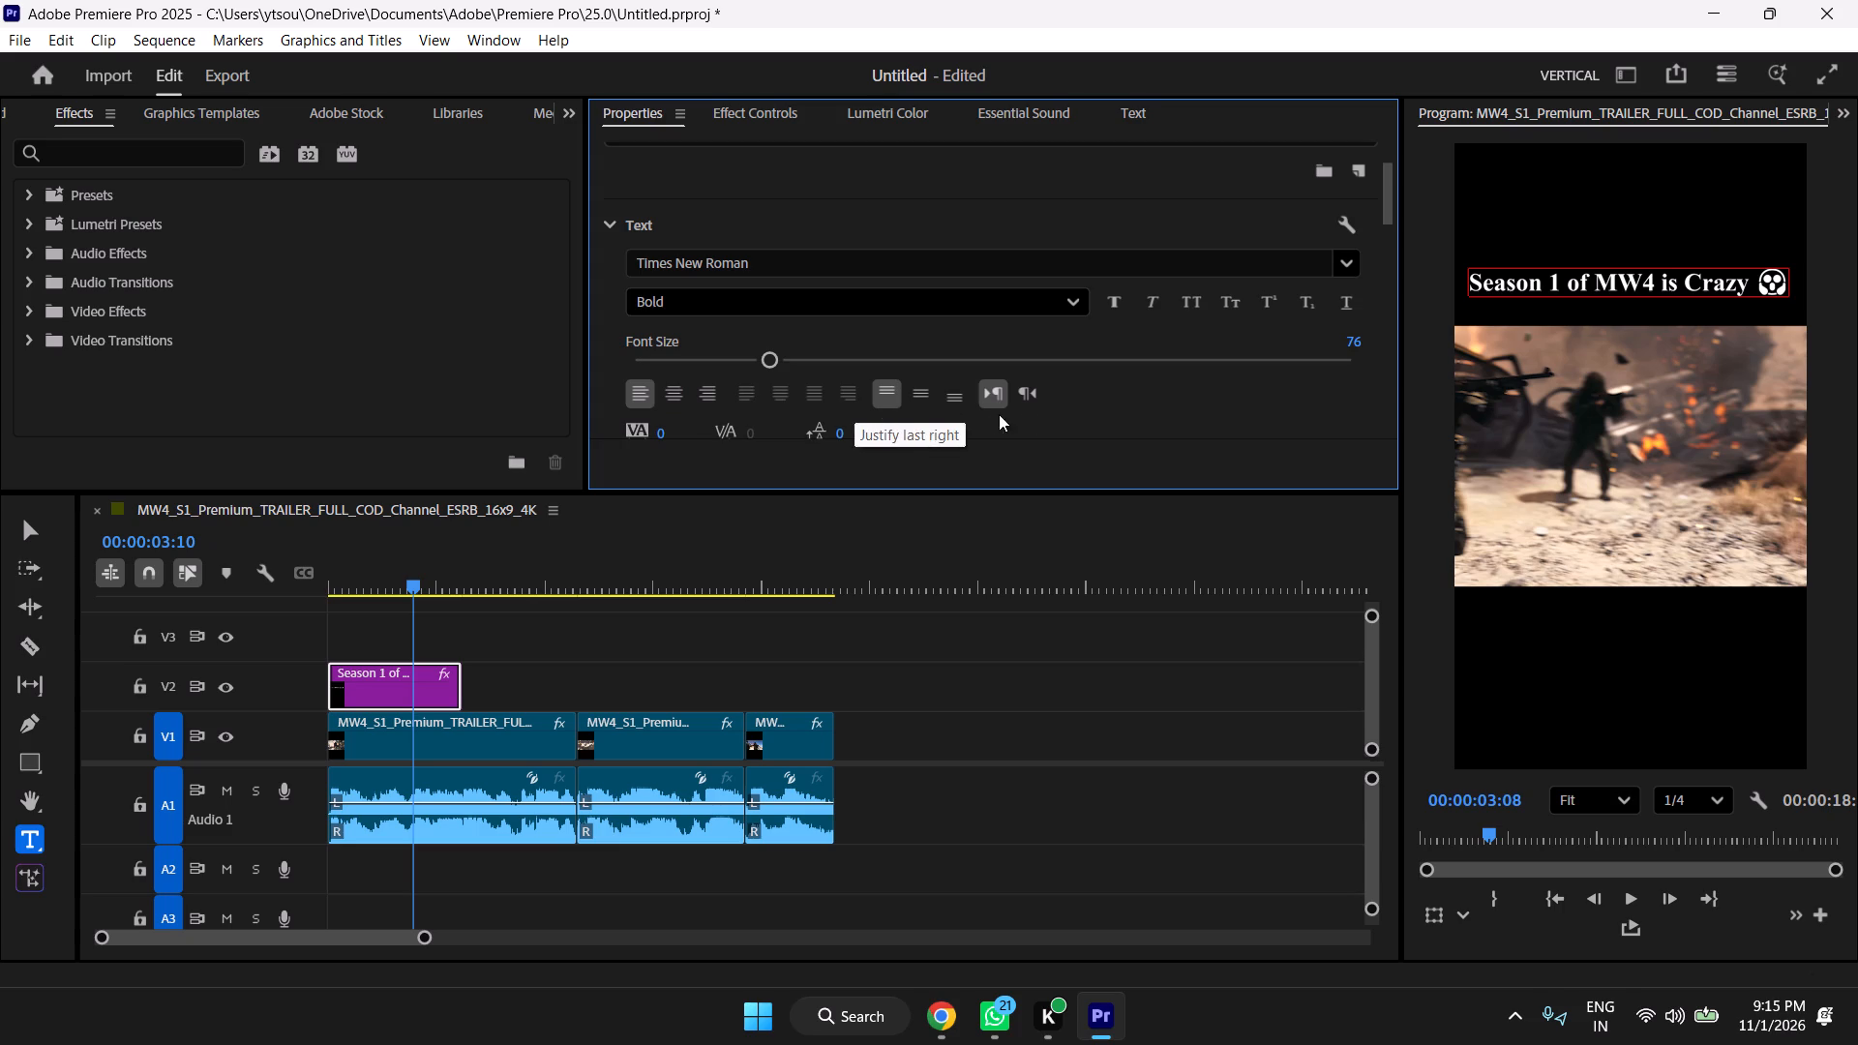
Centre the title horizontally in the frame.
{"action": "scroll", "coordinate": [1072, 378], "scroll_direction": "down", "scroll_amount": 2}
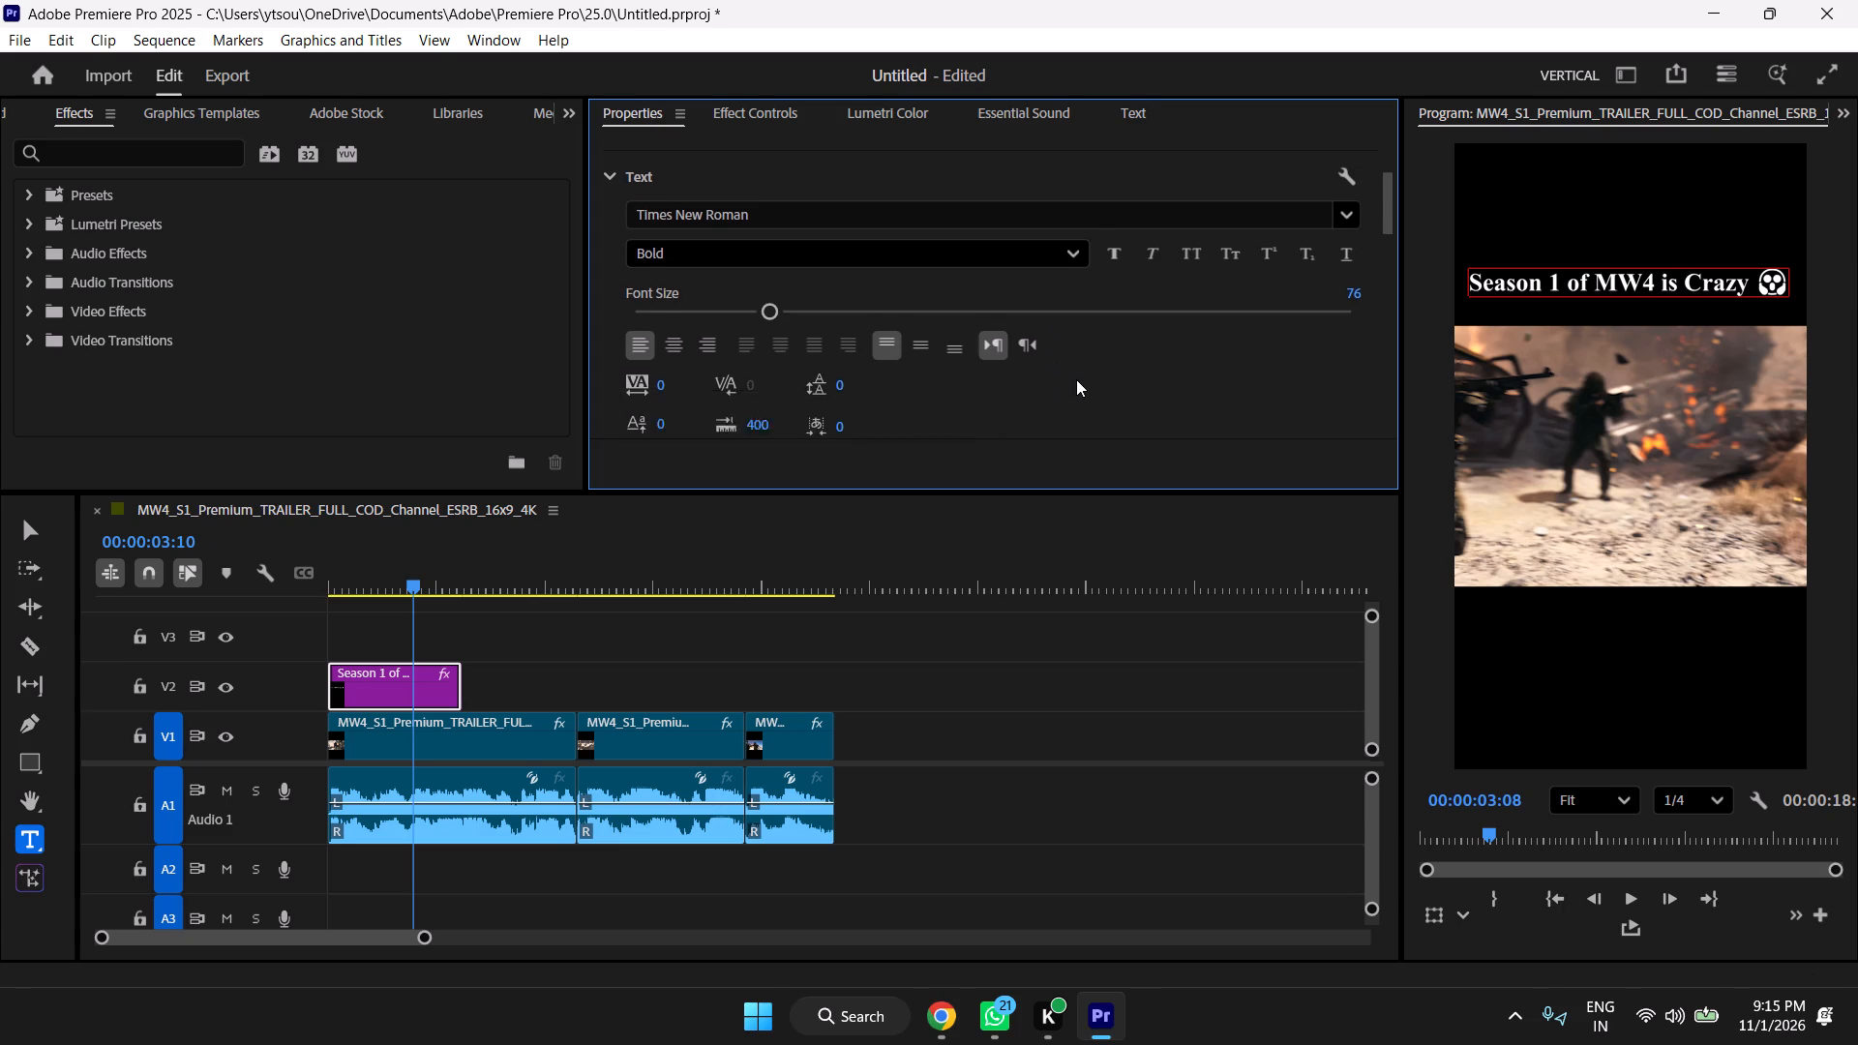
{"action": "scroll", "coordinate": [1076, 379], "scroll_direction": "down", "scroll_amount": 1}
{"action": "scroll", "coordinate": [1076, 382], "scroll_direction": "down", "scroll_amount": 20}
{"action": "scroll", "coordinate": [1076, 382], "scroll_direction": "down", "scroll_amount": 4}
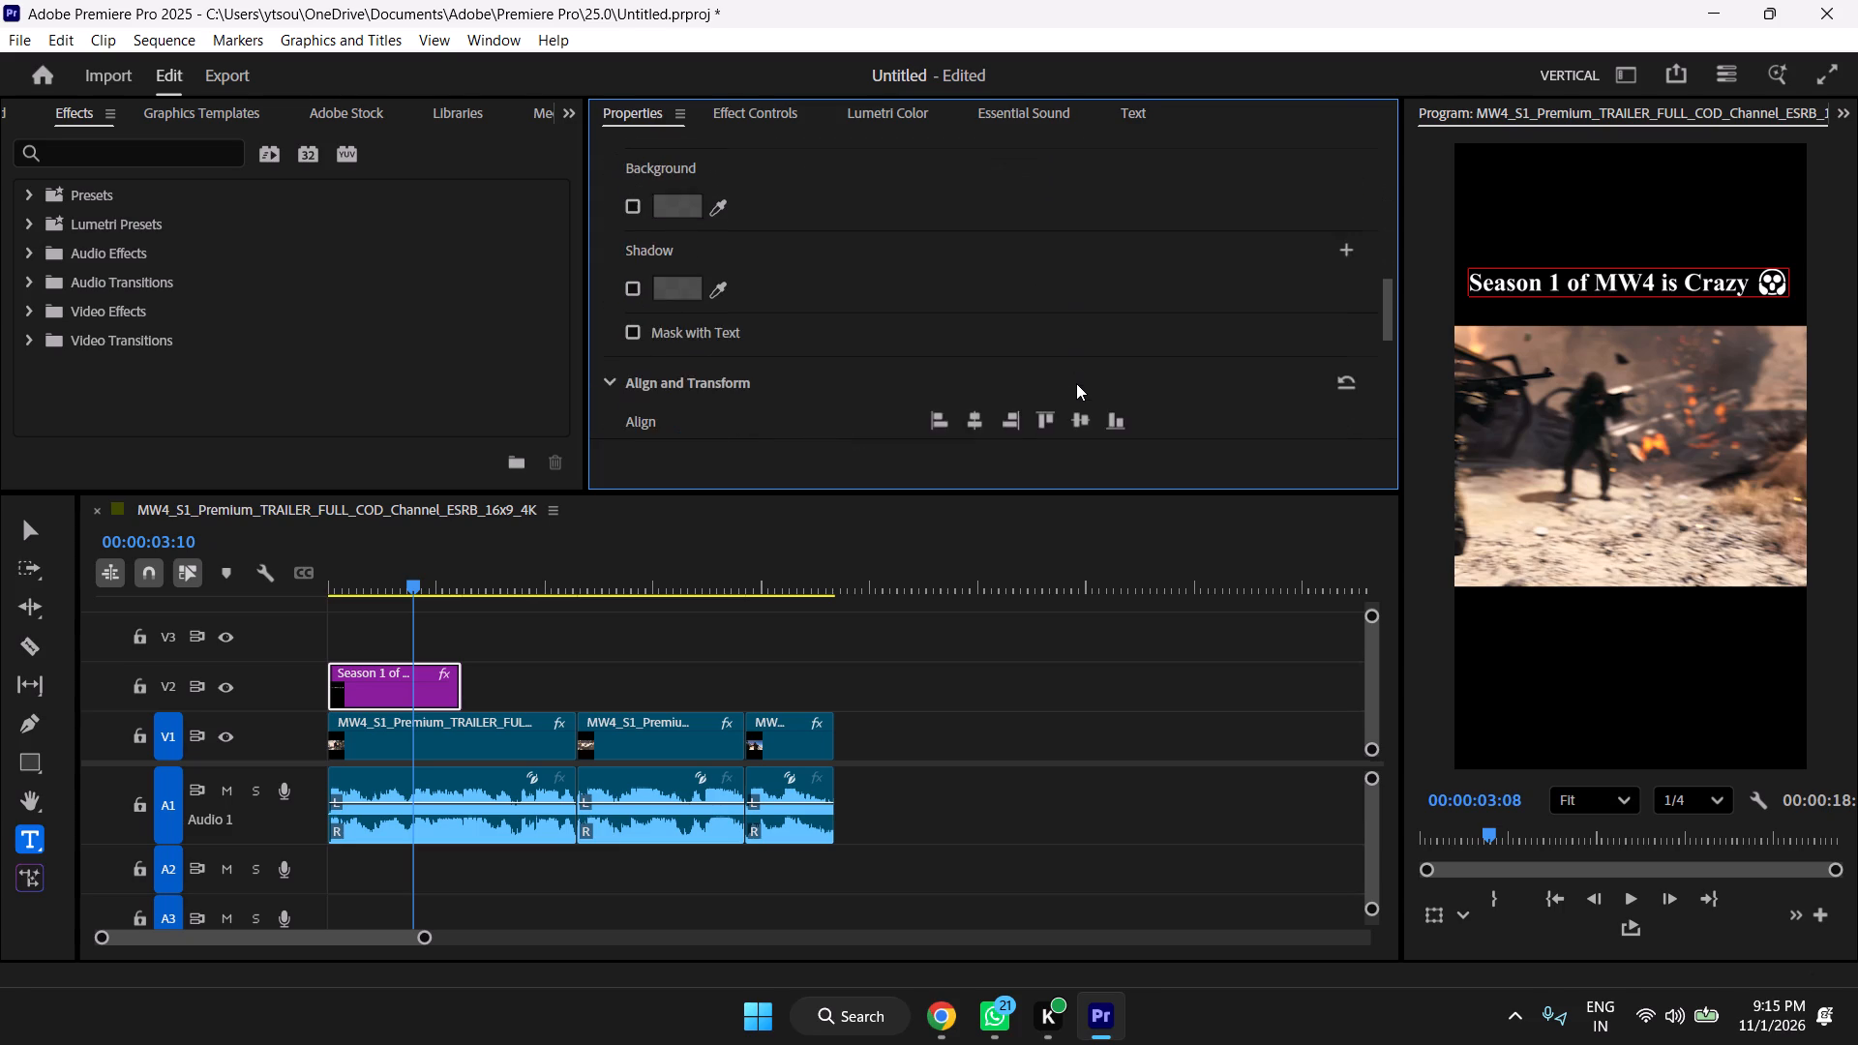
{"action": "scroll", "coordinate": [1076, 383], "scroll_direction": "down", "scroll_amount": 2}
{"action": "left_click", "coordinate": [975, 284]}
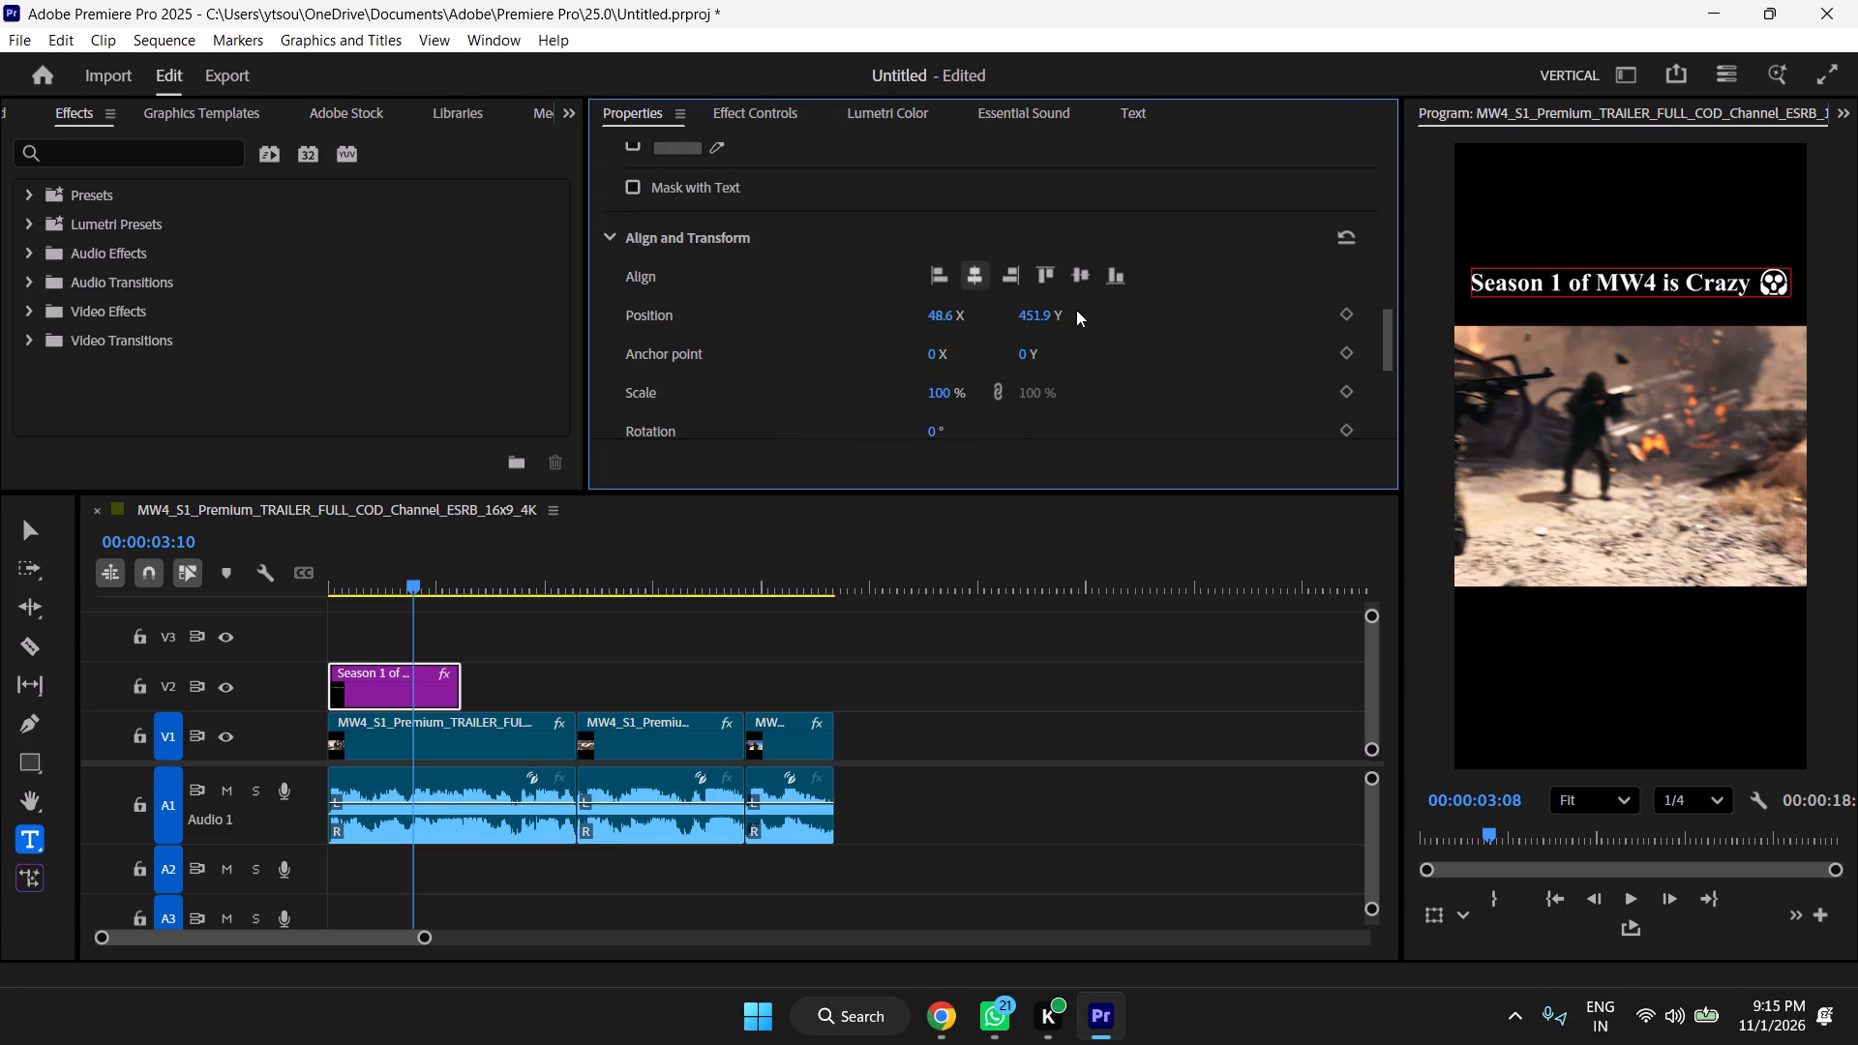
Set the title's vertical position to 517 so it sits just above the footage.
{"action": "left_click_drag", "start_coordinate": [1043, 312], "coordinate": [1083, 317]}
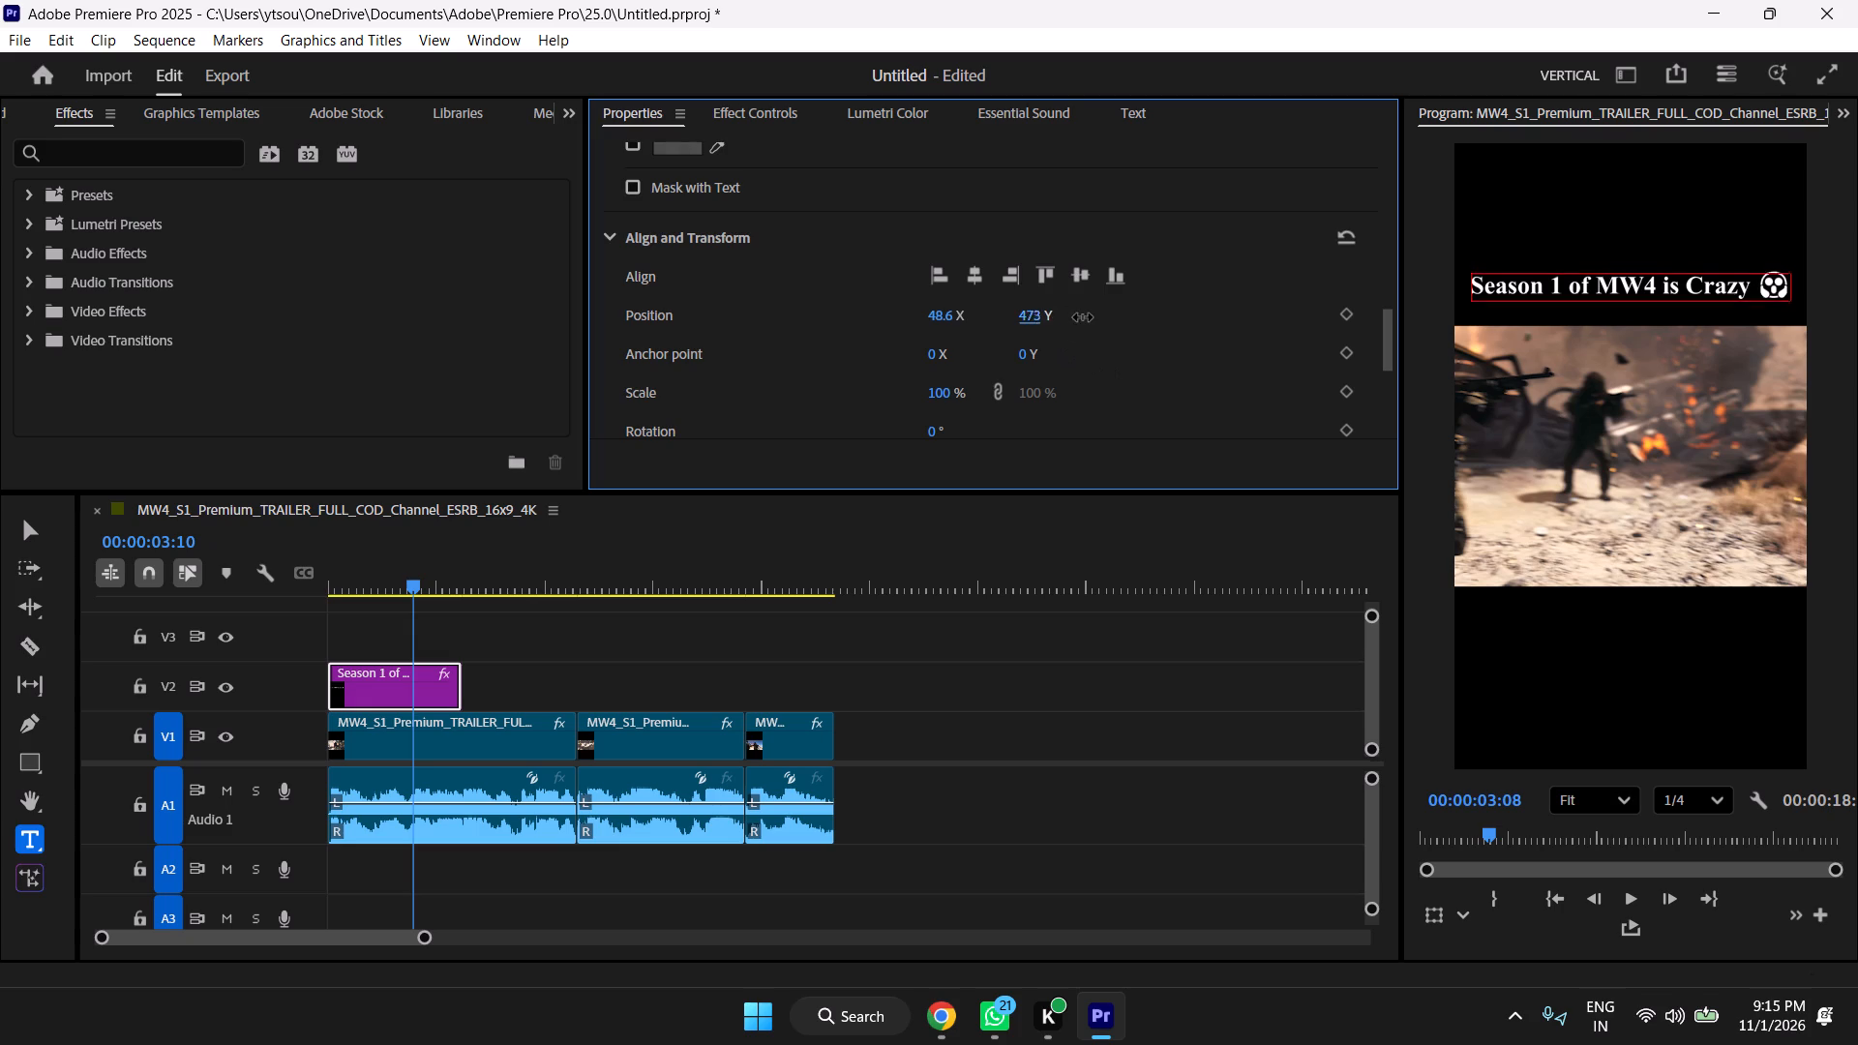
{"action": "left_click_drag", "start_coordinate": [1083, 317], "coordinate": [1149, 317]}
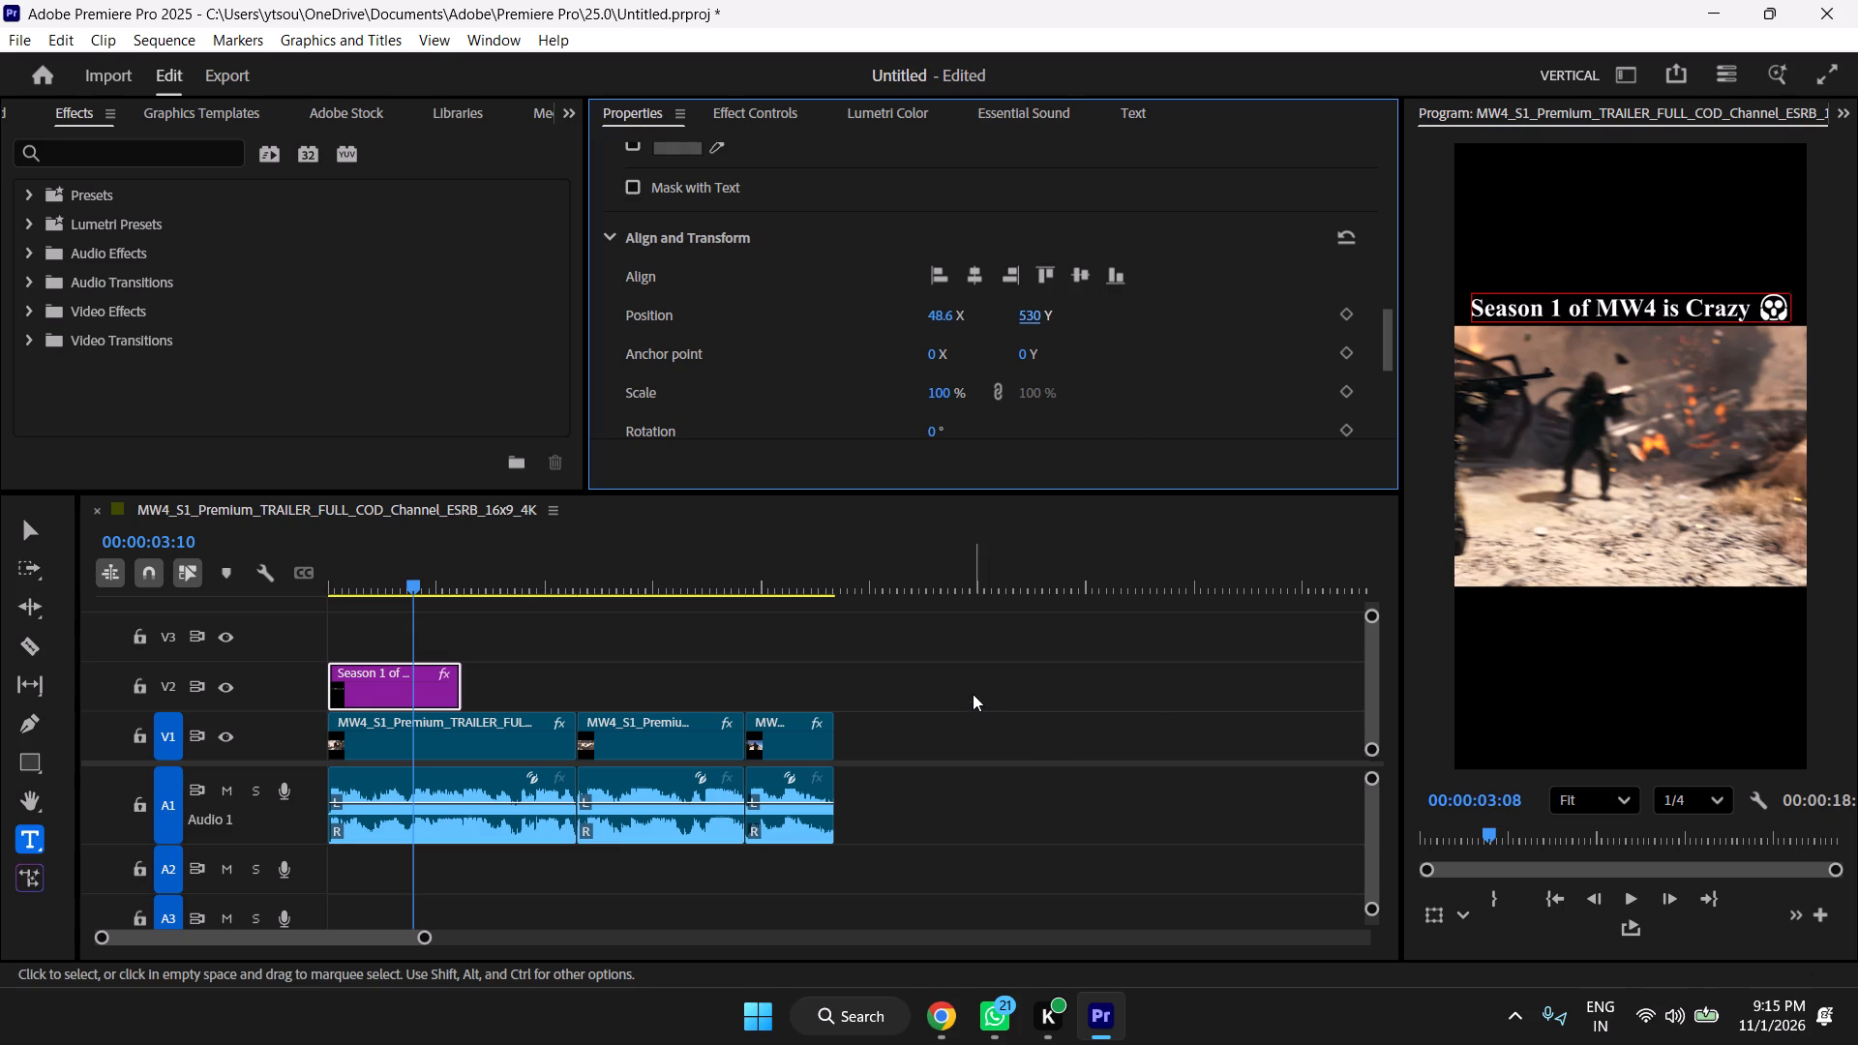
{"action": "left_click_drag", "start_coordinate": [1027, 314], "coordinate": [1002, 319]}
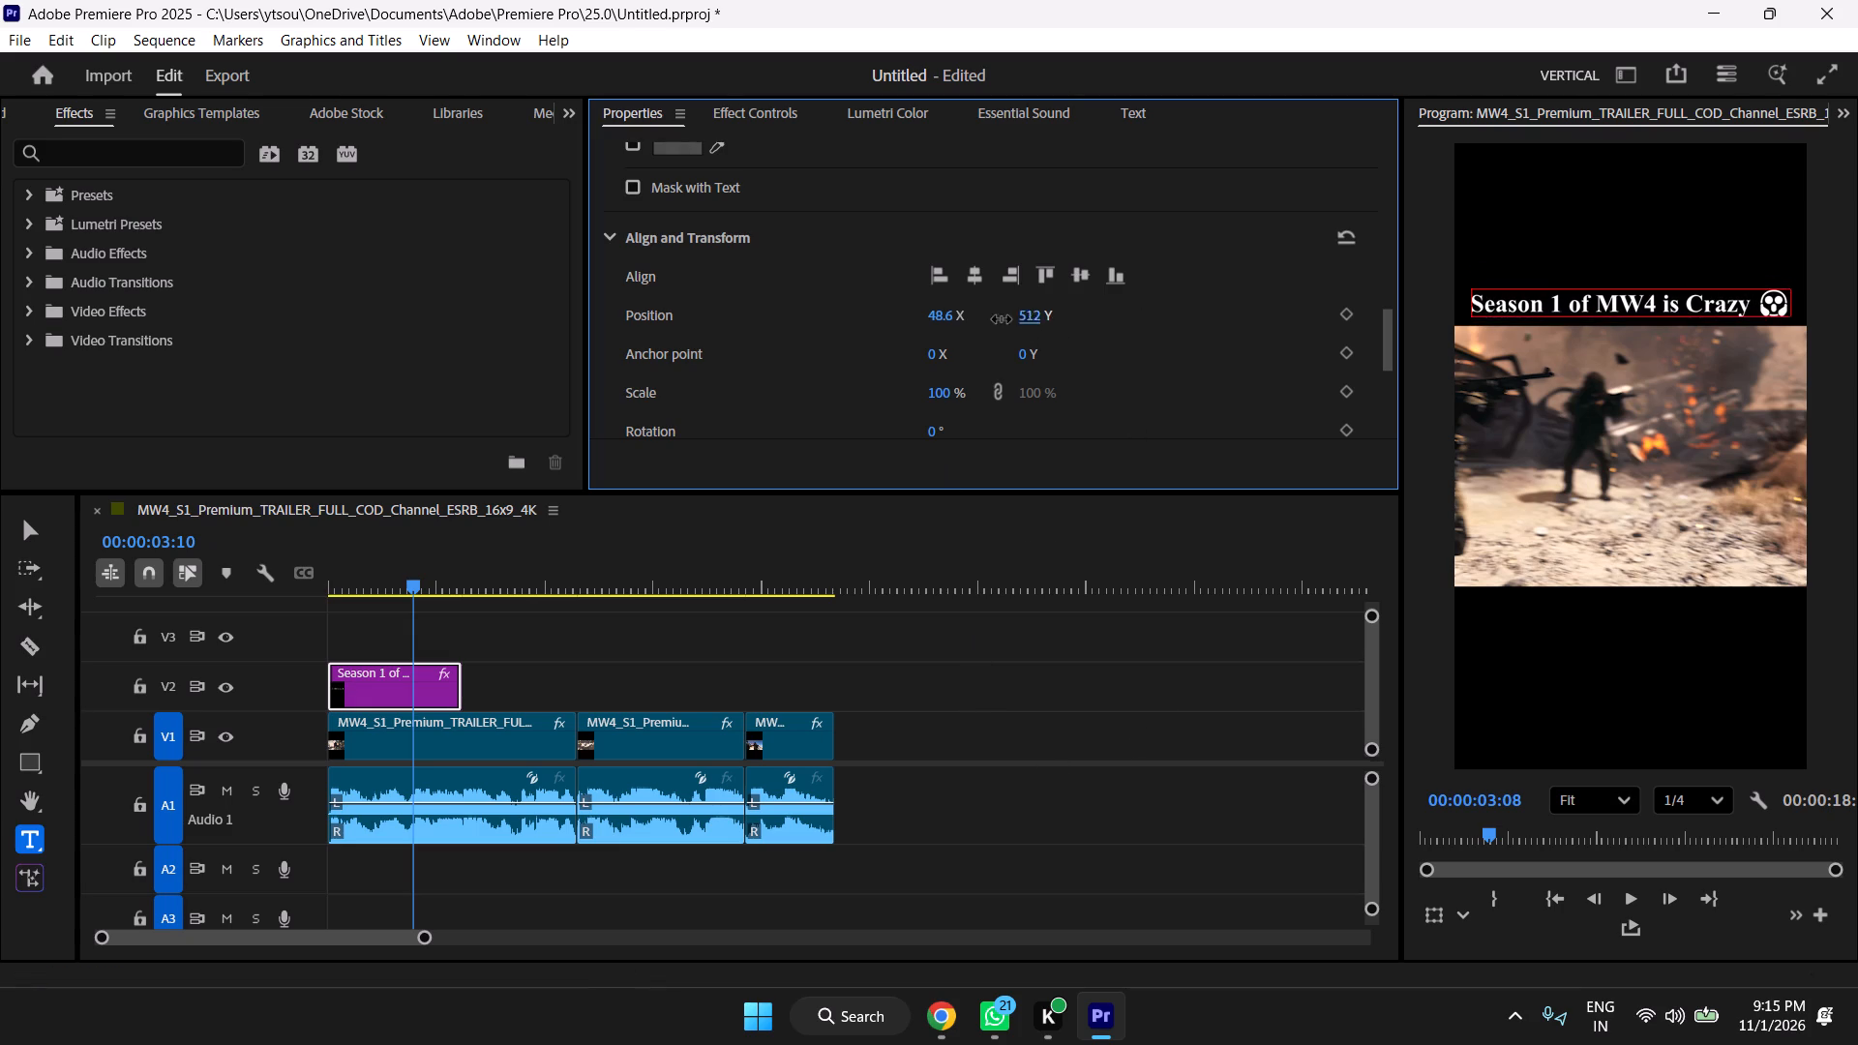
{"action": "left_click_drag", "start_coordinate": [1002, 319], "coordinate": [981, 325]}
{"action": "left_click_drag", "start_coordinate": [1021, 317], "coordinate": [1044, 317]}
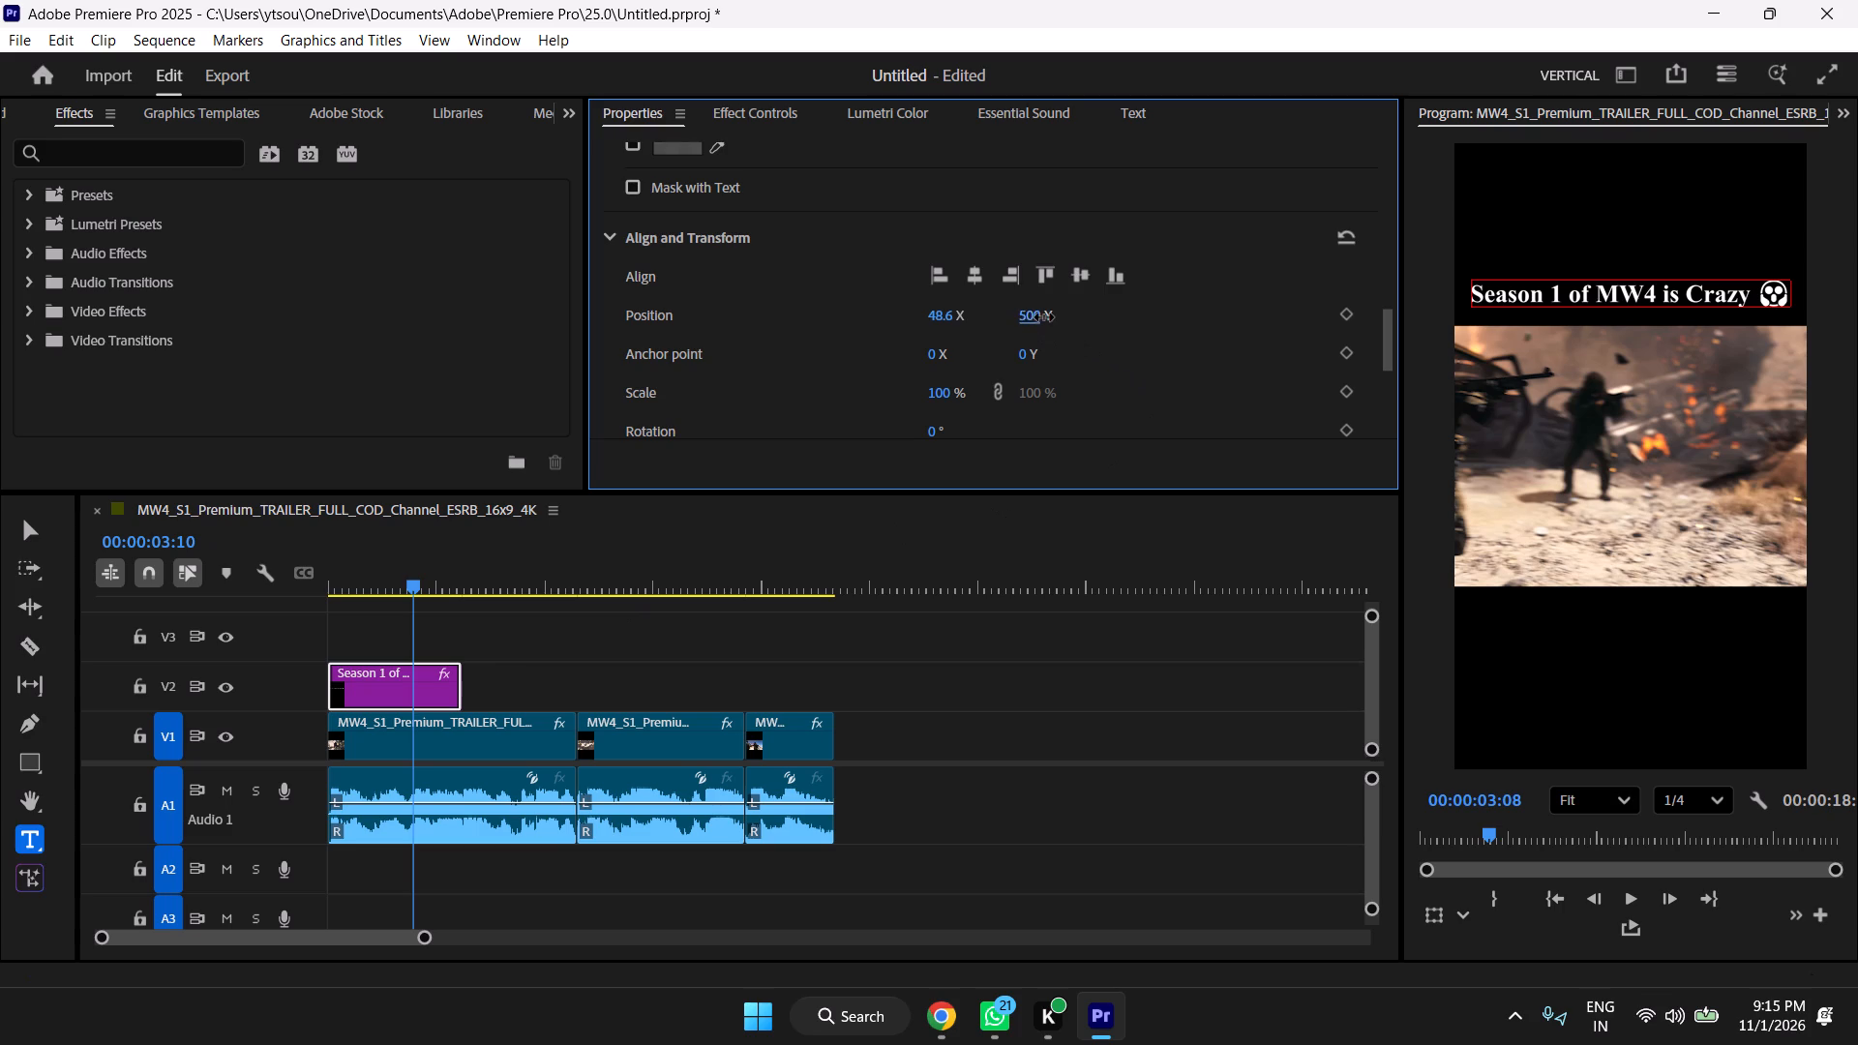
{"action": "left_click_drag", "start_coordinate": [1044, 317], "coordinate": [1063, 317]}
Play the sequence from the start to review the title over the footage.
{"action": "left_click_drag", "start_coordinate": [383, 587], "coordinate": [301, 590]}
{"action": "key", "text": "space"}
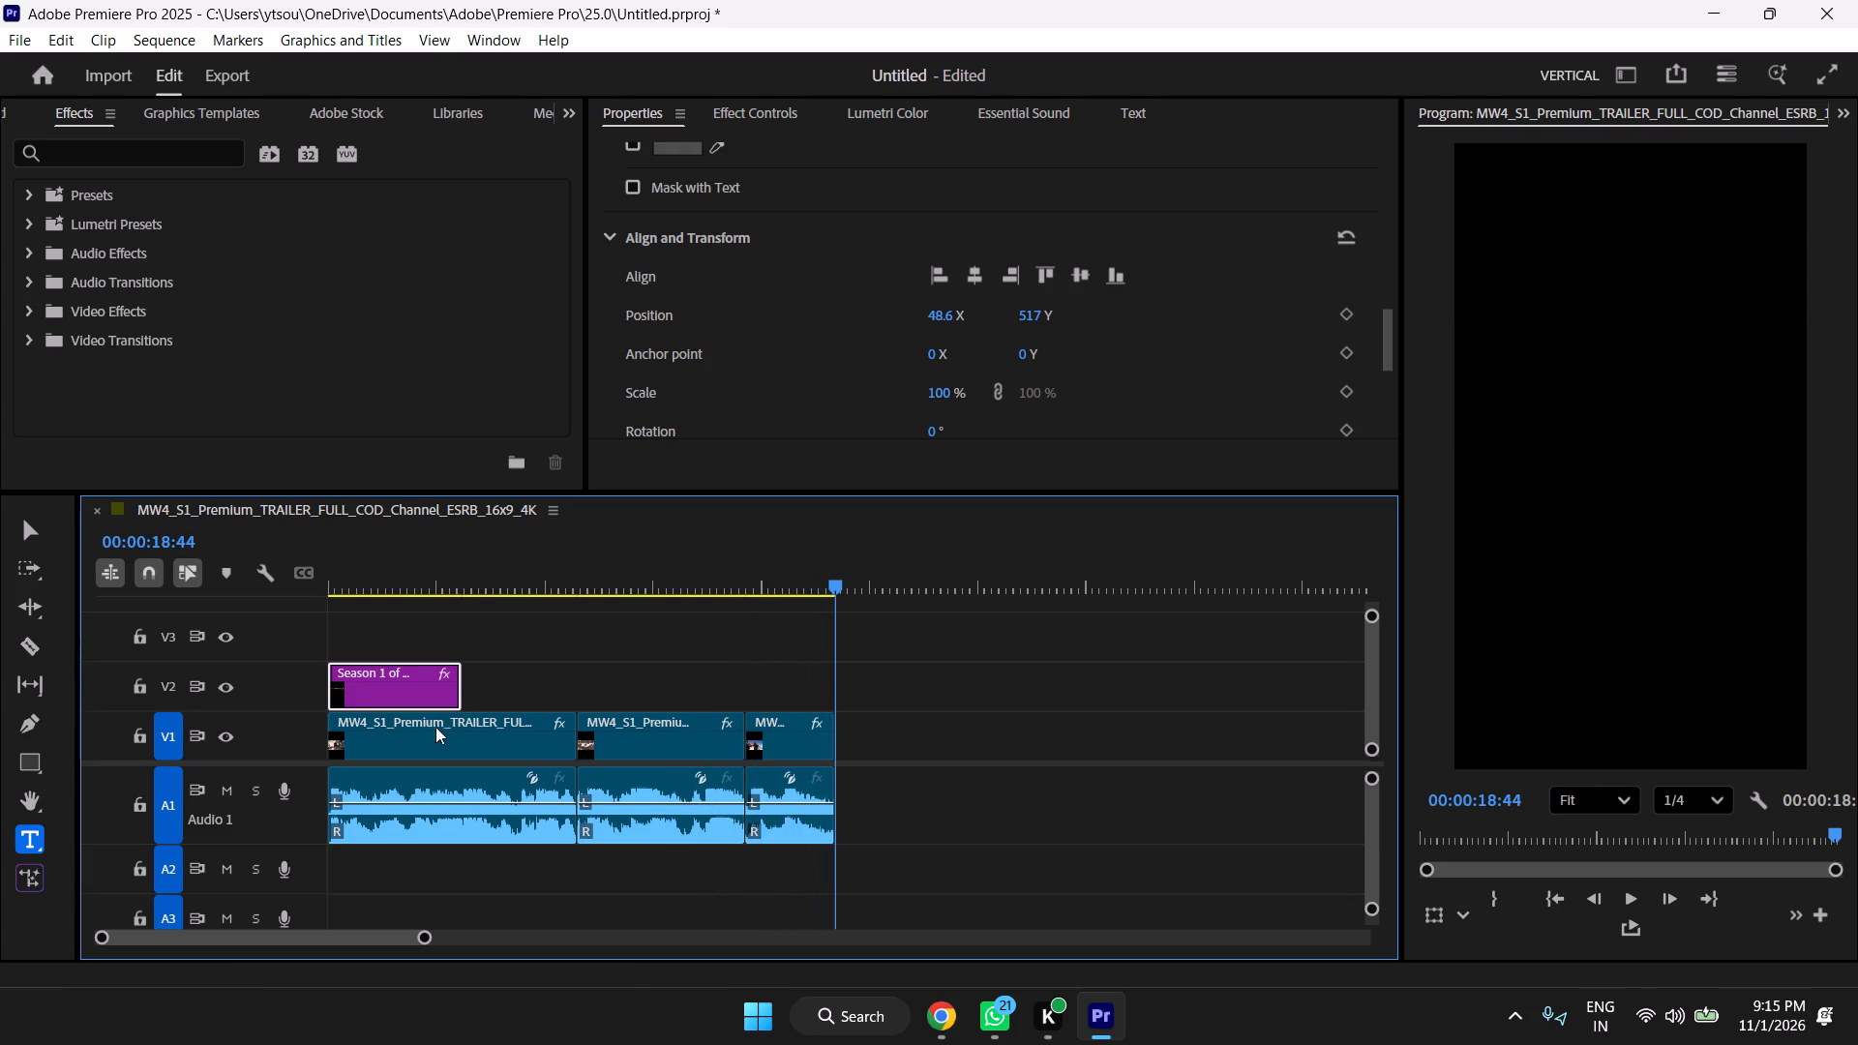
Extend the title clip on V2 to the end of the last footage clip.
{"action": "left_click_drag", "start_coordinate": [459, 684], "coordinate": [816, 694]}
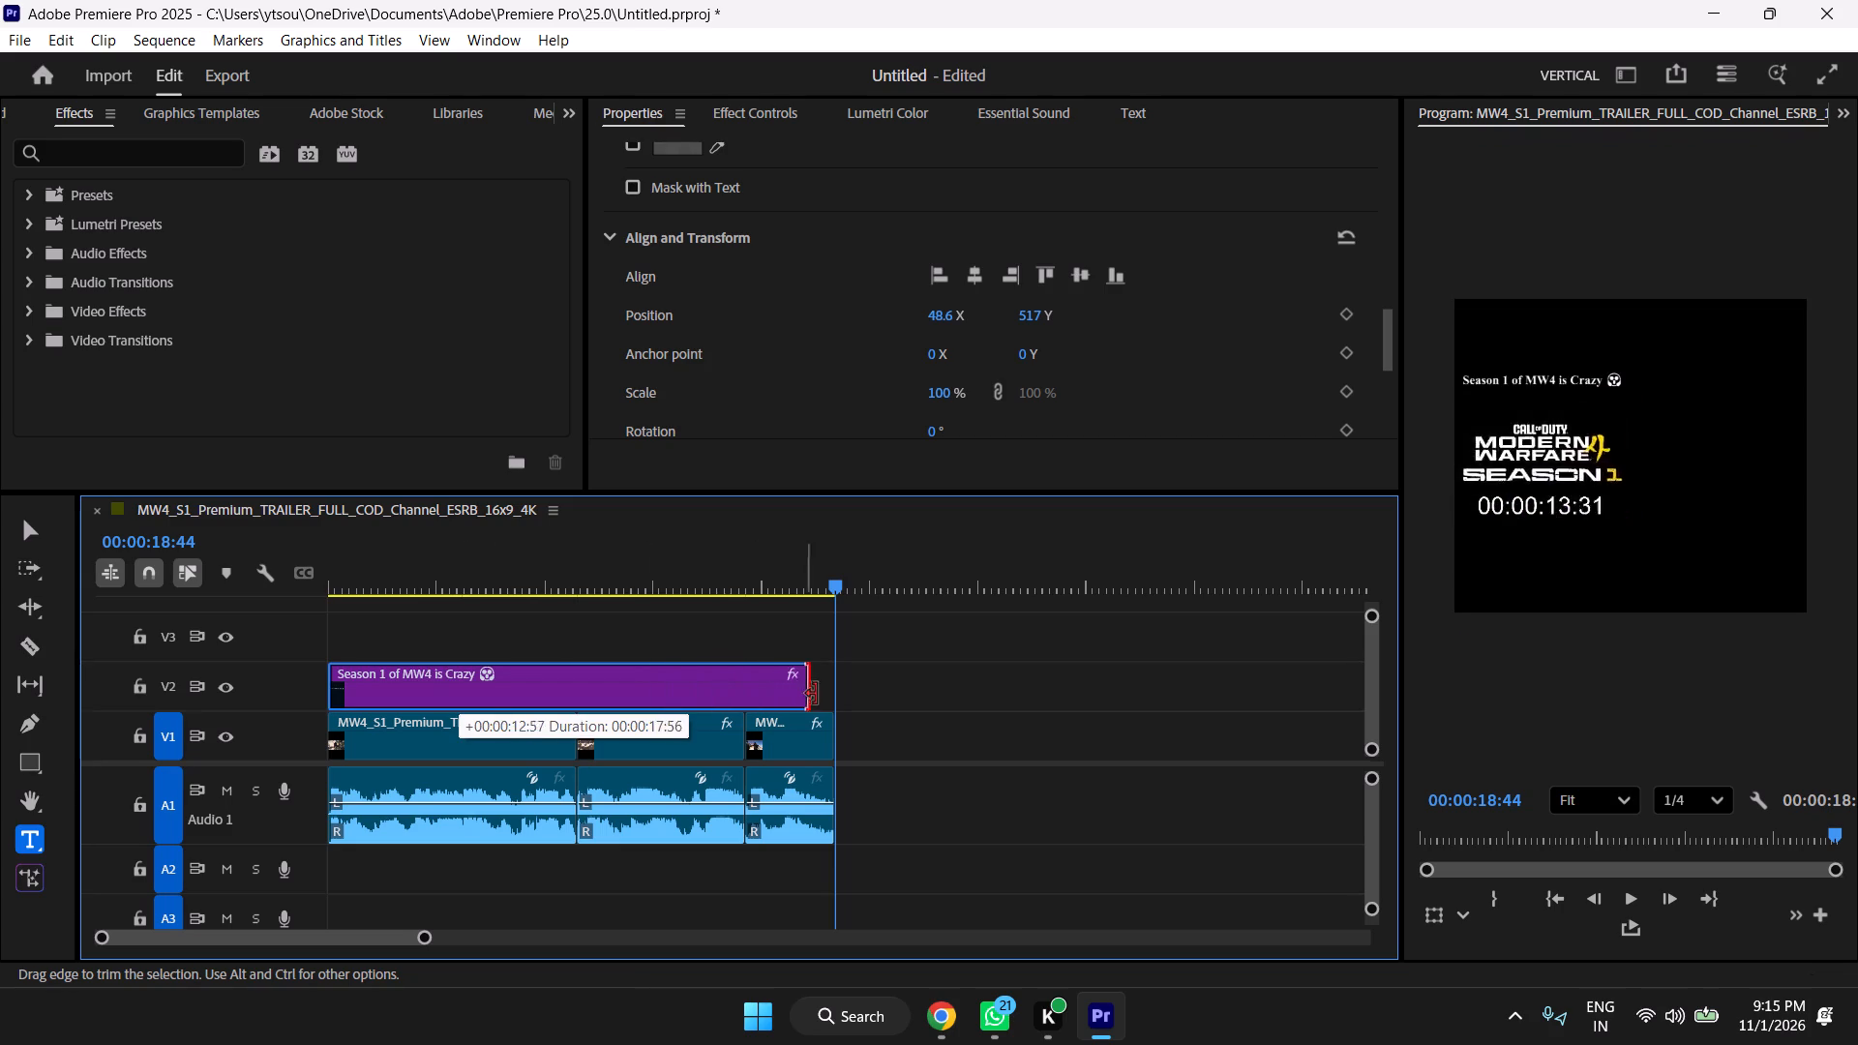
{"action": "left_click_drag", "start_coordinate": [816, 694], "coordinate": [835, 694]}
Play the sequence from the start again to check the extended title.
{"action": "left_click_drag", "start_coordinate": [777, 582], "coordinate": [329, 604]}
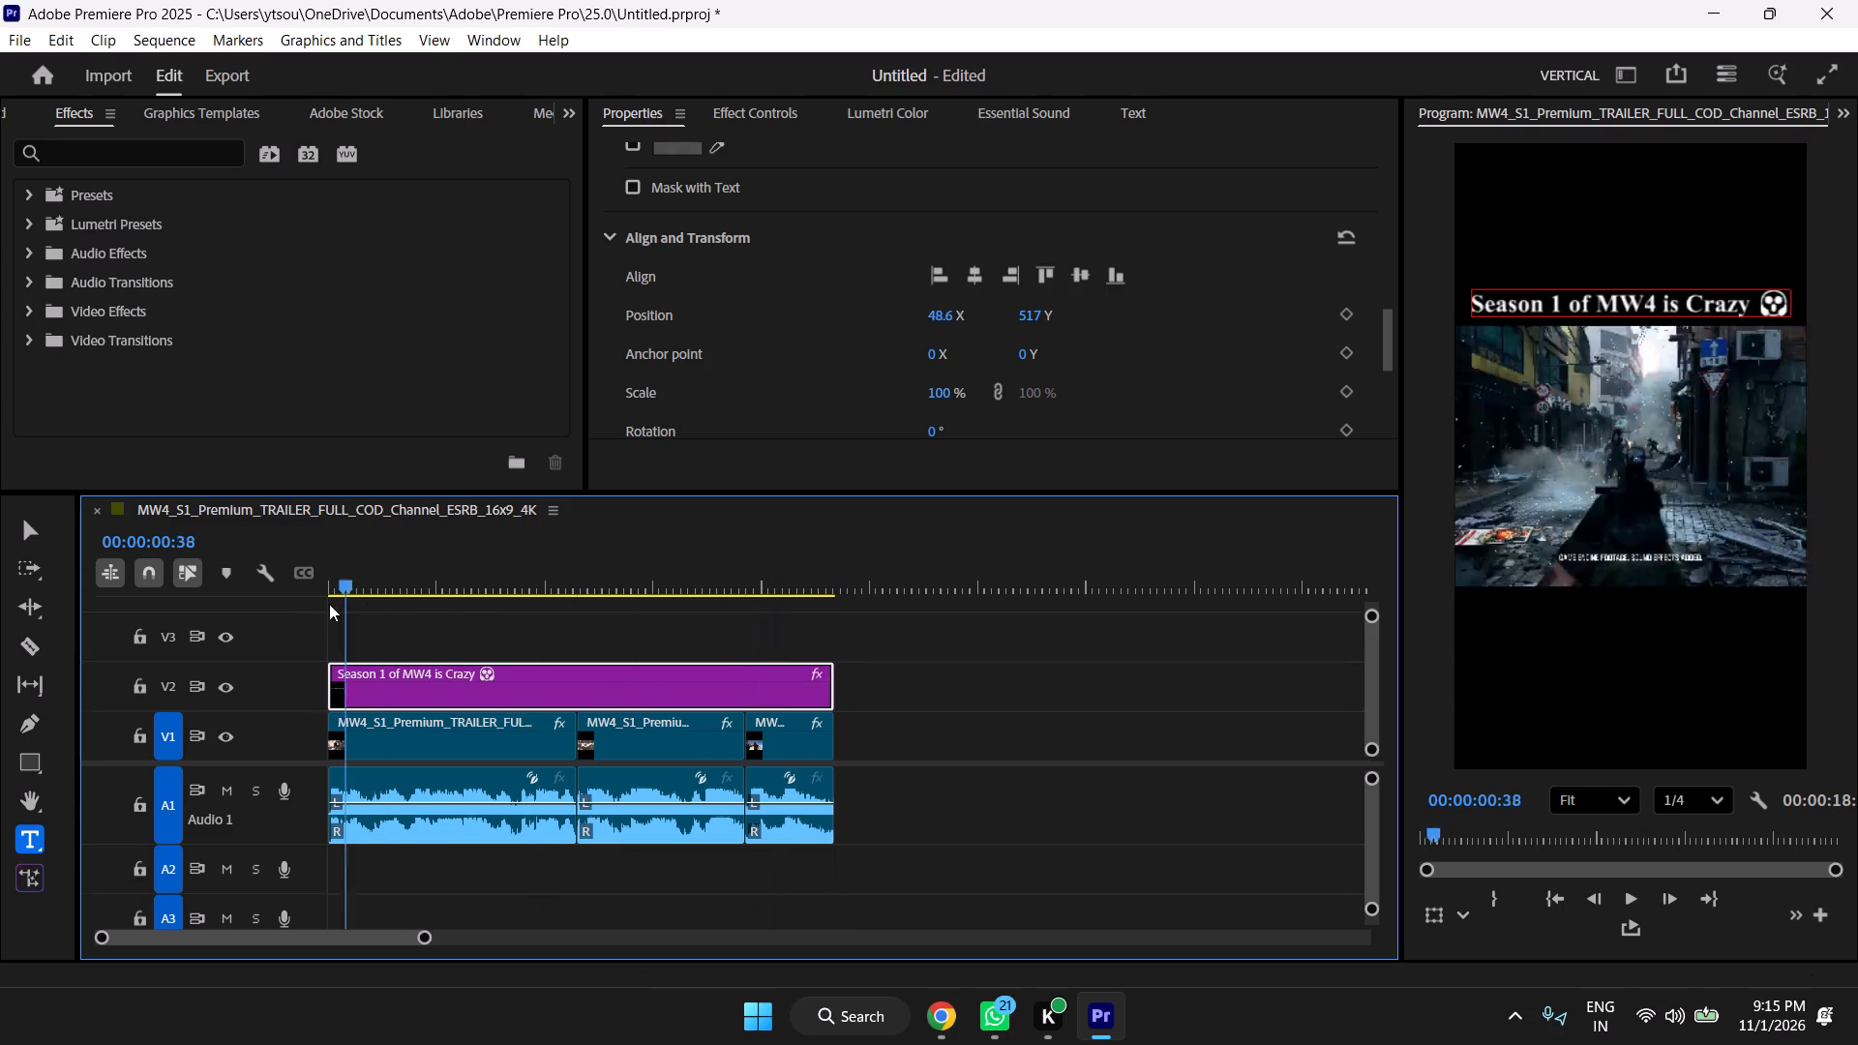
{"action": "left_click_drag", "start_coordinate": [329, 604], "coordinate": [306, 605]}
{"action": "key", "text": "space"}
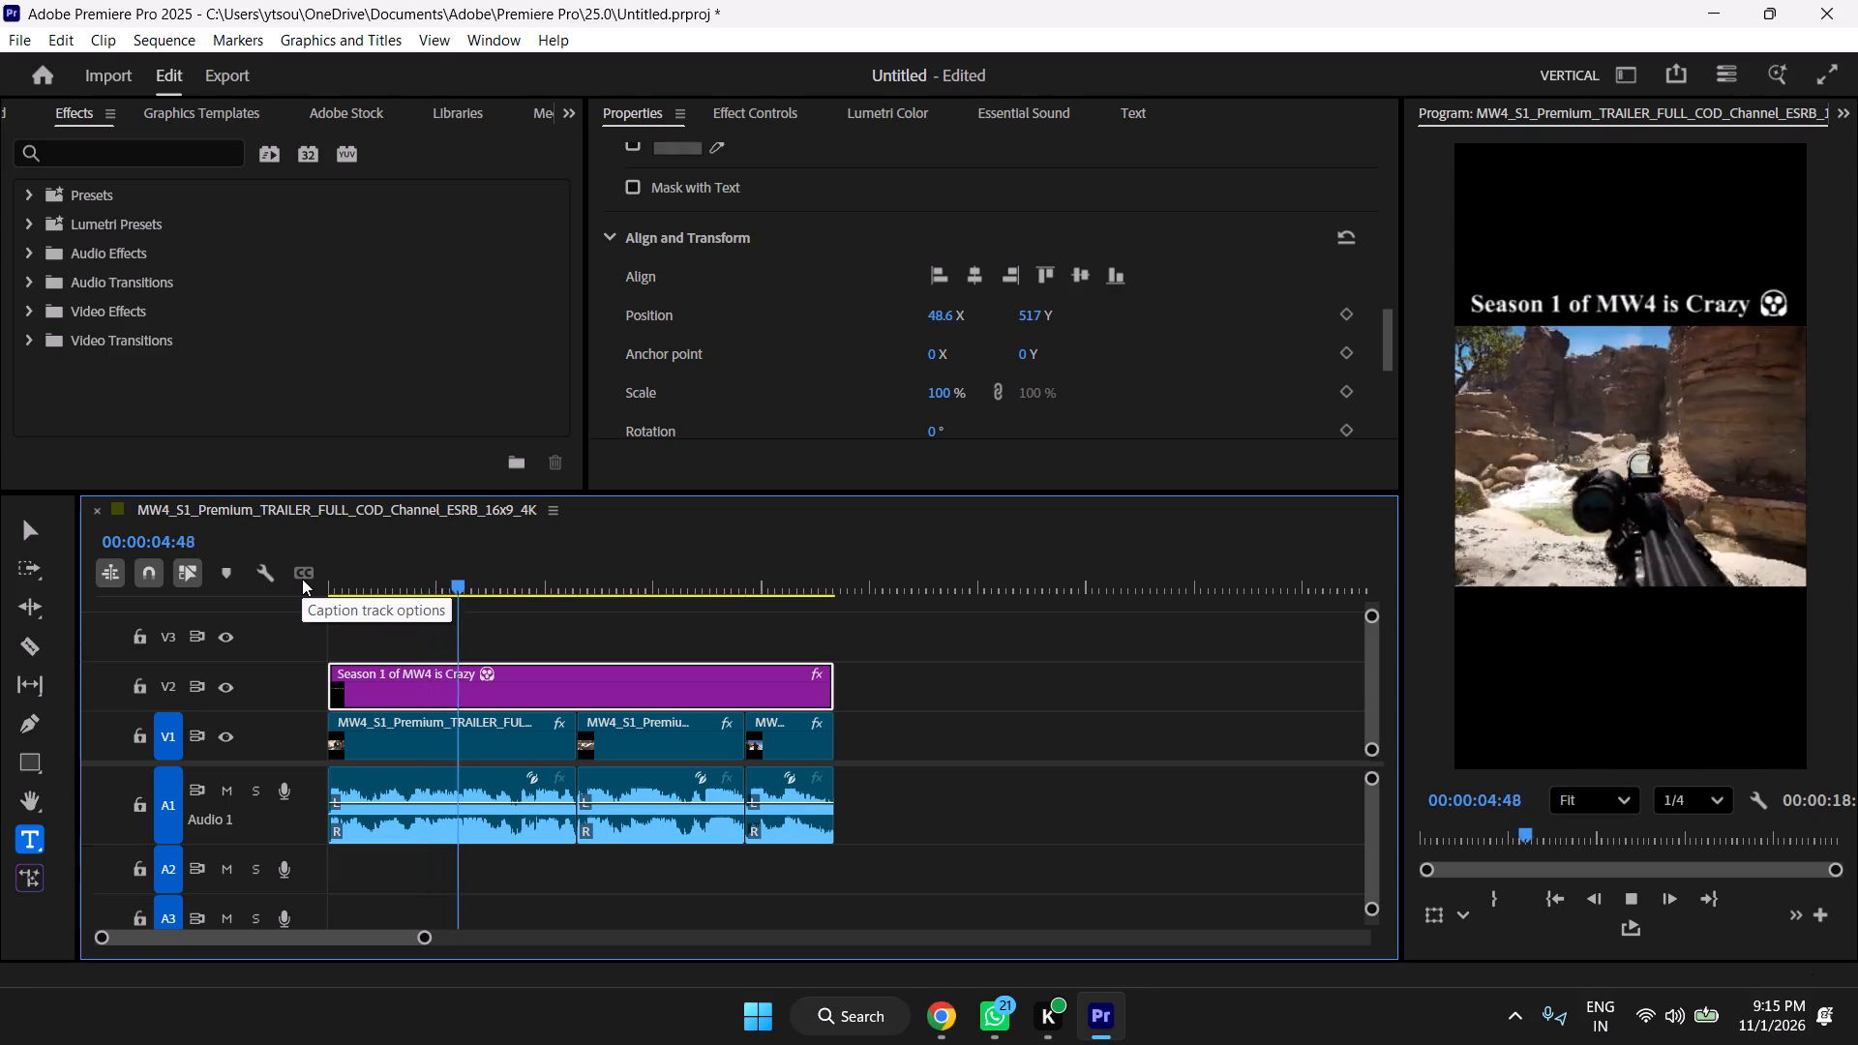
Stop the sequence playback.
{"action": "key", "text": "space"}
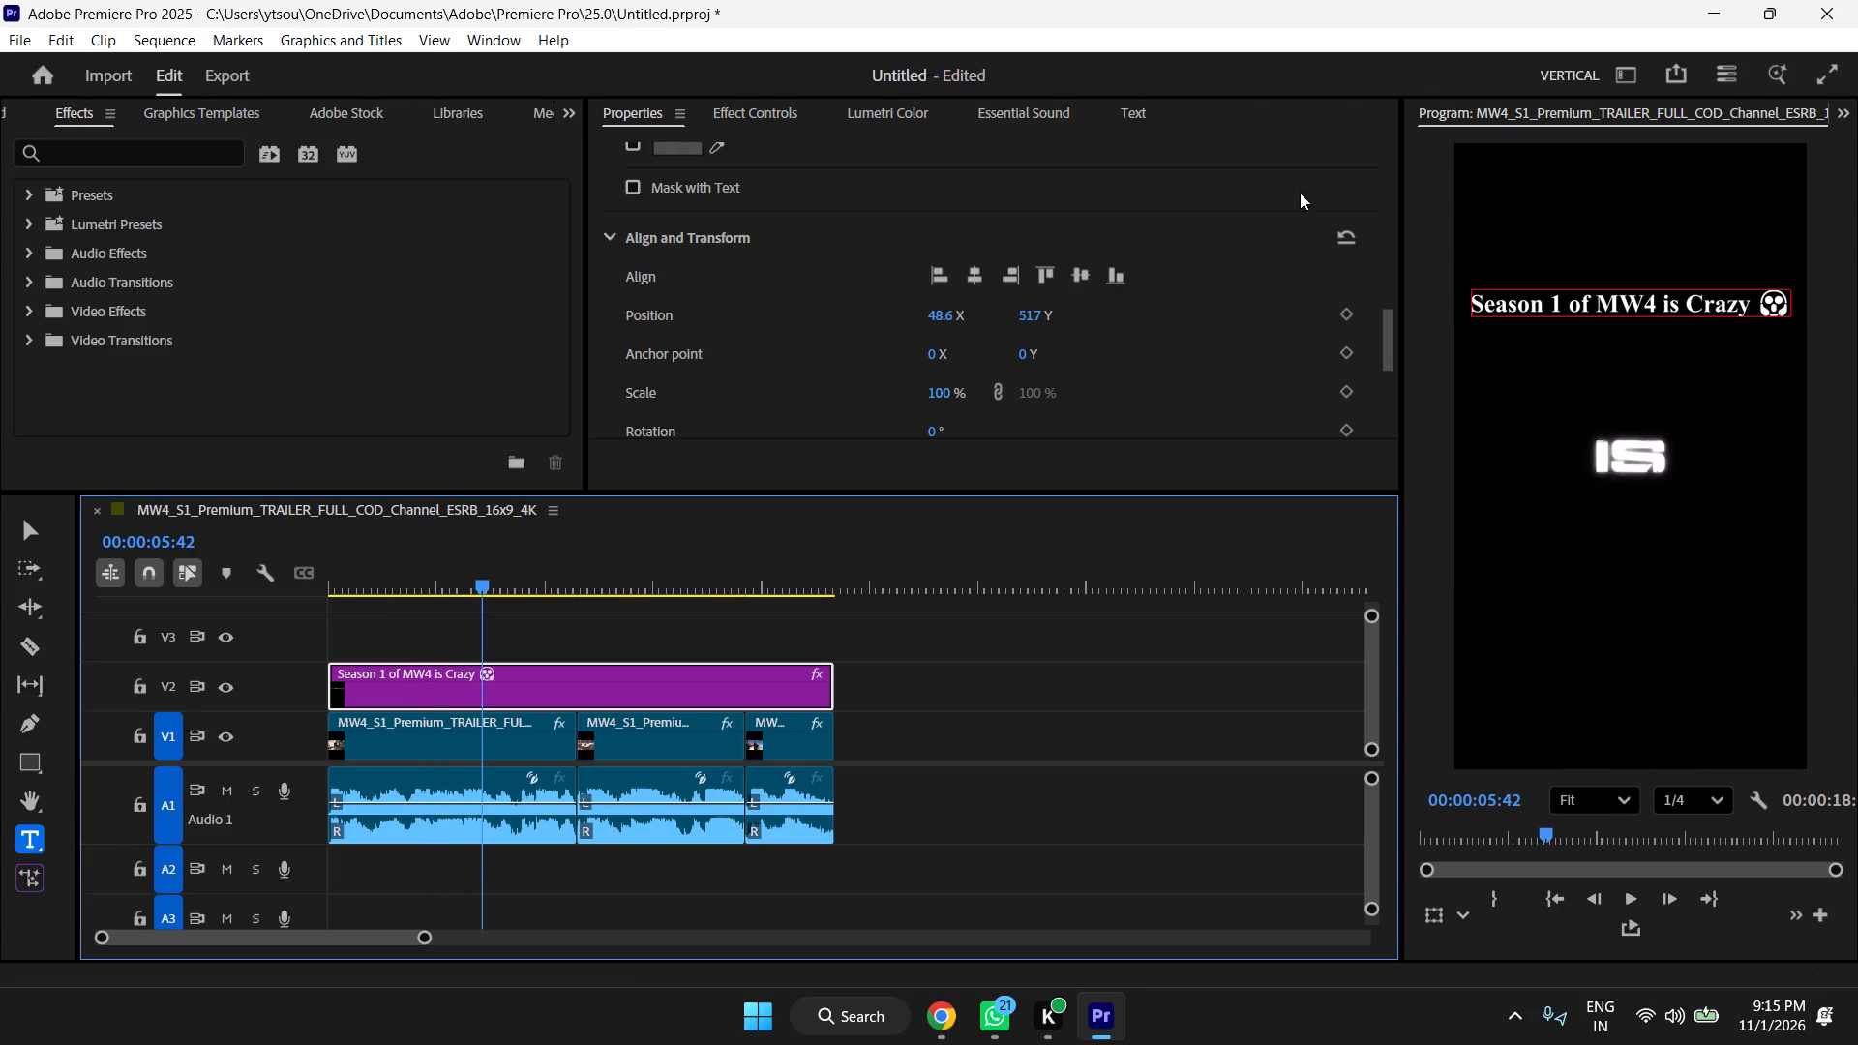
Open the export settings and switch the video frame size from the Full HD preset to Custom.
{"action": "left_click", "coordinate": [226, 74]}
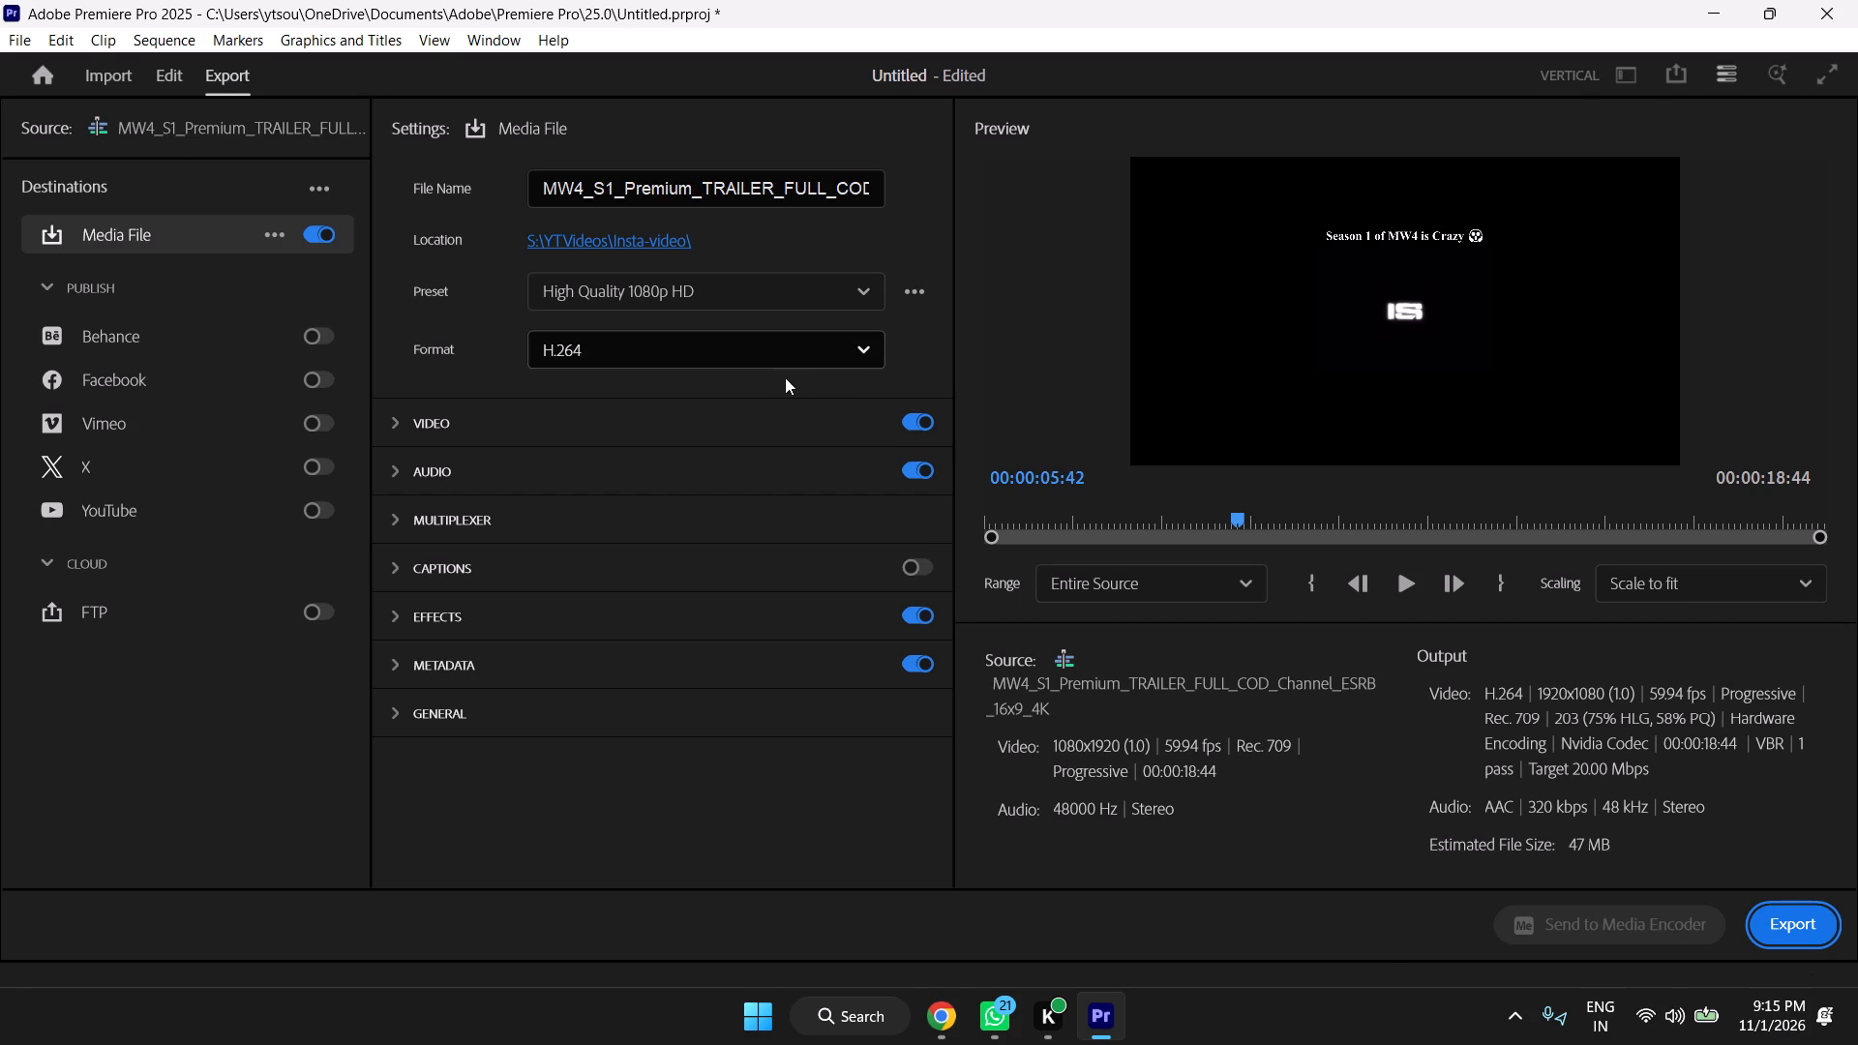
{"action": "left_click", "coordinate": [567, 440]}
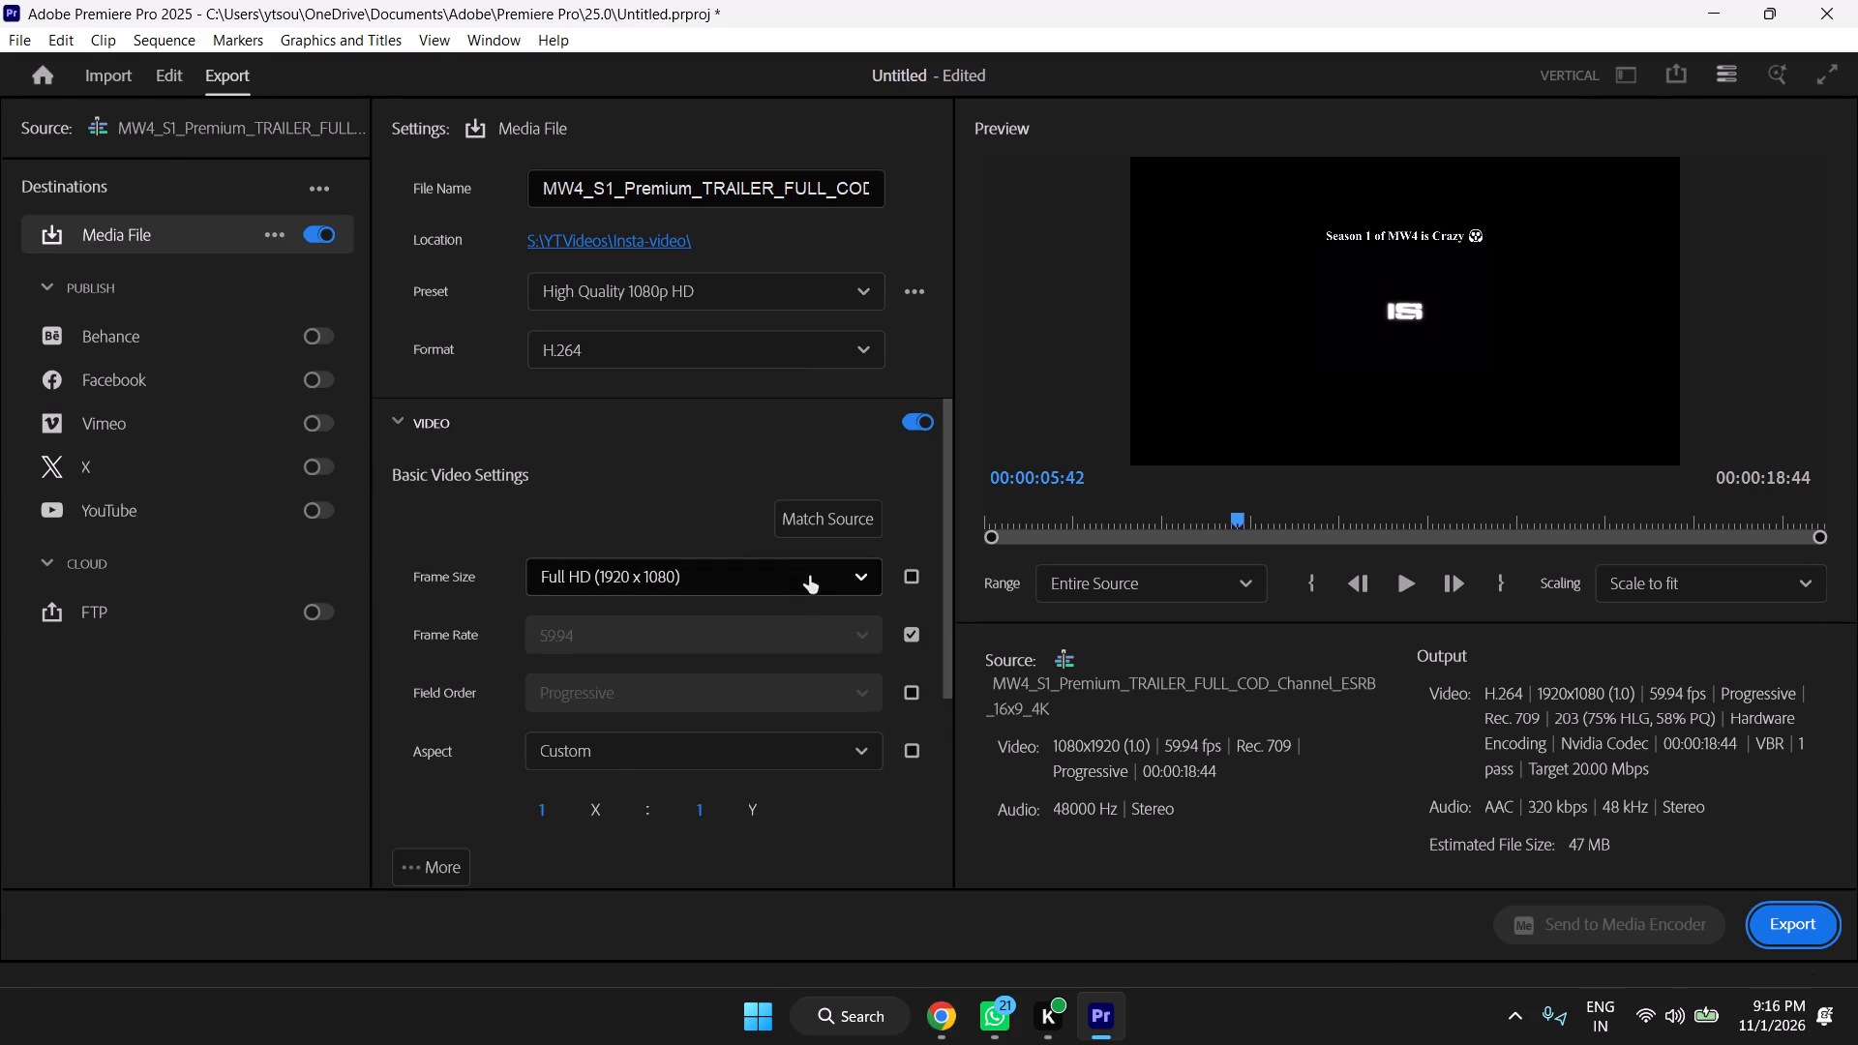
{"action": "left_click", "coordinate": [809, 576]}
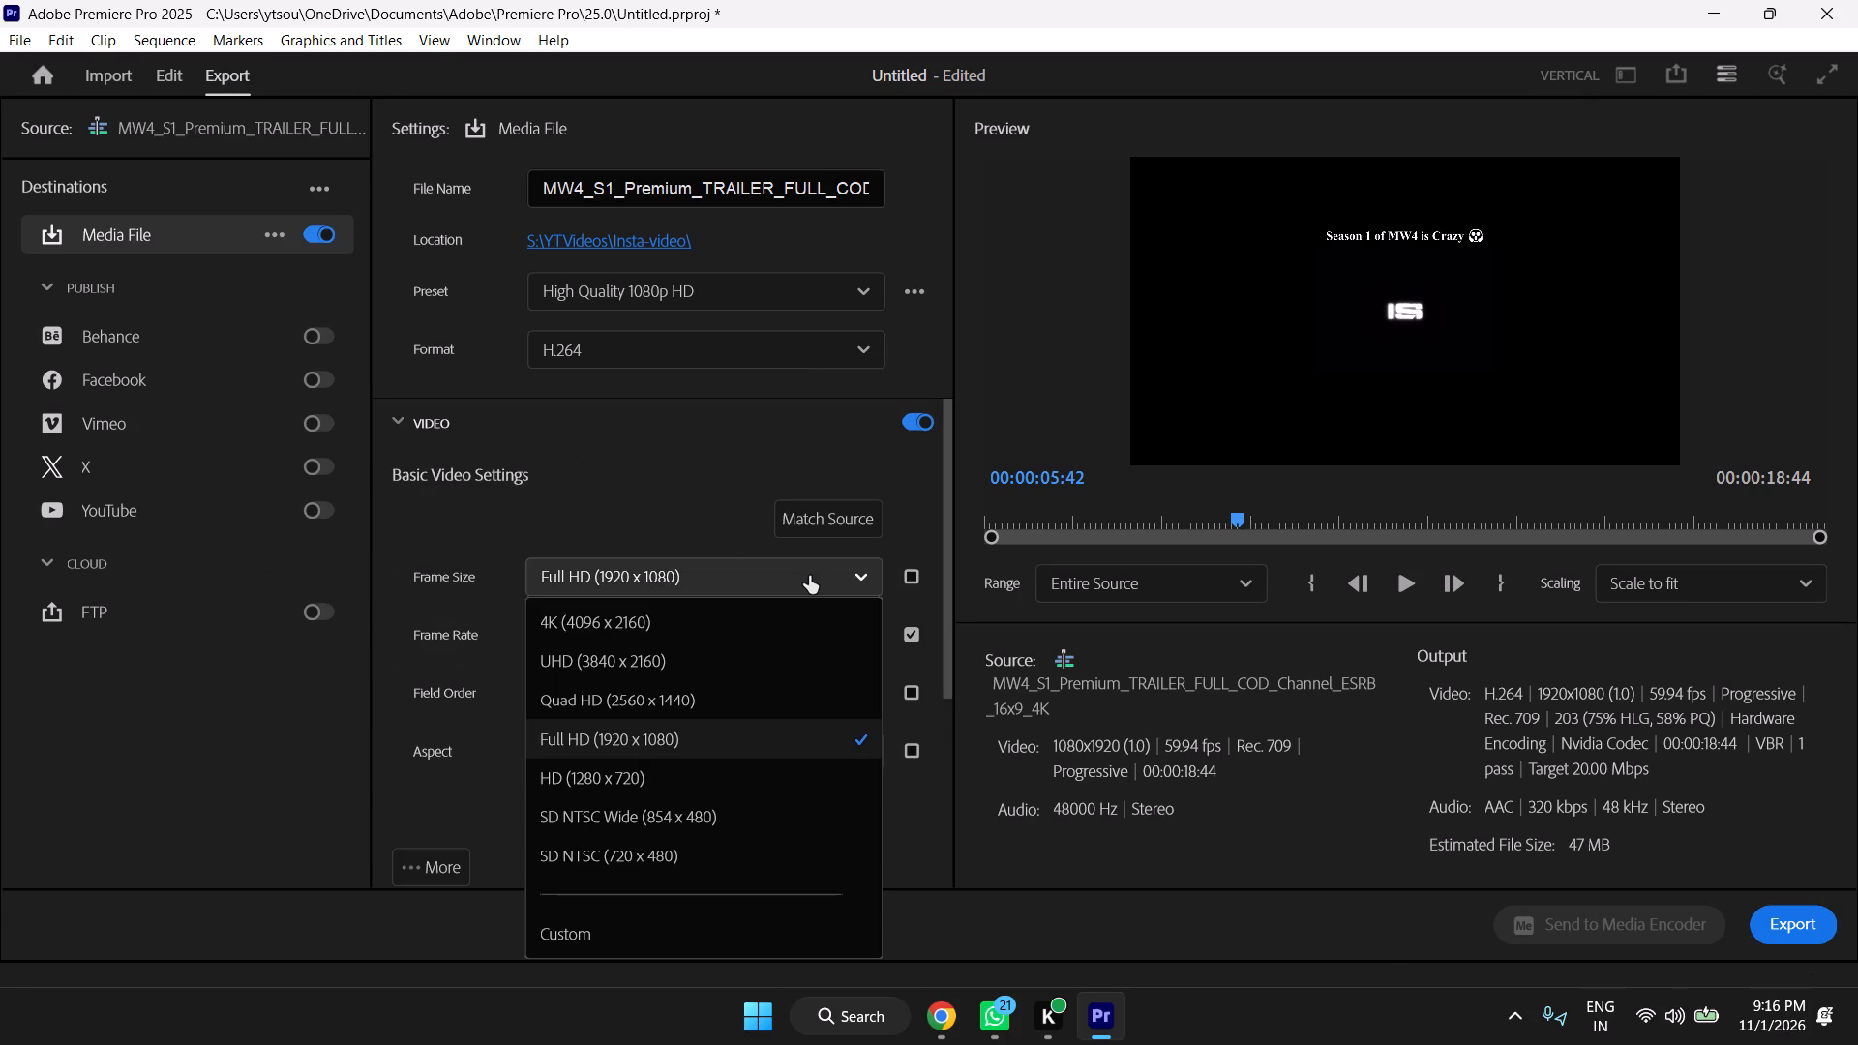
{"action": "scroll", "coordinate": [778, 717], "scroll_direction": "up", "scroll_amount": 1}
{"action": "scroll", "coordinate": [778, 717], "scroll_direction": "down", "scroll_amount": 1}
{"action": "left_click", "coordinate": [677, 932]}
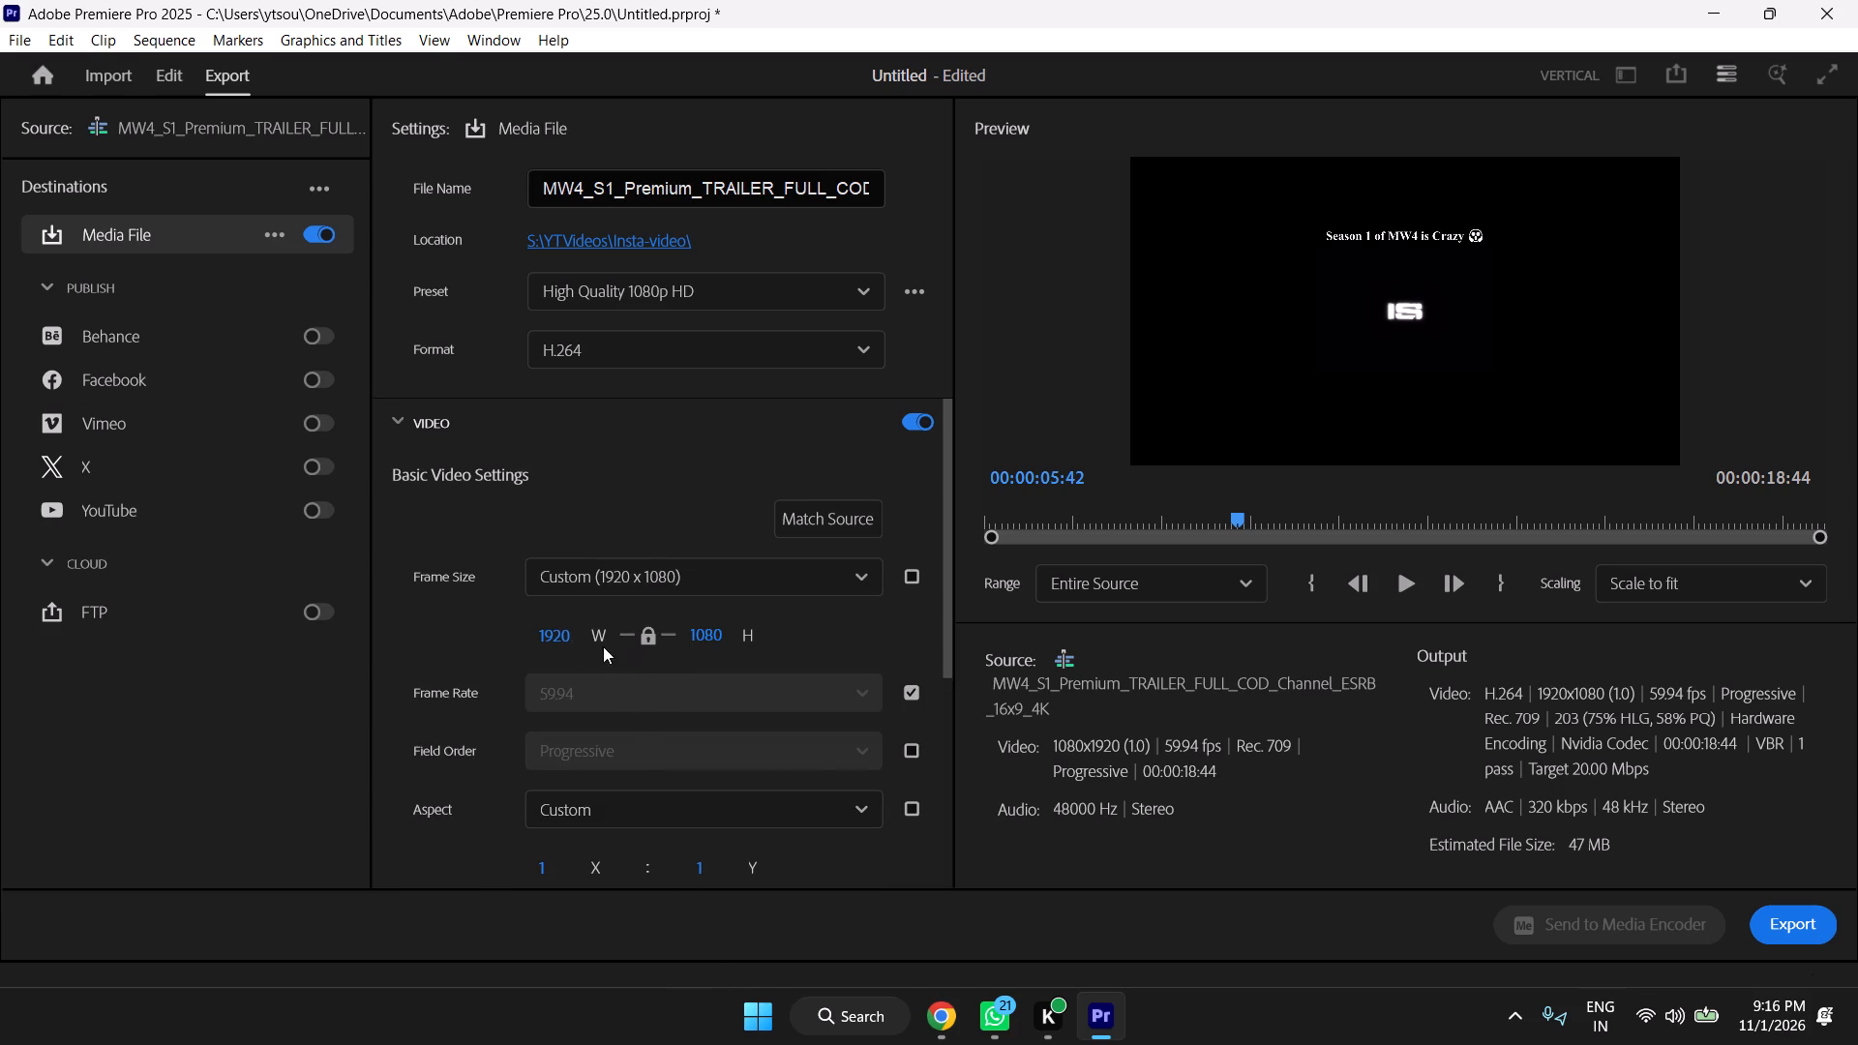
Set the custom export frame size to 1080 wide by 1920 high.
{"action": "left_click", "coordinate": [653, 636]}
{"action": "left_click", "coordinate": [646, 644]}
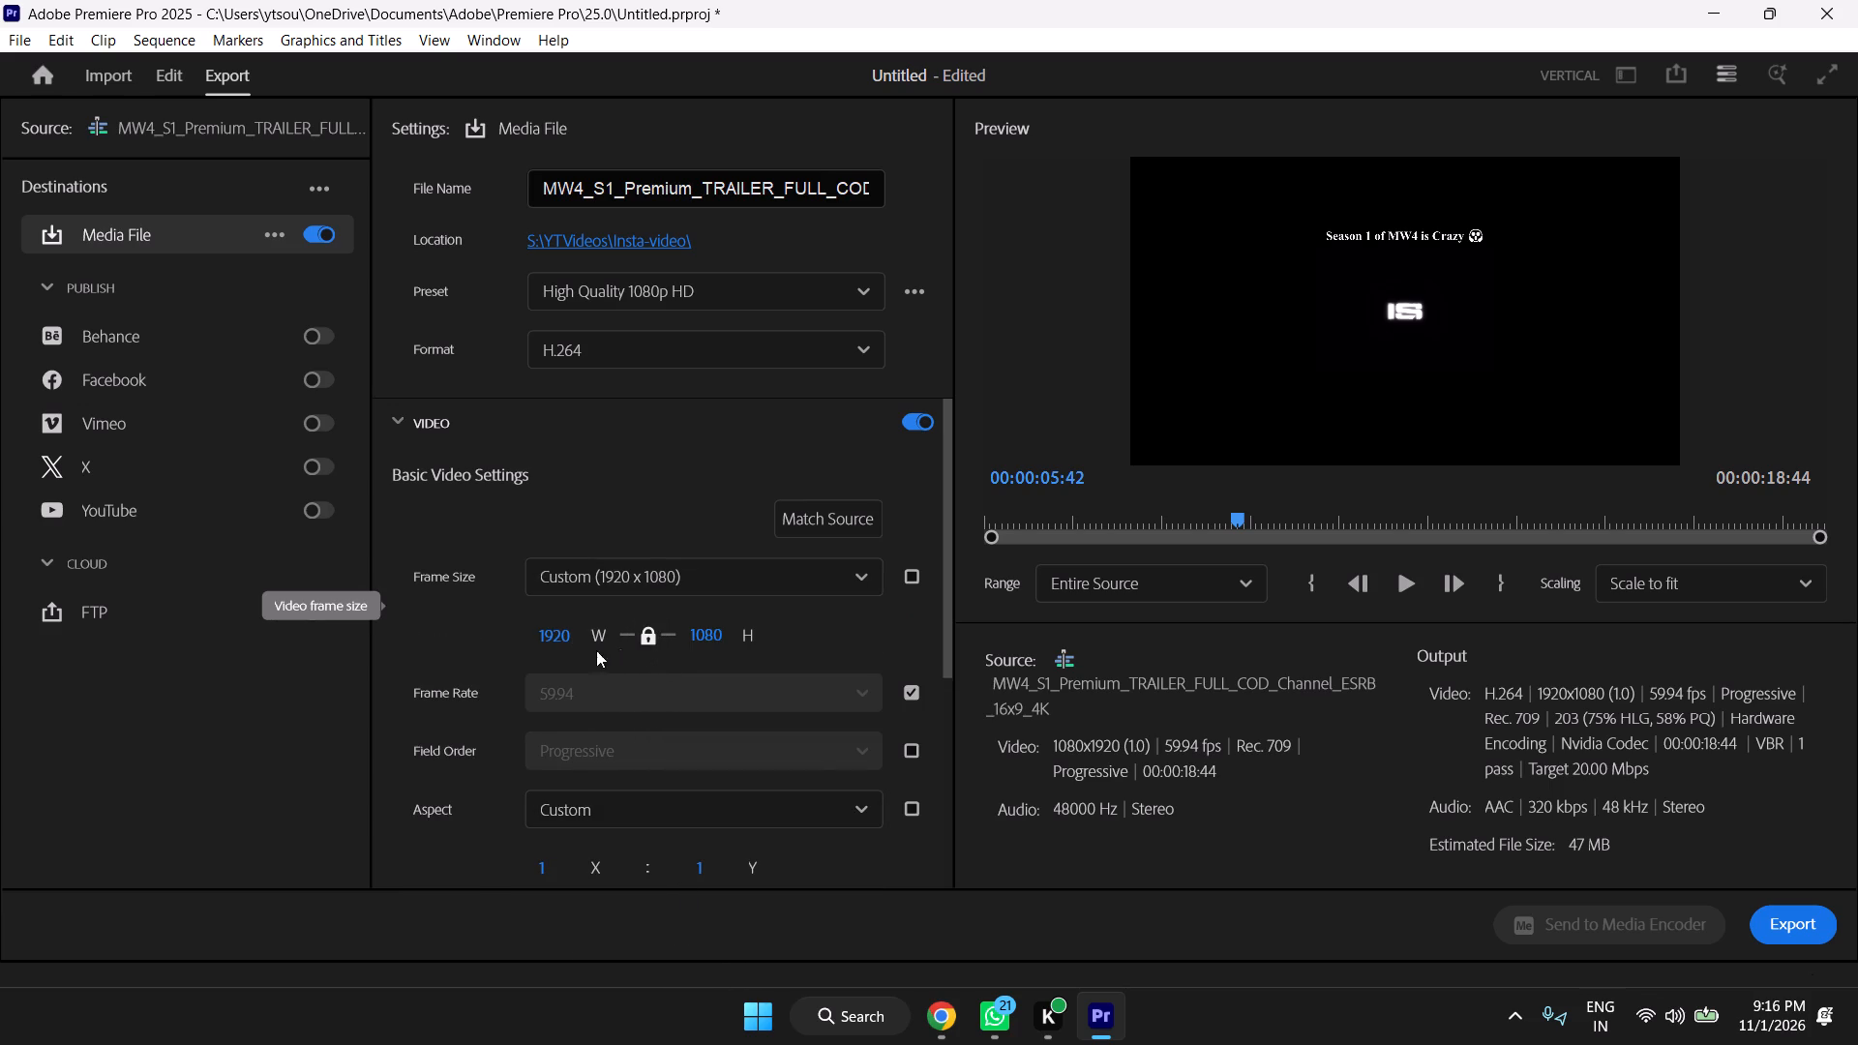
{"action": "left_click_drag", "start_coordinate": [566, 640], "coordinate": [517, 649]}
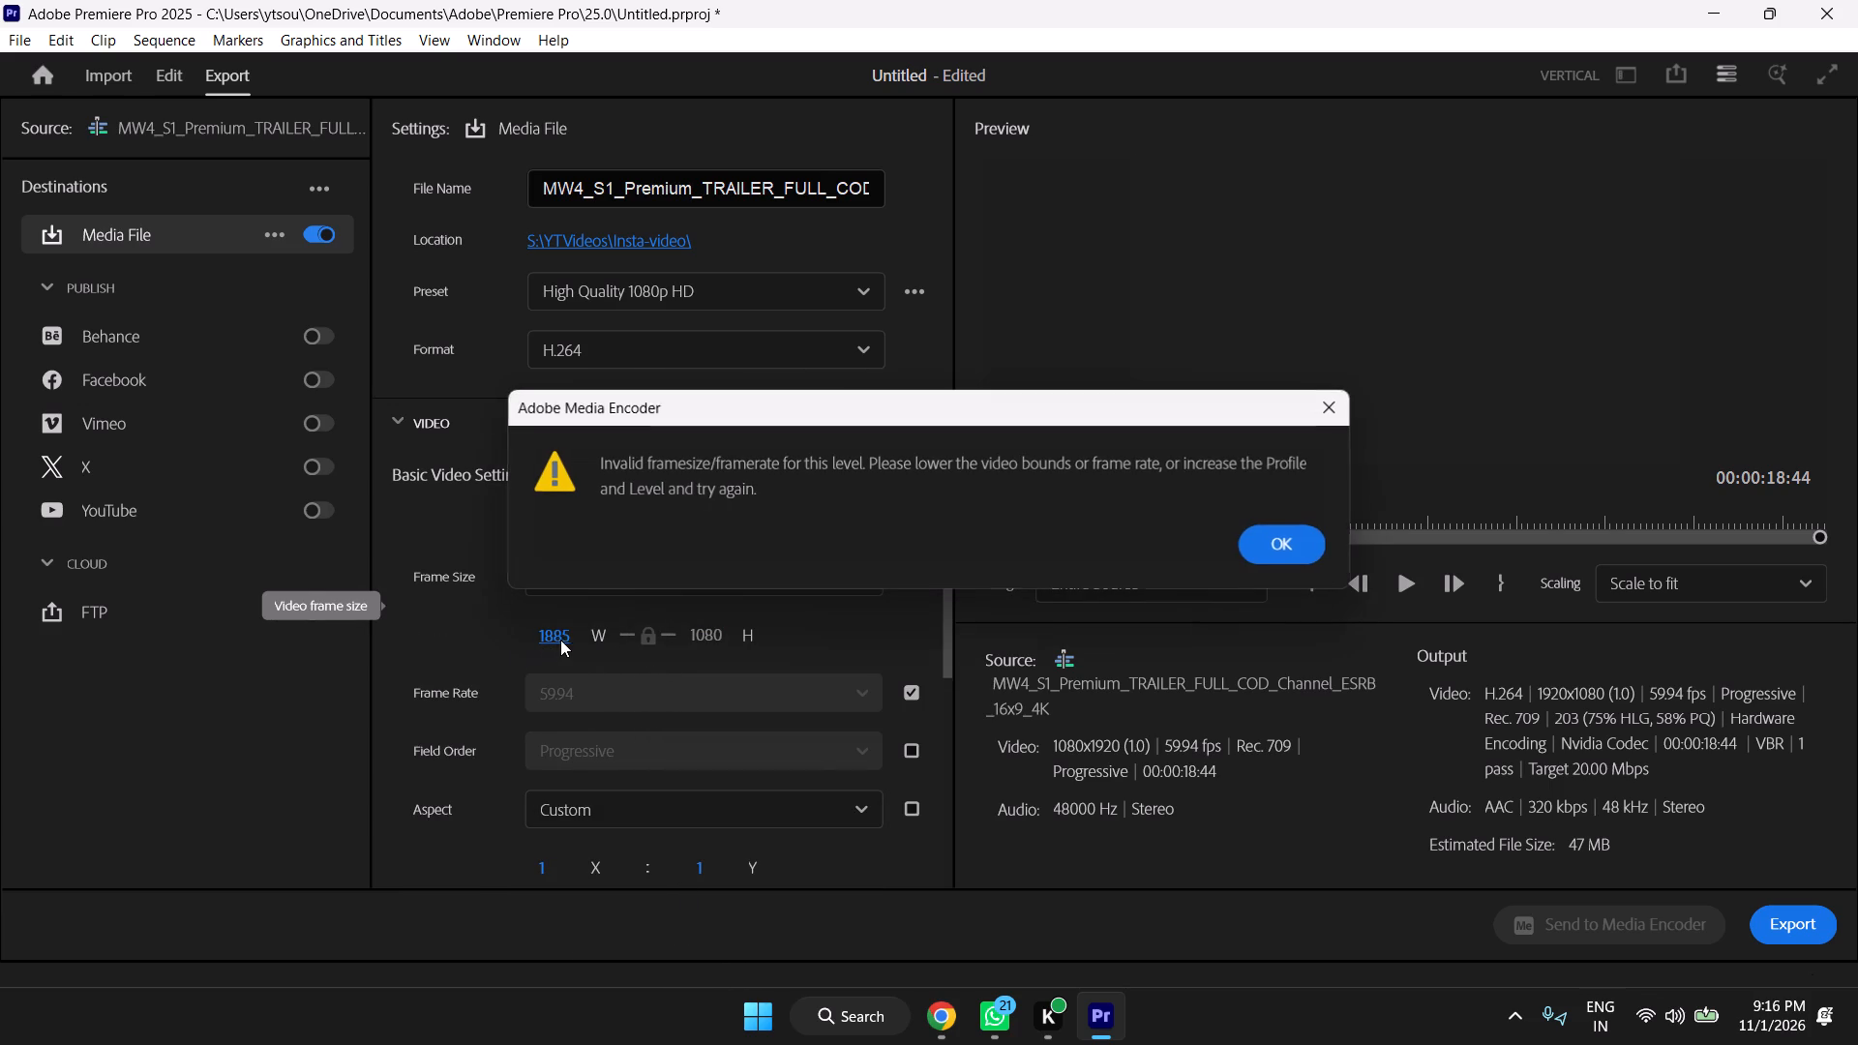
{"action": "left_click", "coordinate": [1272, 545]}
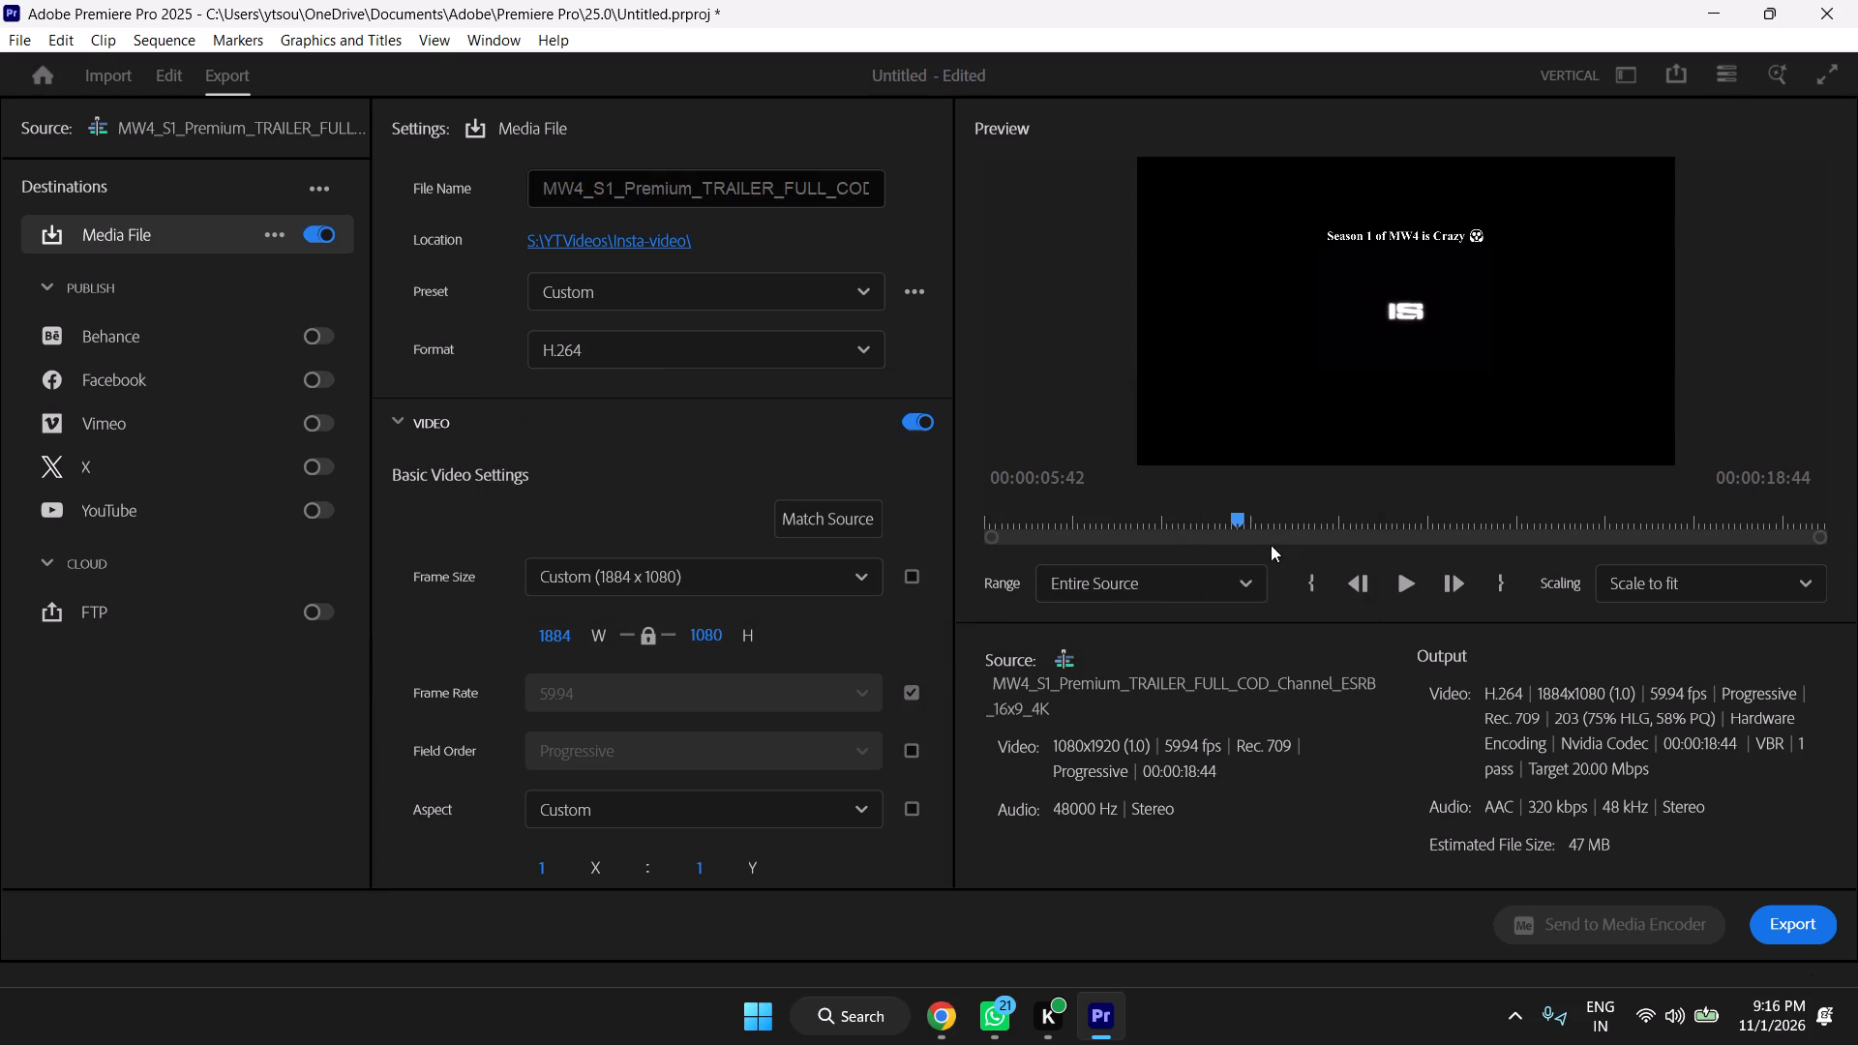
{"action": "double_click", "coordinate": [552, 632]}
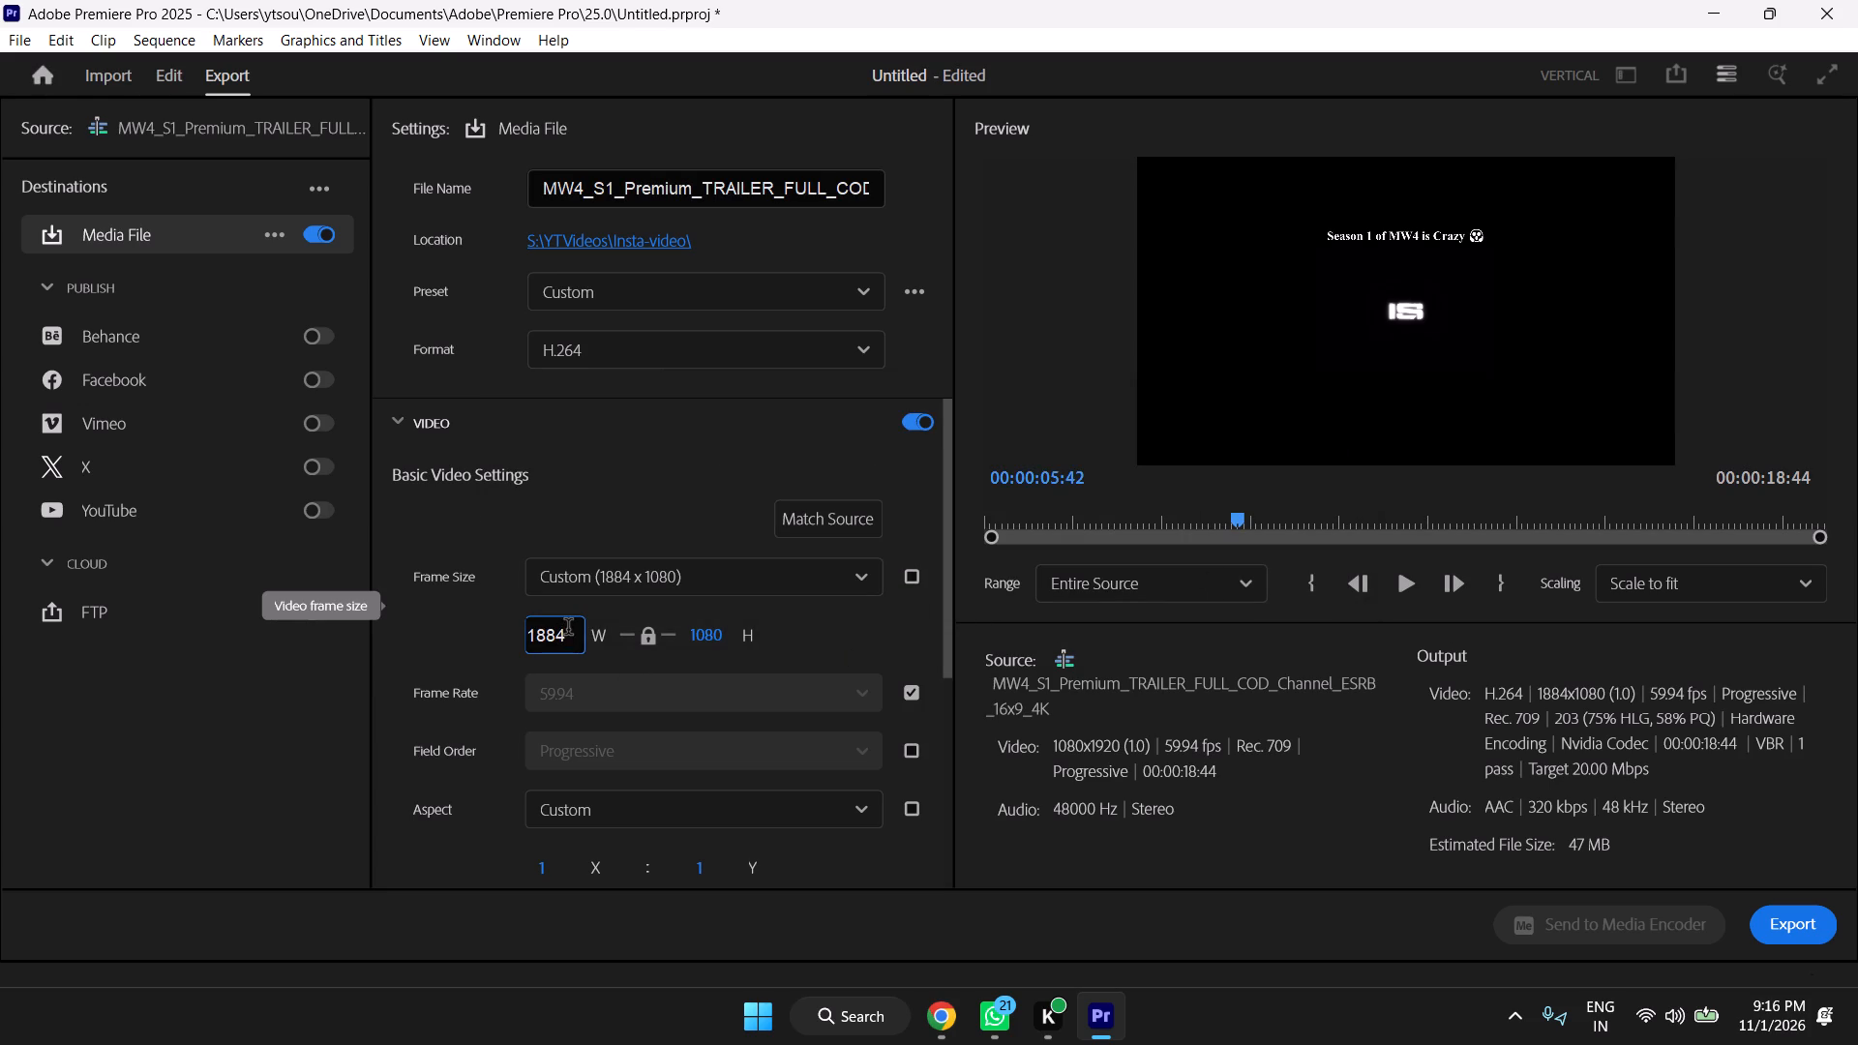
{"action": "left_click_drag", "start_coordinate": [568, 629], "coordinate": [528, 629]}
{"action": "key", "text": "1"}
{"action": "type", "text": "080"}
{"action": "double_click", "coordinate": [711, 630]}
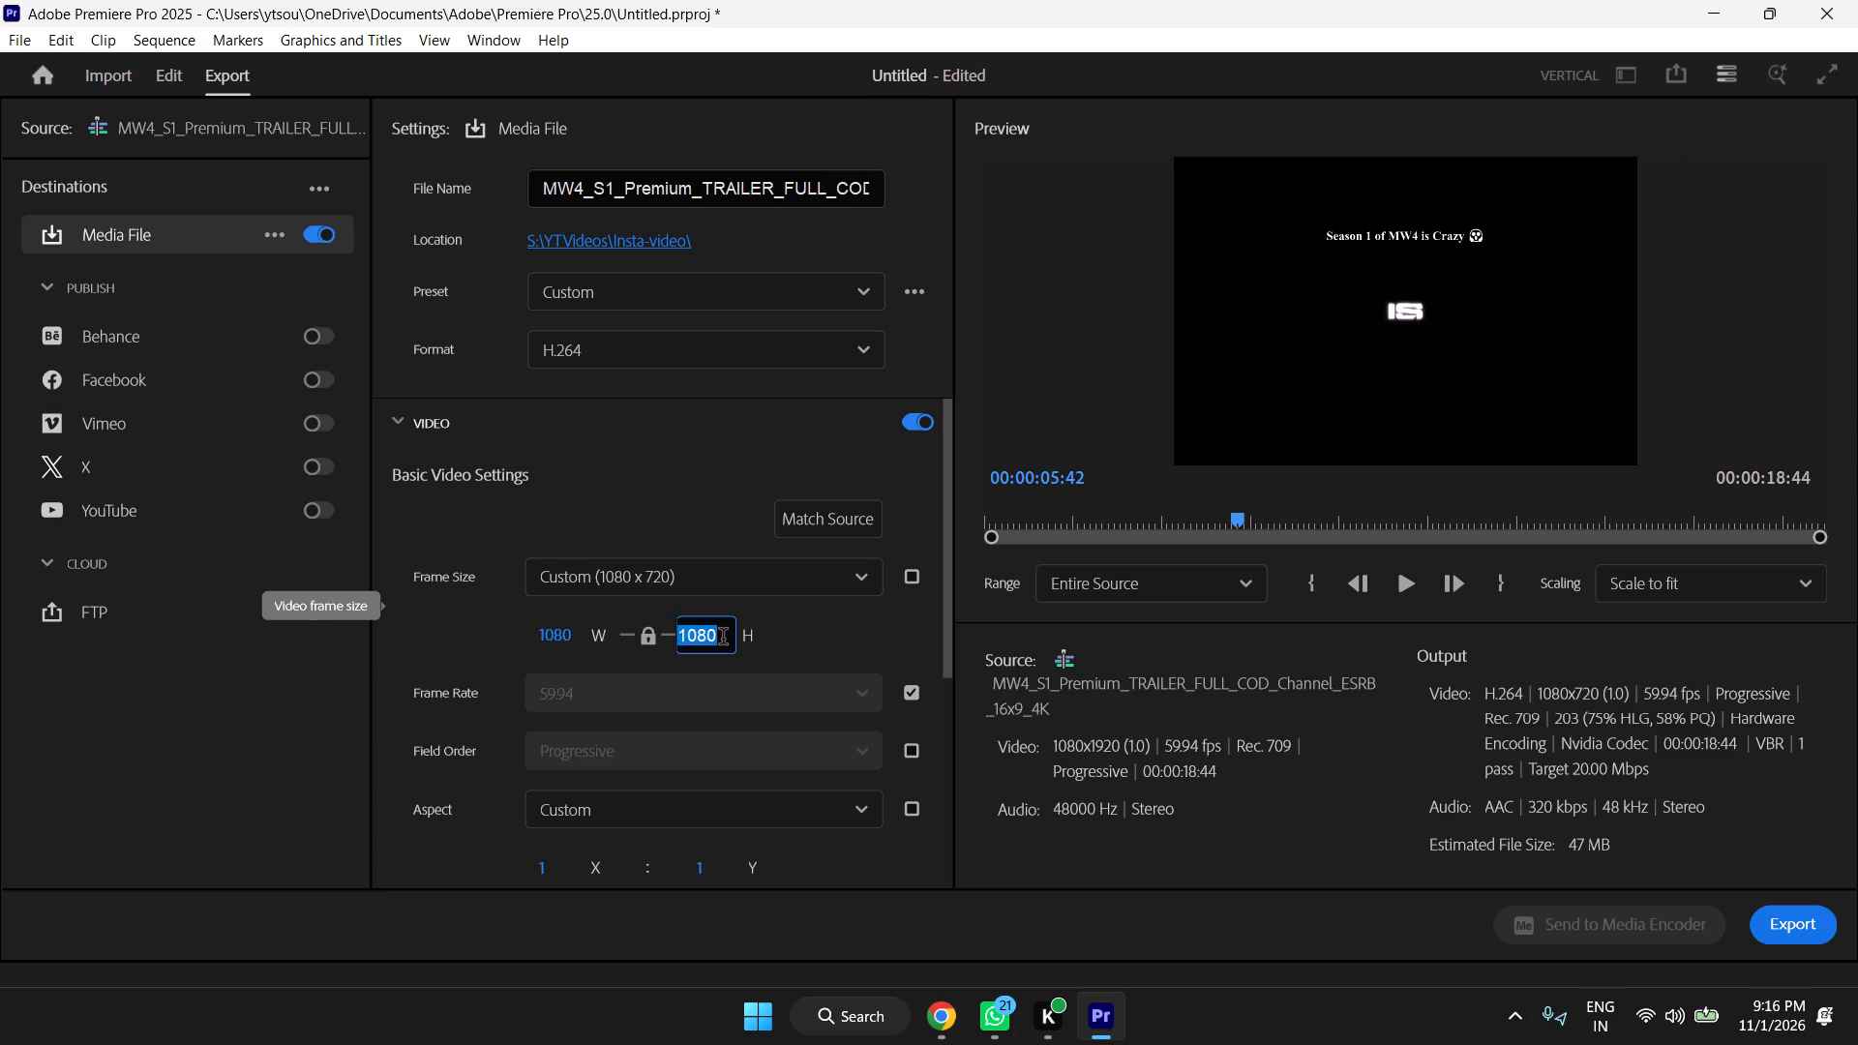
{"action": "type", "text": "1920"}
{"action": "left_click", "coordinate": [786, 652]}
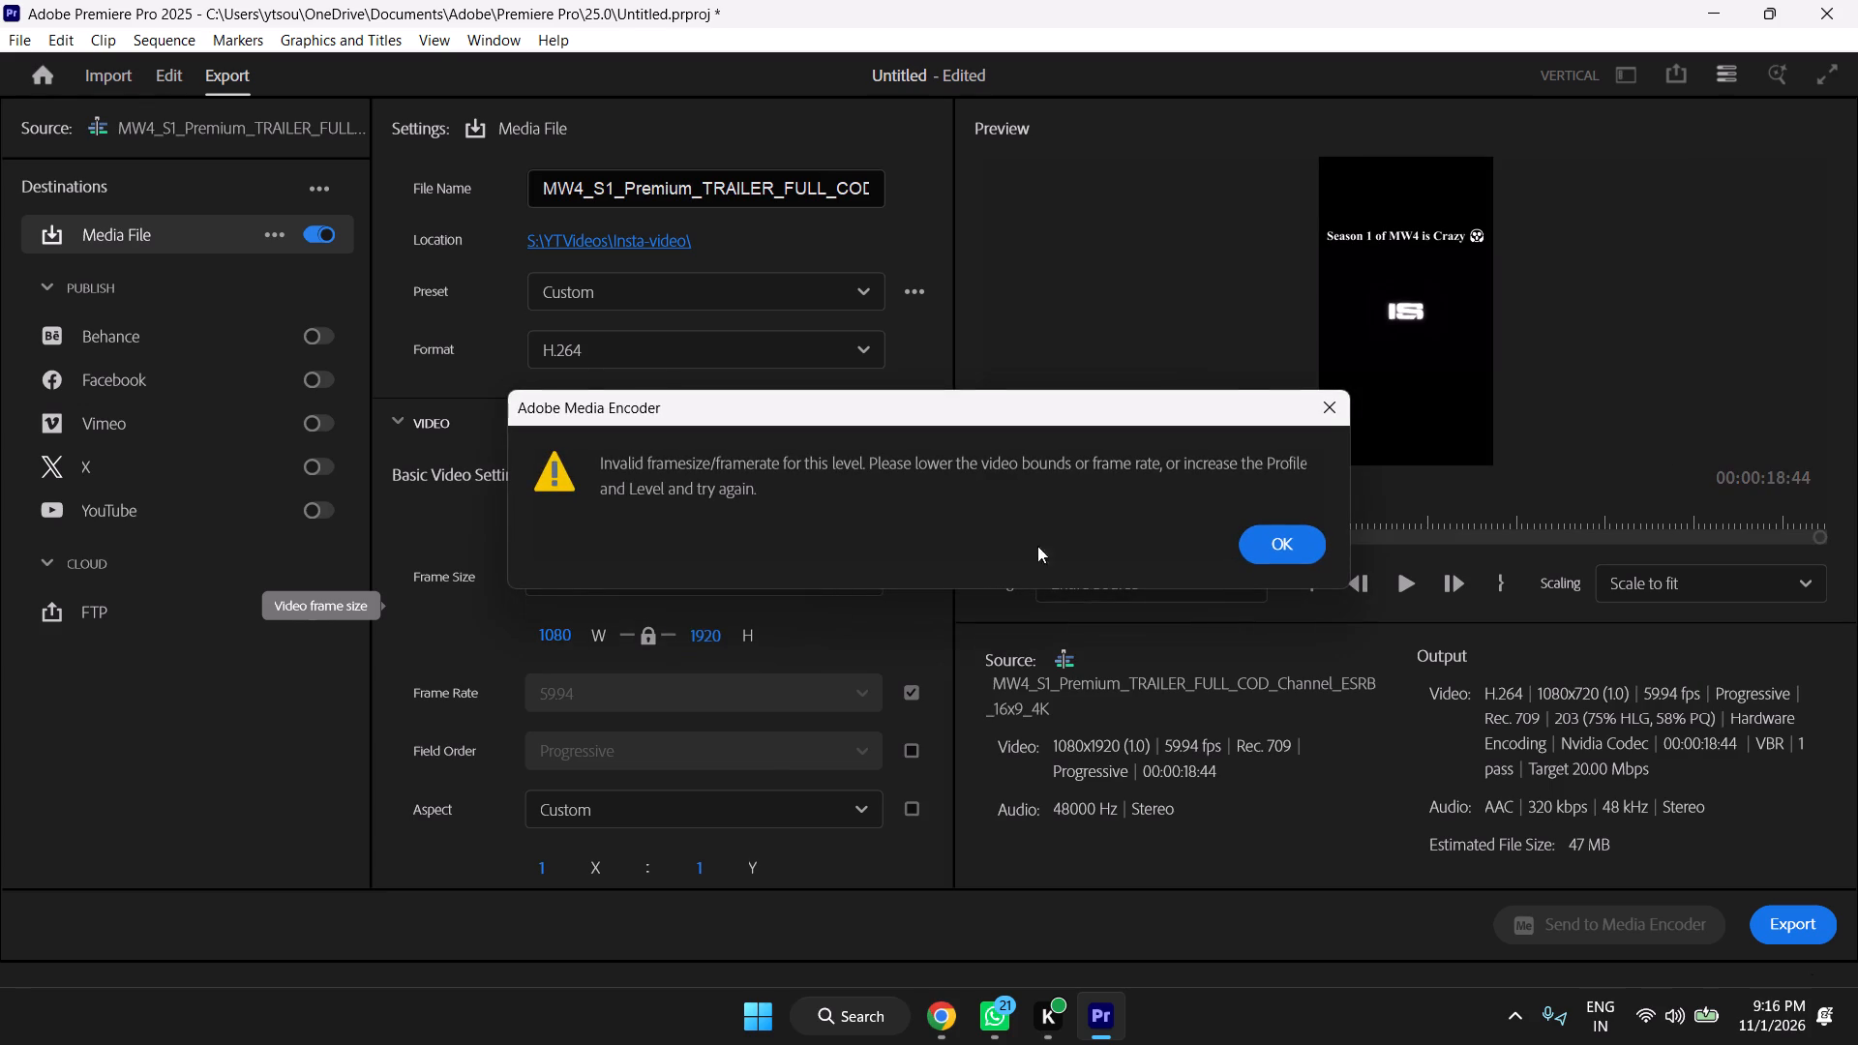
{"action": "left_click", "coordinate": [1300, 537]}
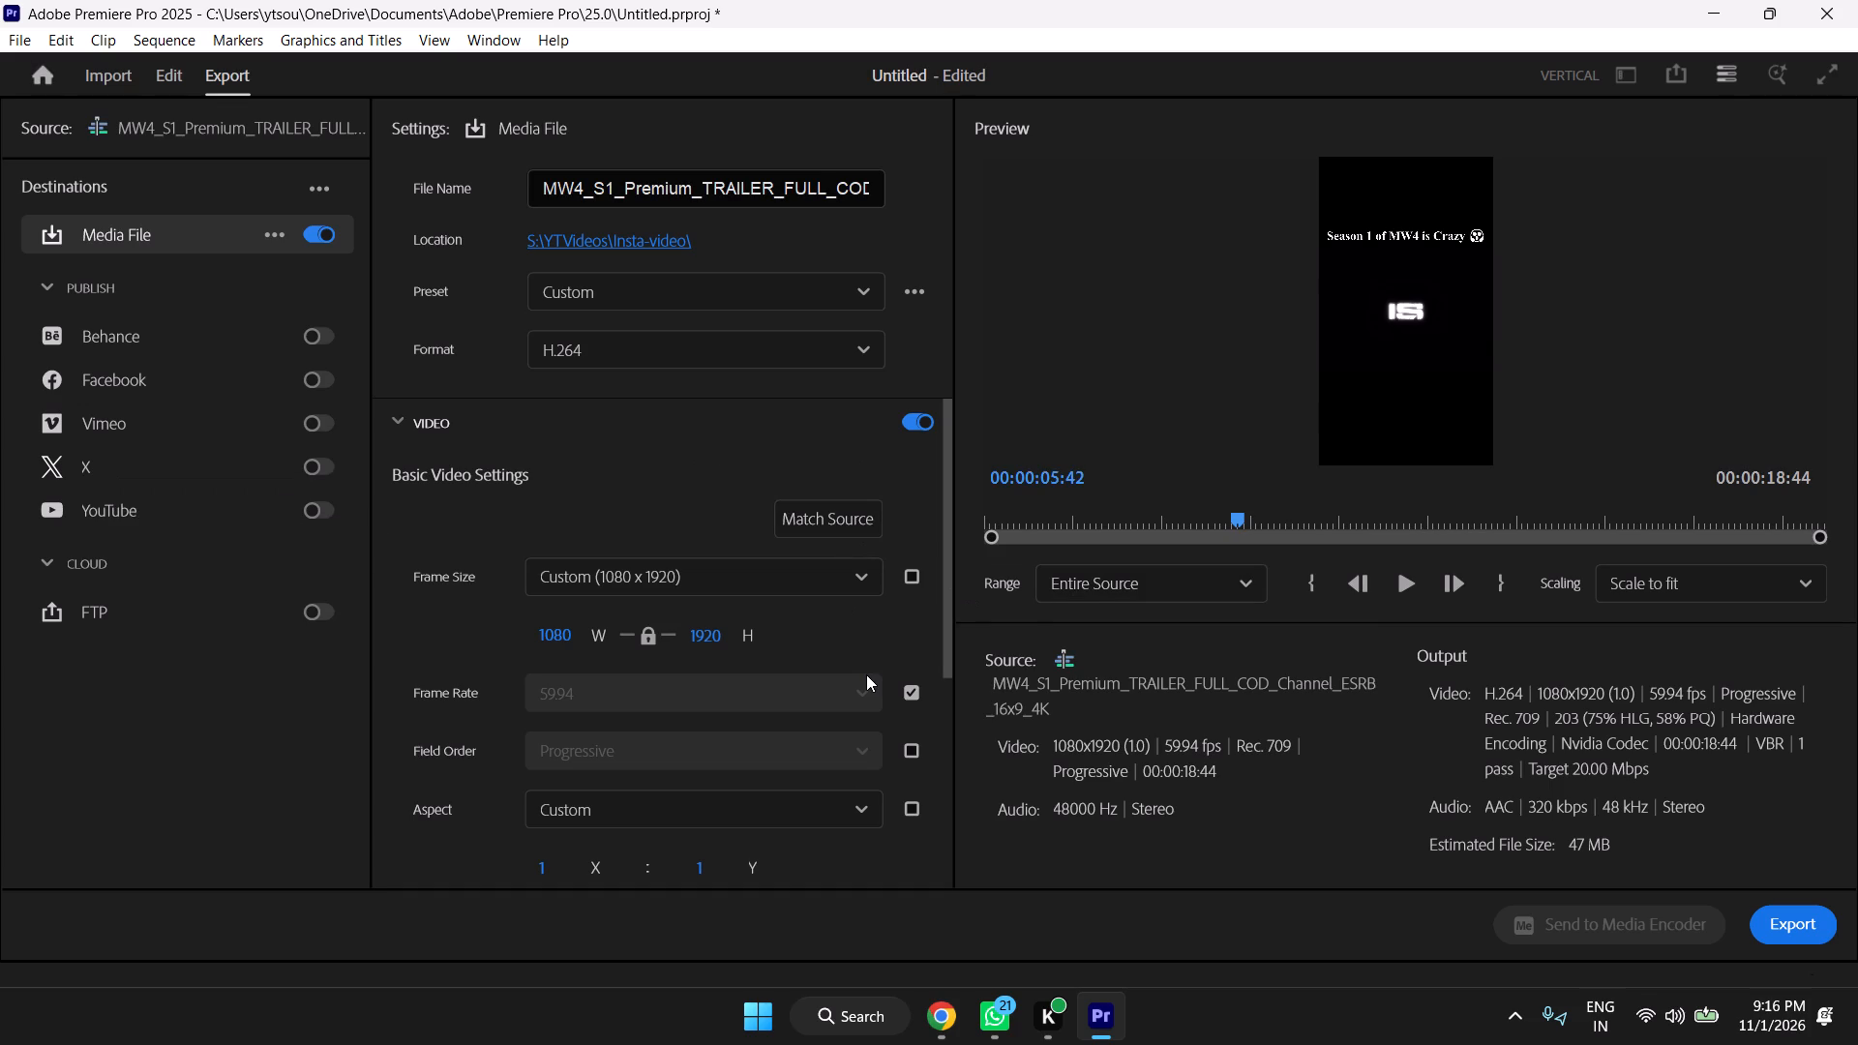
Match the export's basic video settings to the source sequence.
{"action": "left_click", "coordinate": [810, 512]}
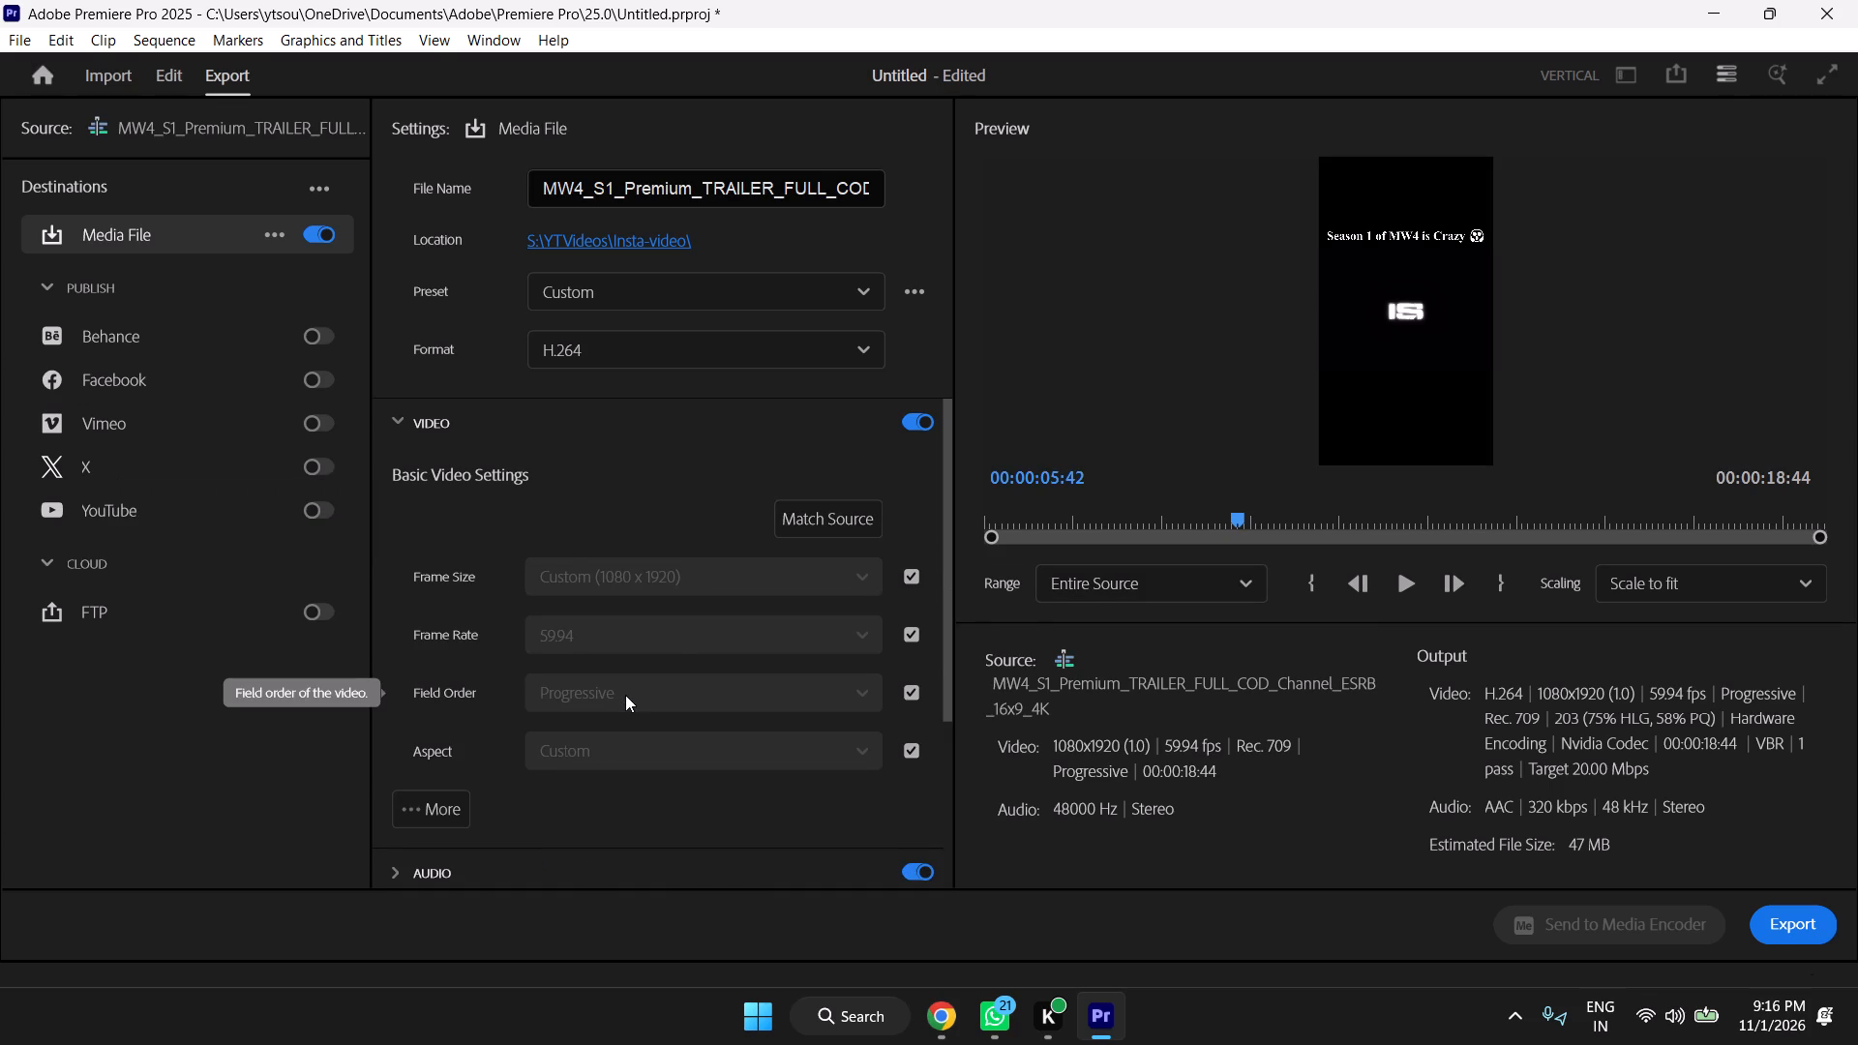
Play the export preview from the start to review the vertical output.
{"action": "left_click_drag", "start_coordinate": [1238, 514], "coordinate": [923, 560]}
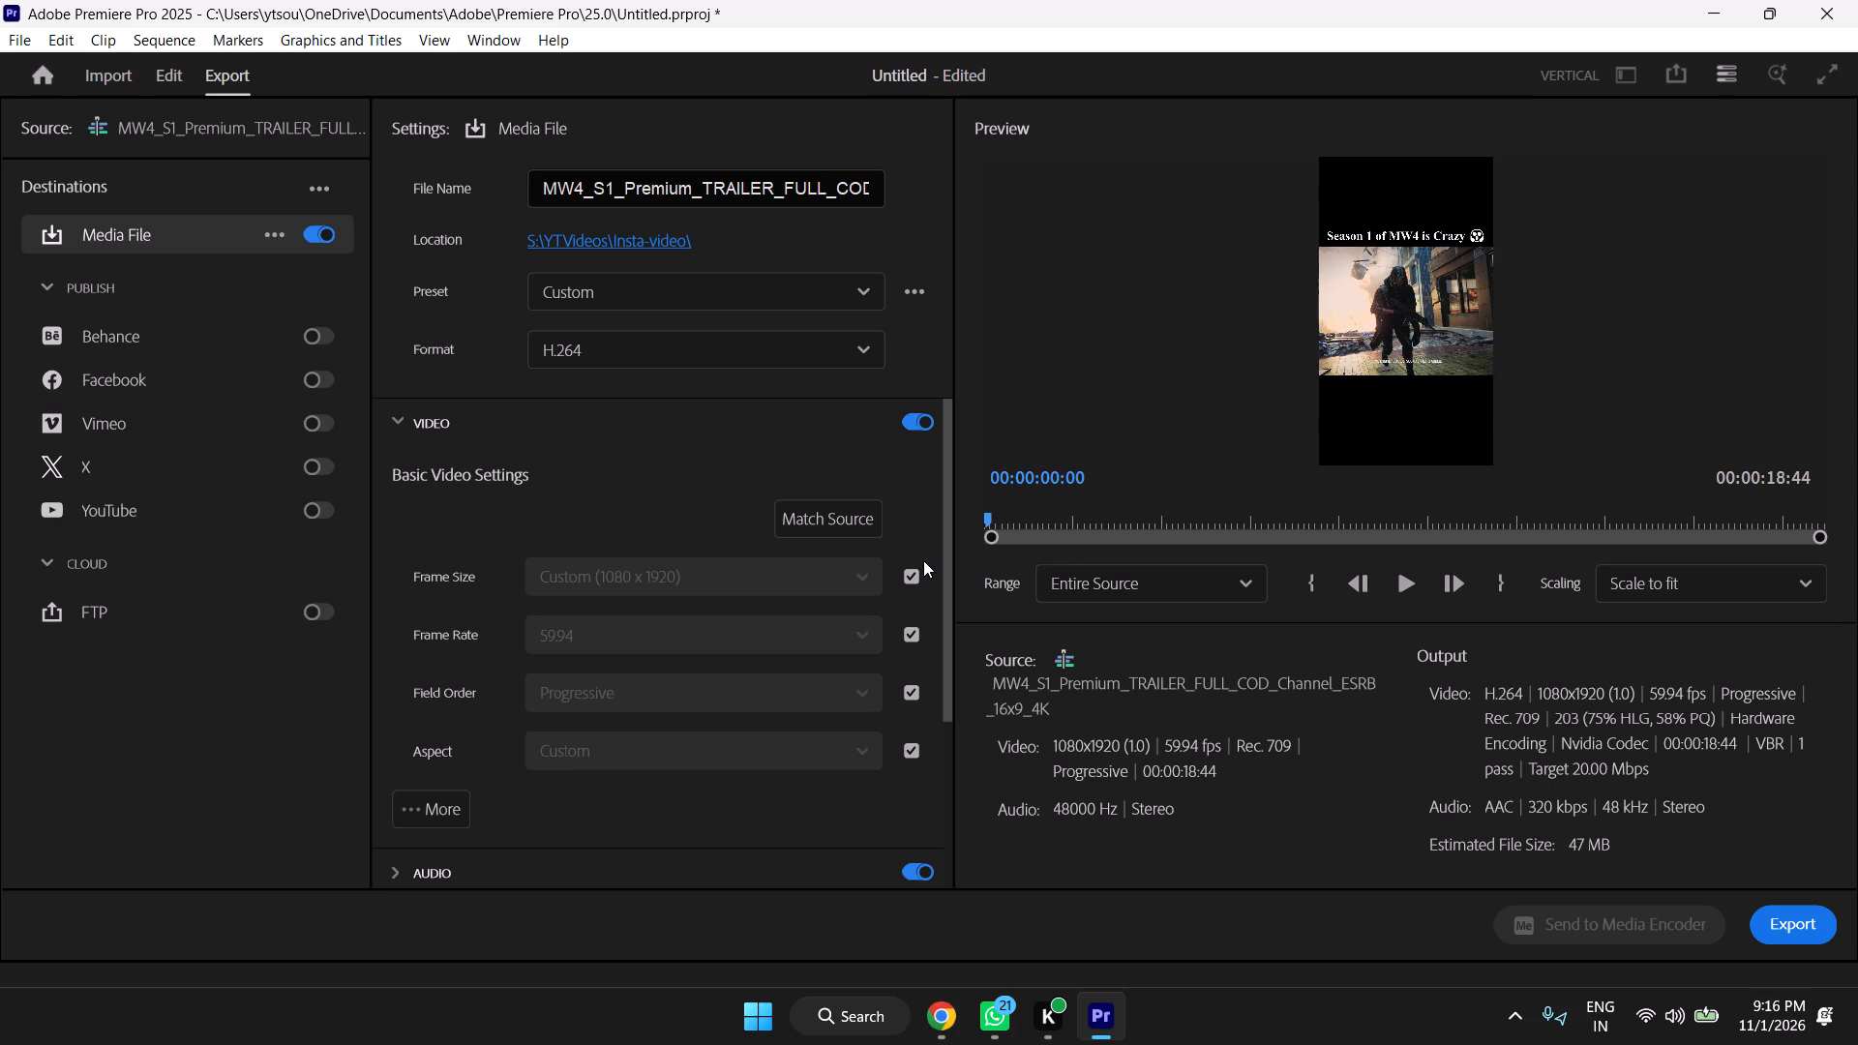
{"action": "key", "text": "space"}
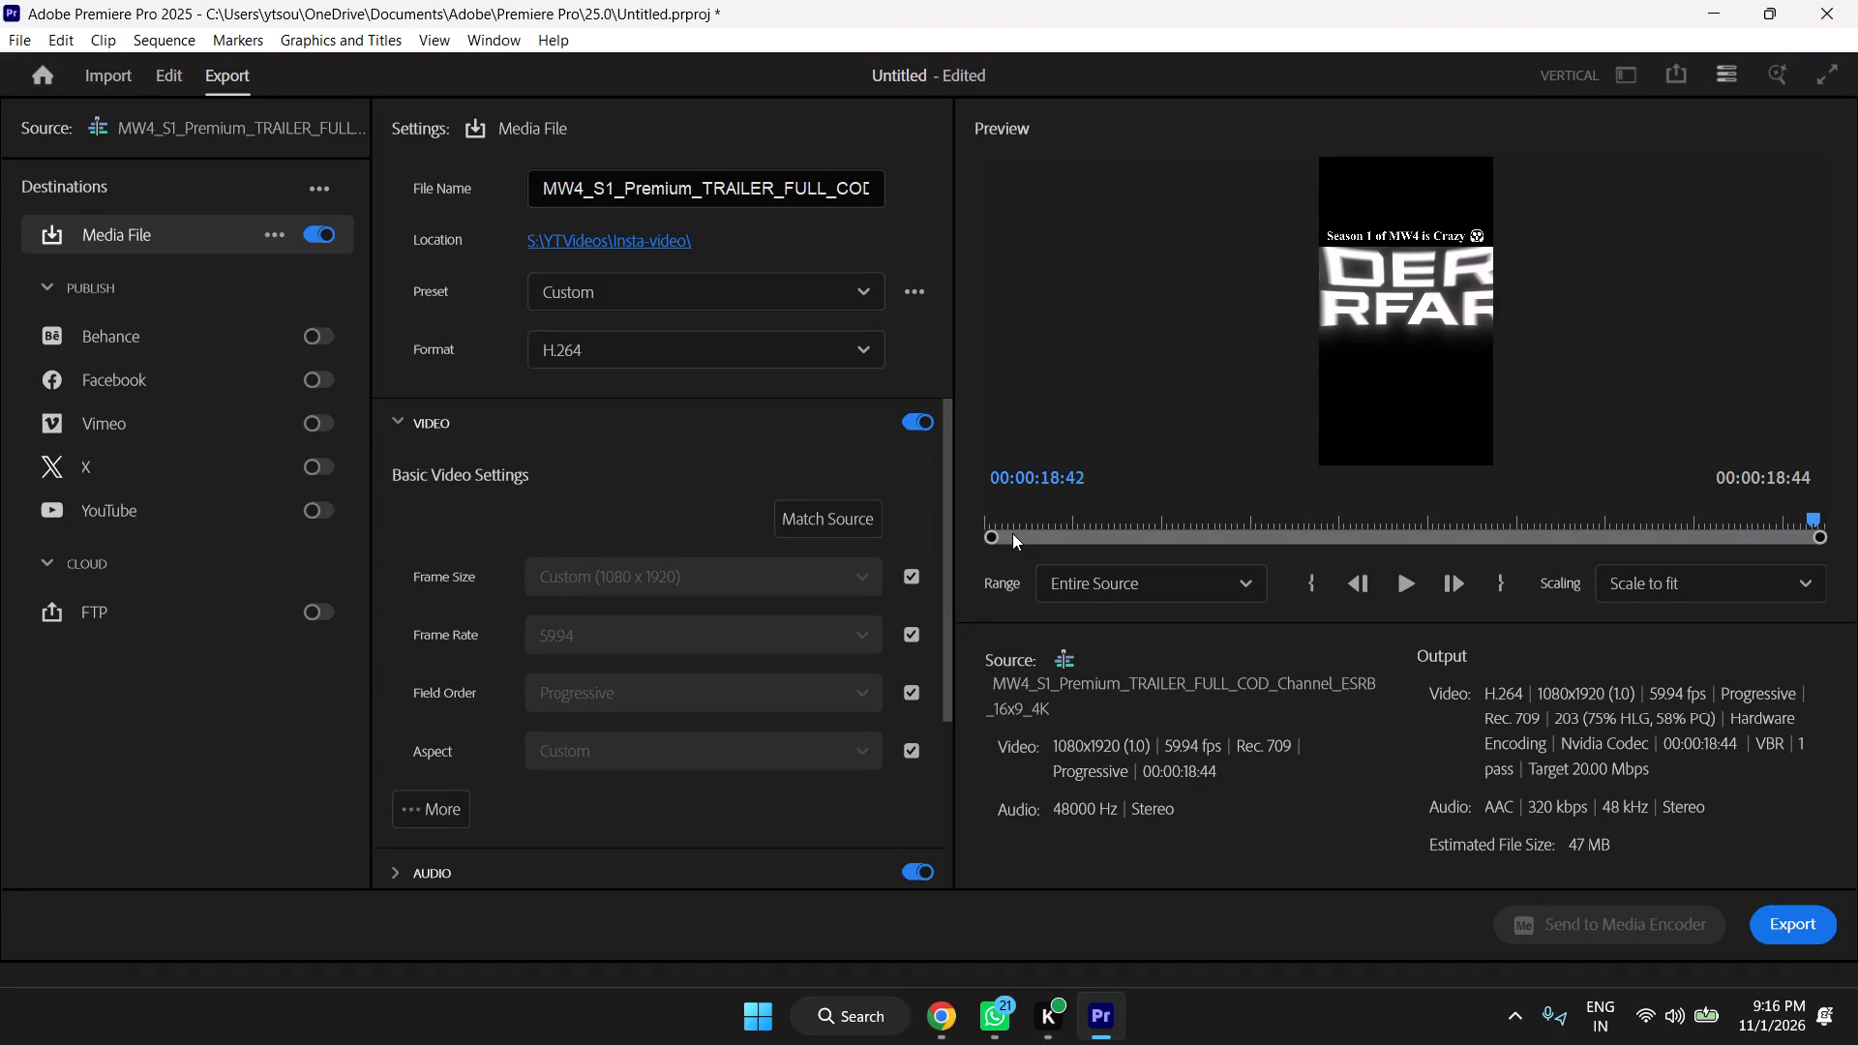
Return to editing and unlink the audio from the three footage clips on V1.
{"action": "left_click", "coordinate": [161, 75]}
{"action": "left_click", "coordinate": [913, 714]}
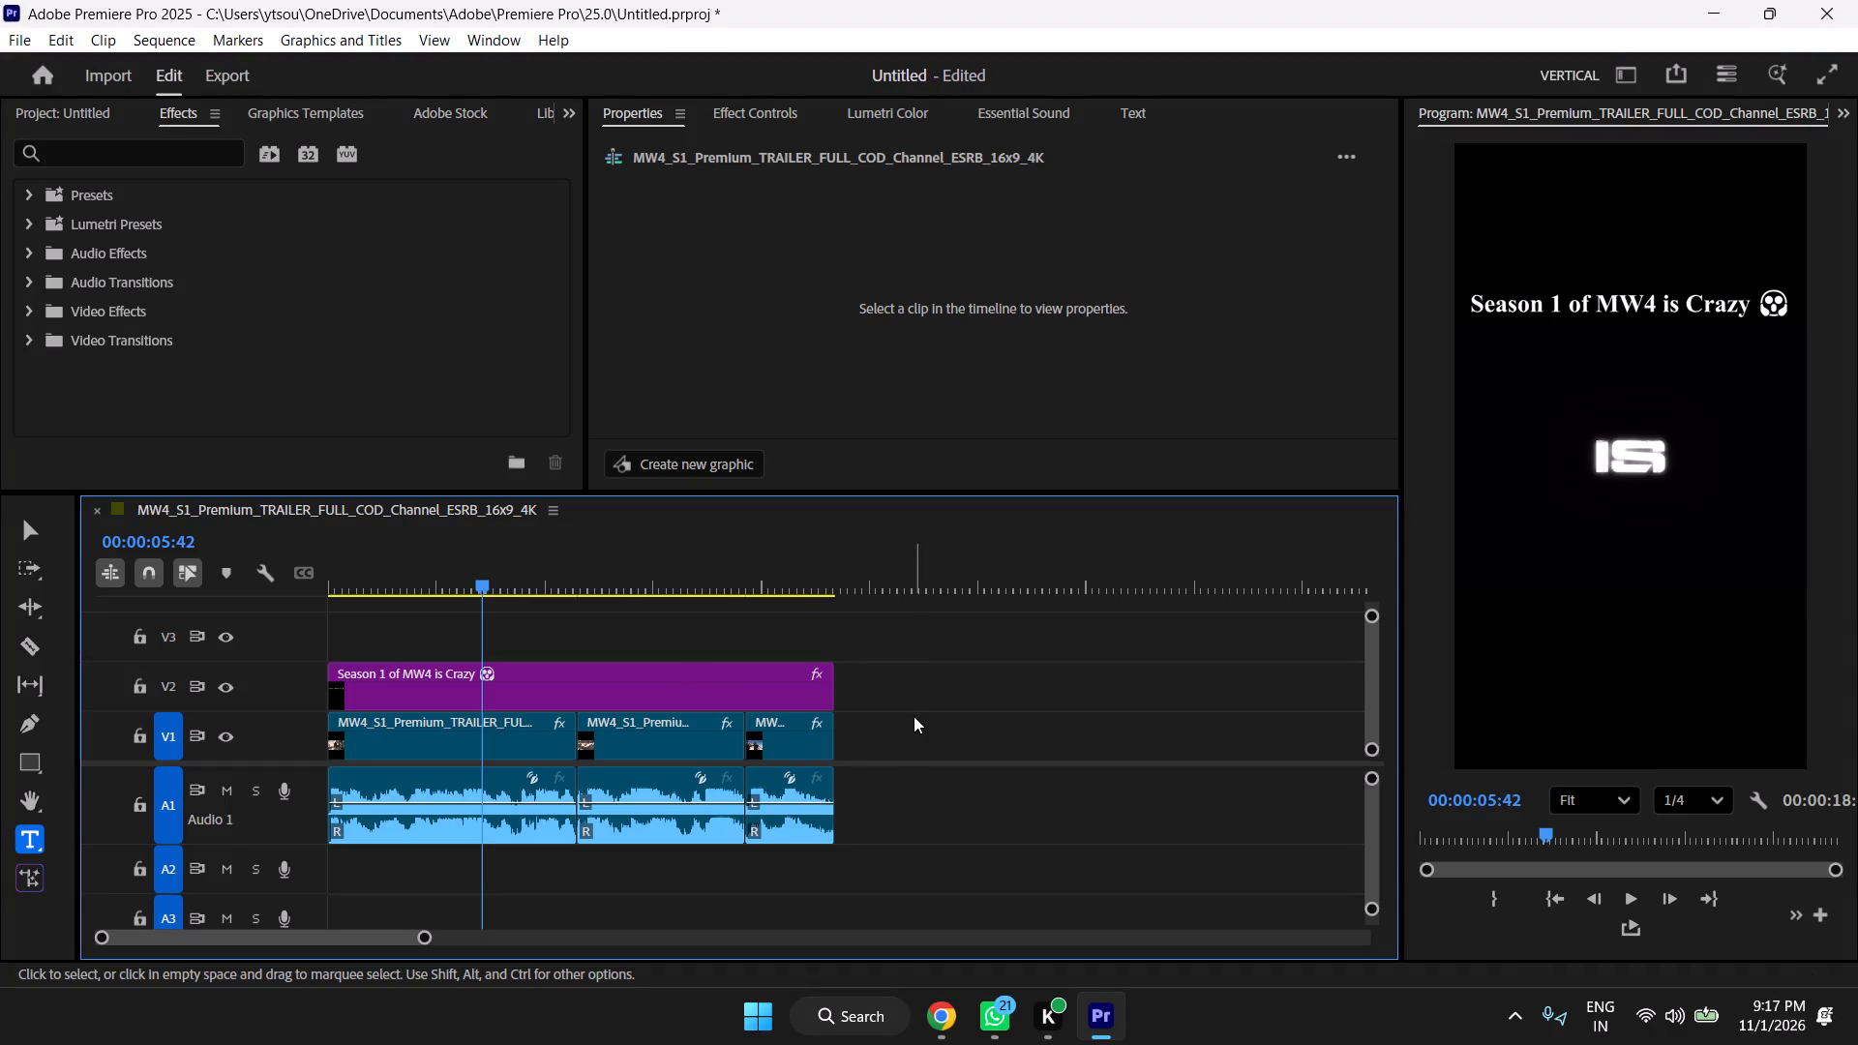
{"action": "left_click_drag", "start_coordinate": [913, 733], "coordinate": [491, 747]}
{"action": "right_click", "coordinate": [500, 741]}
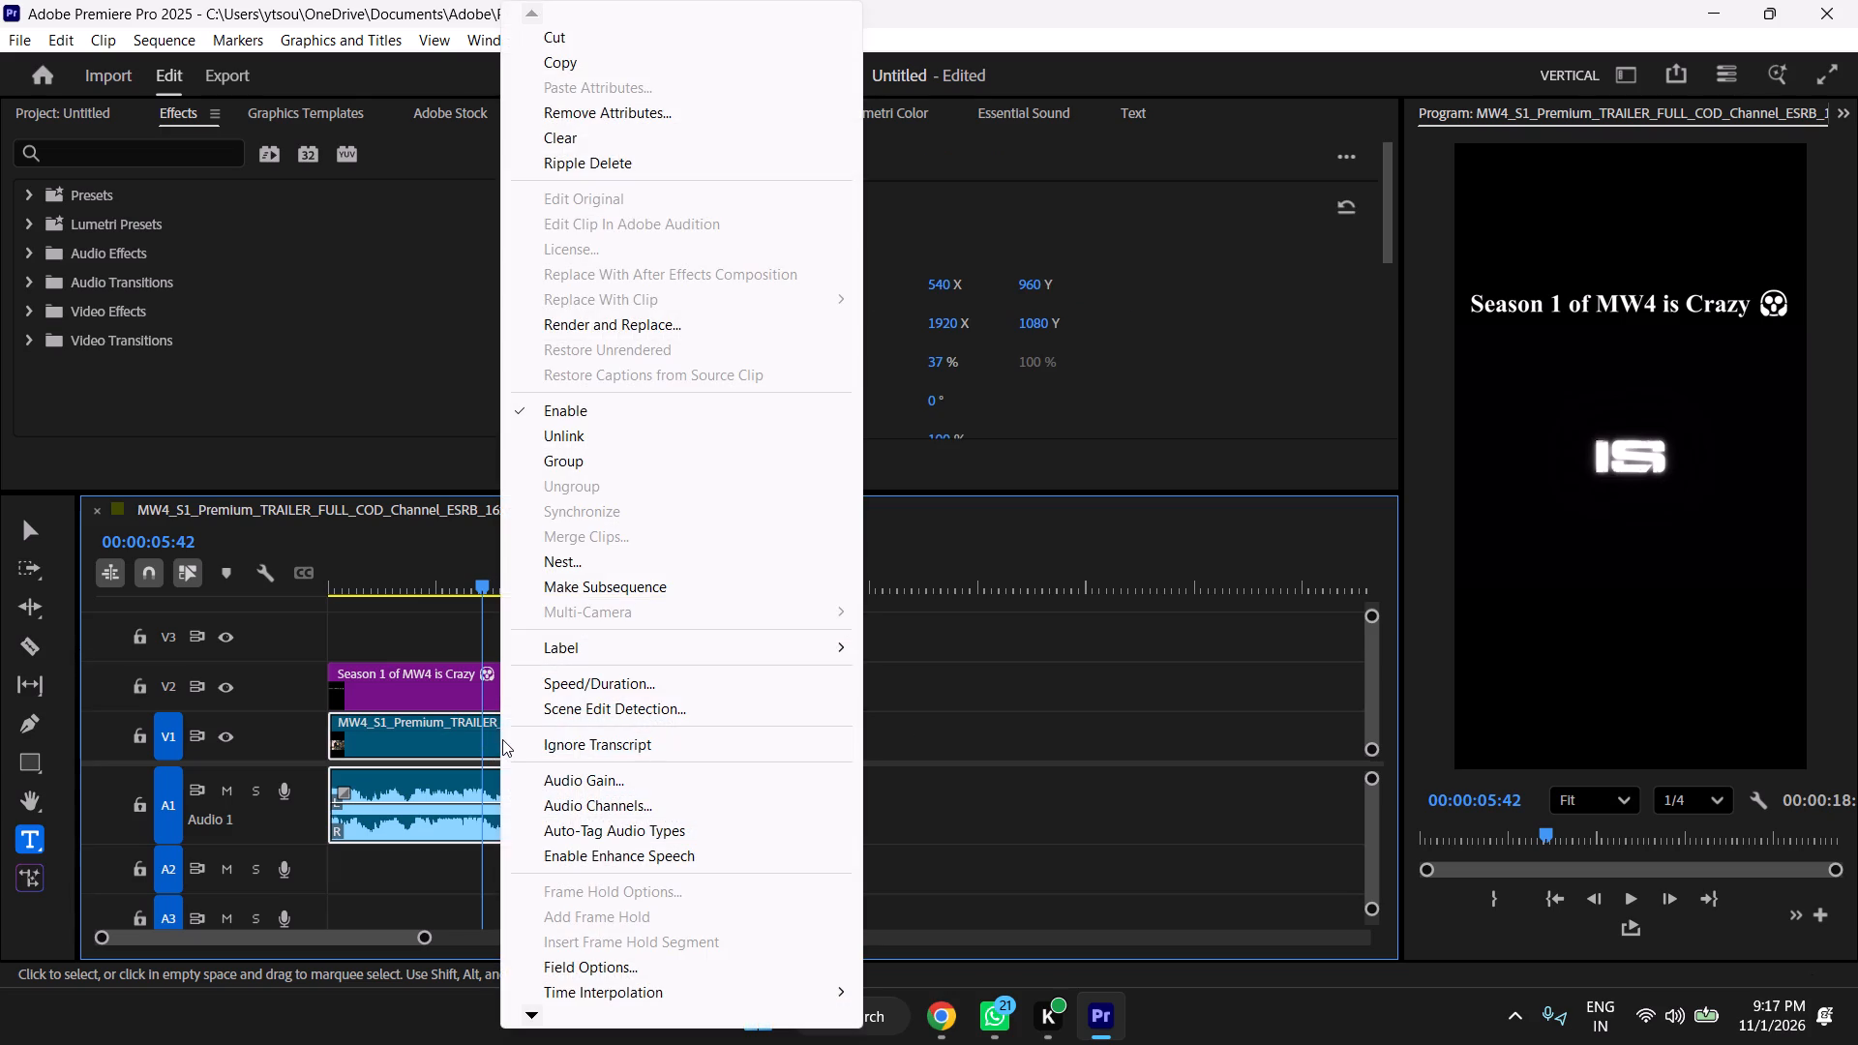
{"action": "left_click", "coordinate": [601, 440]}
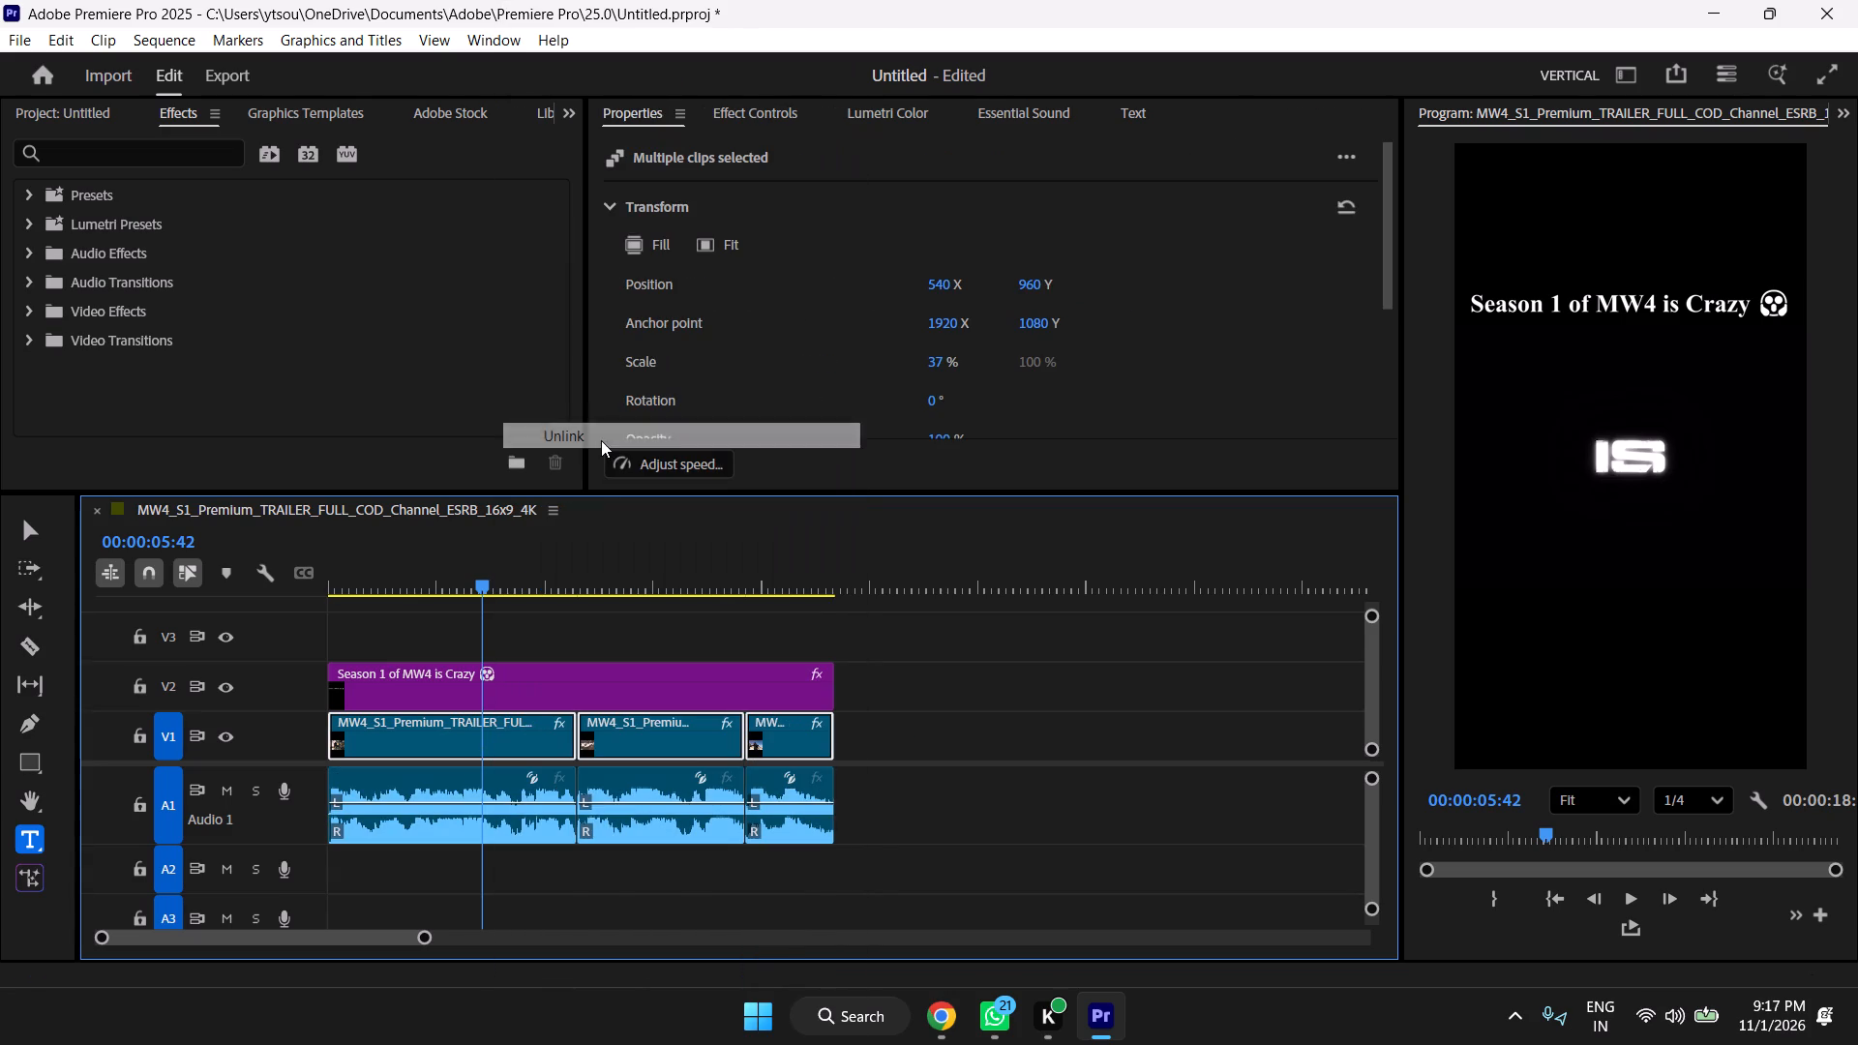
Move the "Season 1 of MW4 is Crazy 😱" title clip from V2 up to V3.
{"action": "left_click", "coordinate": [909, 743]}
{"action": "left_click_drag", "start_coordinate": [747, 699], "coordinate": [747, 643]}
Duplicate the three V1 footage clips onto V2, directly above the originals.
{"action": "left_click_drag", "start_coordinate": [889, 713], "coordinate": [524, 748]}
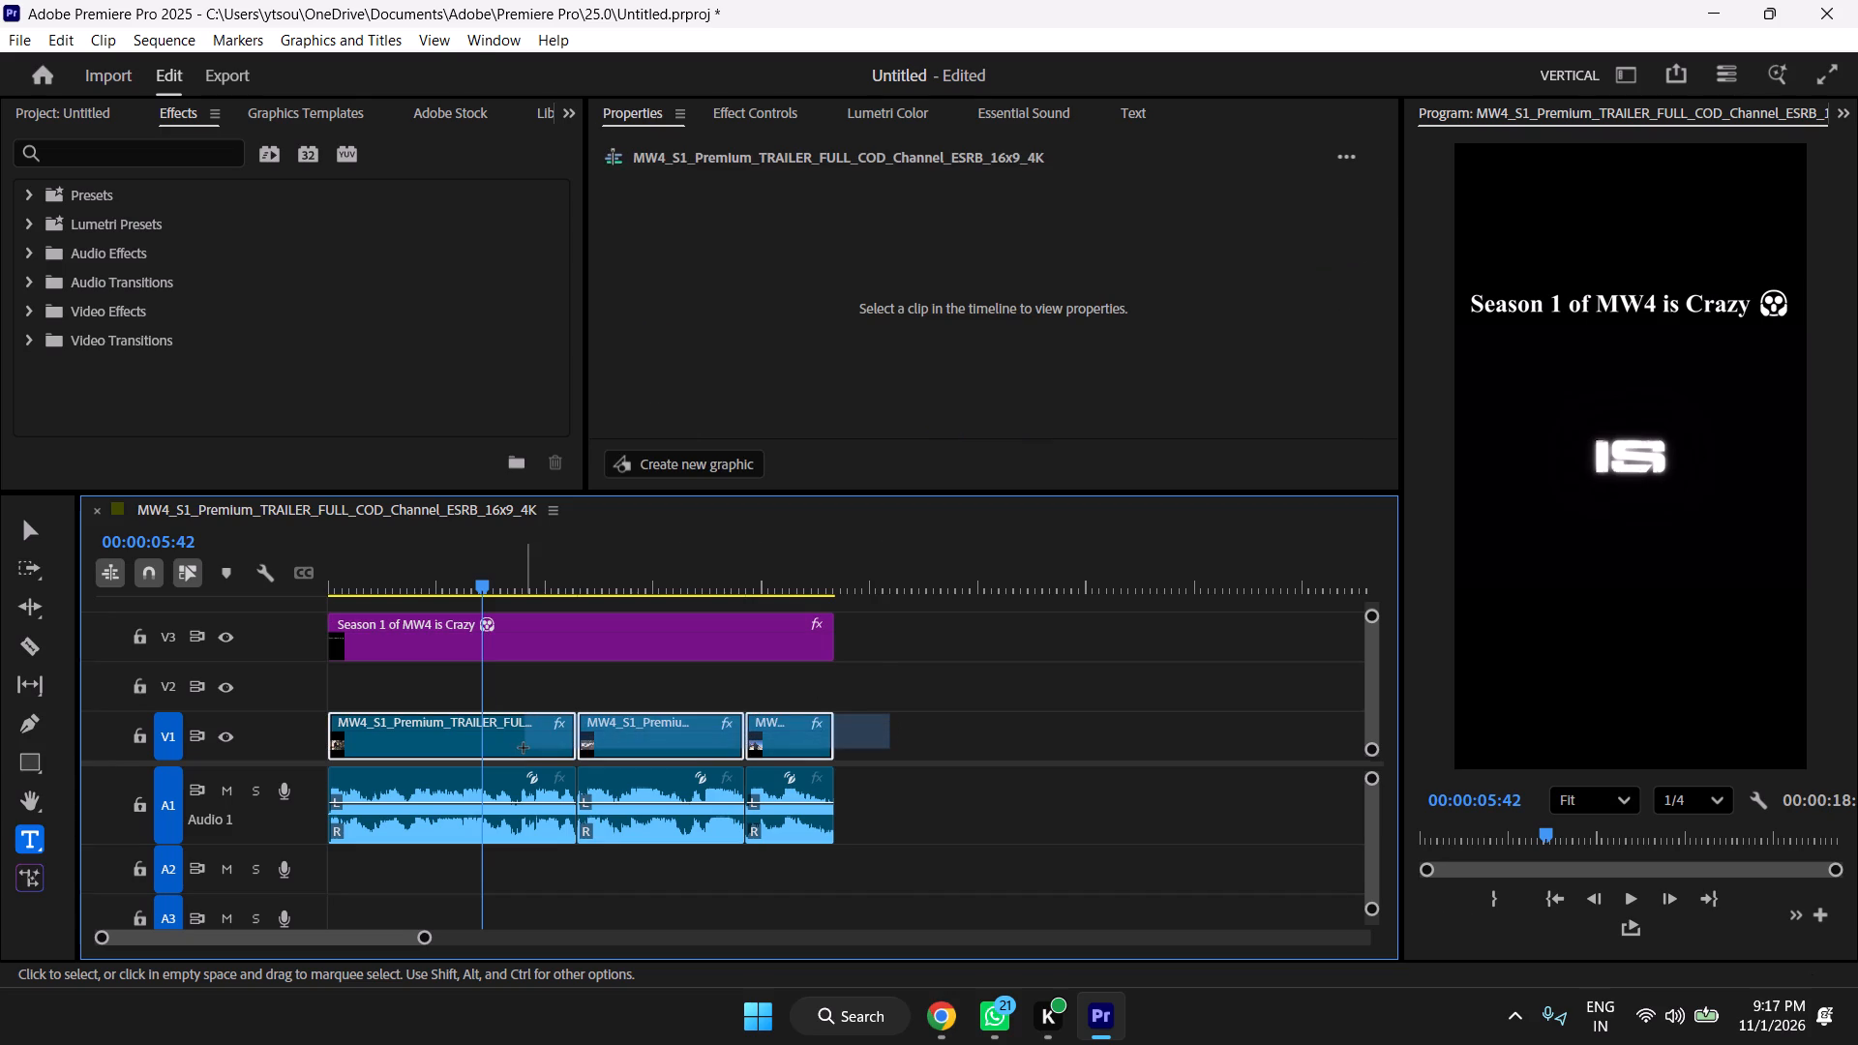
{"action": "left_click_drag", "start_coordinate": [512, 740], "coordinate": [517, 697], "text": "alt"}
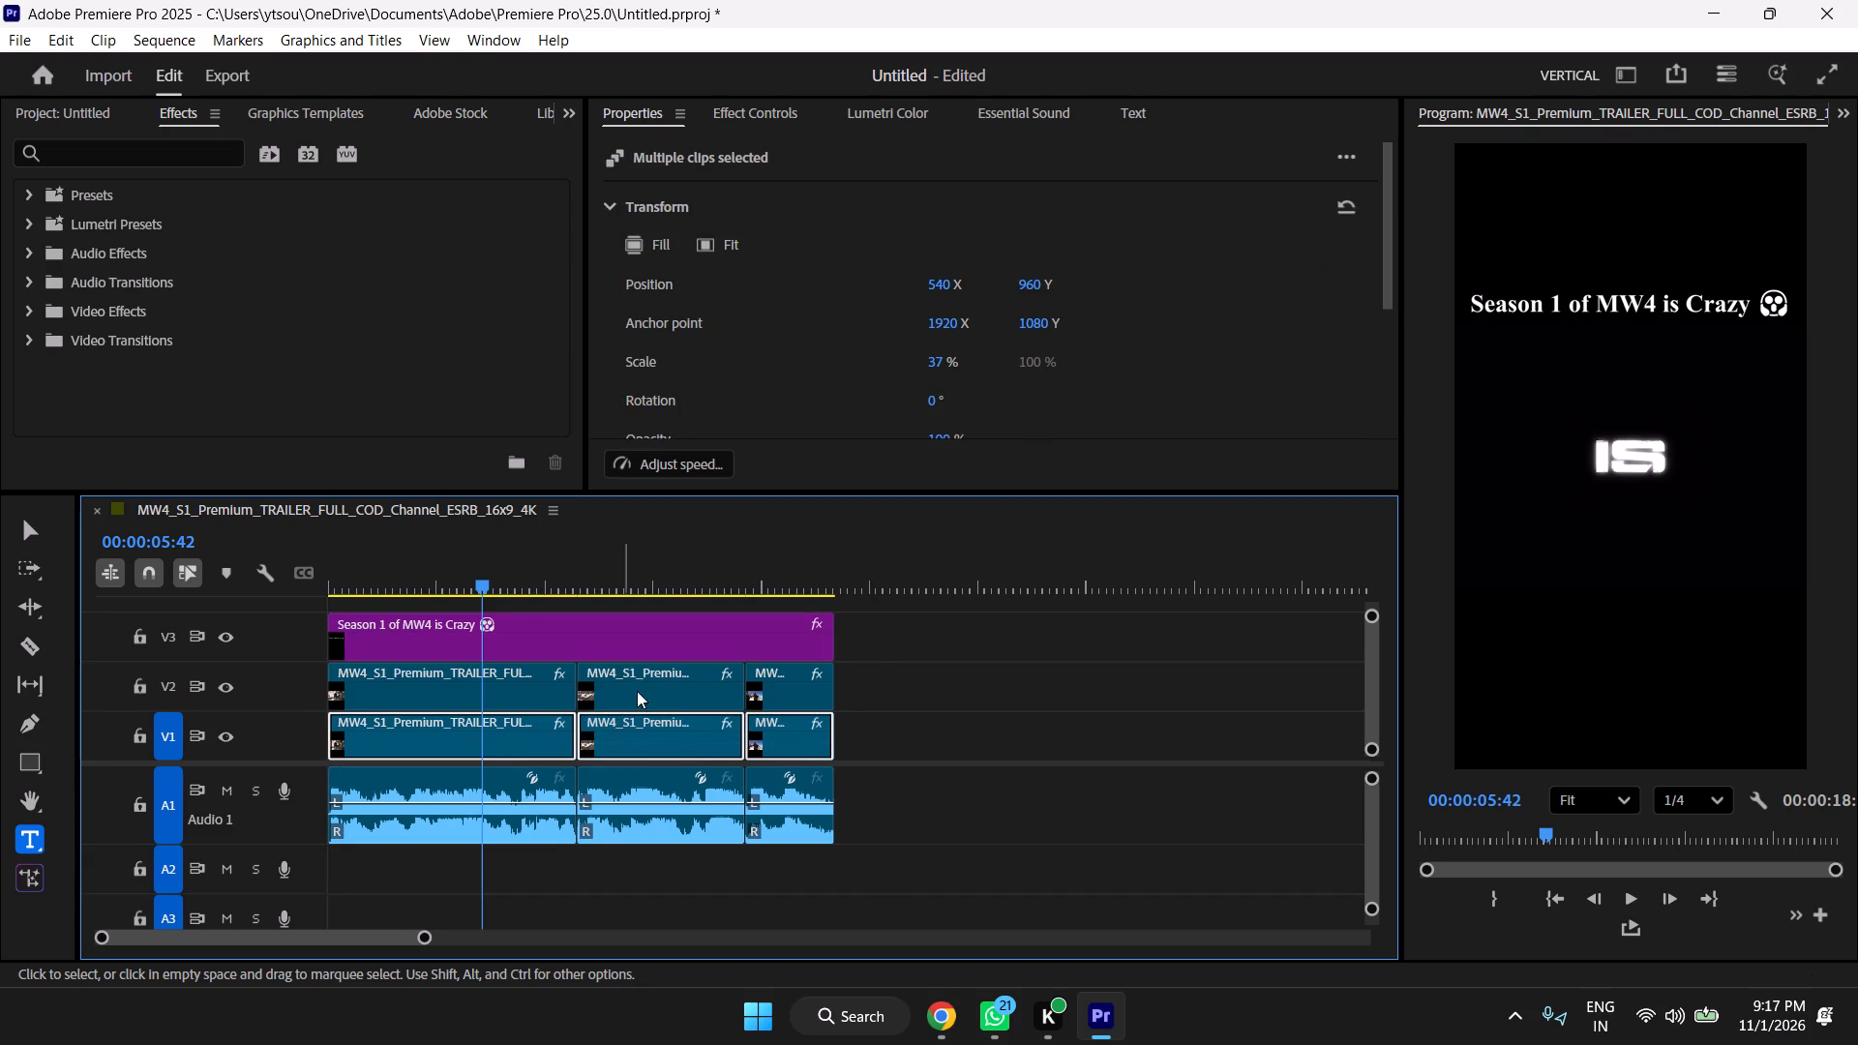
Scale the three V1 footage clips to 101% so they fill the vertical frame as a background.
{"action": "left_click_drag", "start_coordinate": [921, 684], "coordinate": [522, 704]}
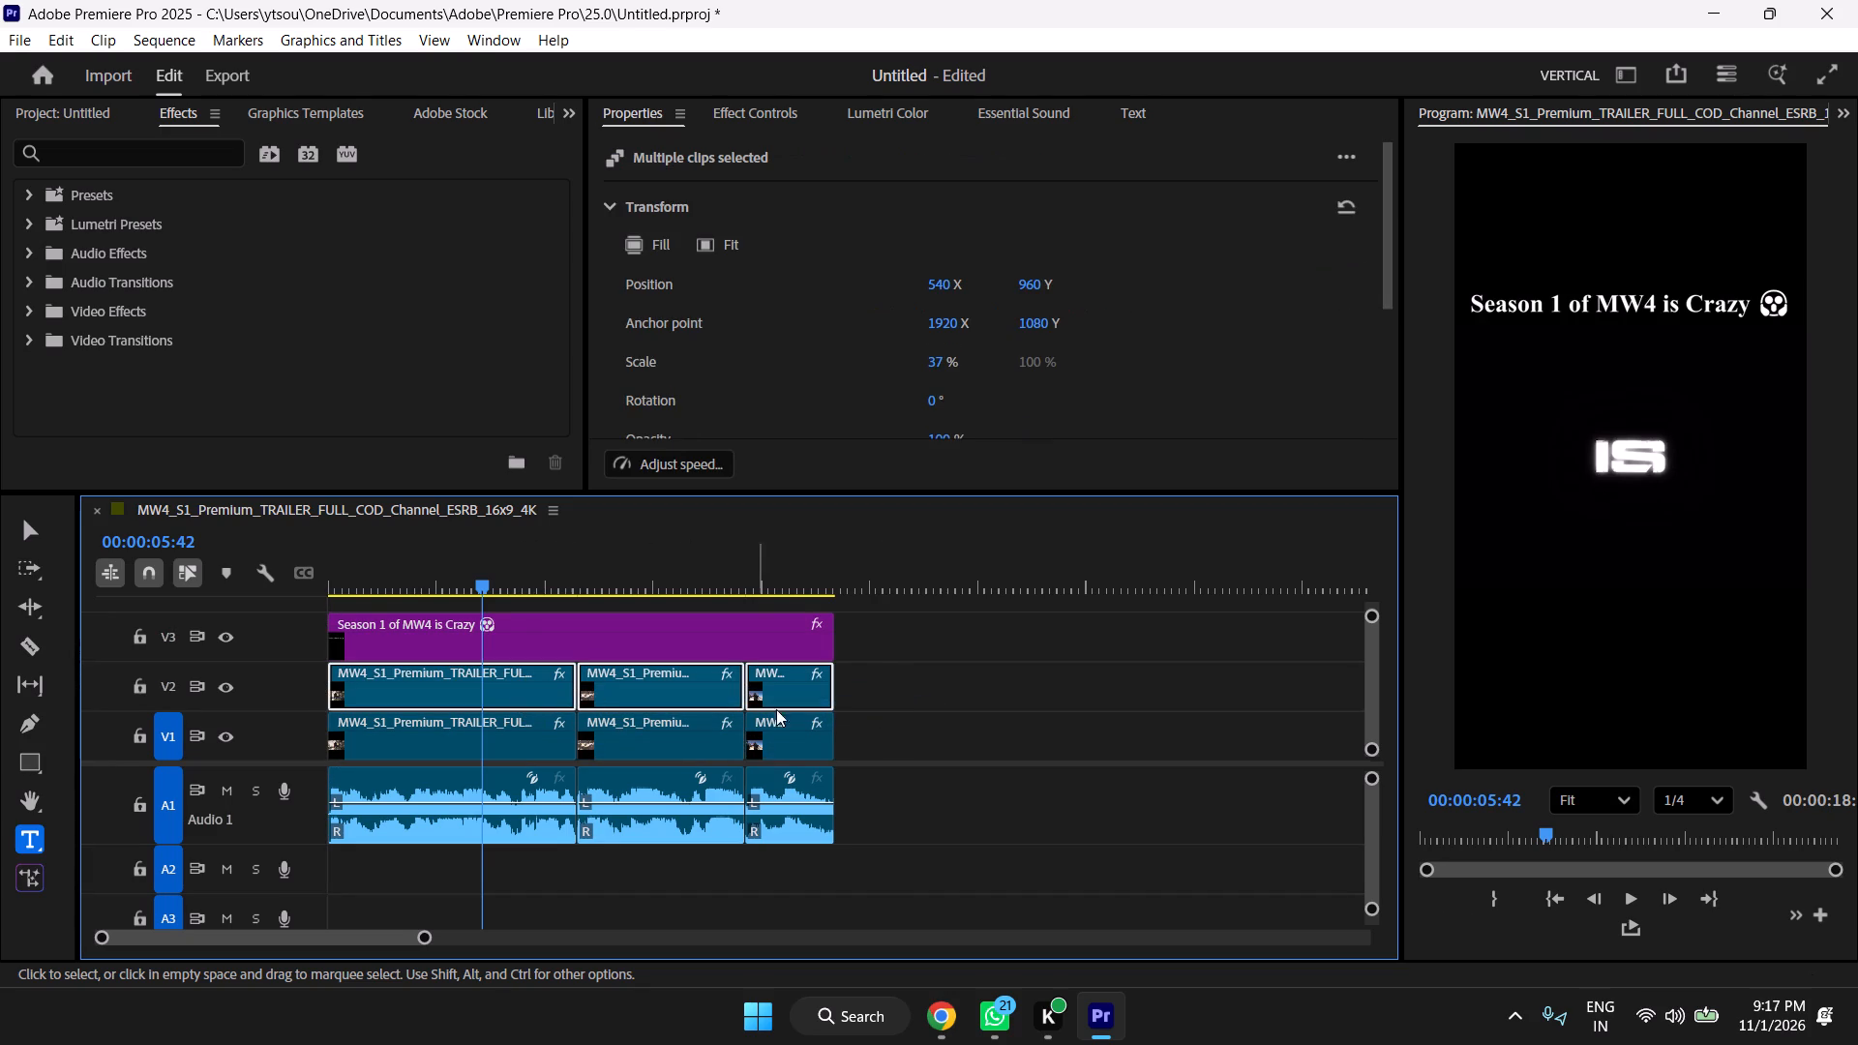
{"action": "left_click", "coordinate": [925, 746]}
{"action": "left_click_drag", "start_coordinate": [926, 732], "coordinate": [519, 750]}
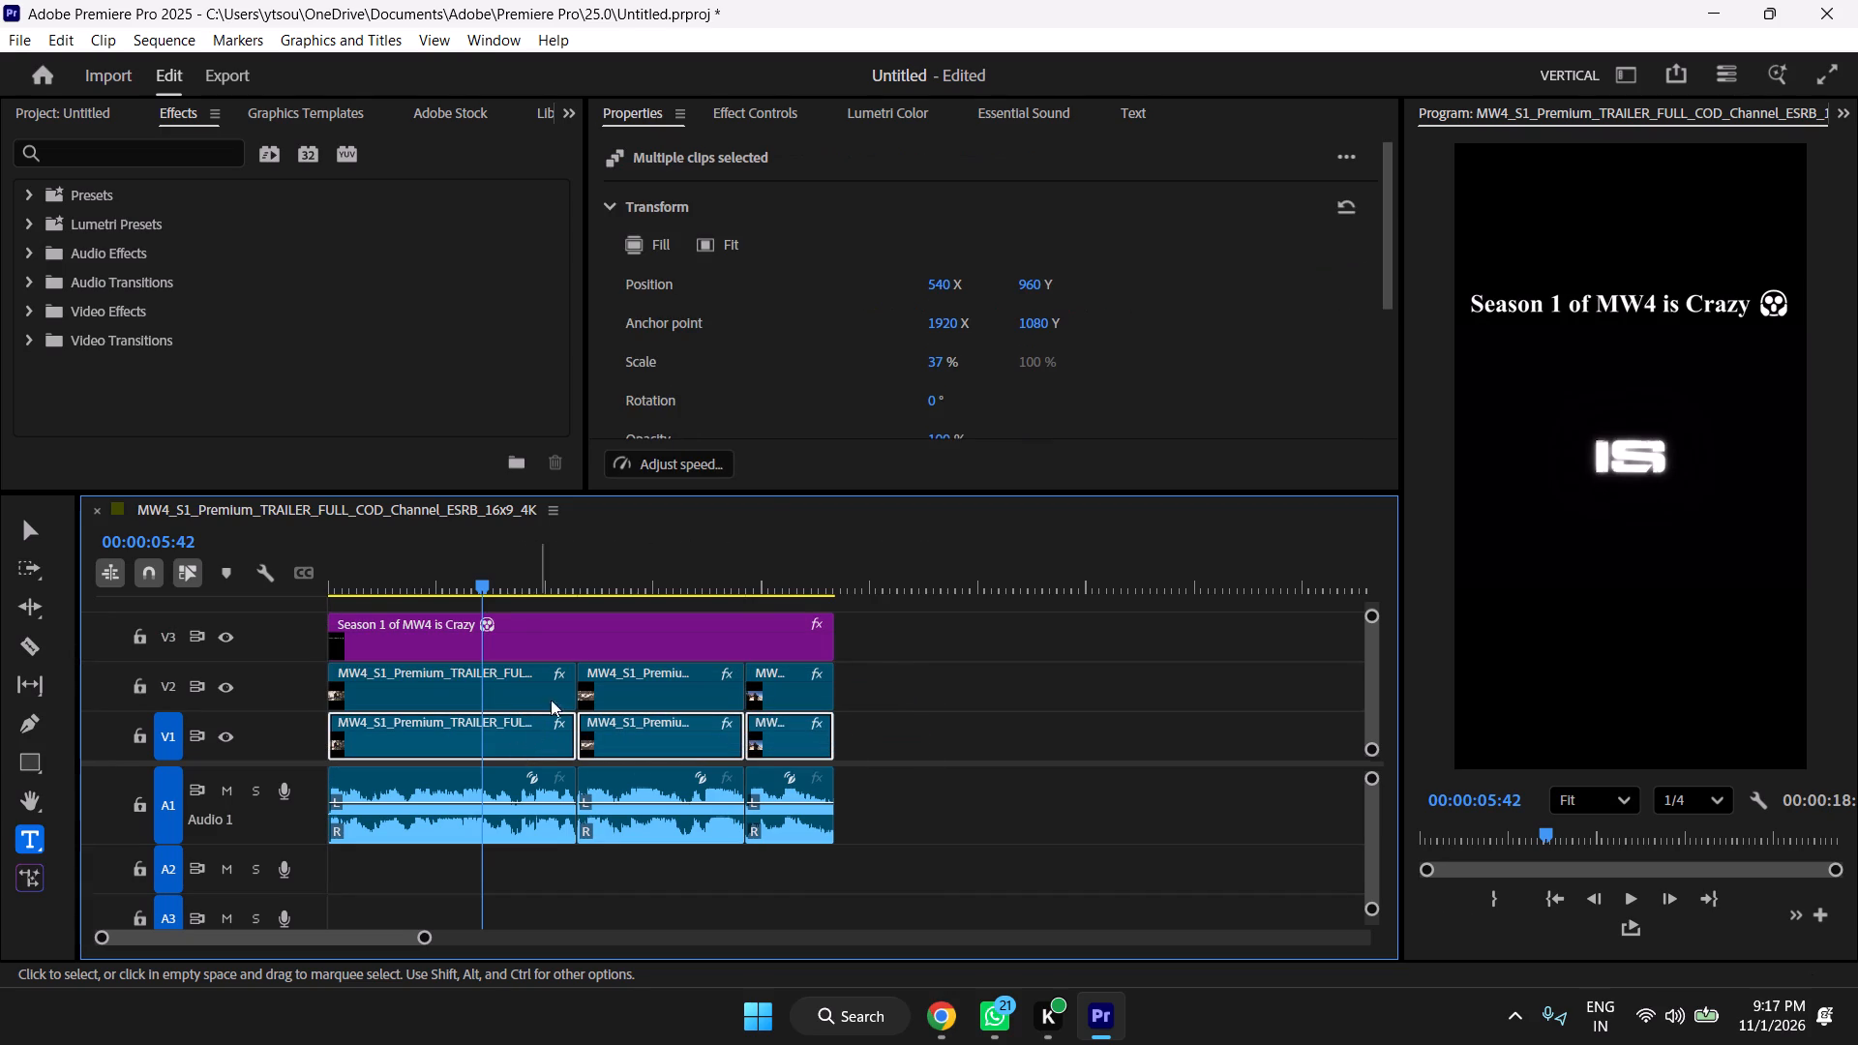
{"action": "scroll", "coordinate": [1128, 378], "scroll_direction": "down", "scroll_amount": 1}
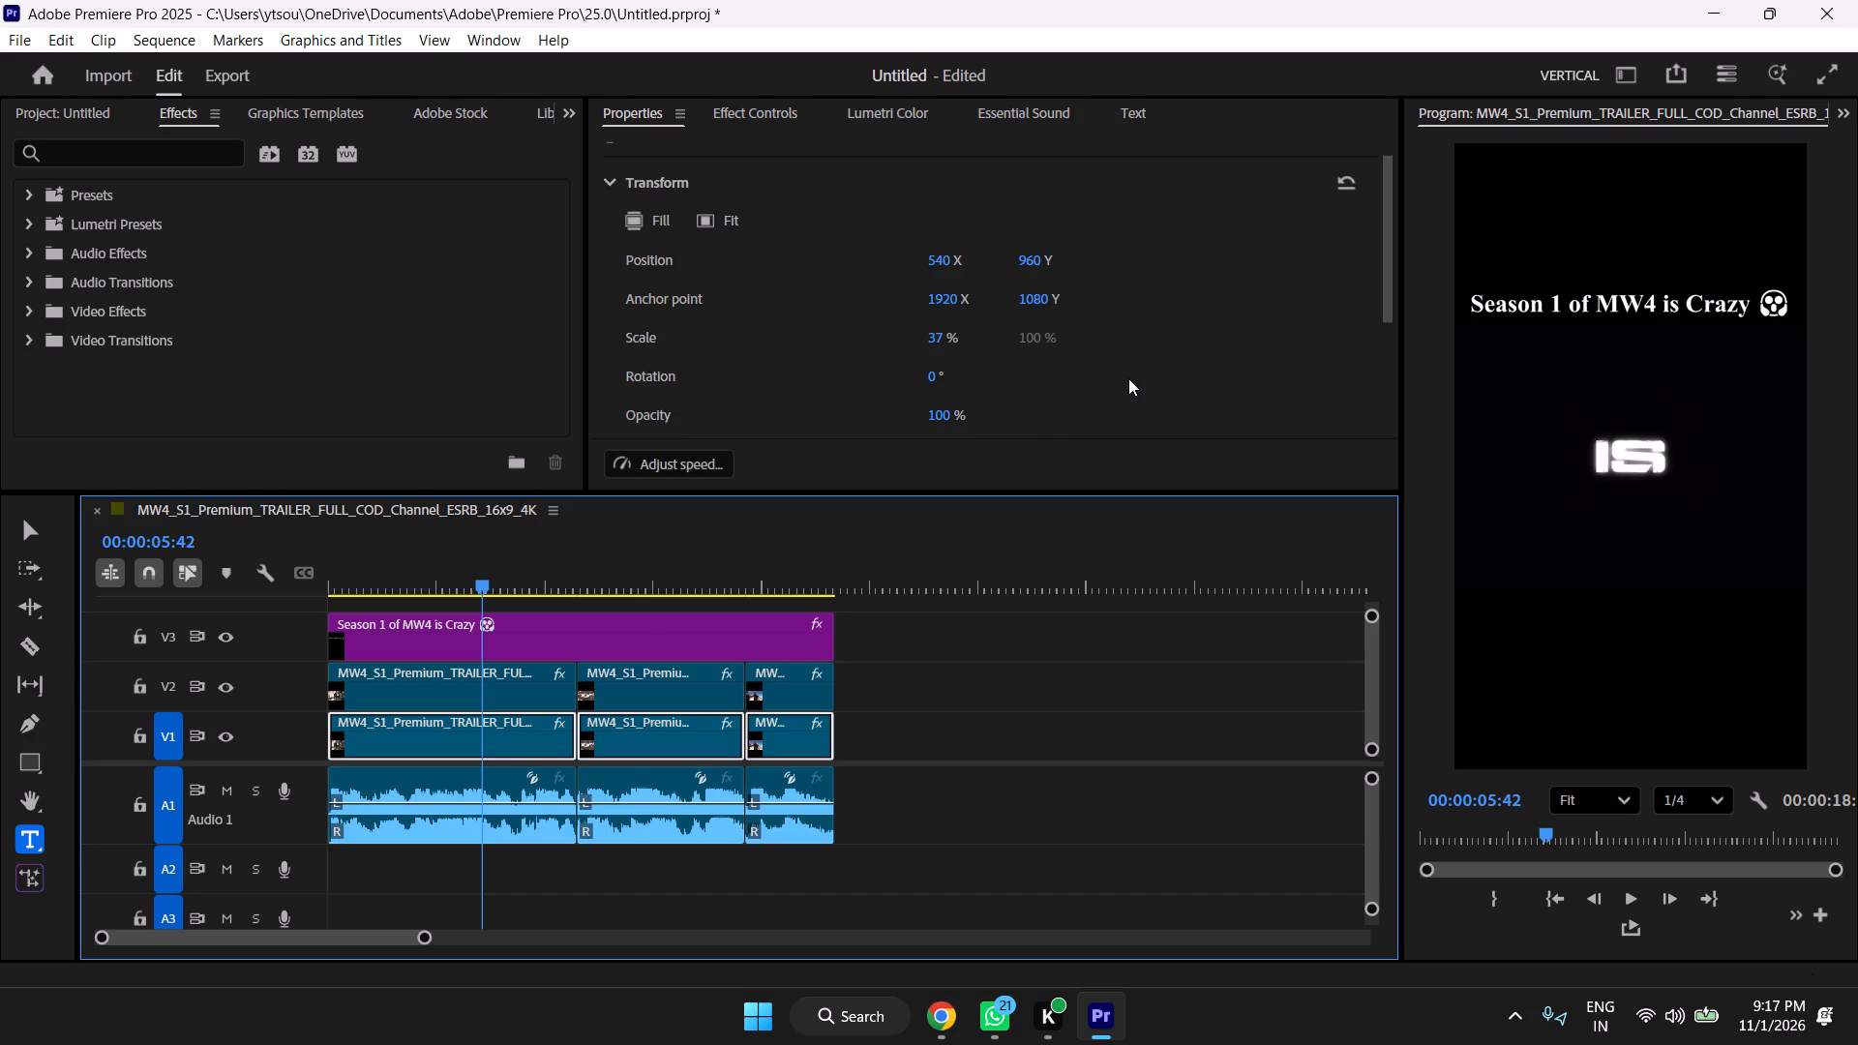
{"action": "left_click", "coordinate": [549, 586]}
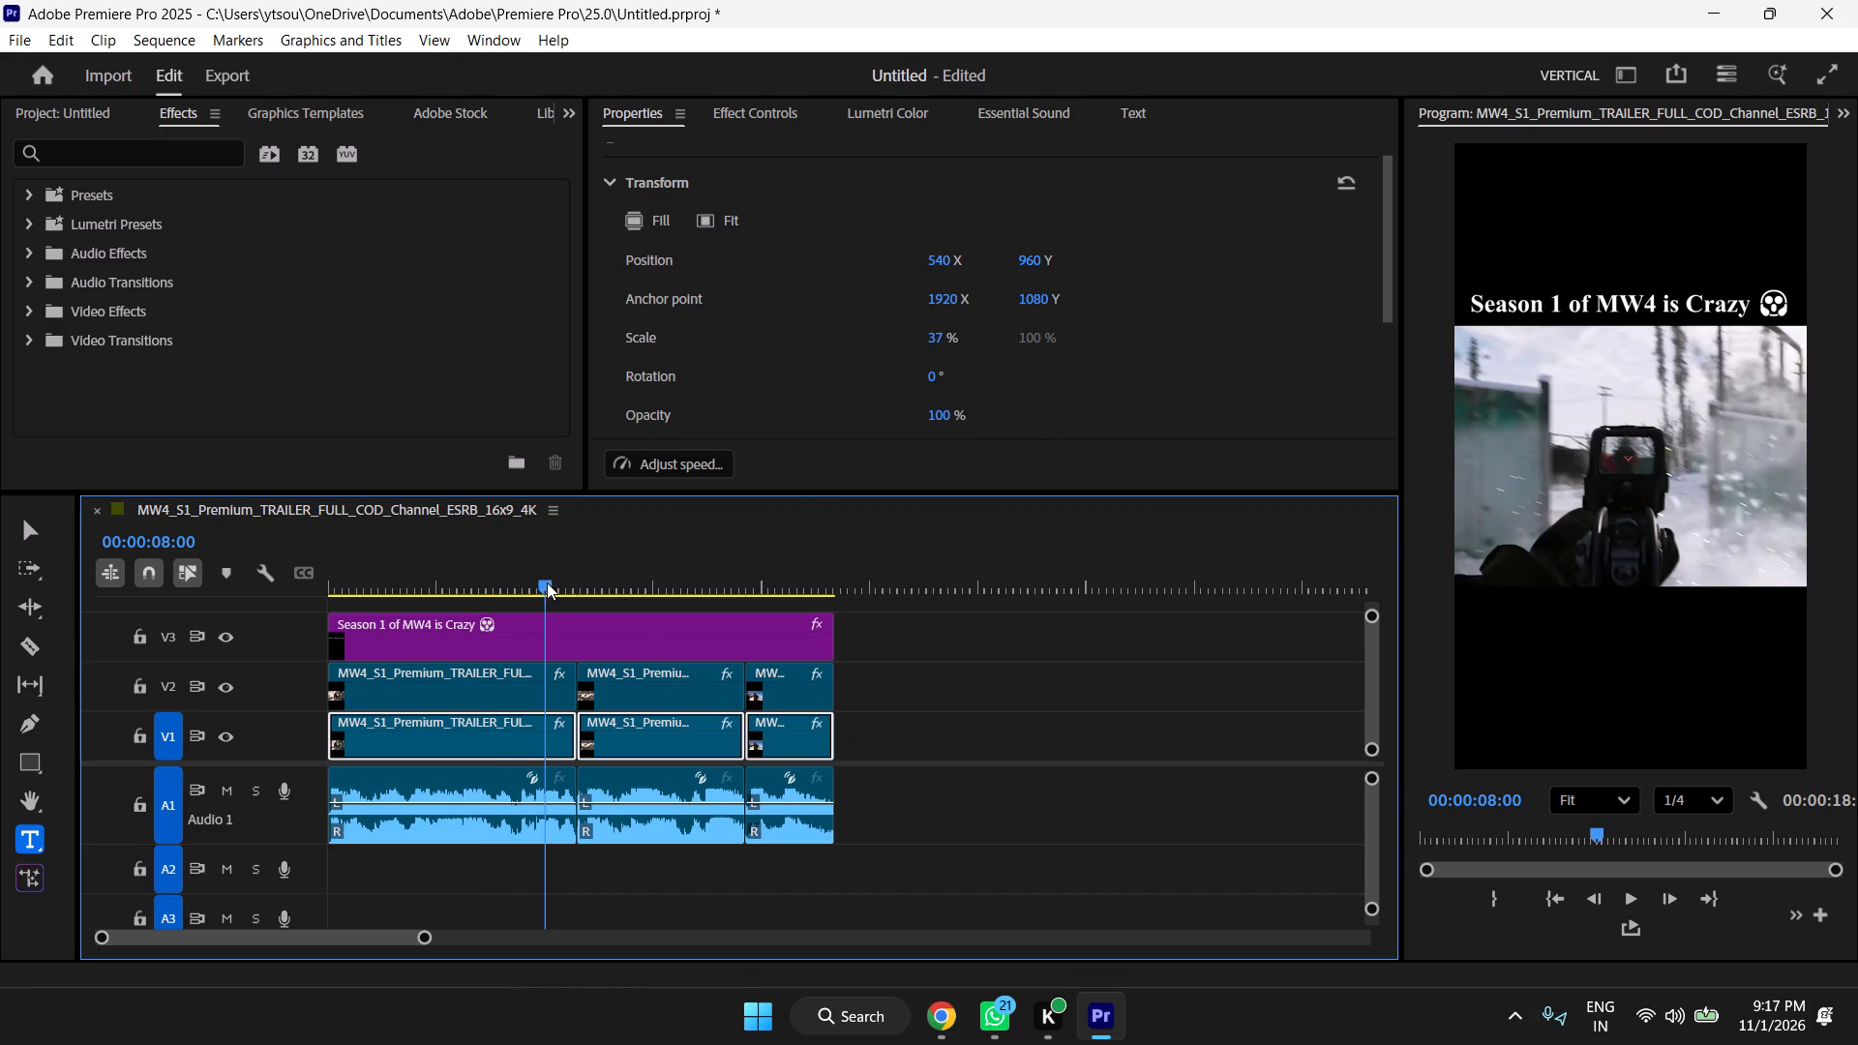
{"action": "left_click_drag", "start_coordinate": [945, 339], "coordinate": [995, 343]}
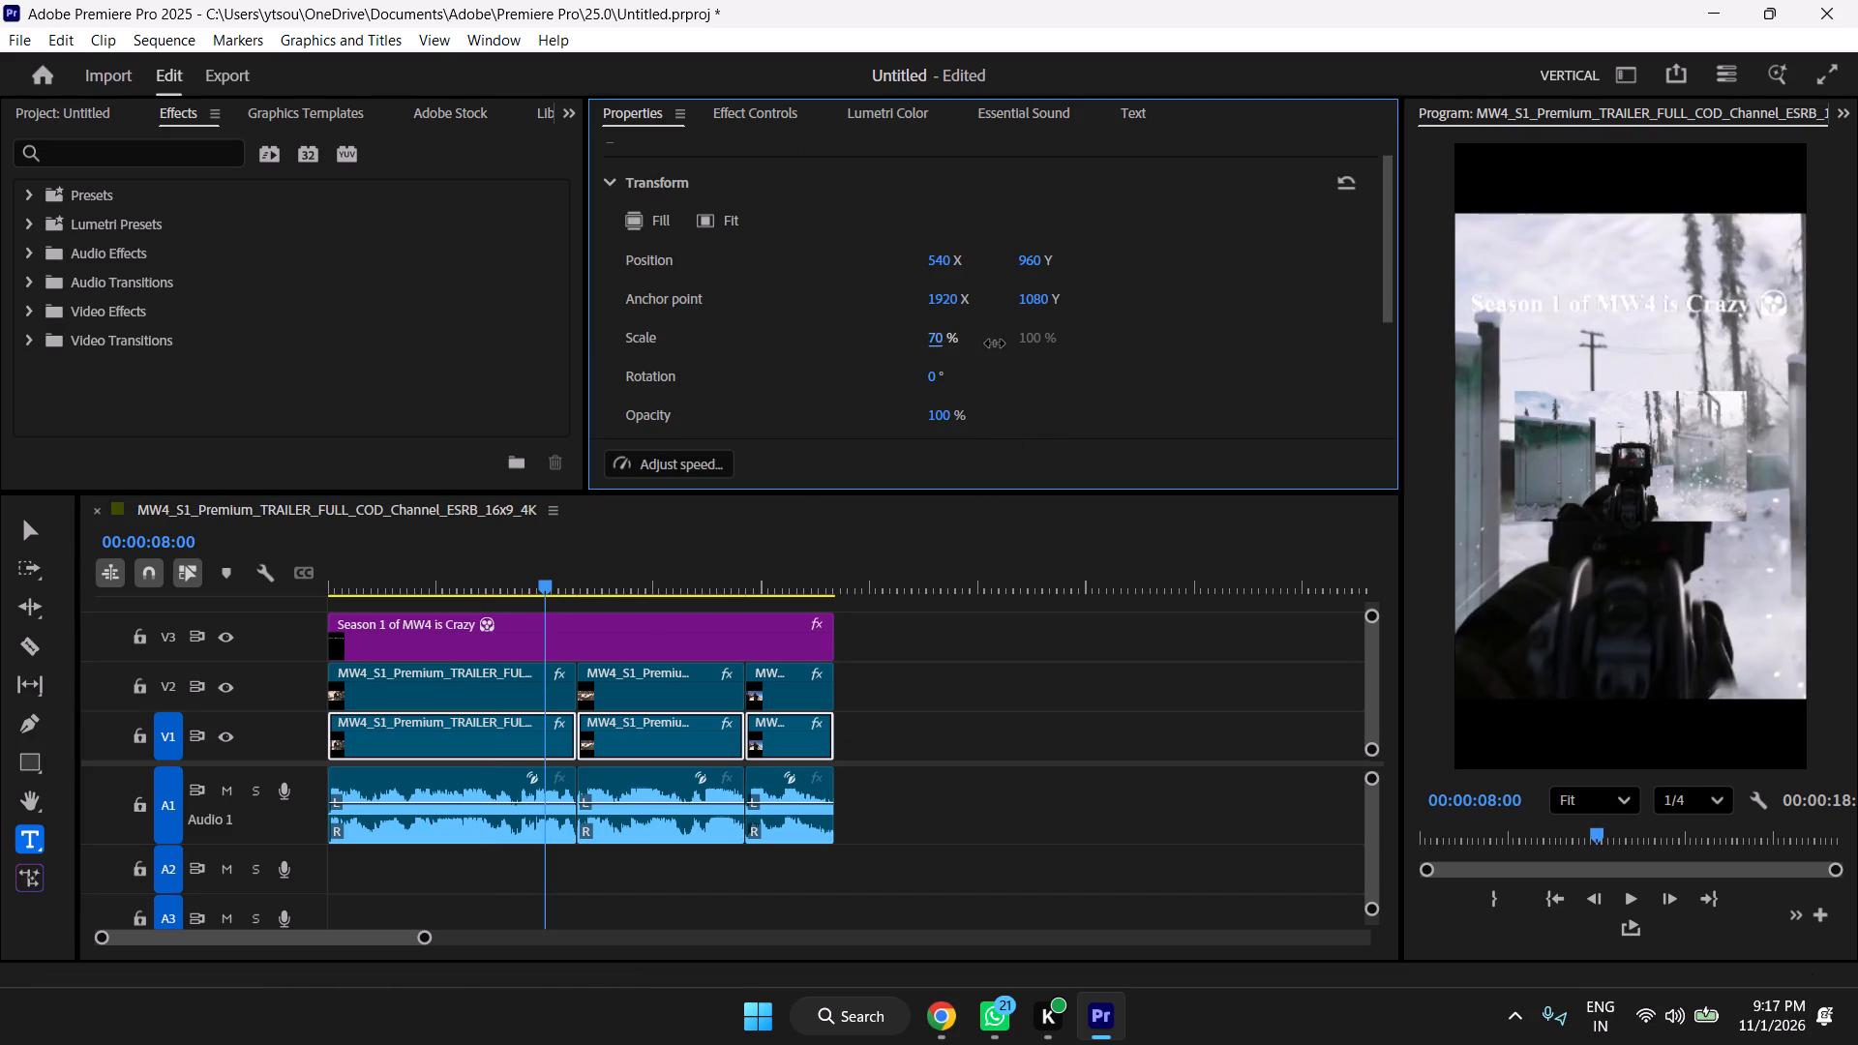
{"action": "left_click_drag", "start_coordinate": [995, 343], "coordinate": [1035, 348]}
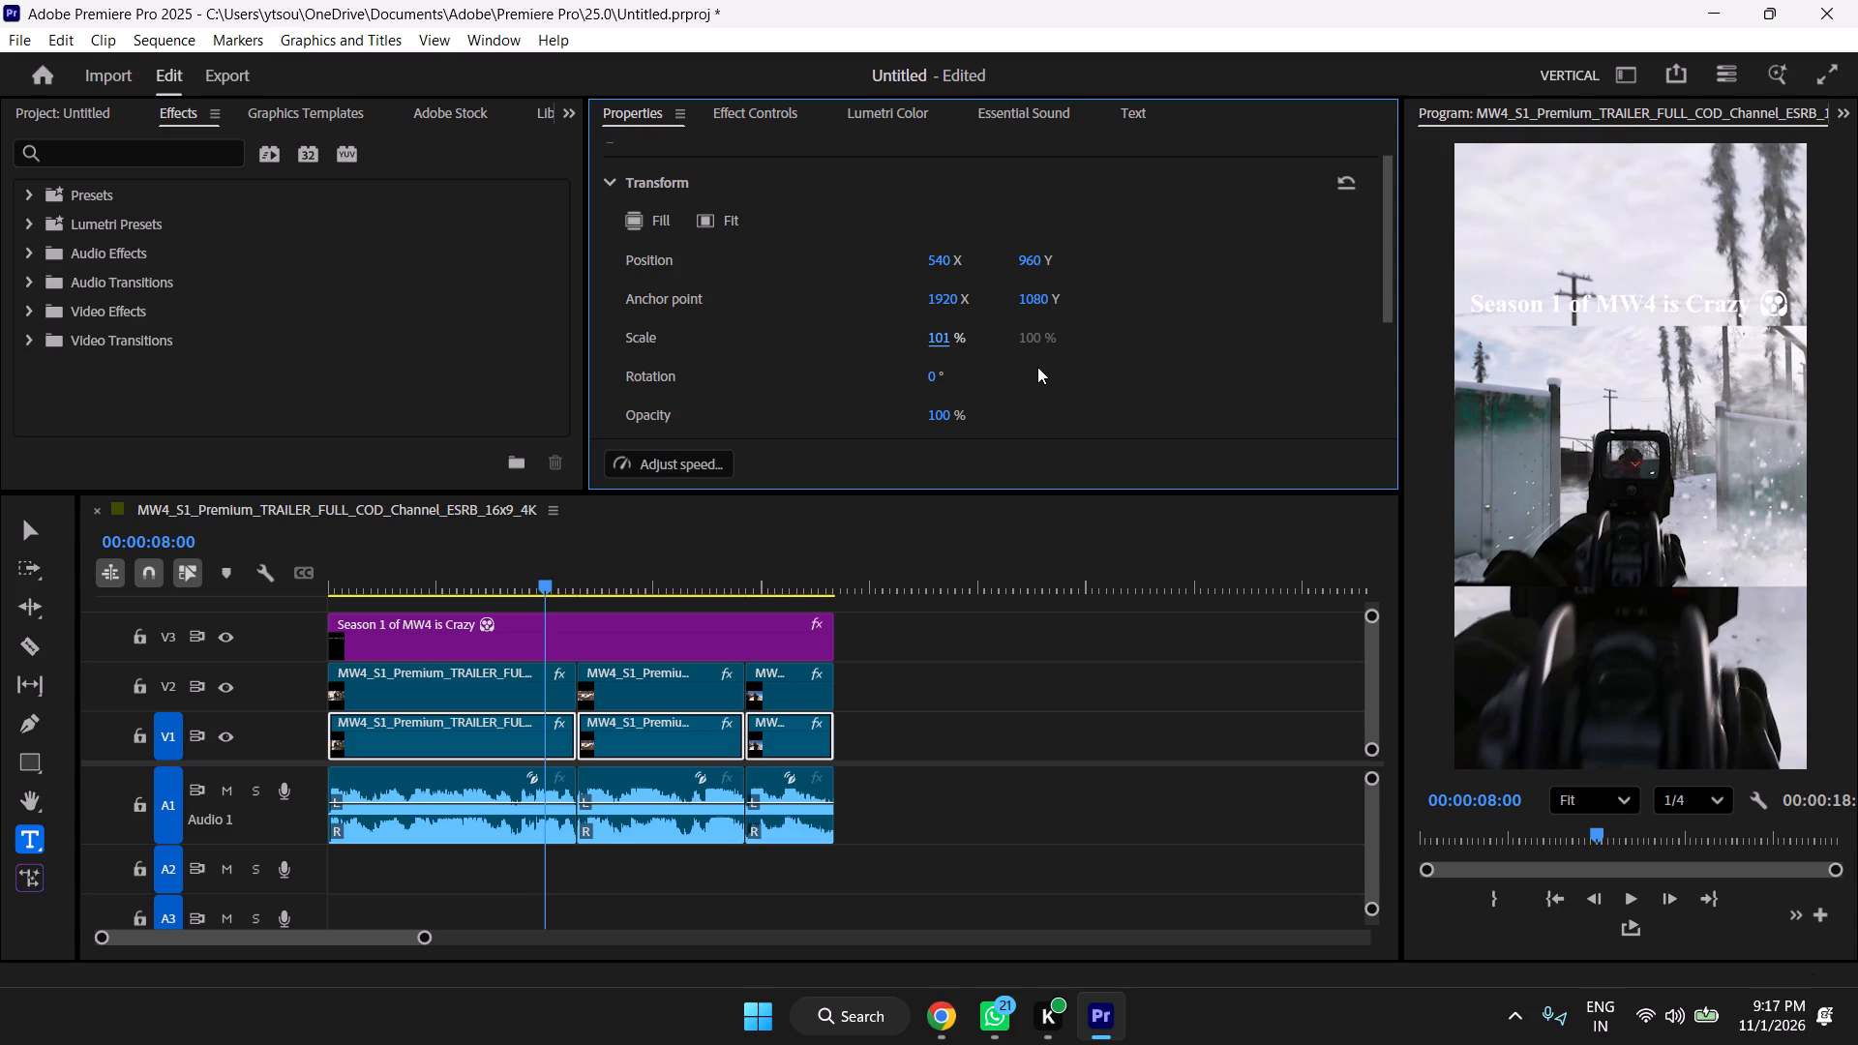
Lower the opacity of the three V1 background clips to 24%.
{"action": "left_click_drag", "start_coordinate": [954, 418], "coordinate": [874, 451]}
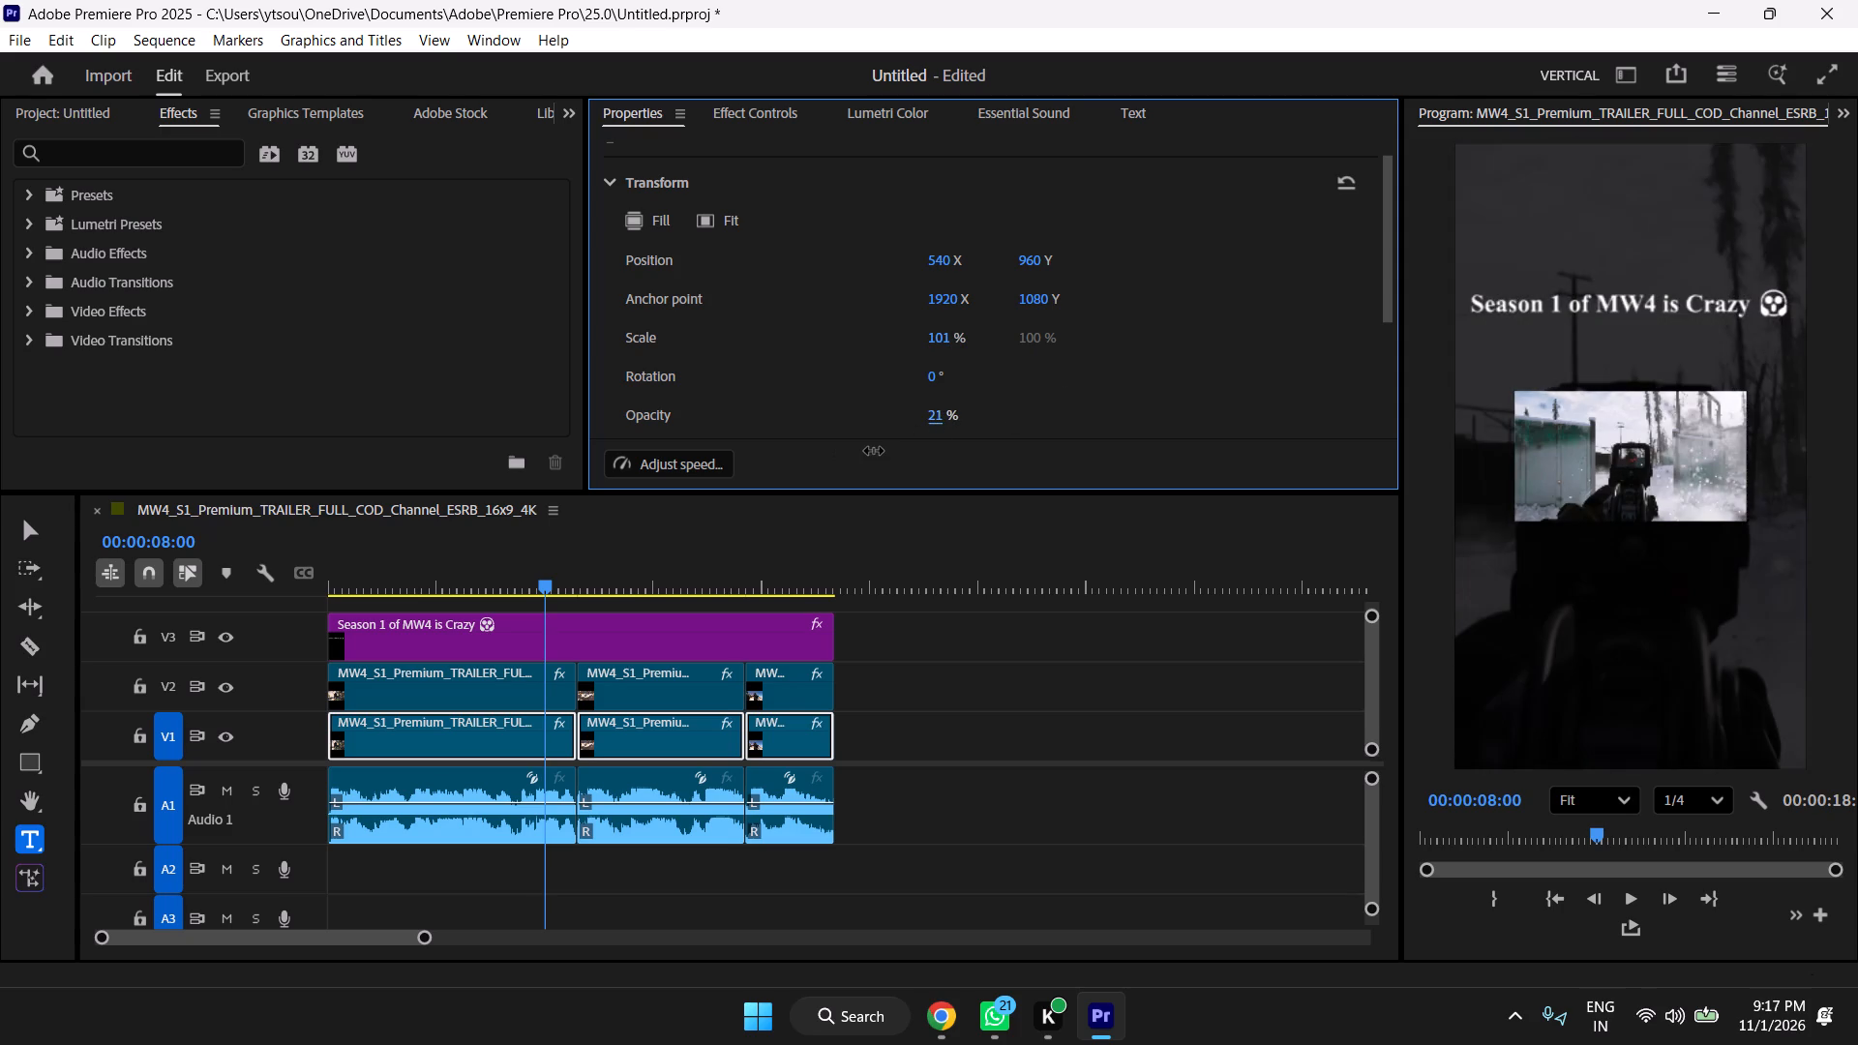
{"action": "left_click_drag", "start_coordinate": [874, 451], "coordinate": [878, 451]}
Play the sequence from the start and again from about 6 seconds to review the dimmed background behind the footage.
{"action": "left_click_drag", "start_coordinate": [418, 585], "coordinate": [263, 597]}
{"action": "key", "text": "space"}
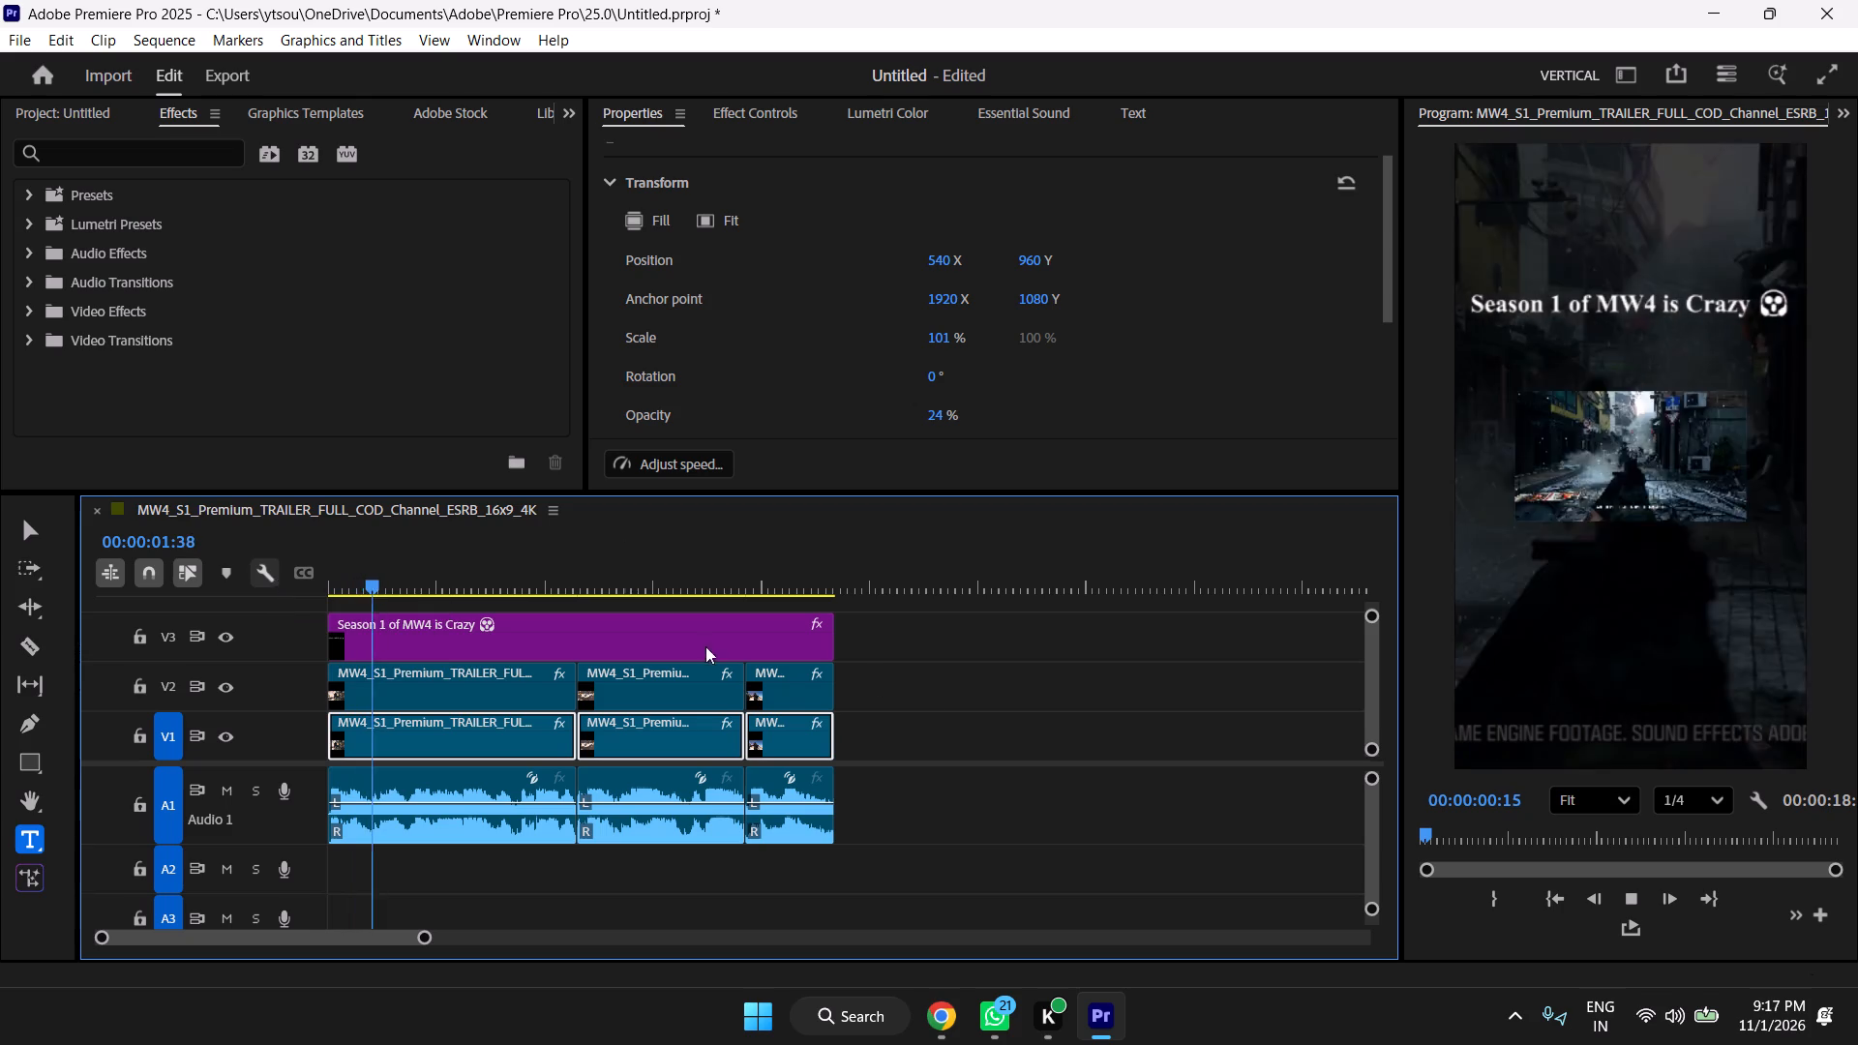
{"action": "key", "text": "space"}
{"action": "left_click", "coordinate": [990, 701]}
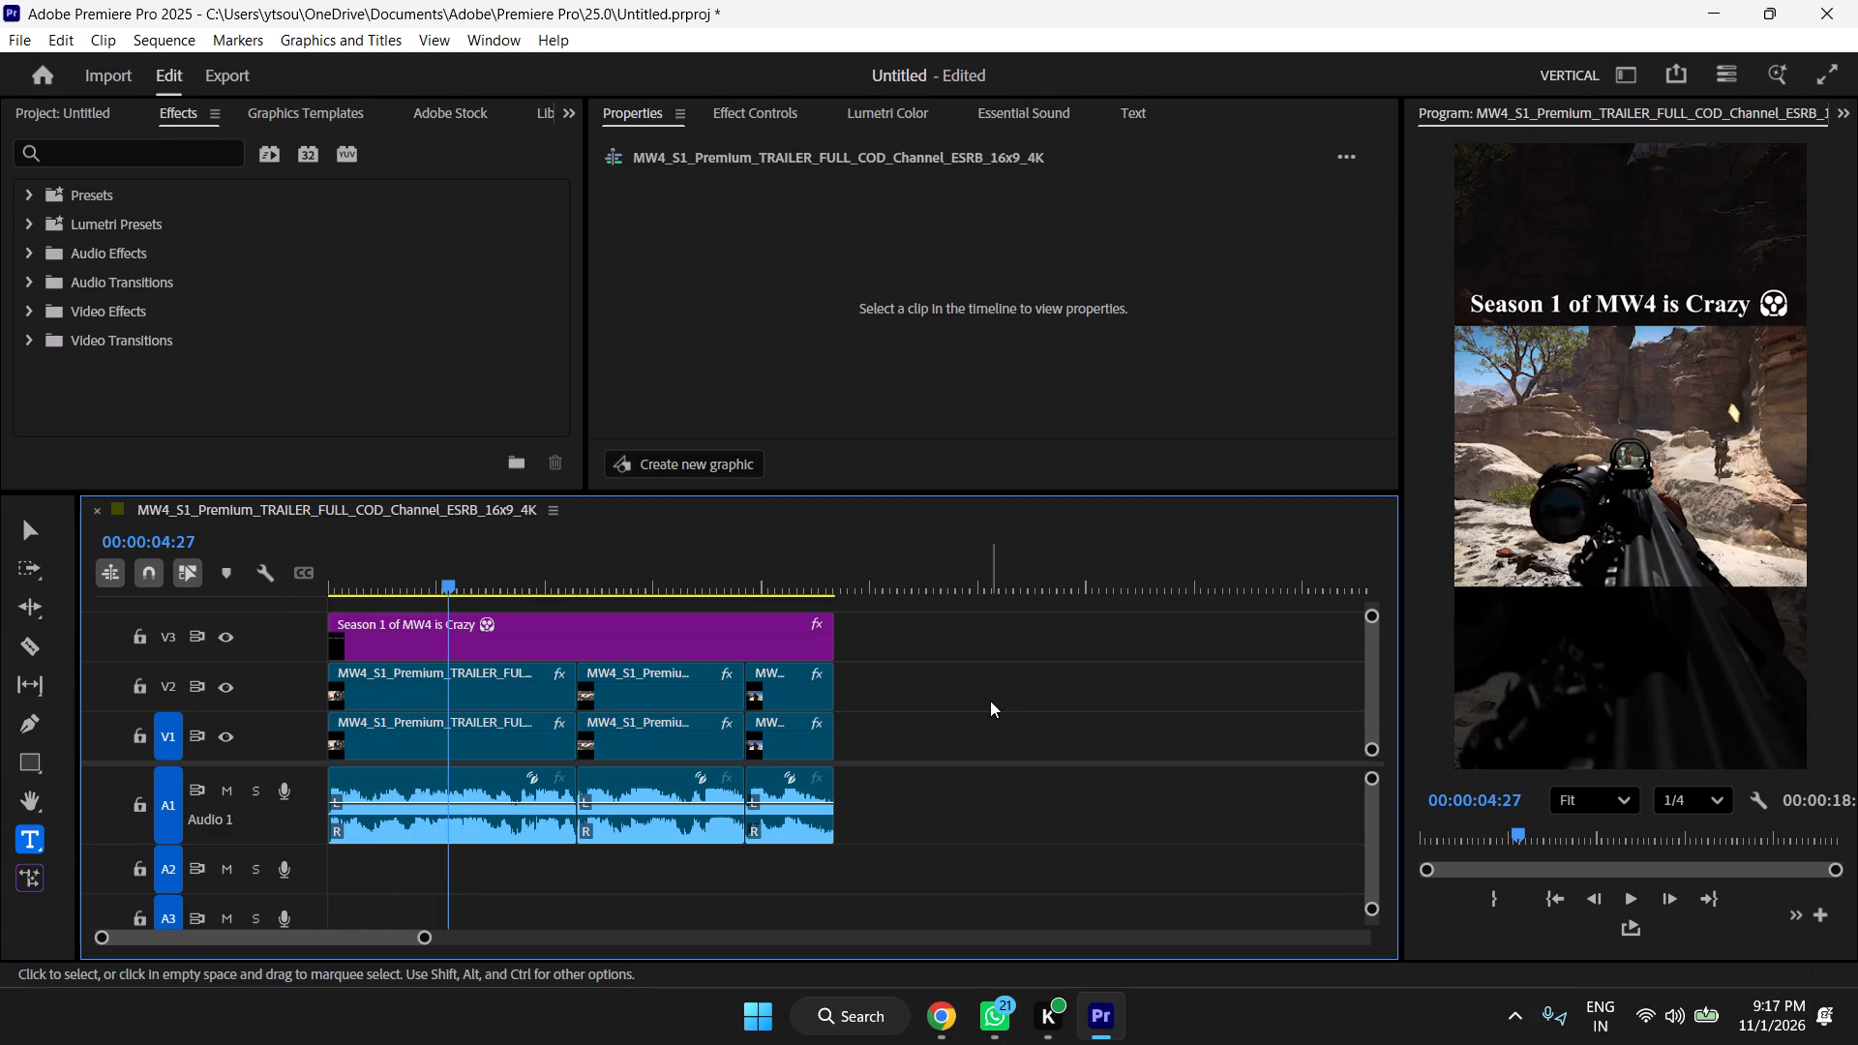
{"action": "left_click", "coordinate": [524, 733]}
{"action": "left_click", "coordinate": [518, 694]}
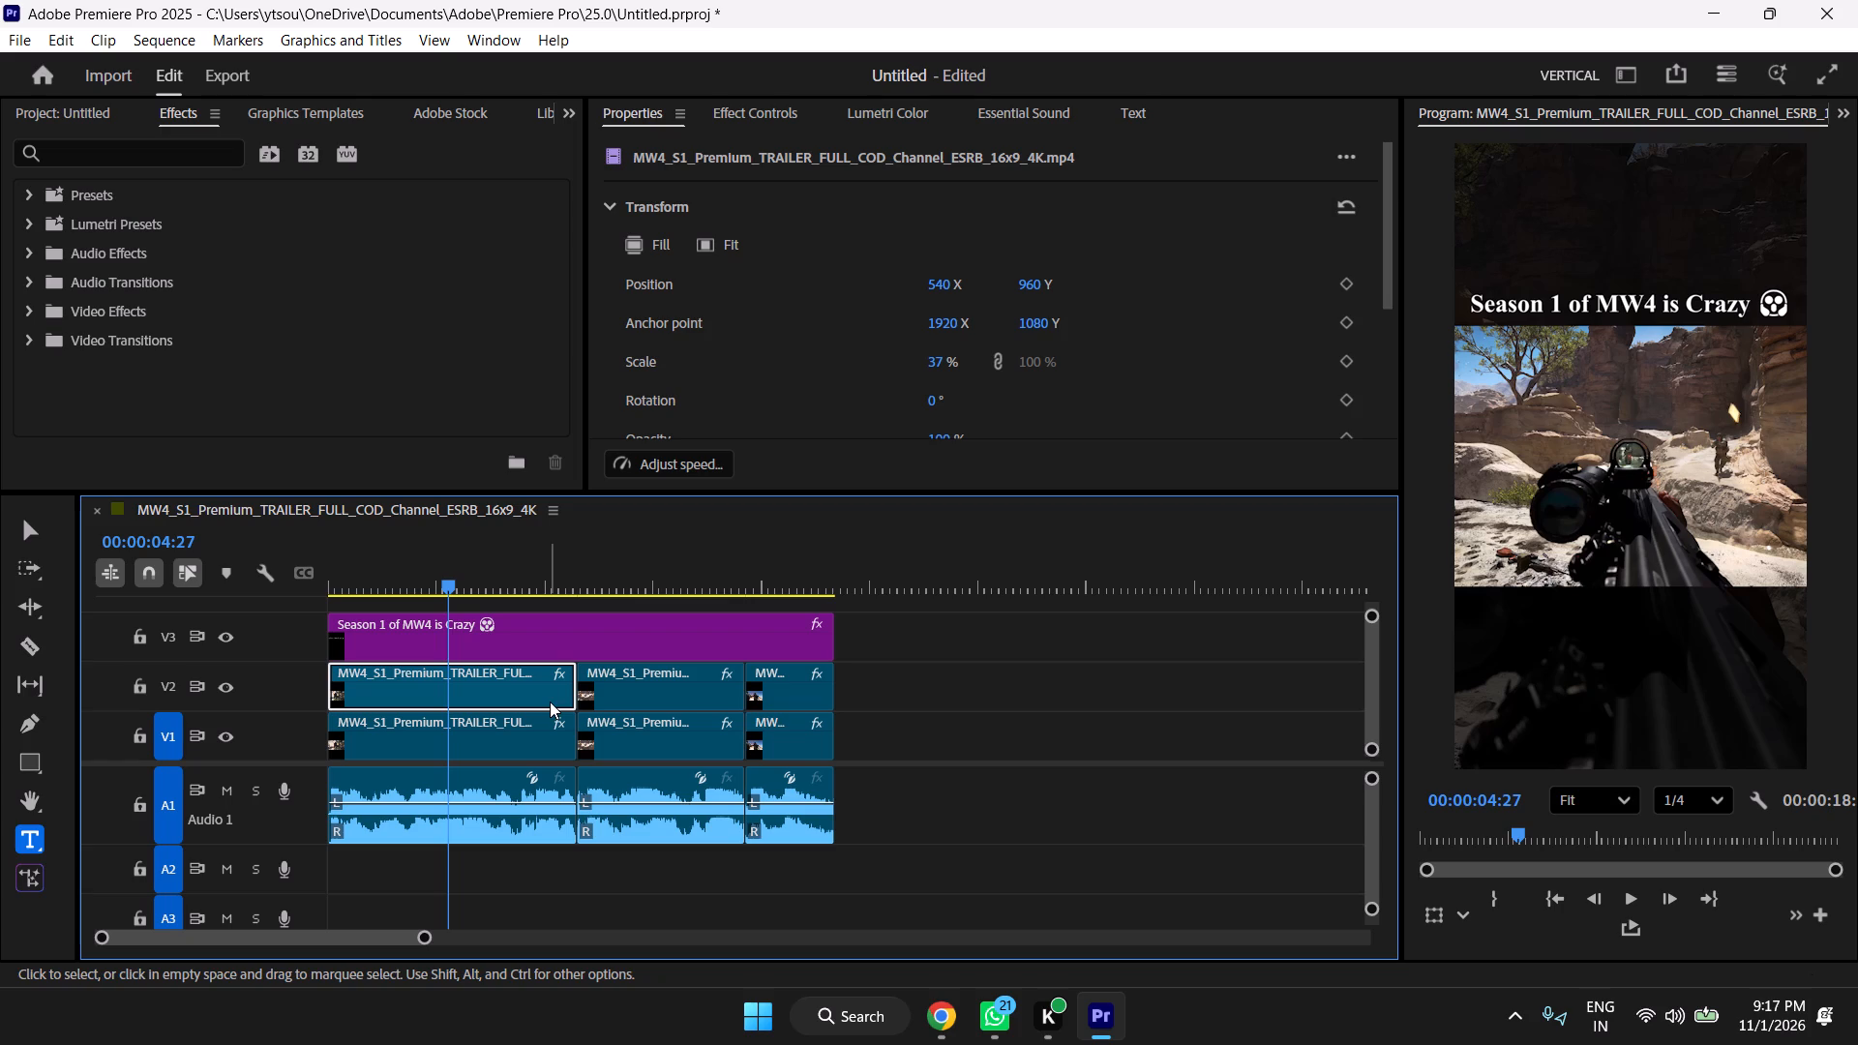
{"action": "left_click", "coordinate": [511, 572]}
{"action": "key", "text": "space"}
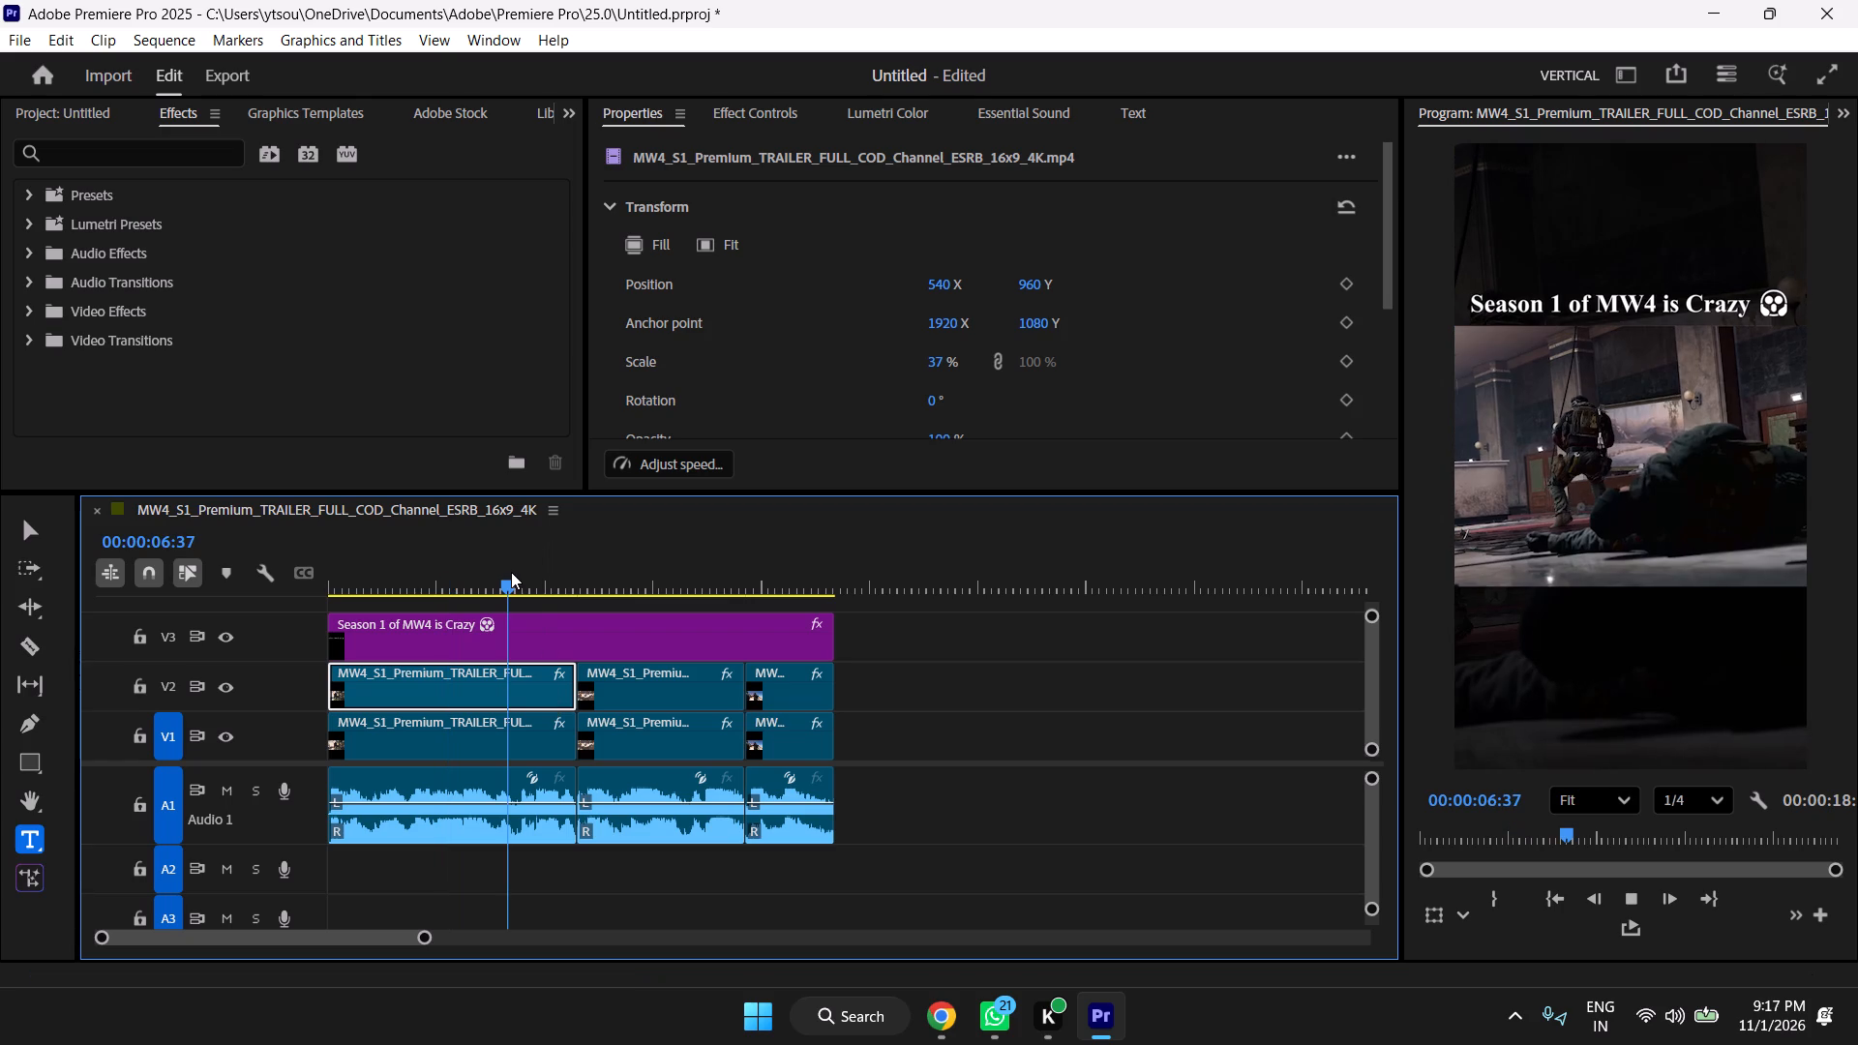
Stop playback and undo the opacity, scale and duplication edits that created the dimmed background layer.
{"action": "key", "text": "space"}
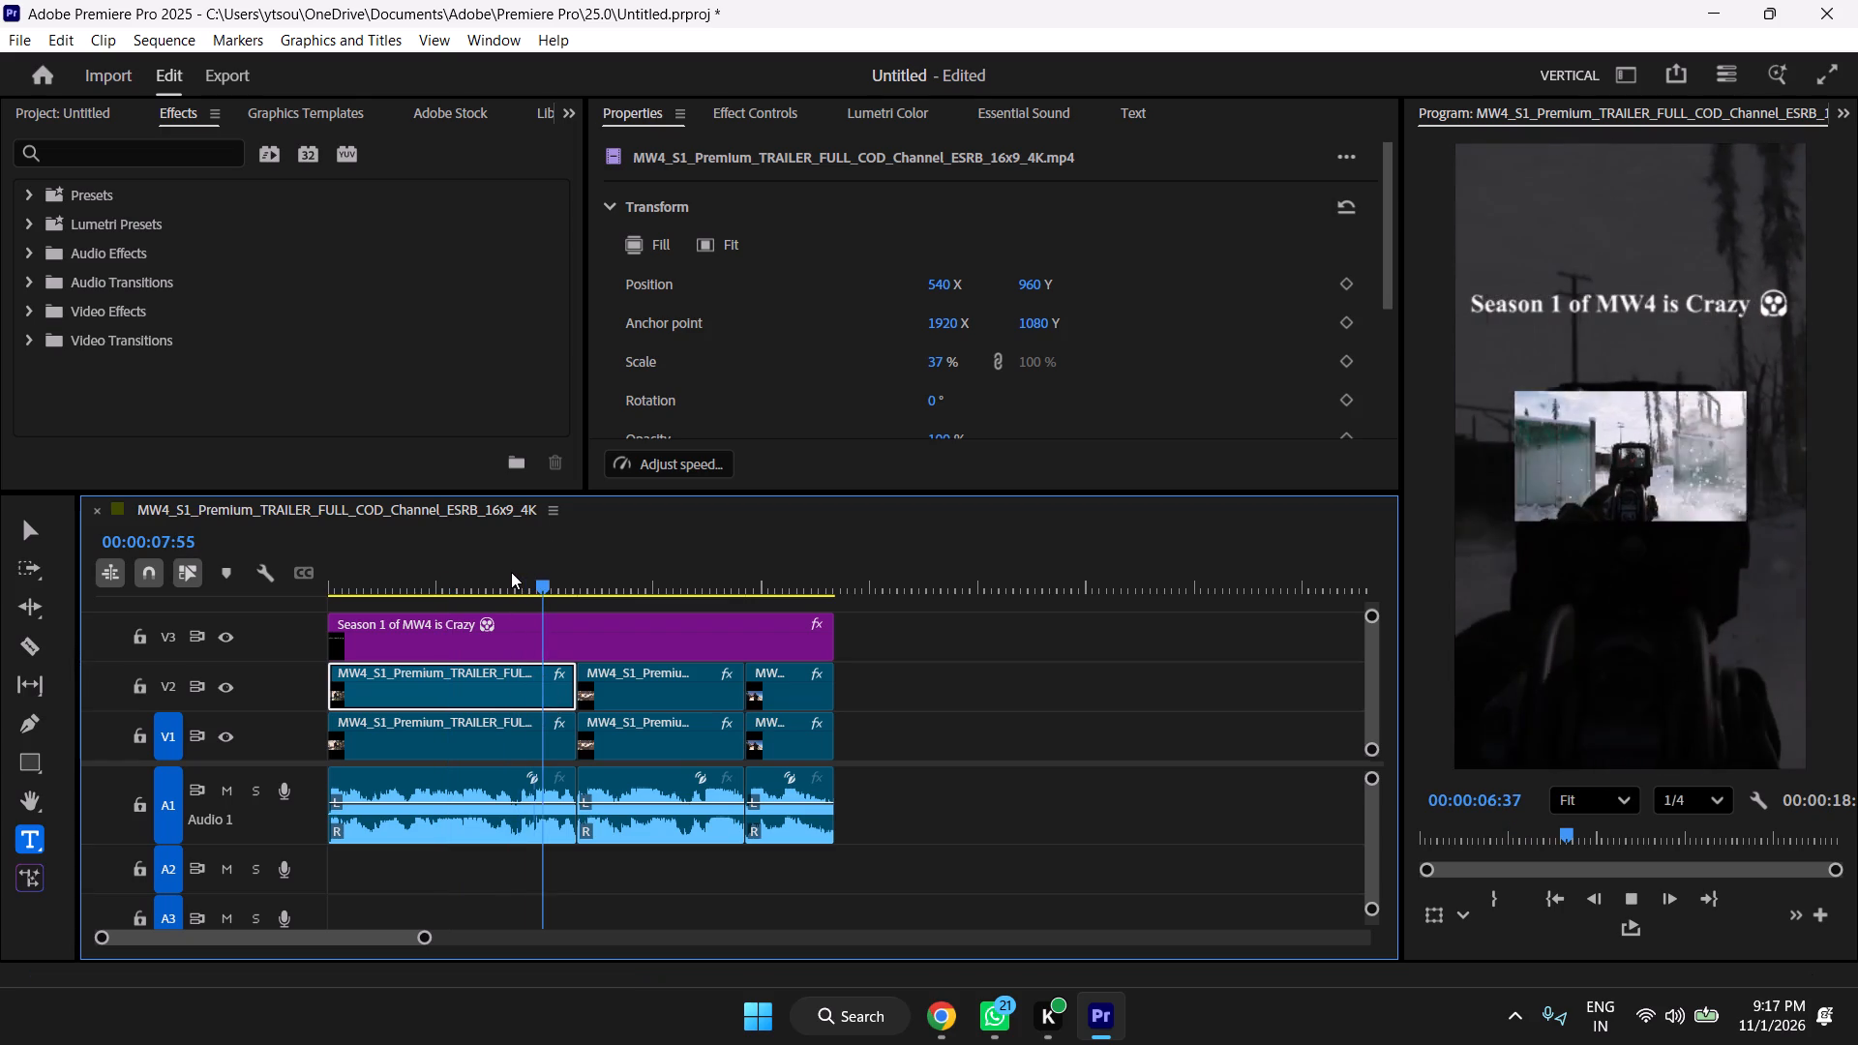
{"action": "key", "text": "ctrl+z"}
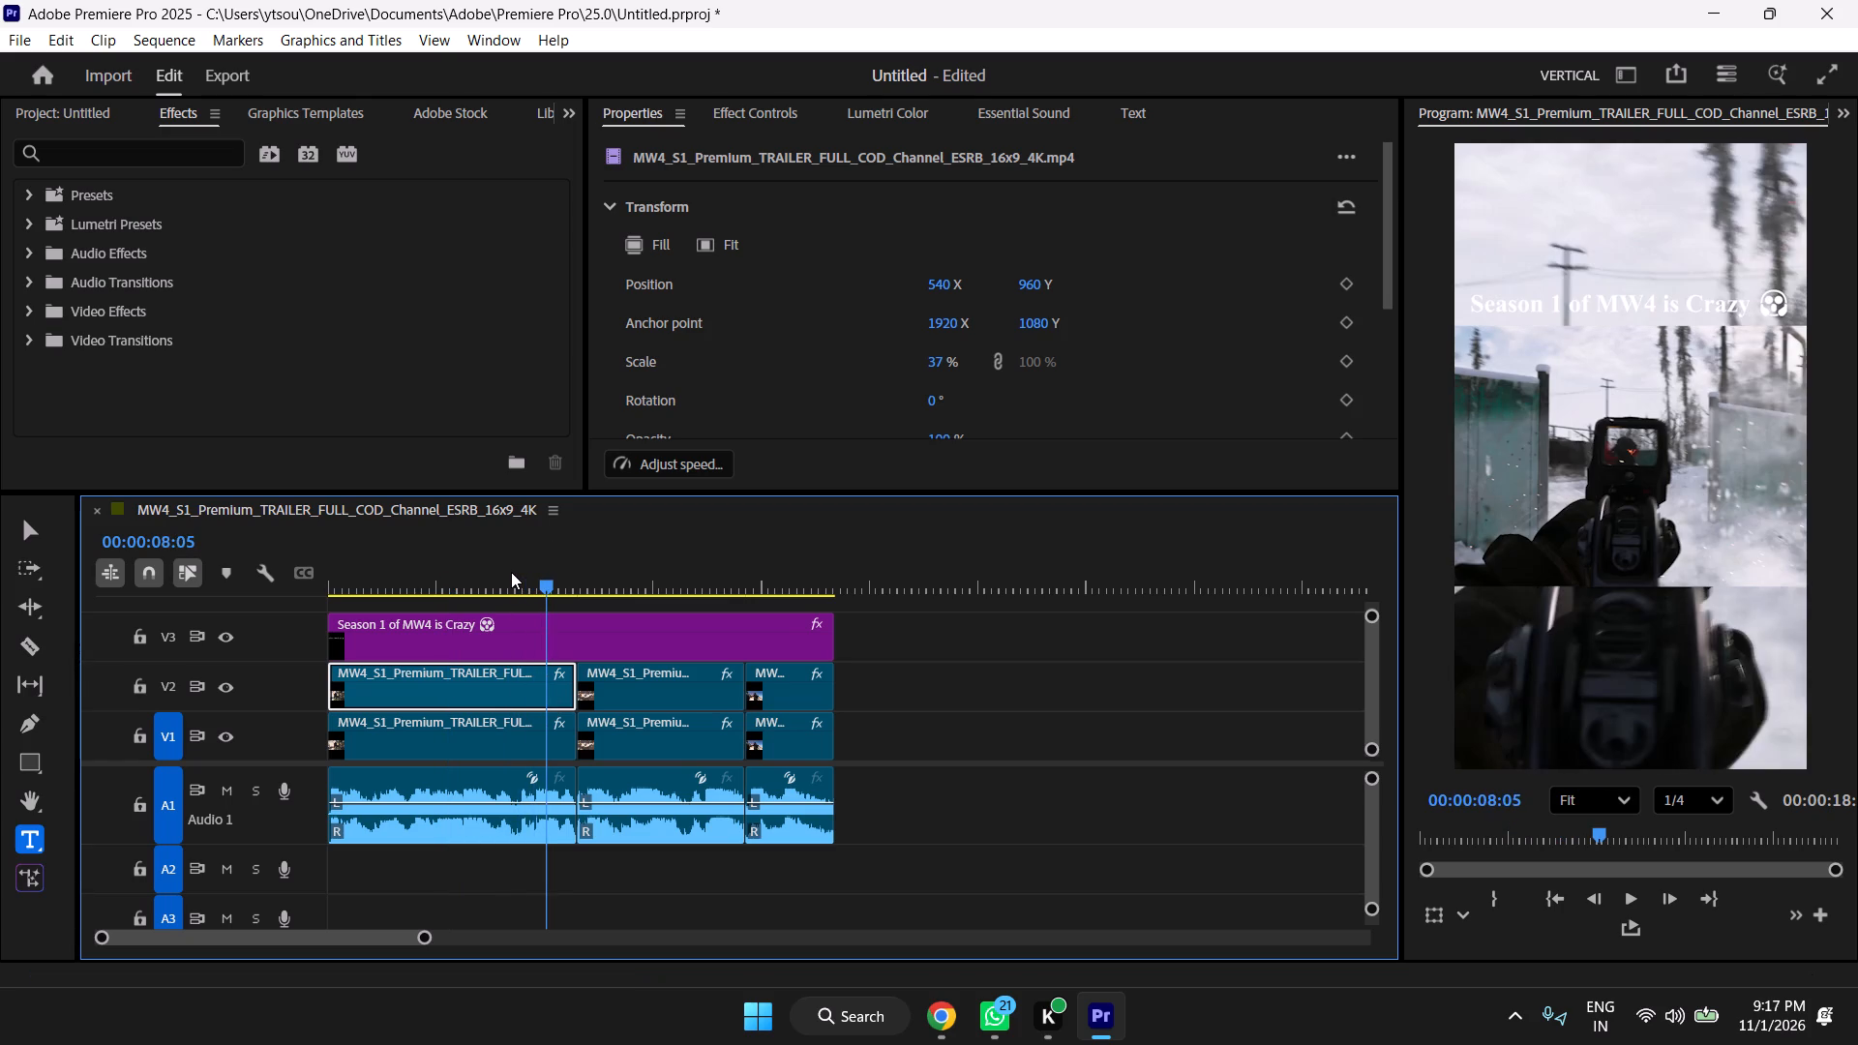
{"action": "key", "text": "ctrl+z"}
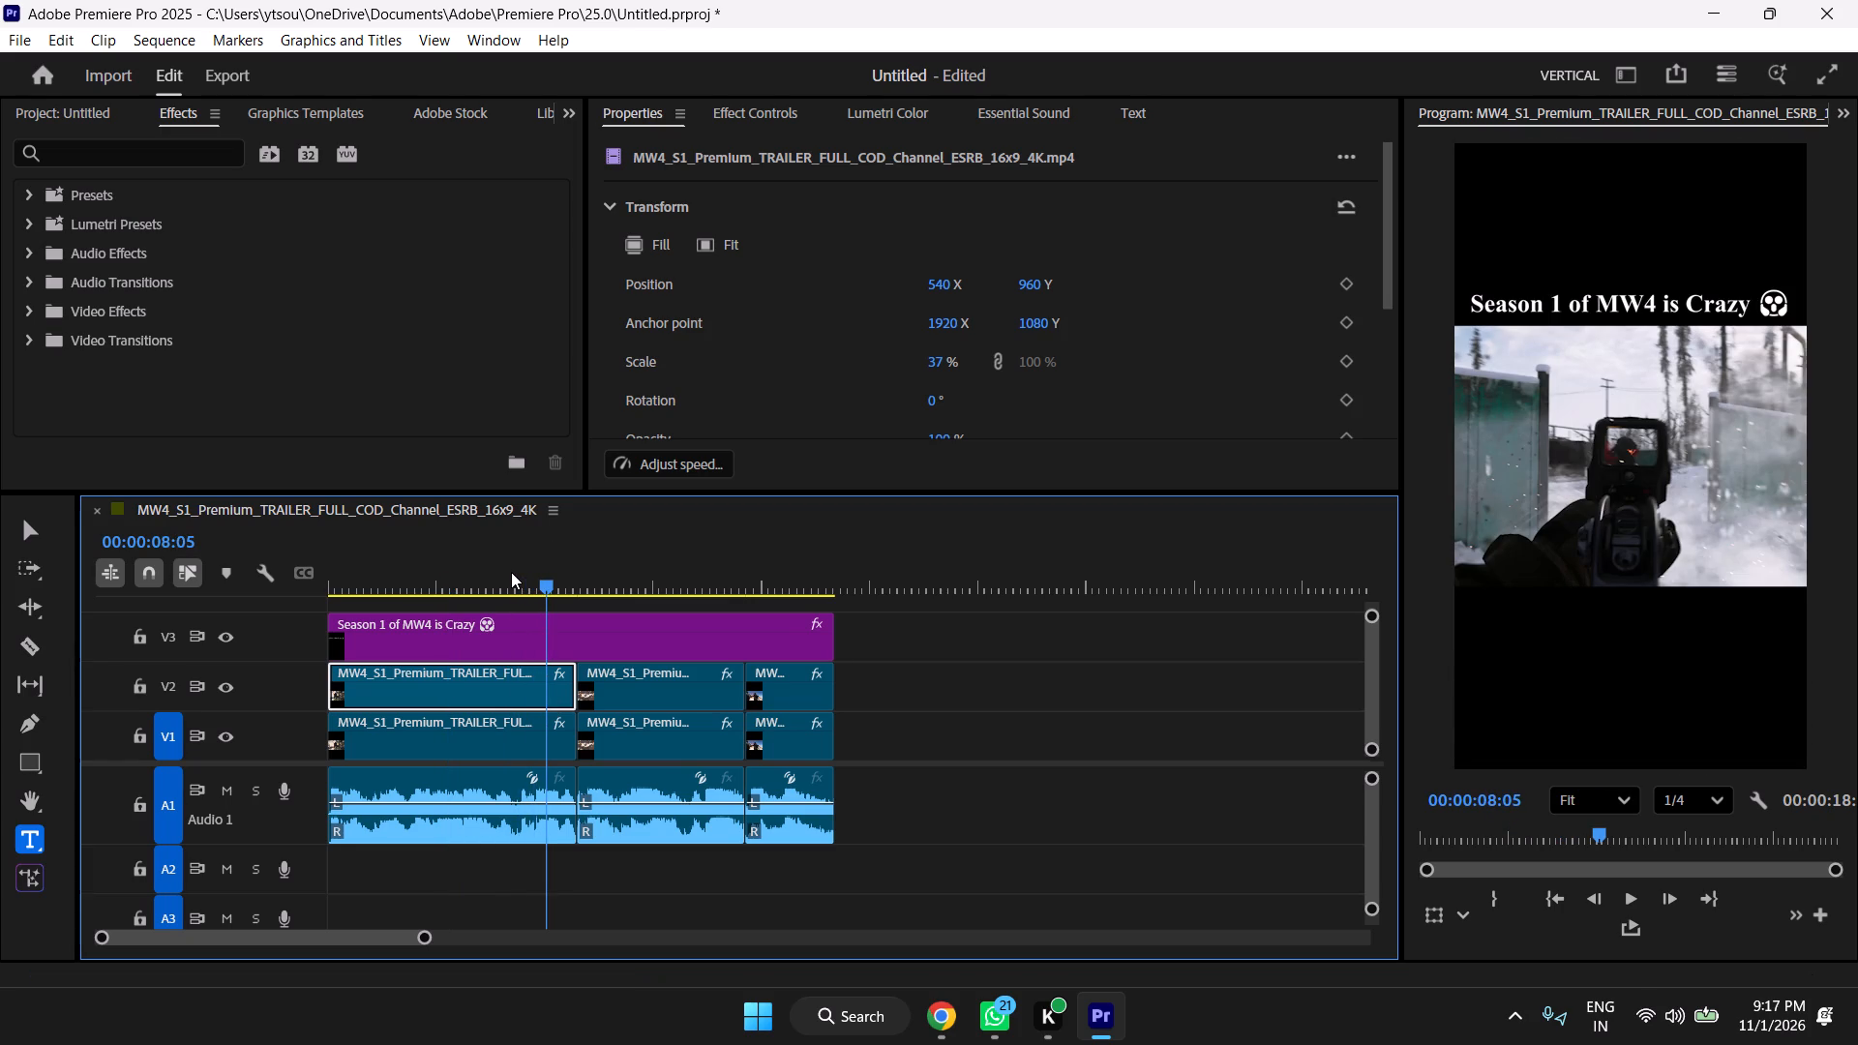
{"action": "key", "text": "ctrl+z"}
{"action": "key", "text": "ctrl+z"}
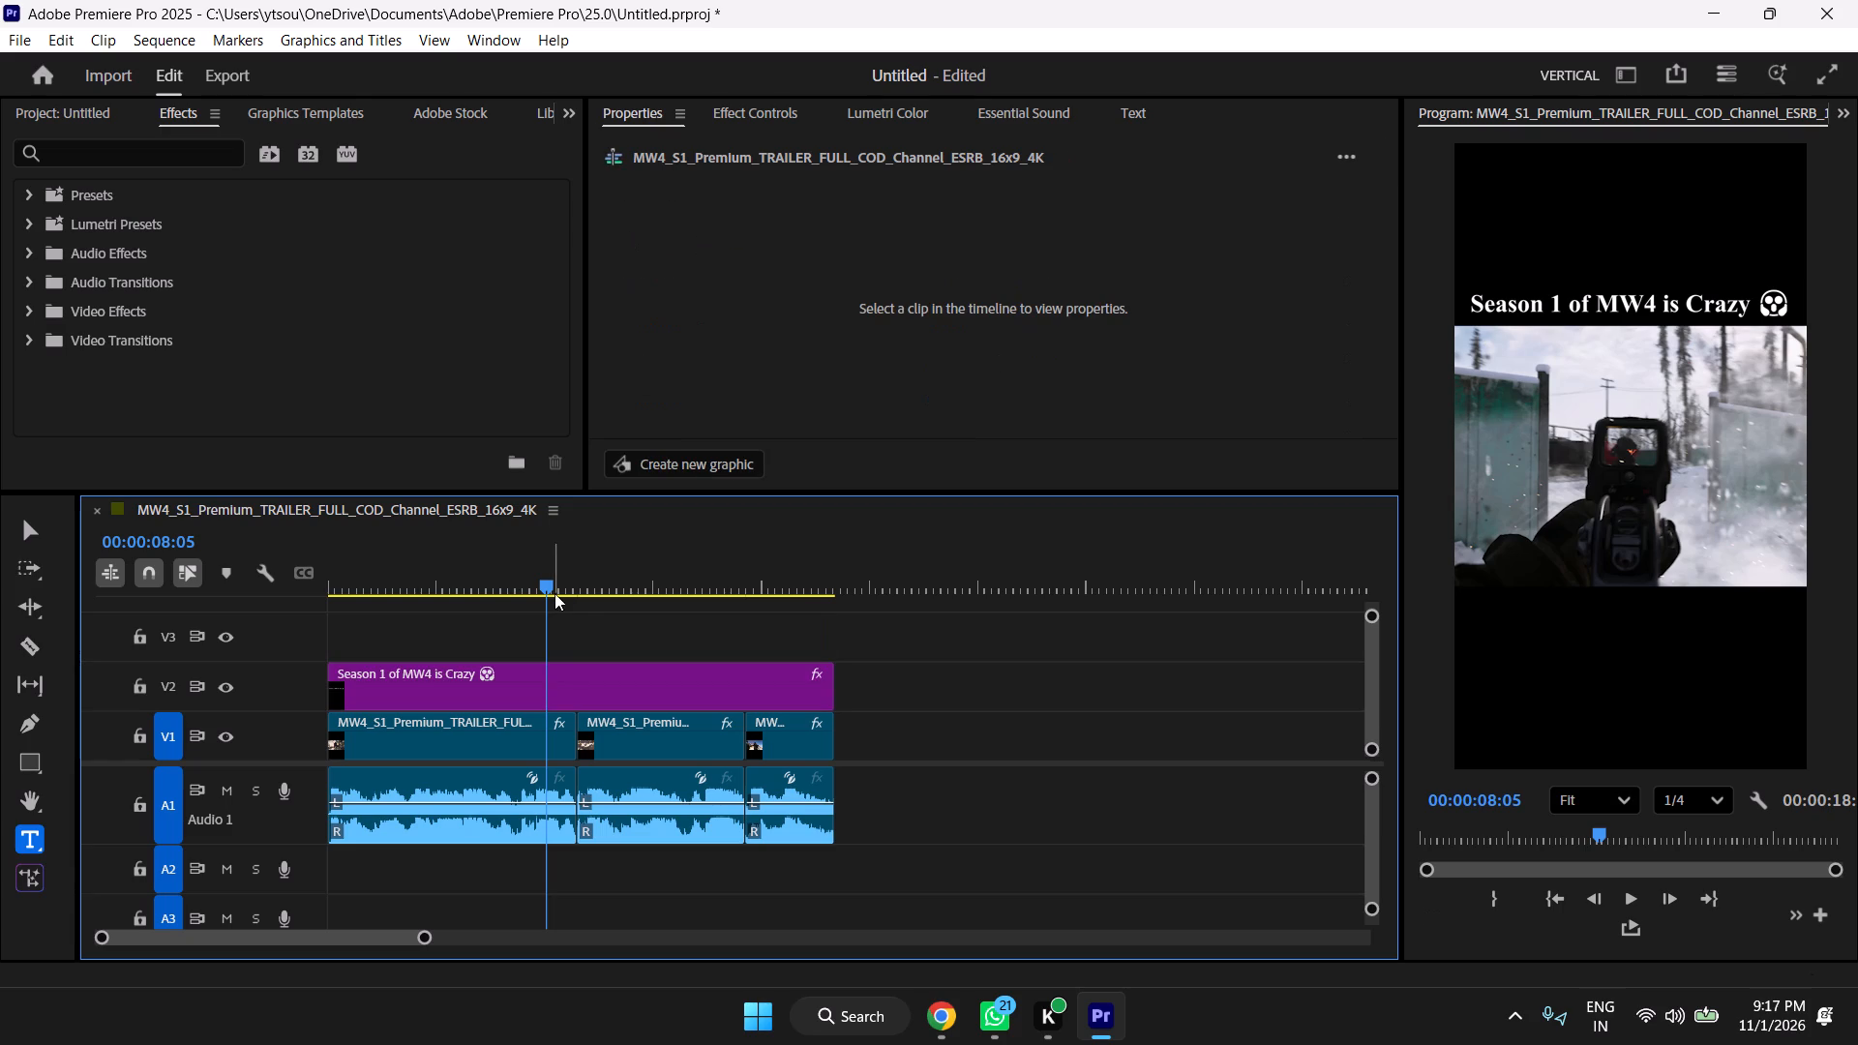
Play the whole sequence from the start, and step back frame by frame from its end to examine the closing logo under the title.
{"action": "left_click_drag", "start_coordinate": [497, 592], "coordinate": [278, 648]}
{"action": "key", "text": "space"}
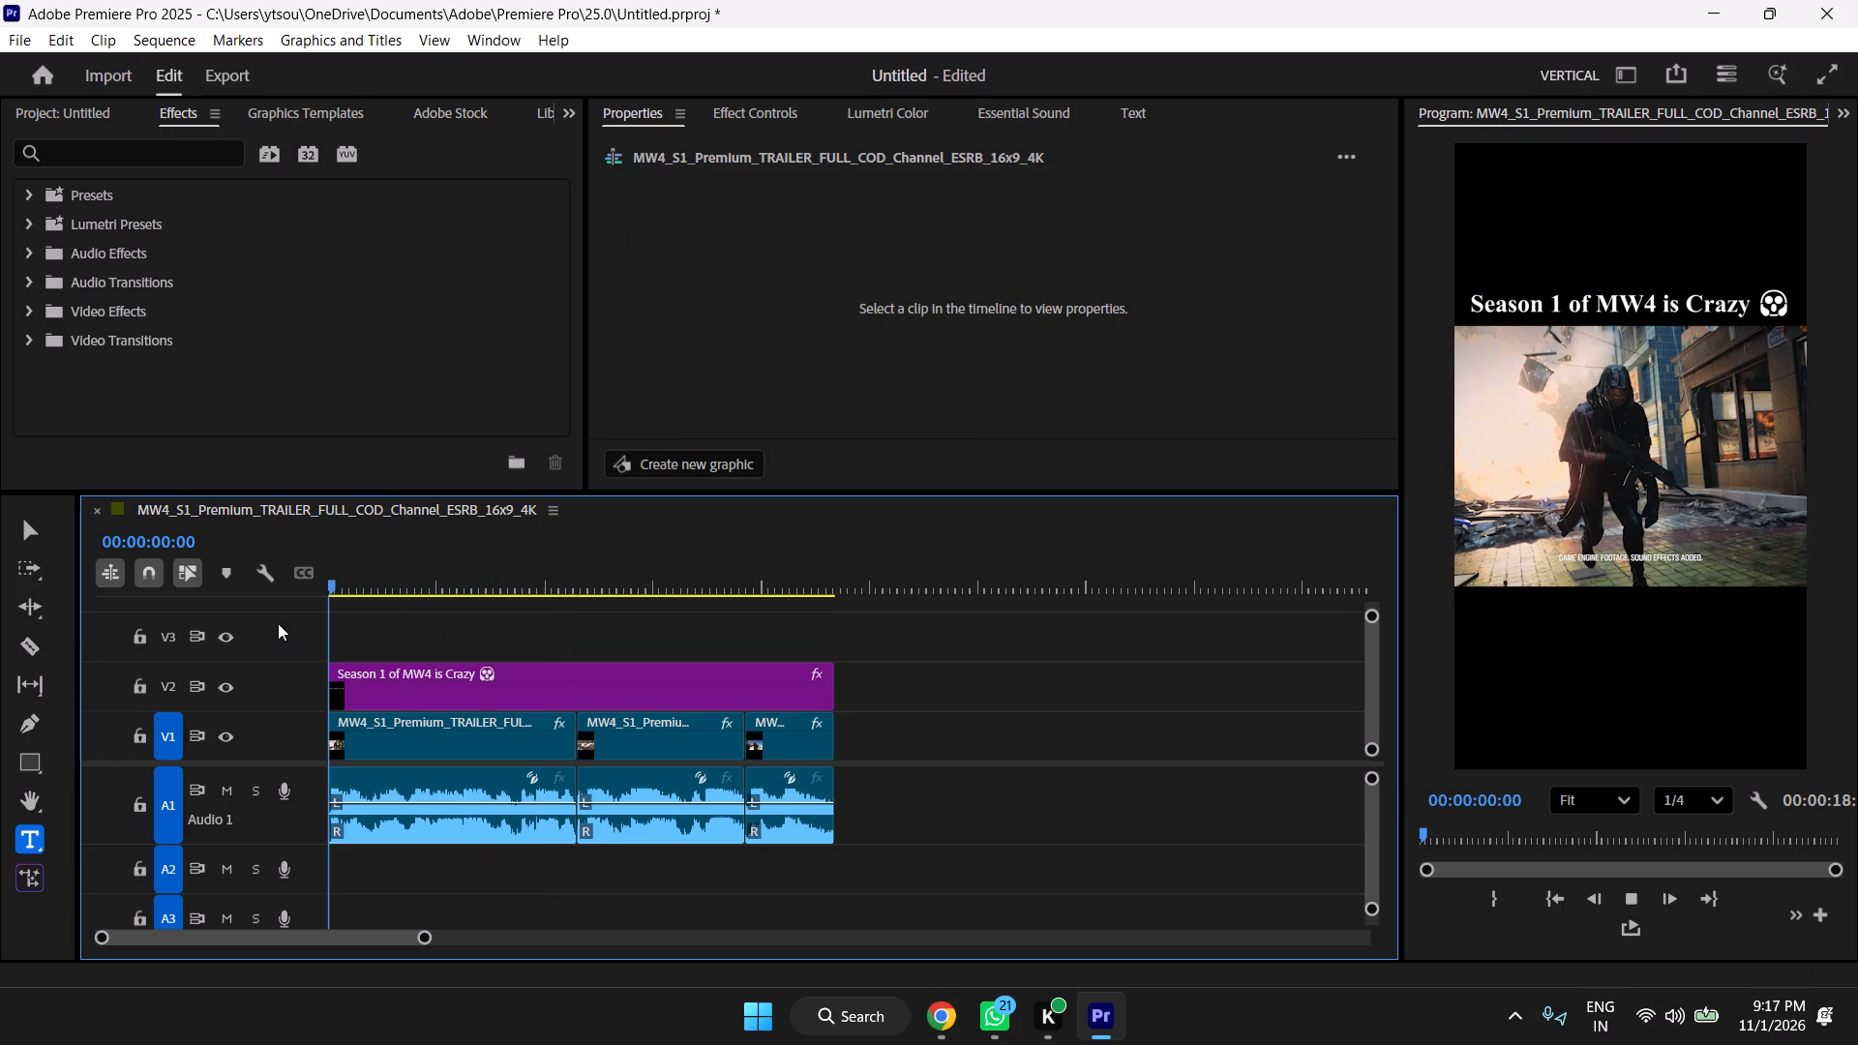
{"action": "key", "text": "space"}
{"action": "key", "text": "space"}
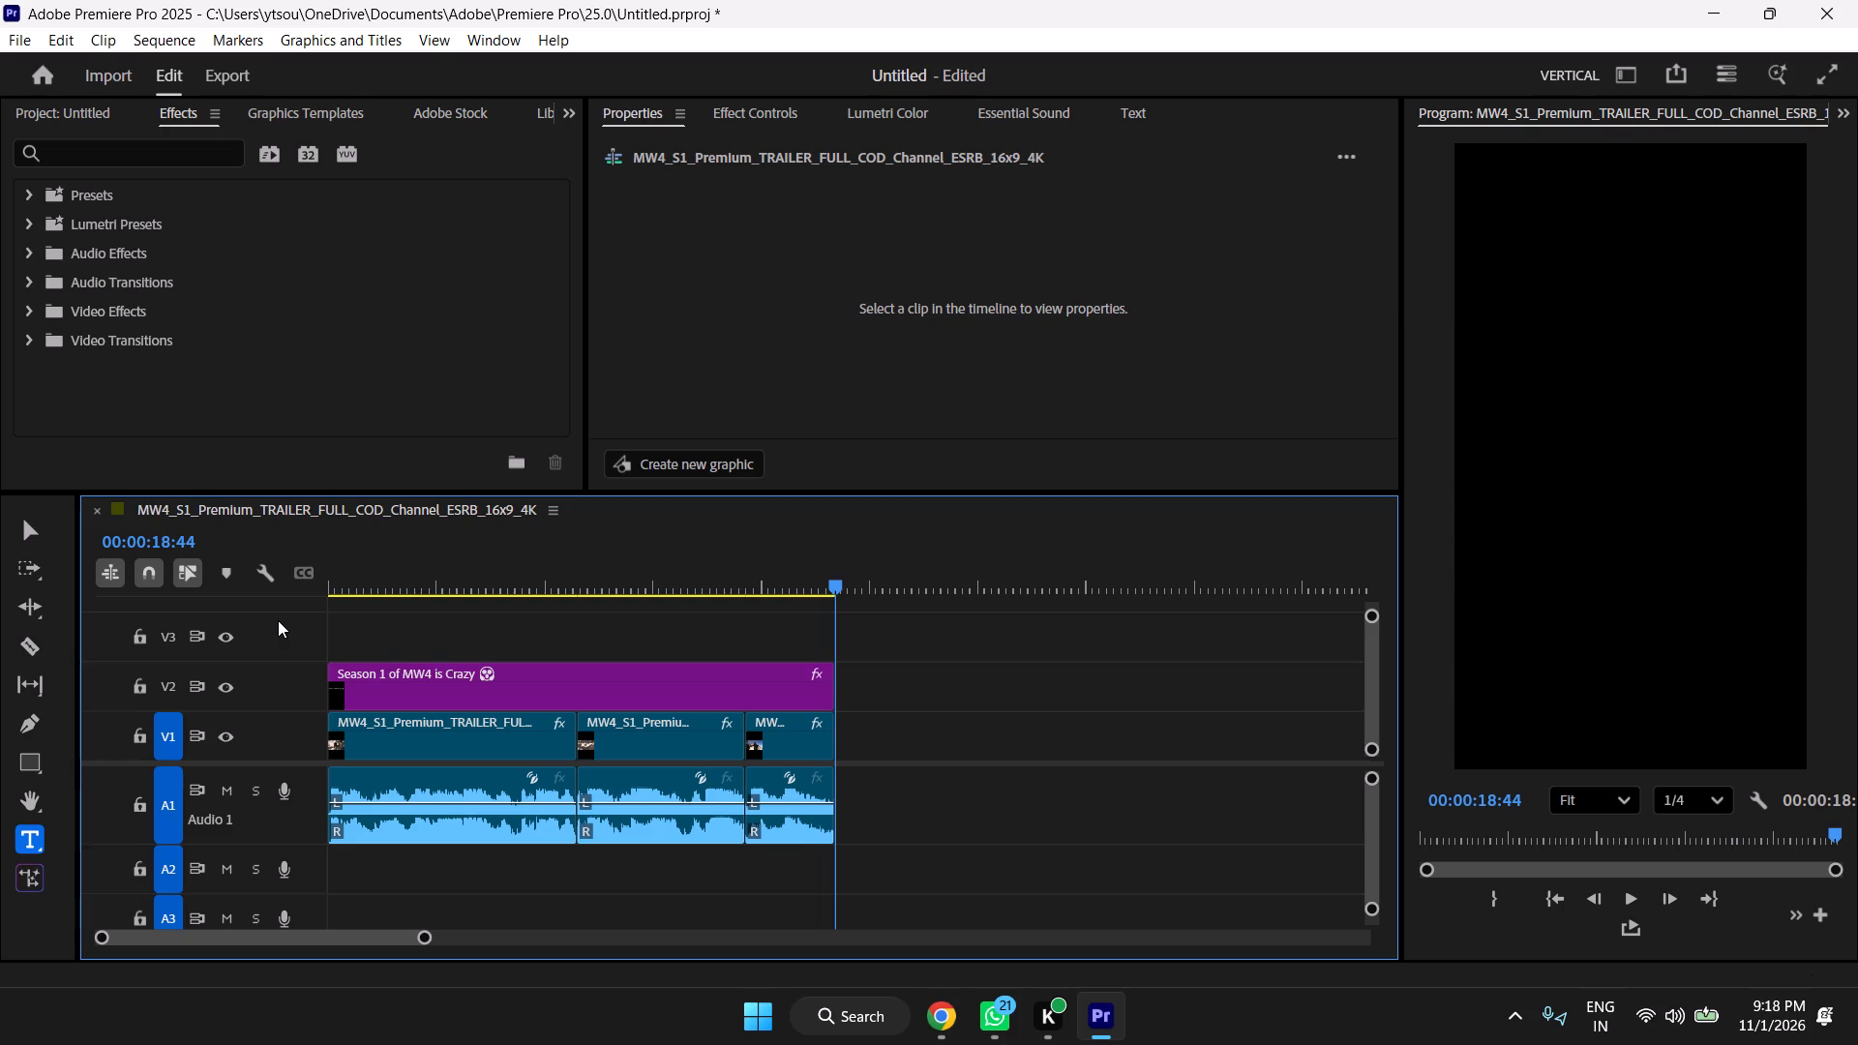
{"action": "key", "text": "Left"}
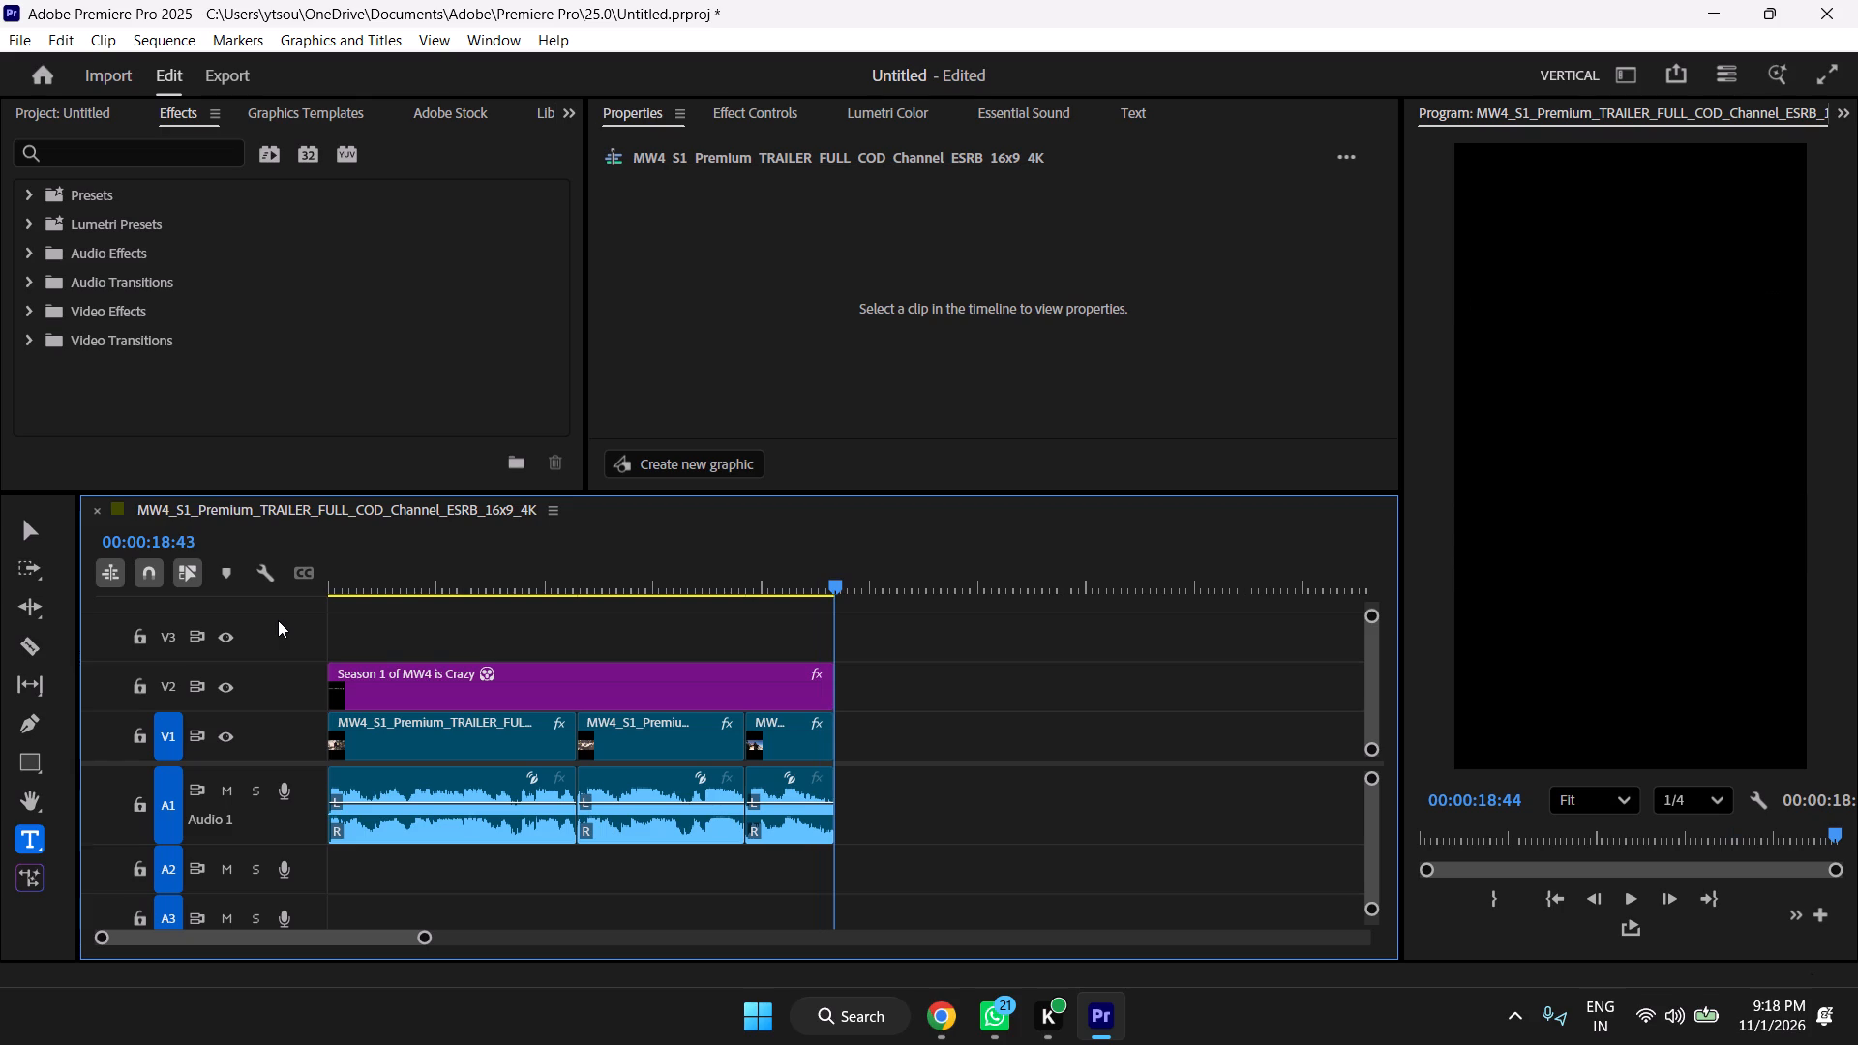
{"action": "key", "text": "Left"}
{"action": "key", "text": "Left"}
{"action": "key", "text": "Left"}
{"action": "key", "text": "Left"}
{"action": "key", "text": "Left"}
{"action": "key", "text": "Left"}
{"action": "key", "text": "Left"}
{"action": "key", "text": "Left"}
{"action": "key", "text": "Left"}
{"action": "key", "text": "Left"}
{"action": "key", "text": "Left"}
{"action": "key", "text": "Left"}
{"action": "key", "text": "Left"}
{"action": "key", "text": "Left"}
{"action": "key", "text": "Left"}
{"action": "key", "text": "Left"}
{"action": "key", "text": "Left"}
{"action": "key", "text": "Left"}
{"action": "key", "text": "Left"}
{"action": "key", "text": "Left"}
{"action": "key", "text": "Left"}
{"action": "key", "text": "Left"}
{"action": "key", "text": "Left"}
{"action": "key", "text": "Left"}
{"action": "key", "text": "Left"}
{"action": "key", "text": "Left"}
{"action": "key", "text": "Left"}
{"action": "key", "text": "Left"}
{"action": "key", "text": "Left"}
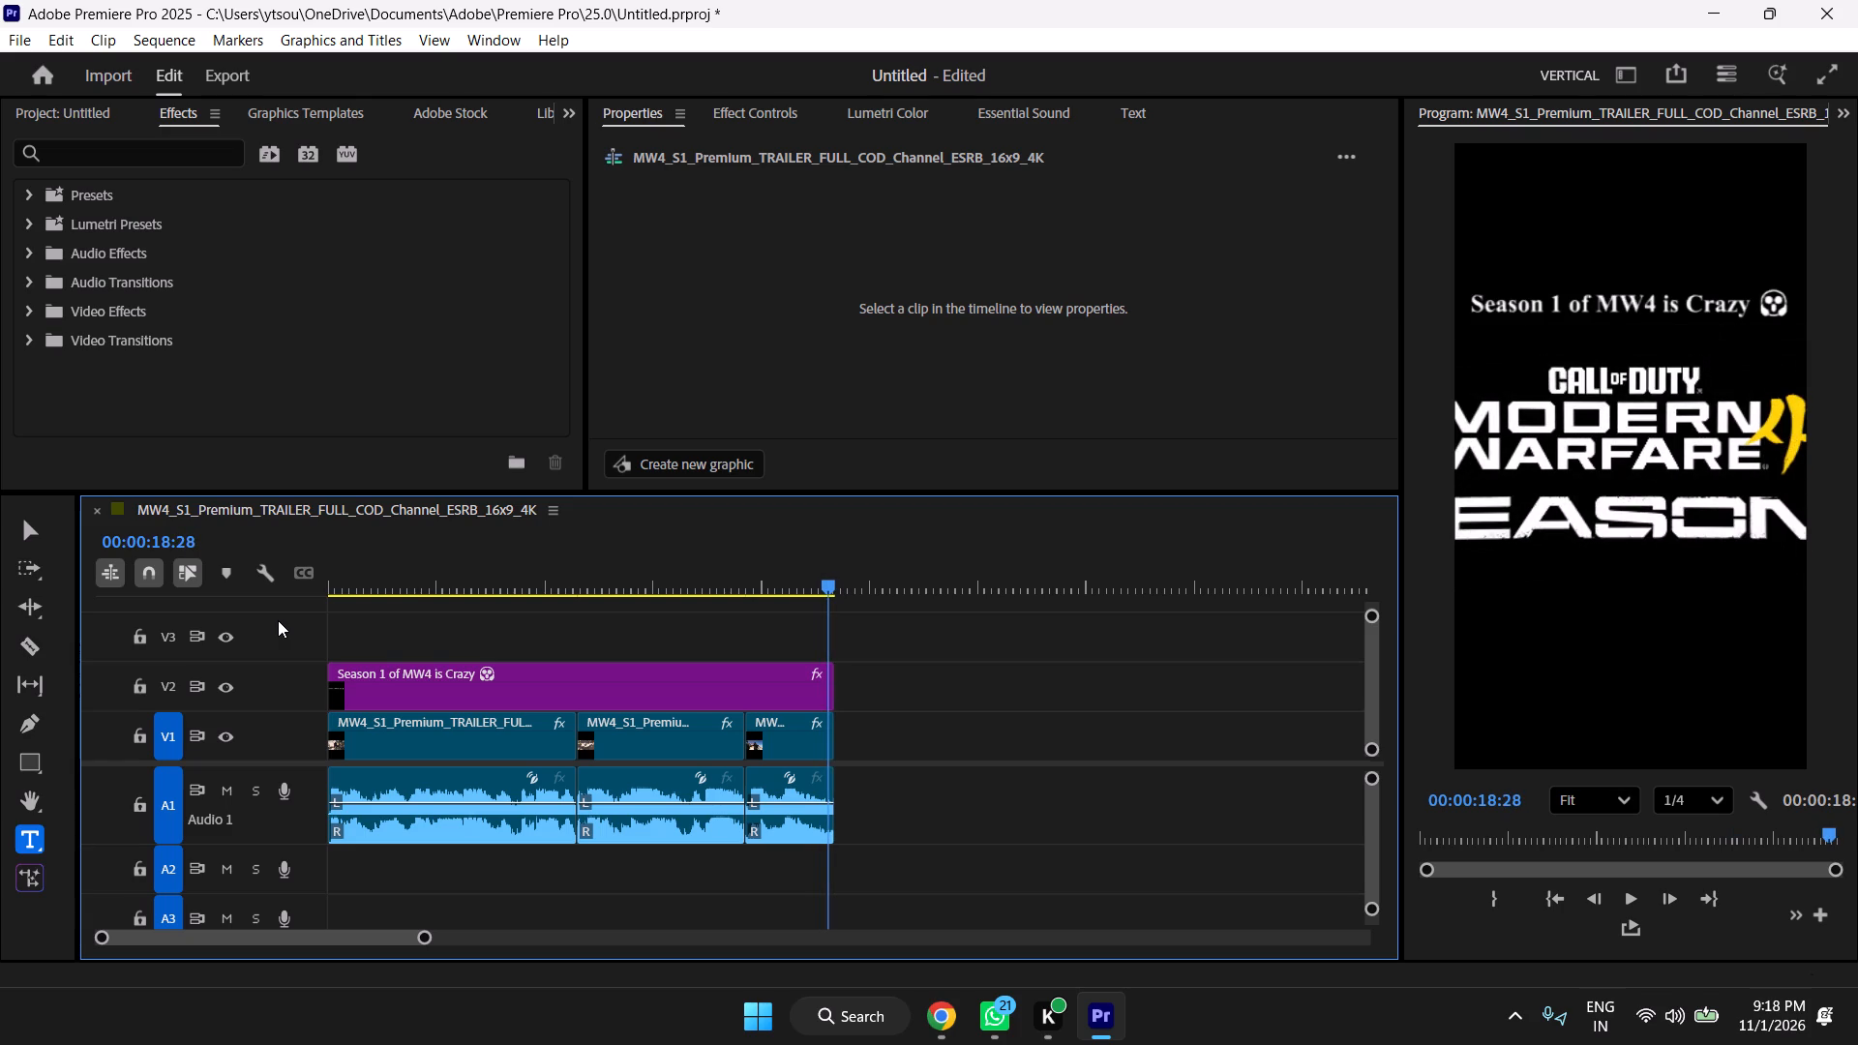
{"action": "key", "text": "Left"}
{"action": "key", "text": "Left"}
{"action": "key", "text": "Left"}
{"action": "key", "text": "Left"}
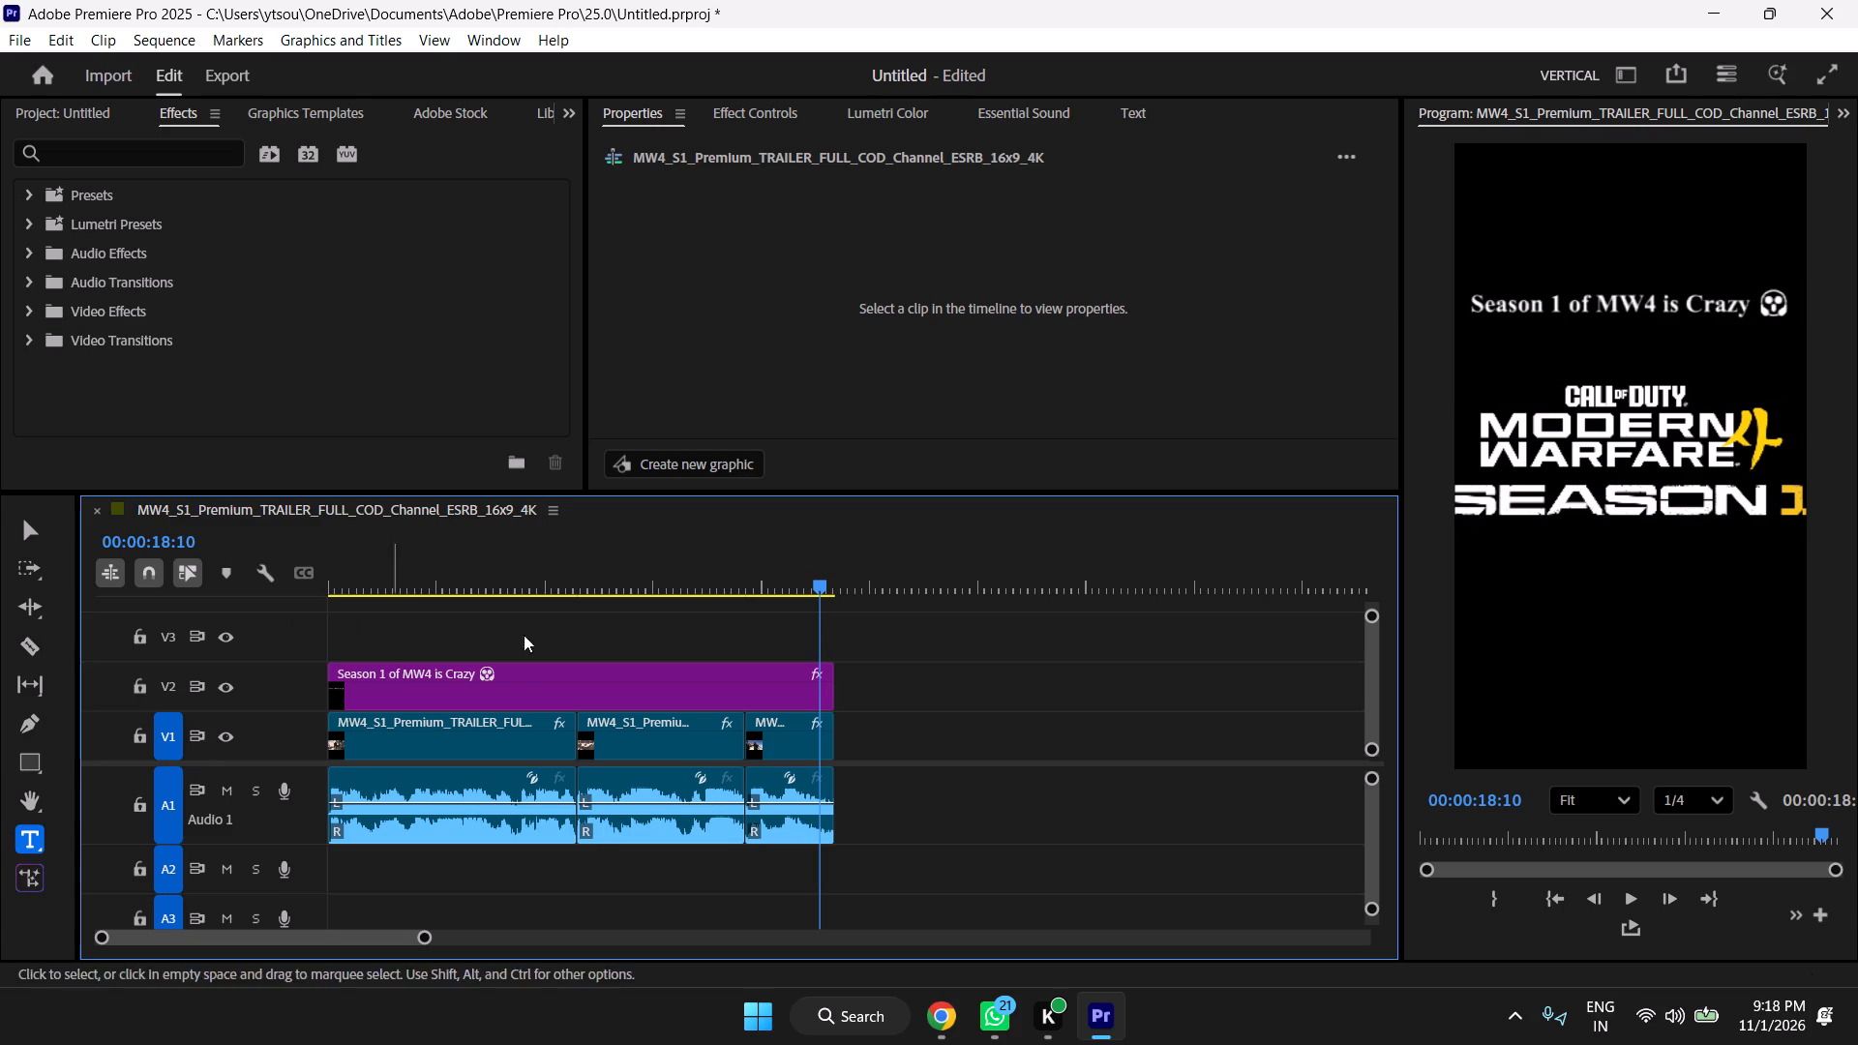
Replace "Season 1 of" in the title with "COD" so the text reads "COD MW4 is Crazy" before the skull emoji.
{"action": "double_click", "coordinate": [1594, 300]}
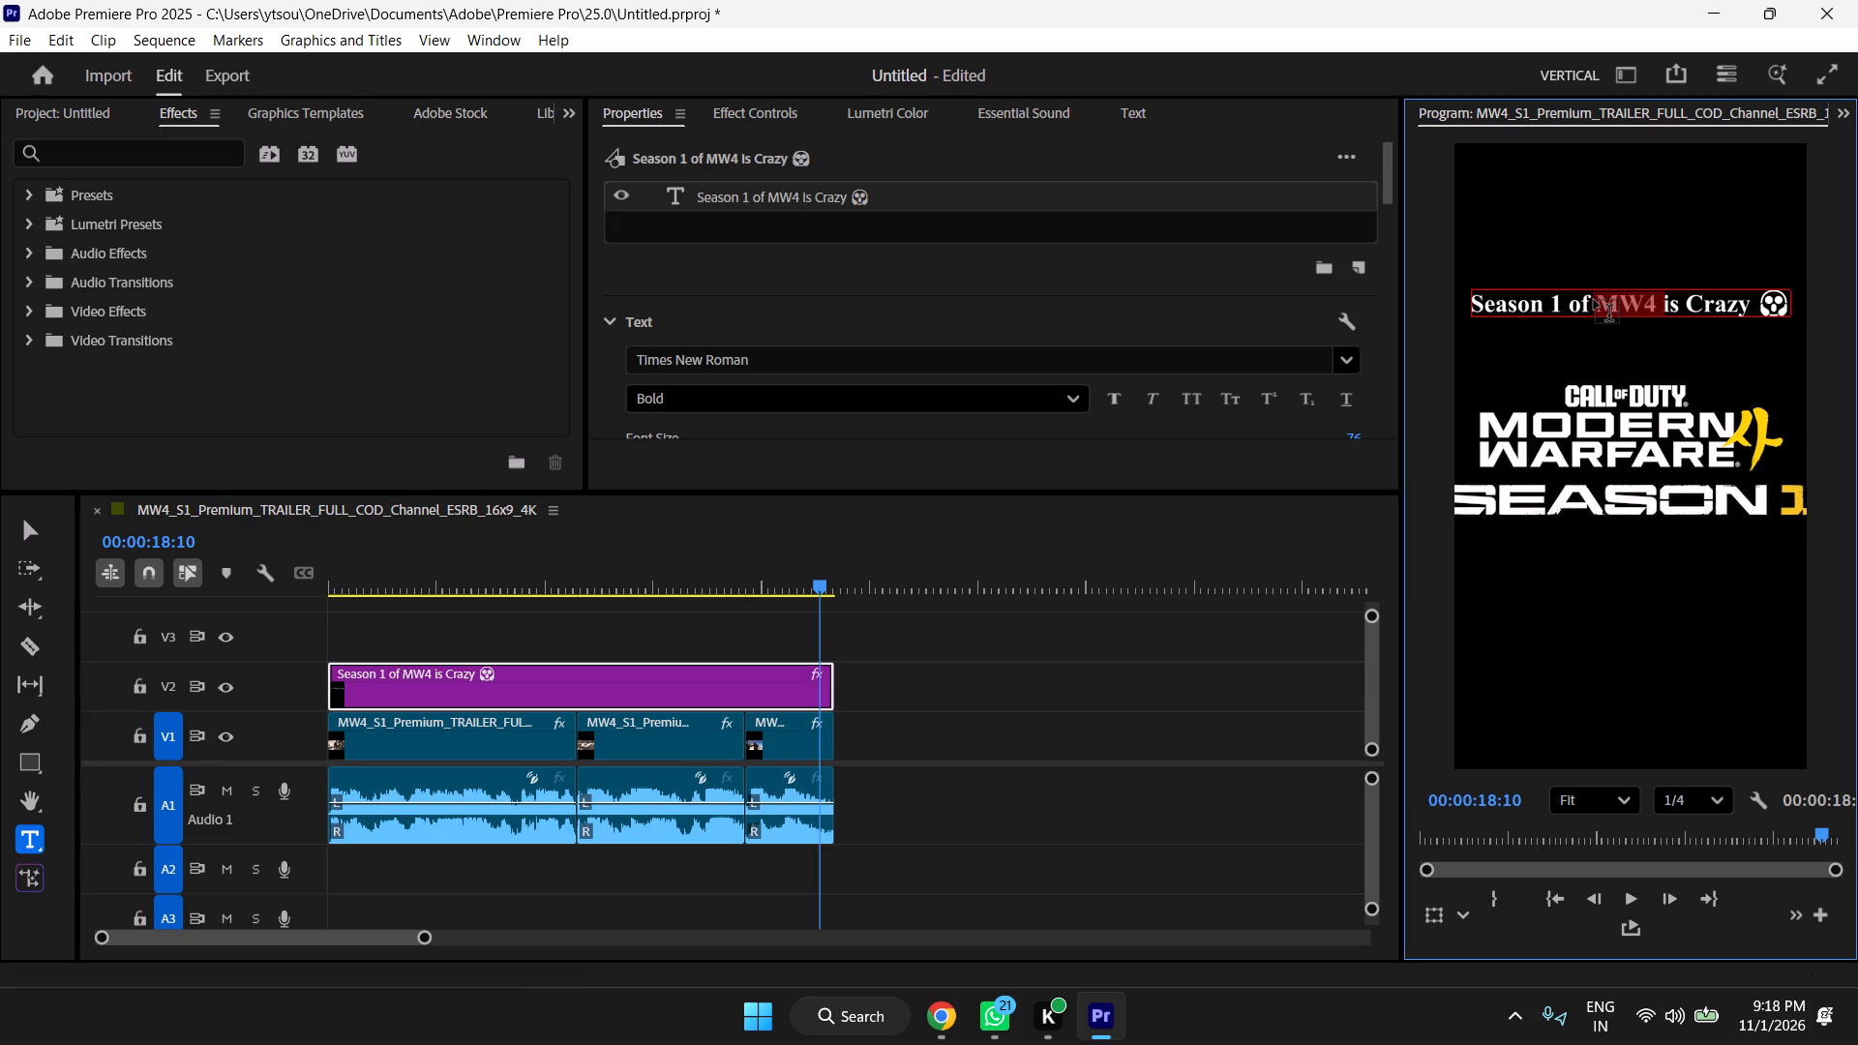
{"action": "left_click", "coordinate": [1594, 308]}
{"action": "key", "text": "Left"}
{"action": "key", "text": "BackSpace"}
{"action": "key", "text": "BackSpace"}
{"action": "key", "text": "BackSpace"}
{"action": "key", "text": "BackSpace"}
{"action": "key", "text": "BackSpace"}
{"action": "key", "text": "BackSpace"}
{"action": "key", "text": "BackSpace"}
{"action": "key", "text": "BackSpace"}
{"action": "key", "text": "BackSpace"}
{"action": "key", "text": "BackSpace"}
{"action": "key", "text": "BackSpace"}
{"action": "key", "text": "BackSpace"}
{"action": "key", "text": "BackSpace"}
{"action": "key", "text": "BackSpace"}
{"action": "key", "text": "BackSpace"}
{"action": "key", "text": "BackSpace"}
{"action": "key", "text": "BackSpace"}
{"action": "key", "text": "BackSpace"}
{"action": "key", "text": "BackSpace"}
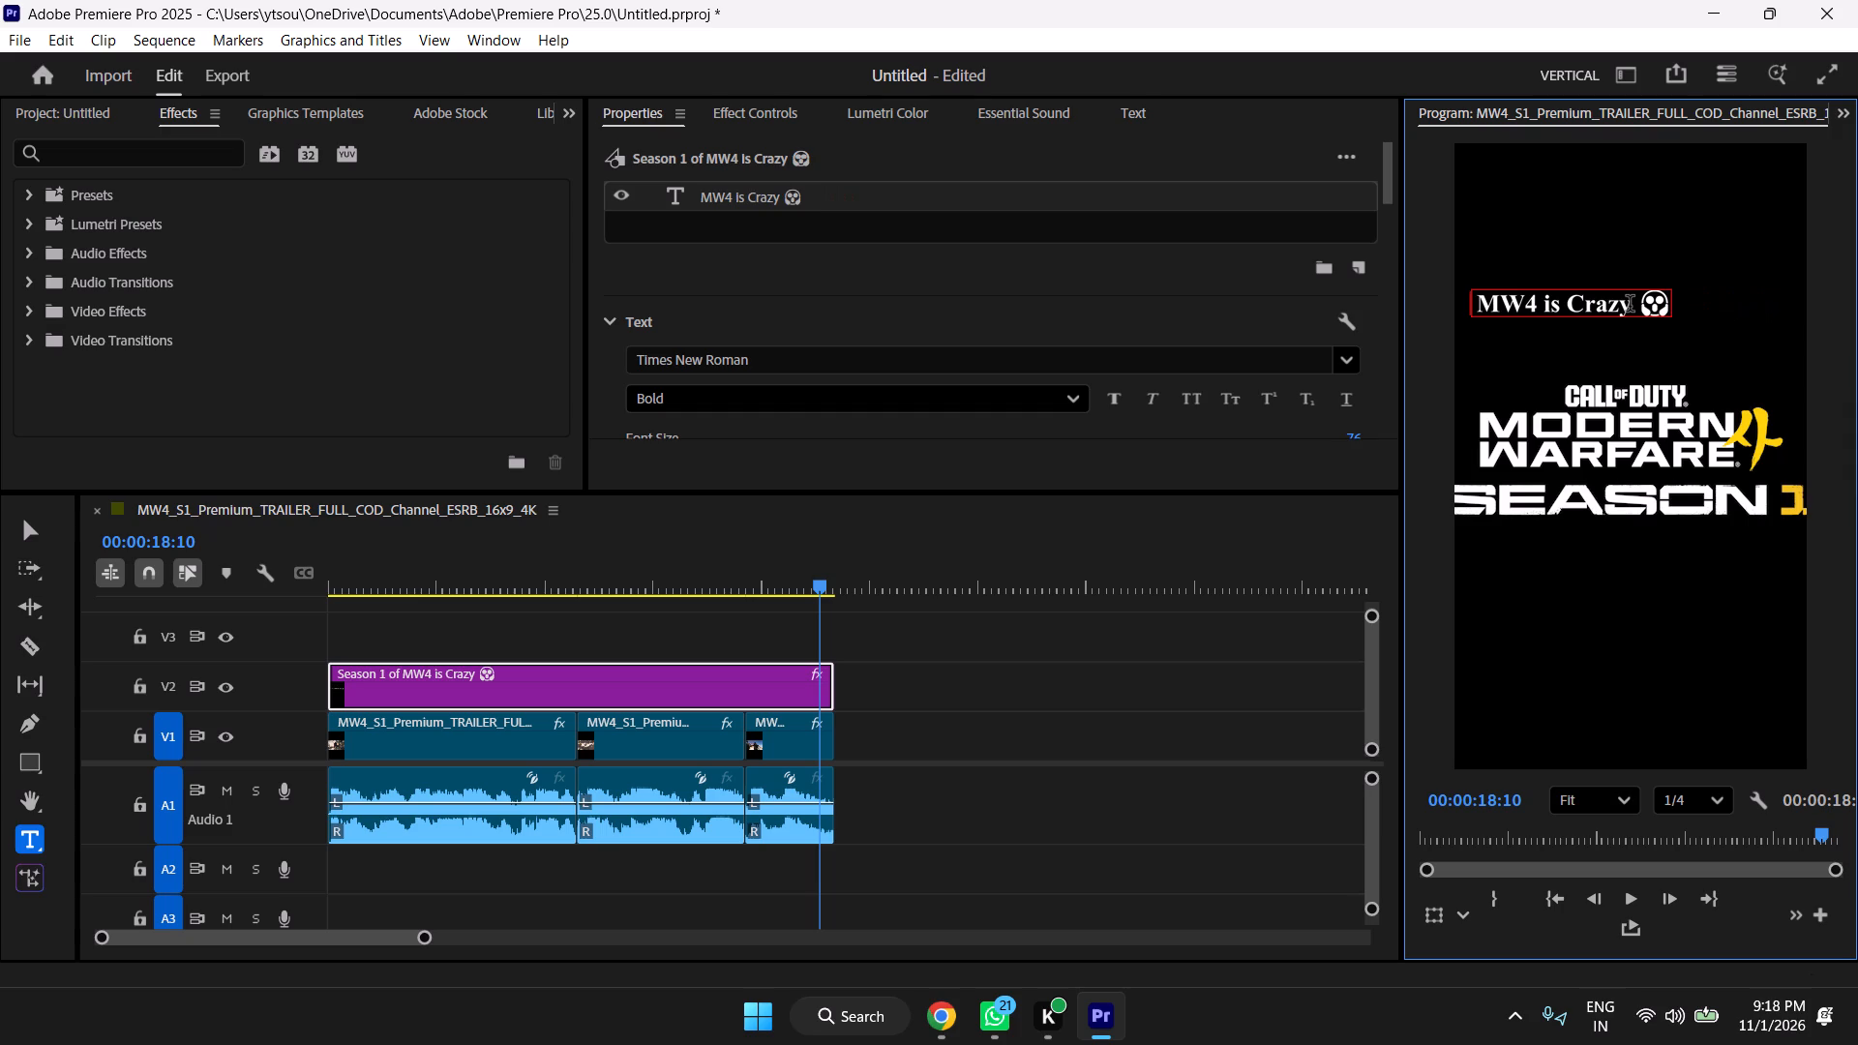
{"action": "type", "text": "COD"}
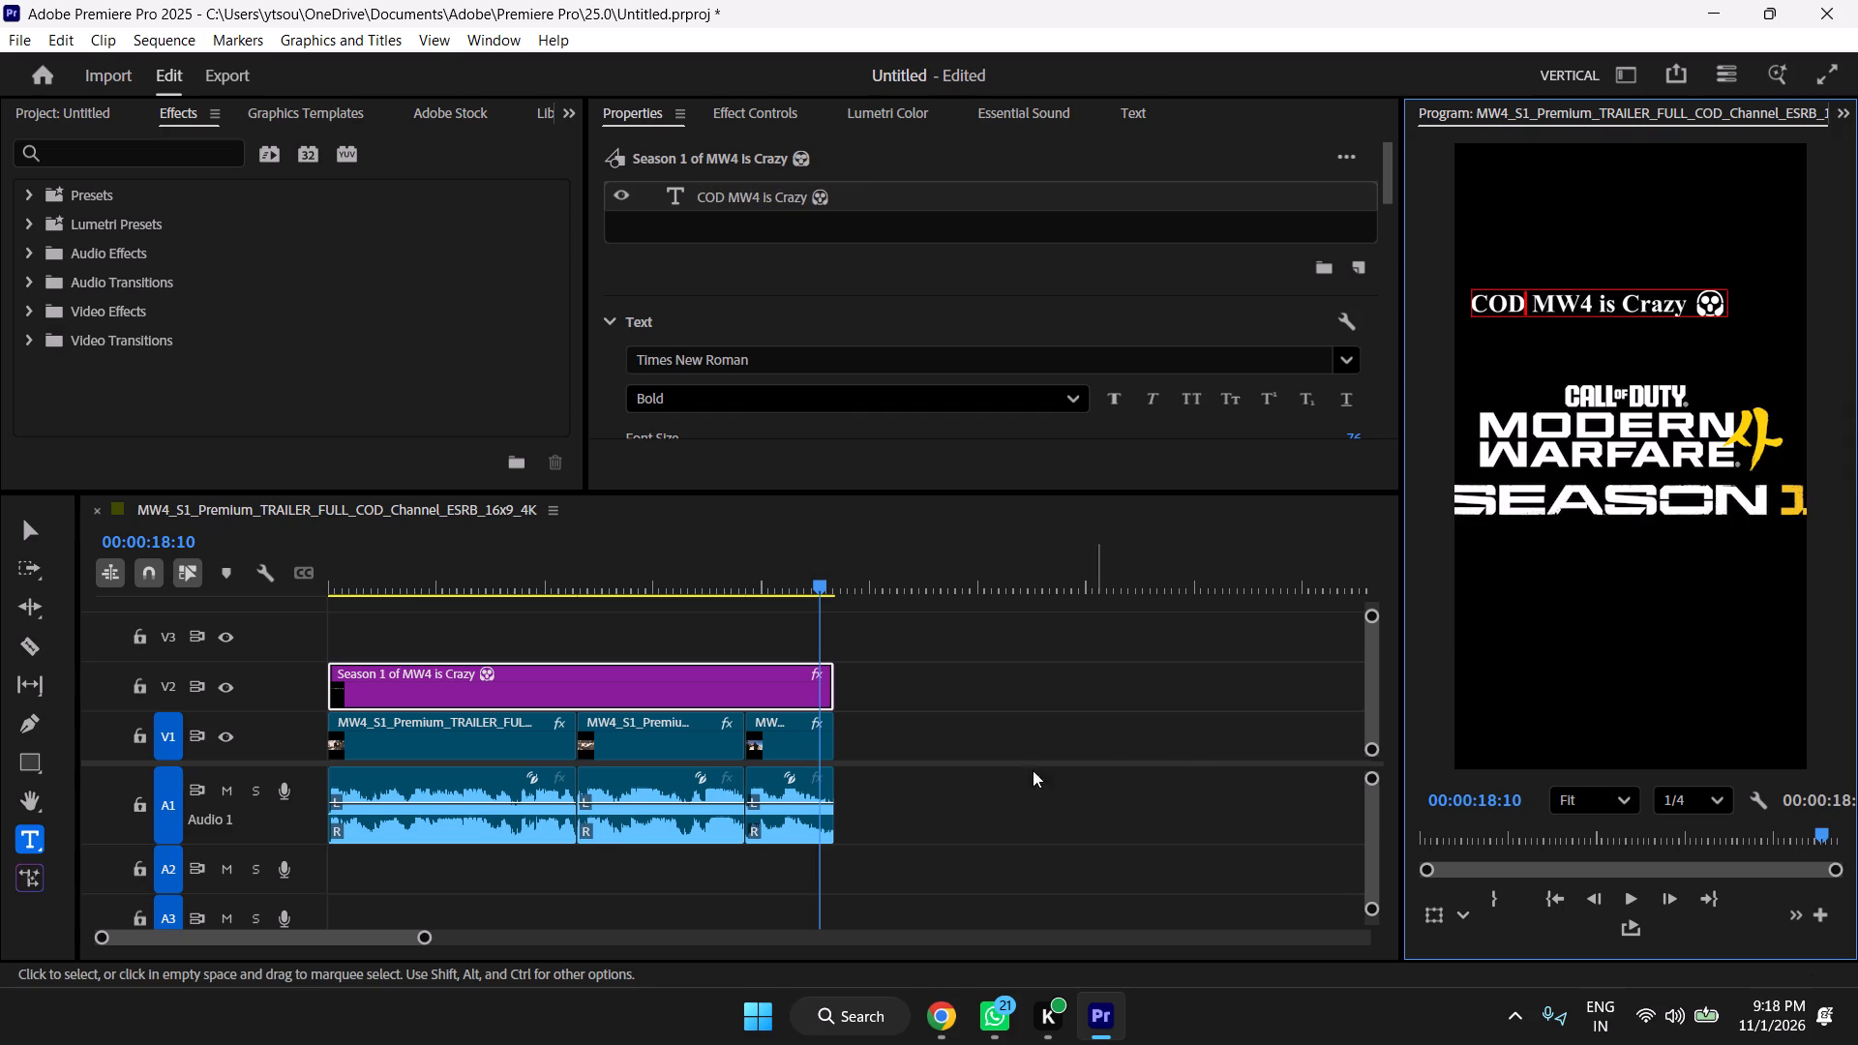
{"action": "left_click", "coordinate": [902, 681]}
Play the sequence from the start to review the reworded title over the footage.
{"action": "left_click", "coordinate": [596, 573]}
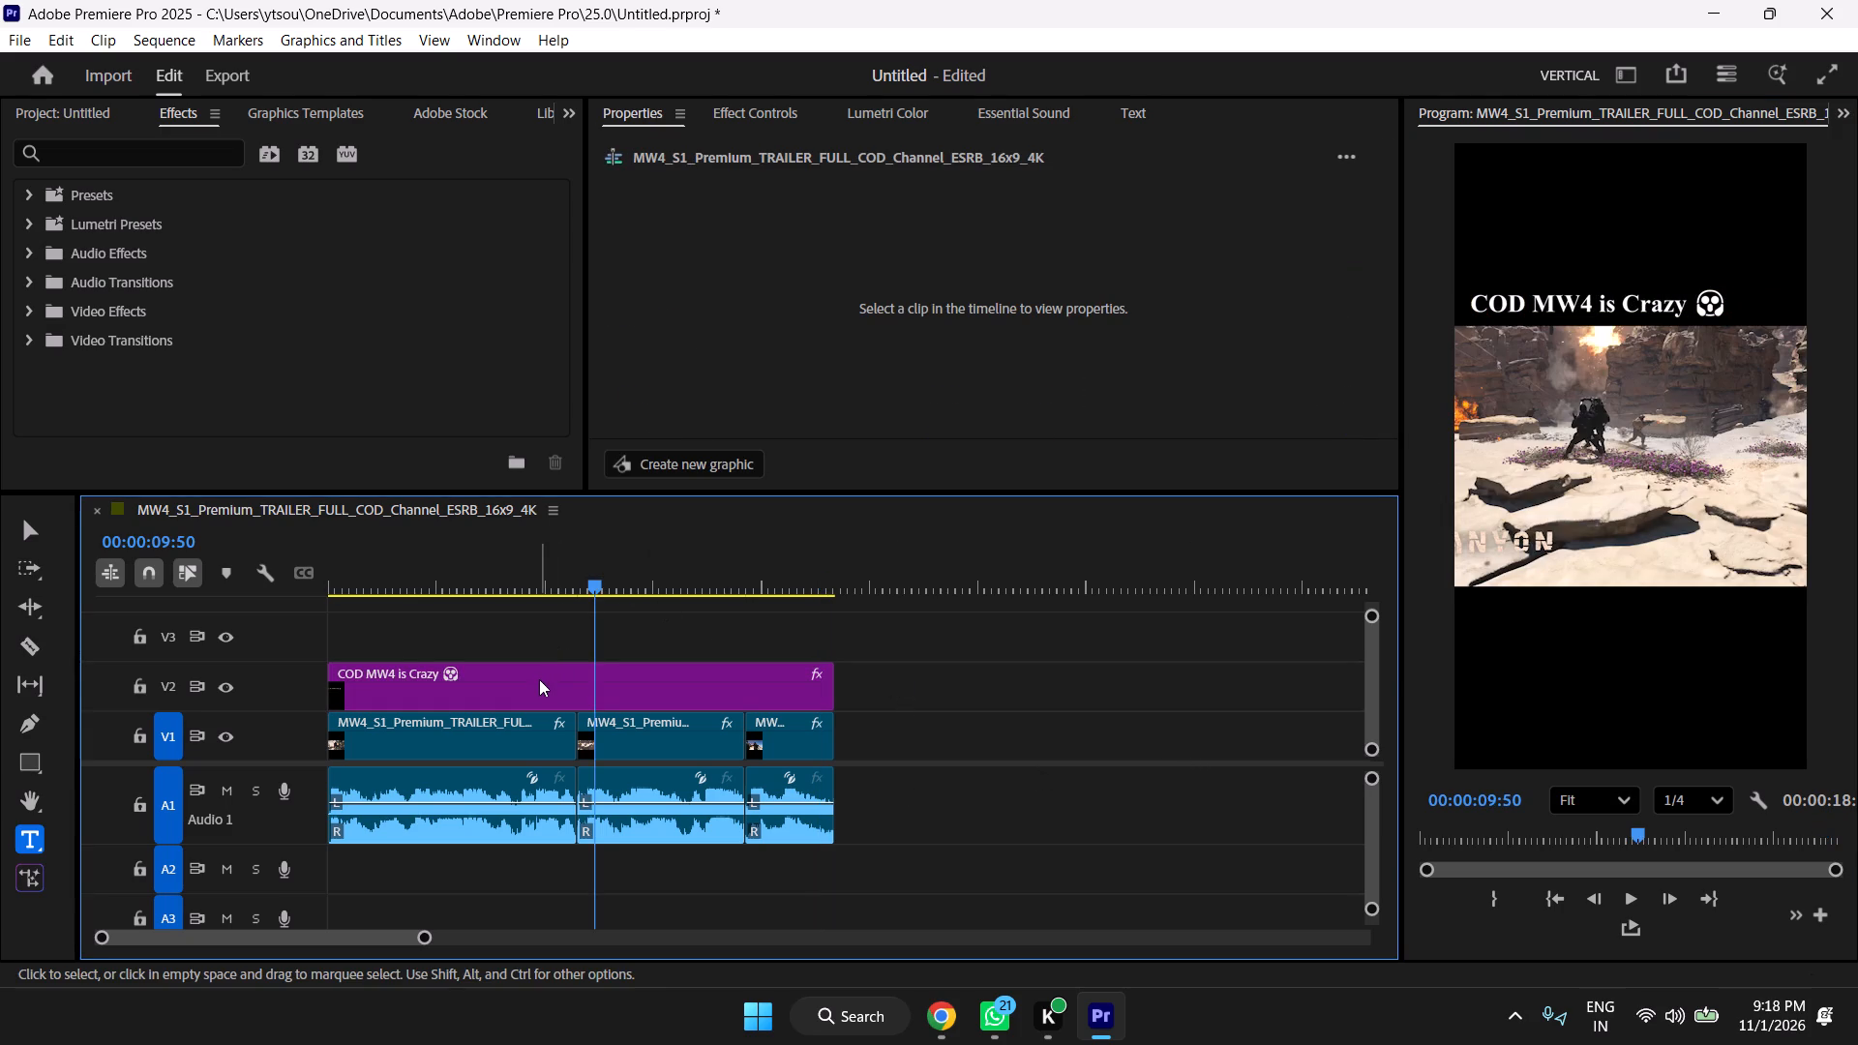
{"action": "left_click", "coordinate": [539, 679]}
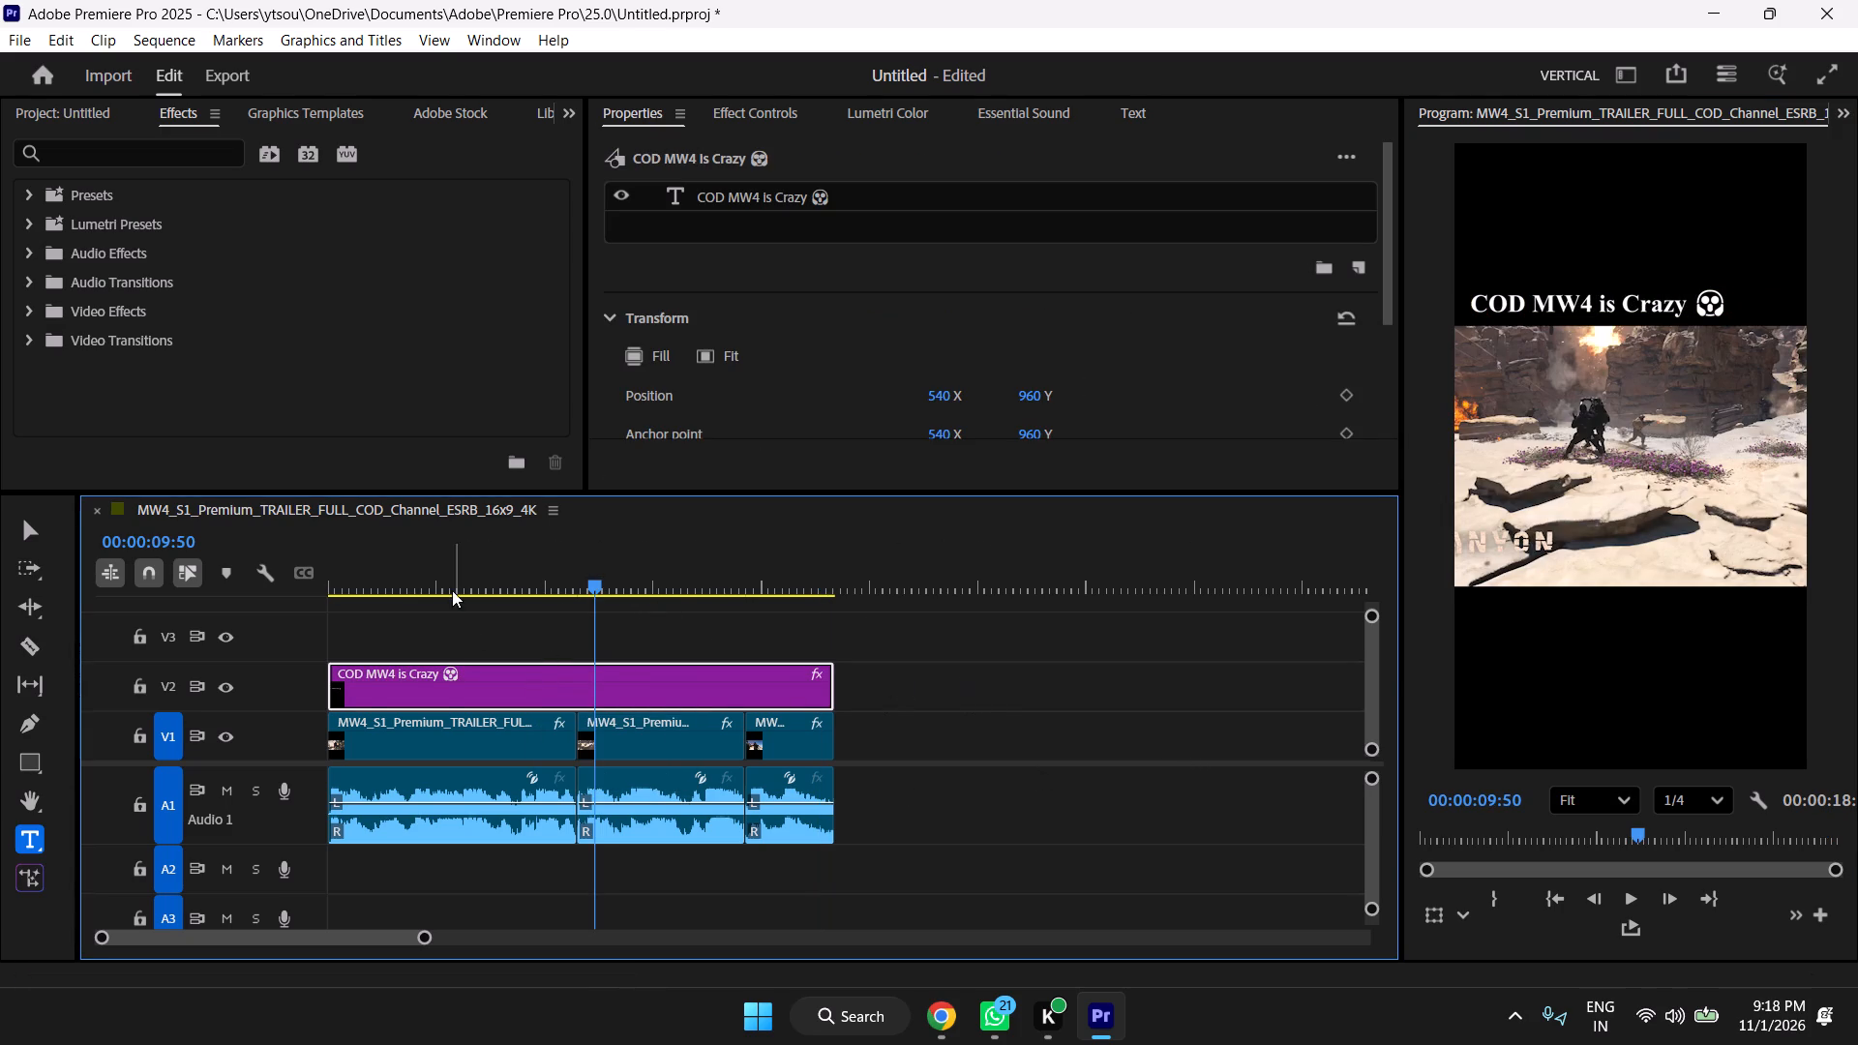
{"action": "left_click_drag", "start_coordinate": [452, 590], "coordinate": [277, 599]}
{"action": "key", "text": "space"}
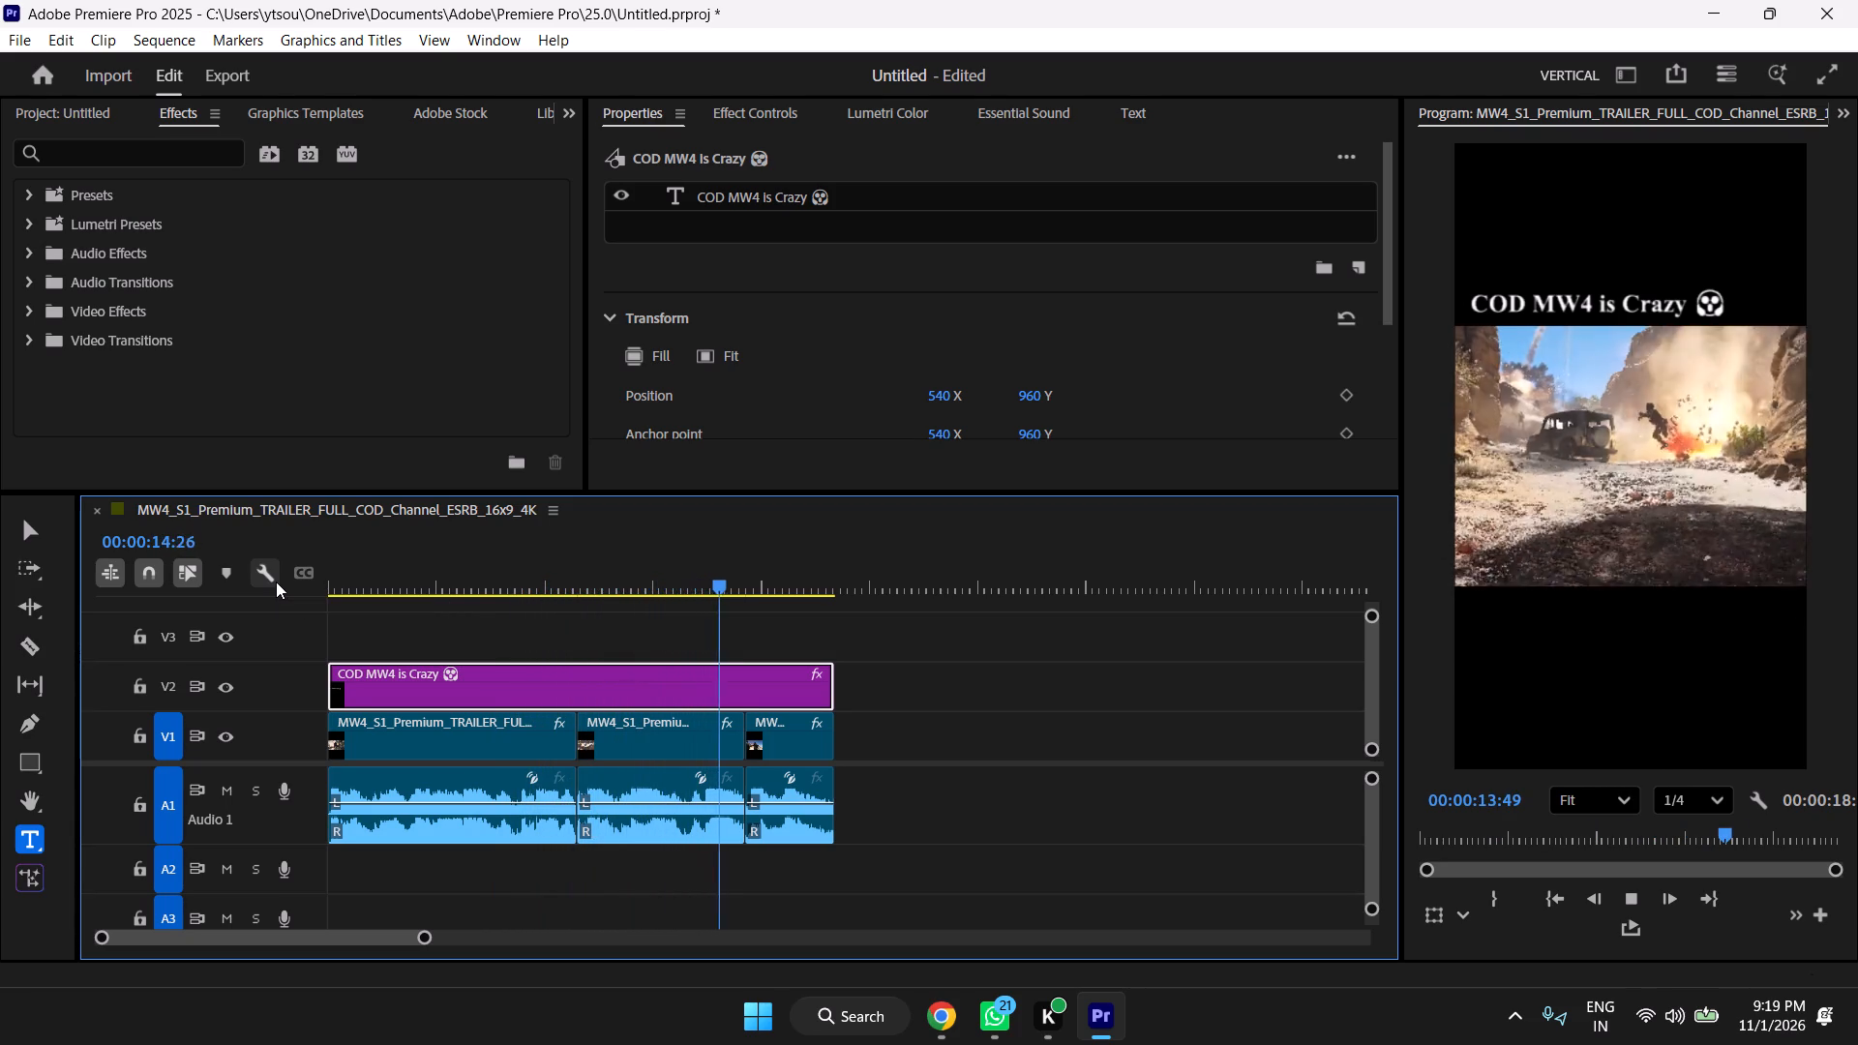
{"action": "key", "text": "space"}
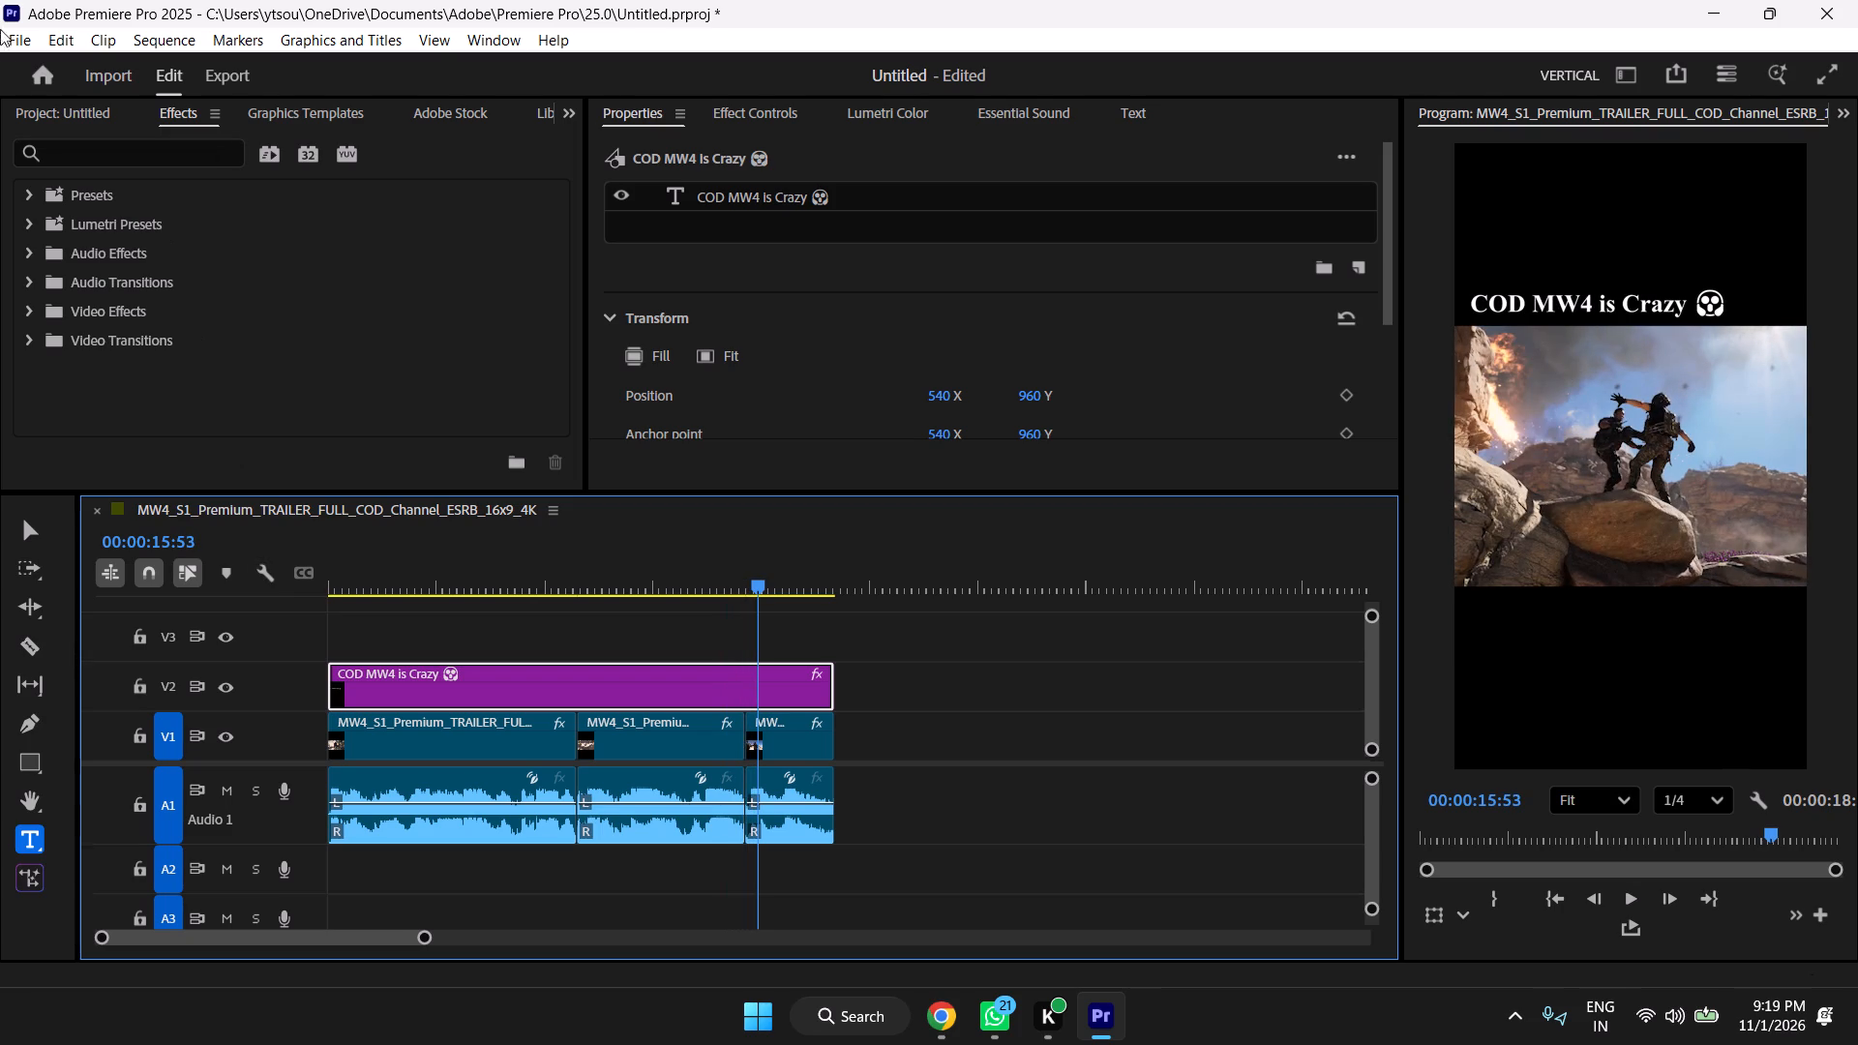
Open the export settings and shorten the output file name to MW4_S1_Premium.mp4.
{"action": "left_click", "coordinate": [220, 83]}
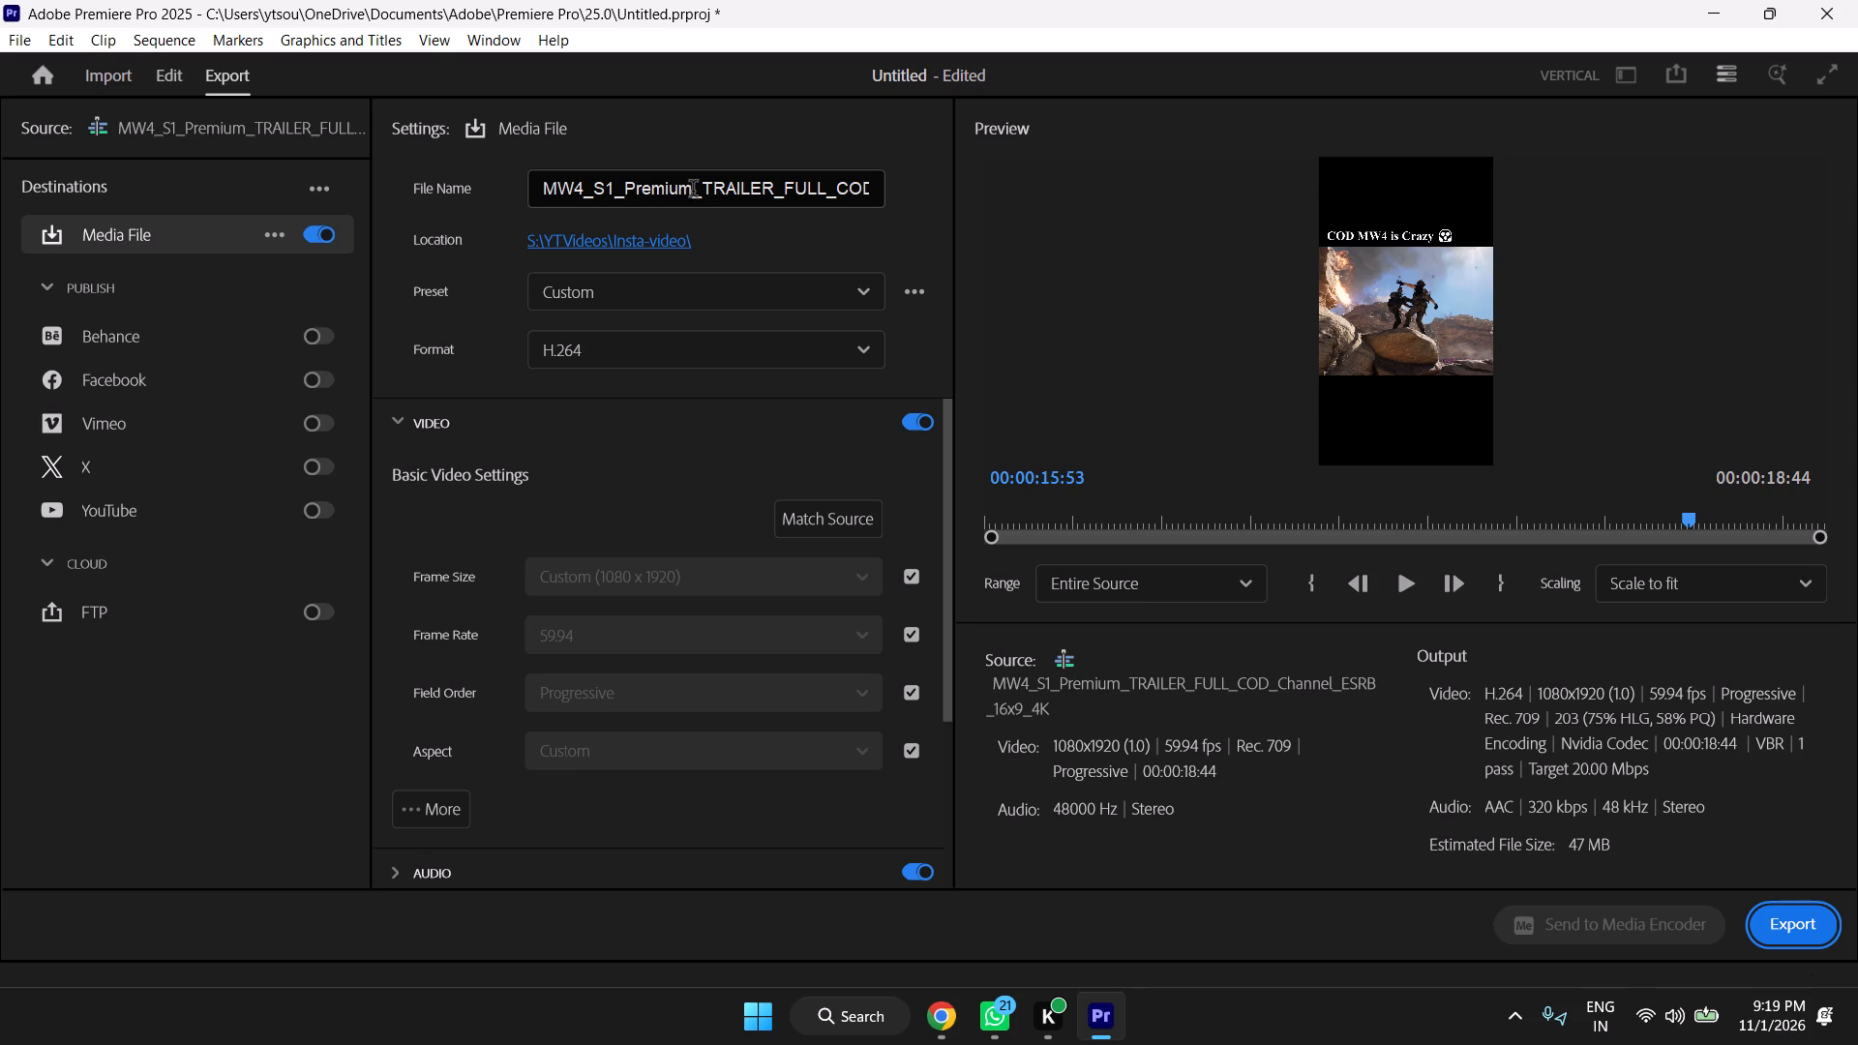
{"action": "left_click_drag", "start_coordinate": [697, 190], "coordinate": [832, 200]}
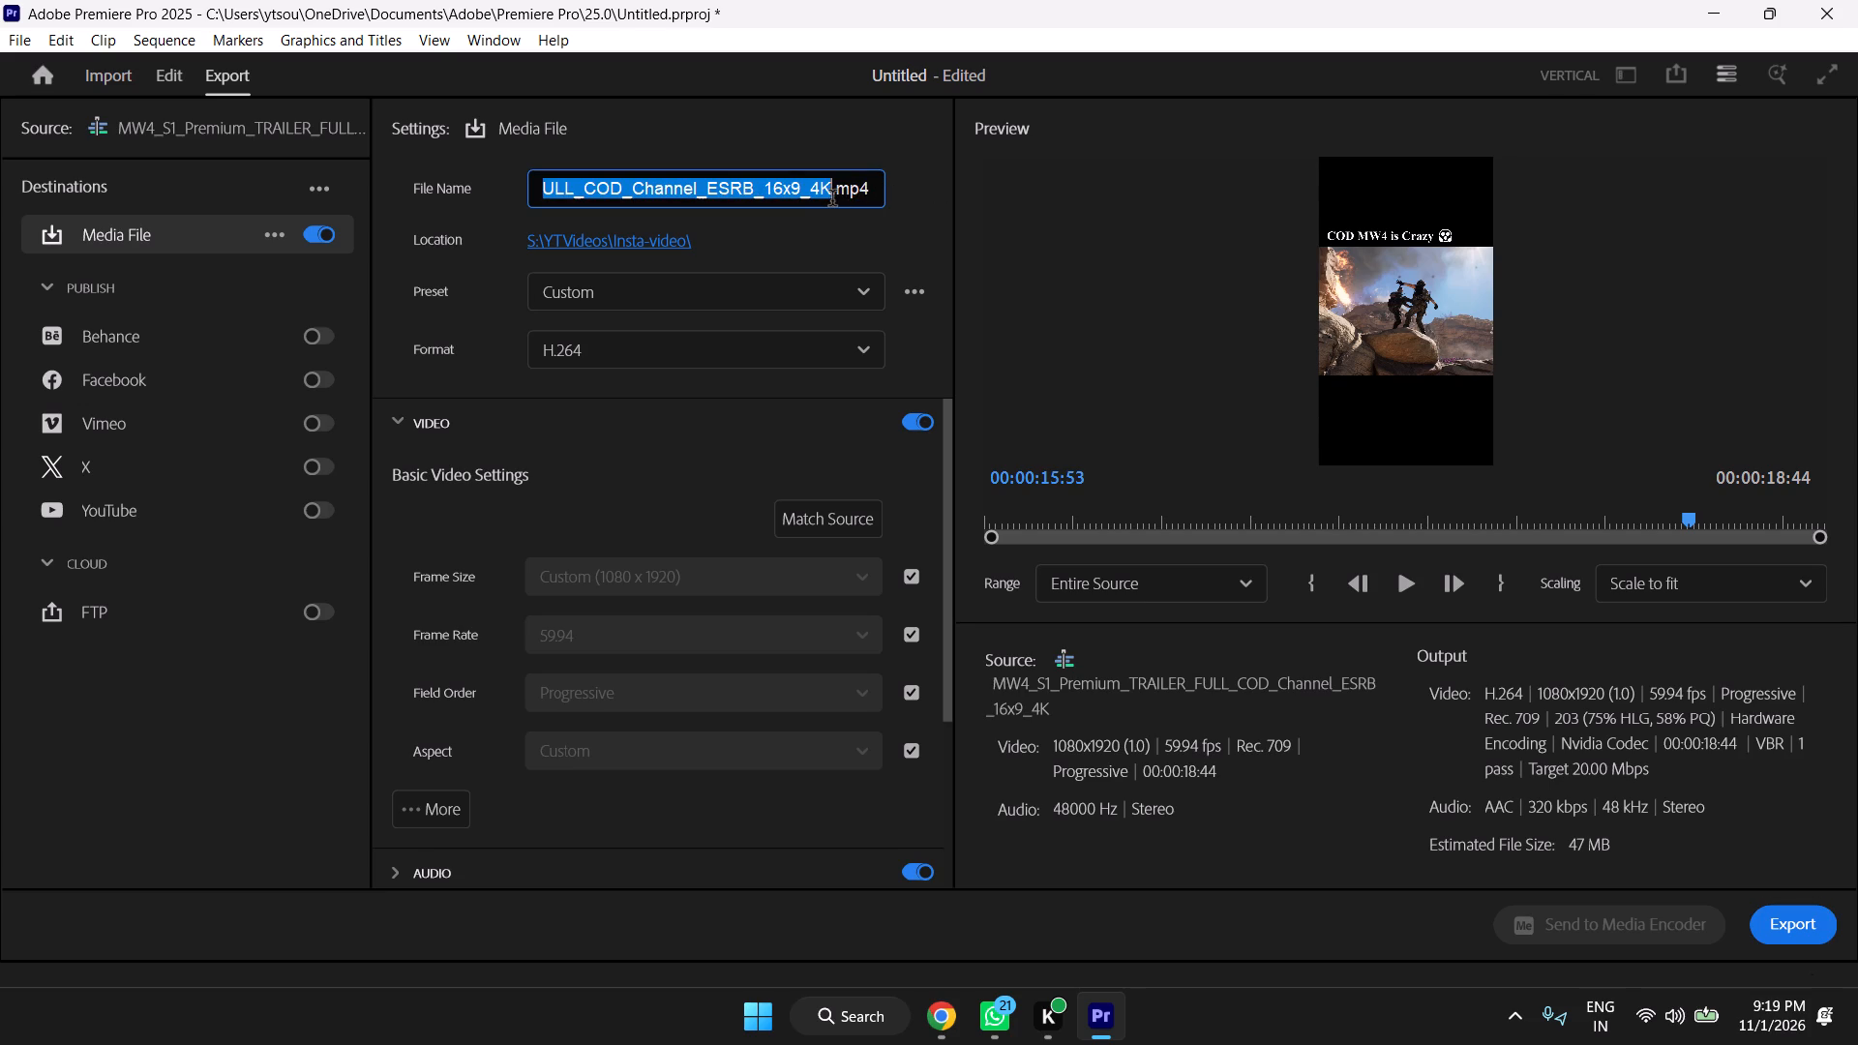
{"action": "left_click_drag", "start_coordinate": [832, 200], "coordinate": [828, 200]}
{"action": "key", "text": "BackSpace"}
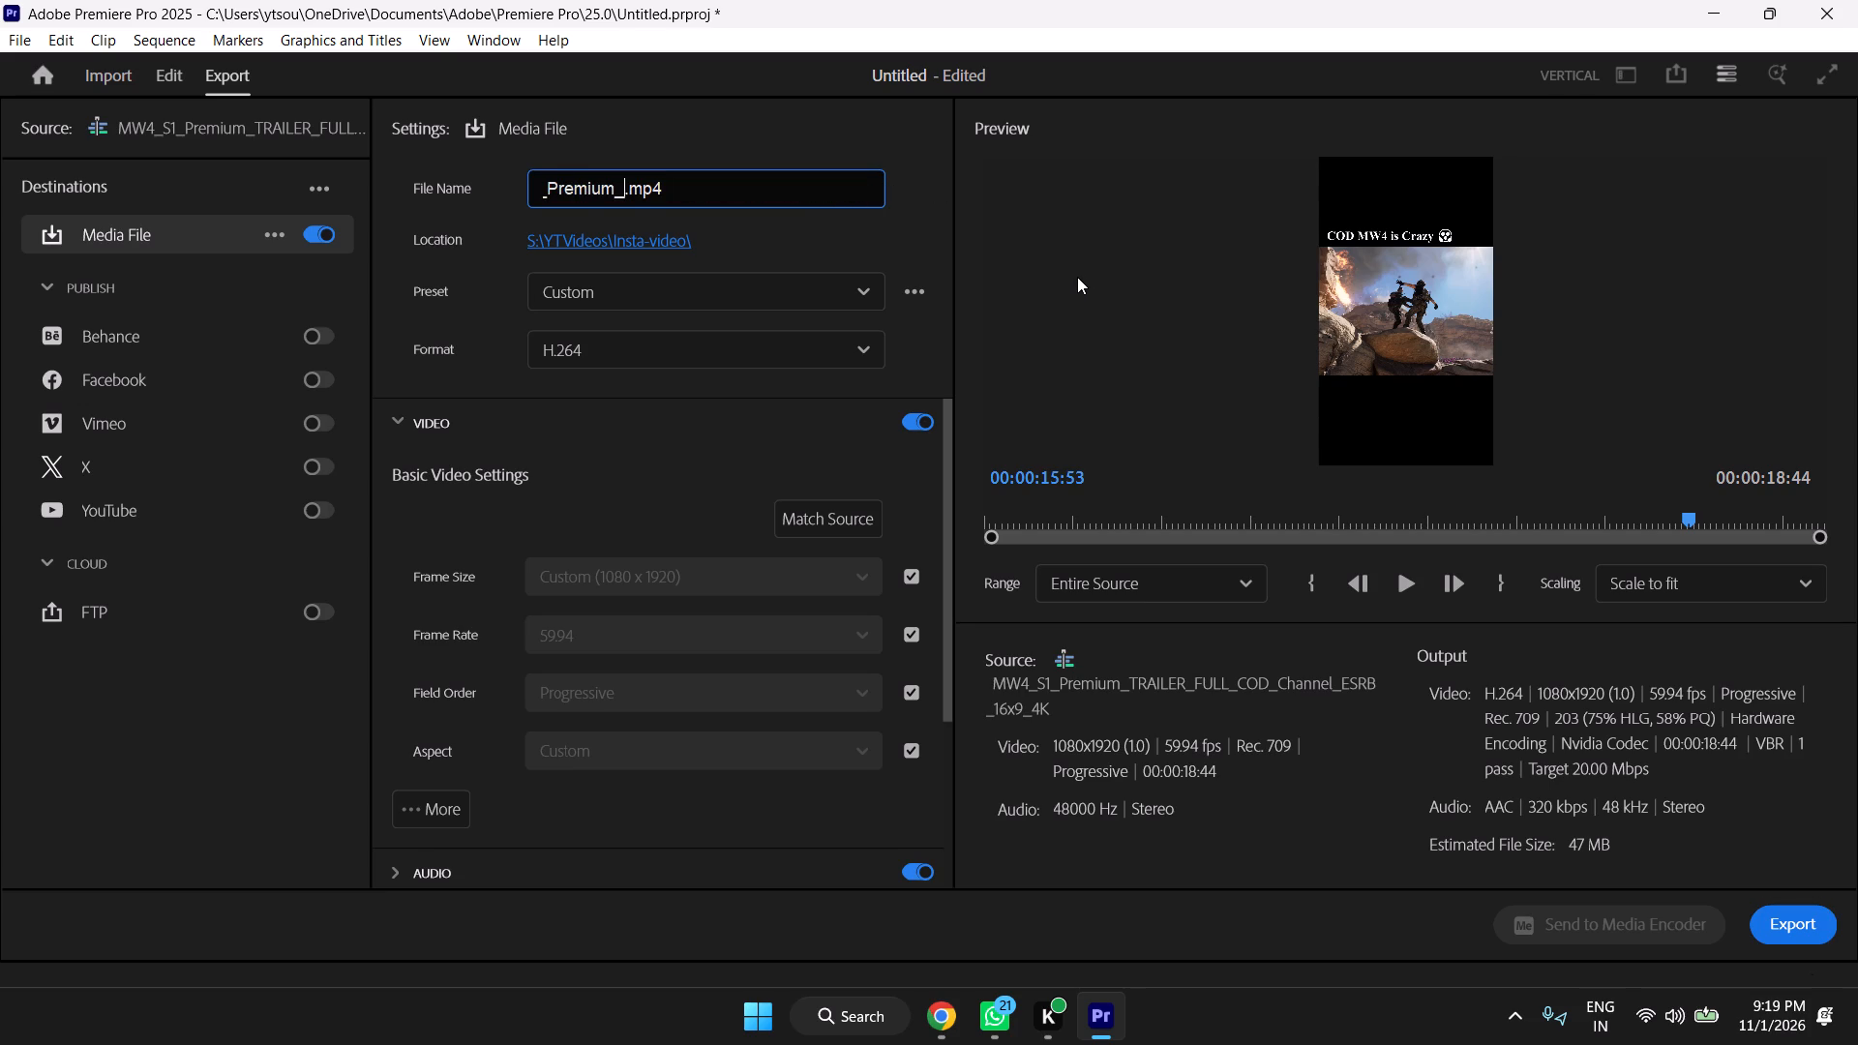
{"action": "key", "text": "BackSpace"}
{"action": "left_click_drag", "start_coordinate": [590, 189], "coordinate": [383, 217]}
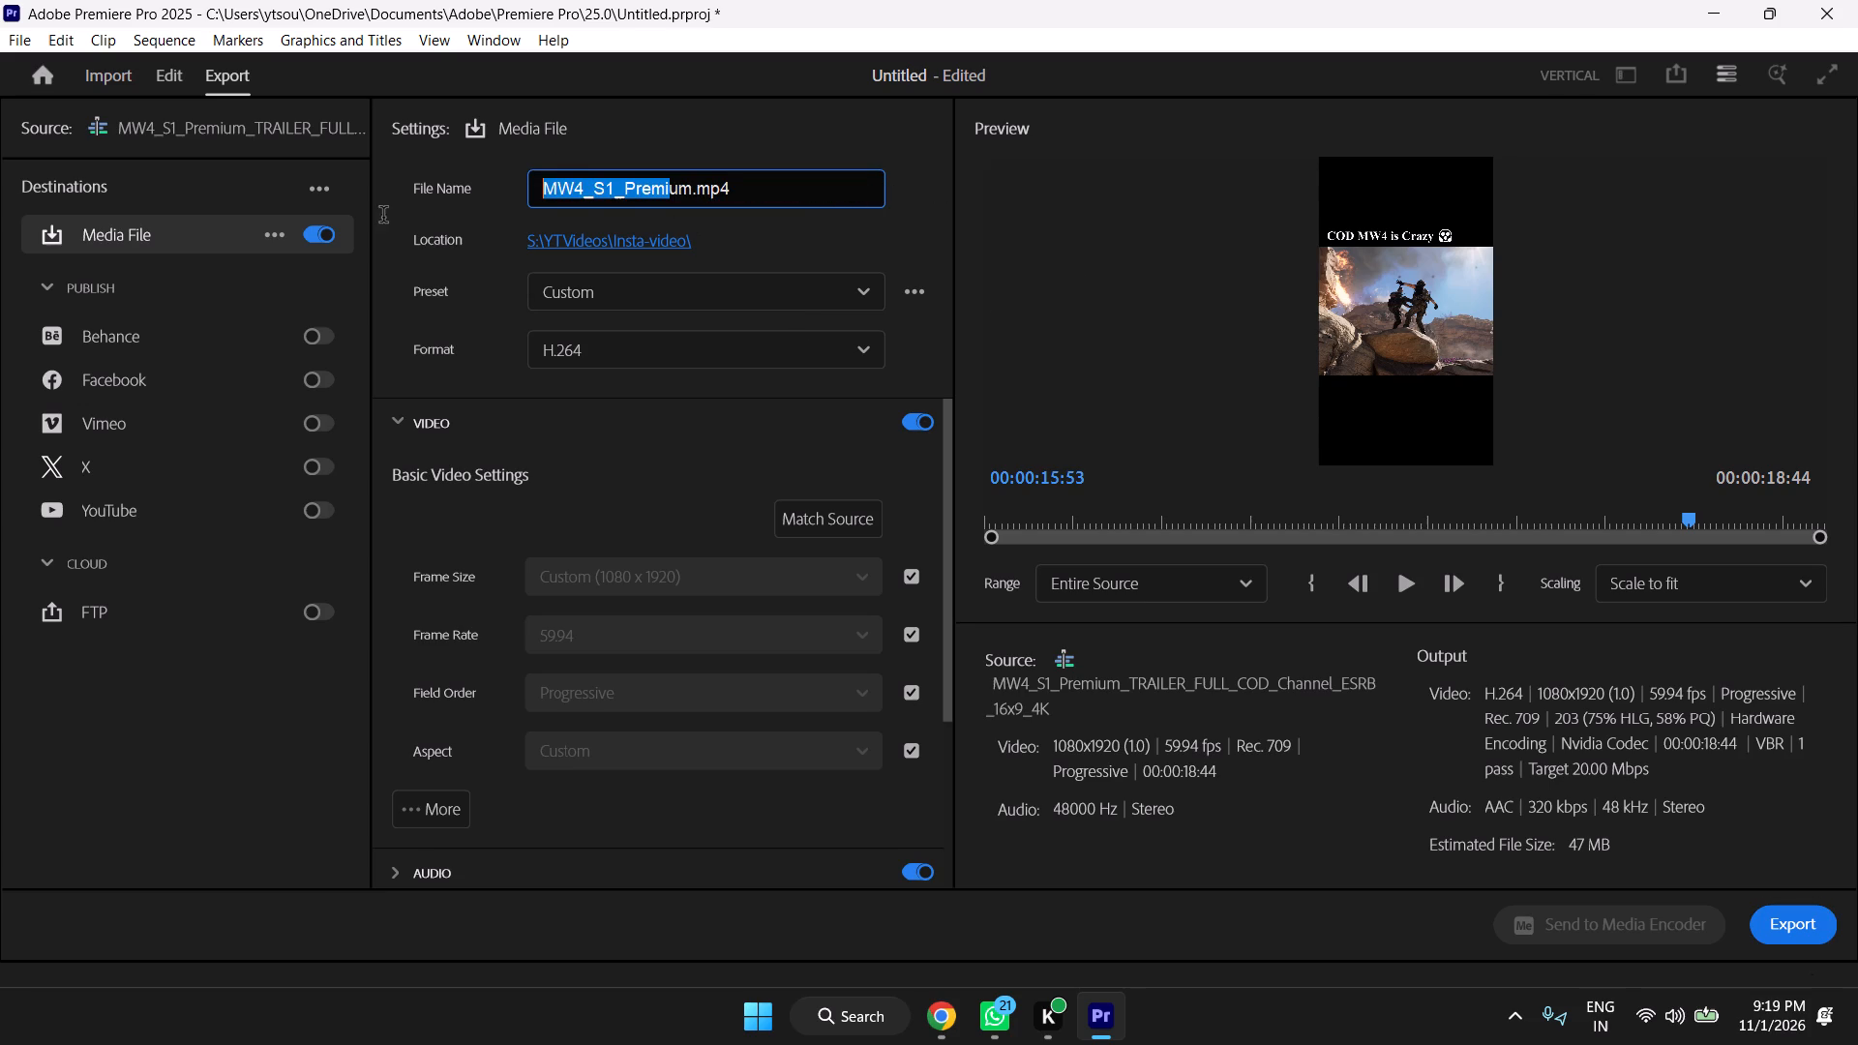
{"action": "left_click_drag", "start_coordinate": [383, 217], "coordinate": [372, 218]}
{"action": "left_click", "coordinate": [791, 246]}
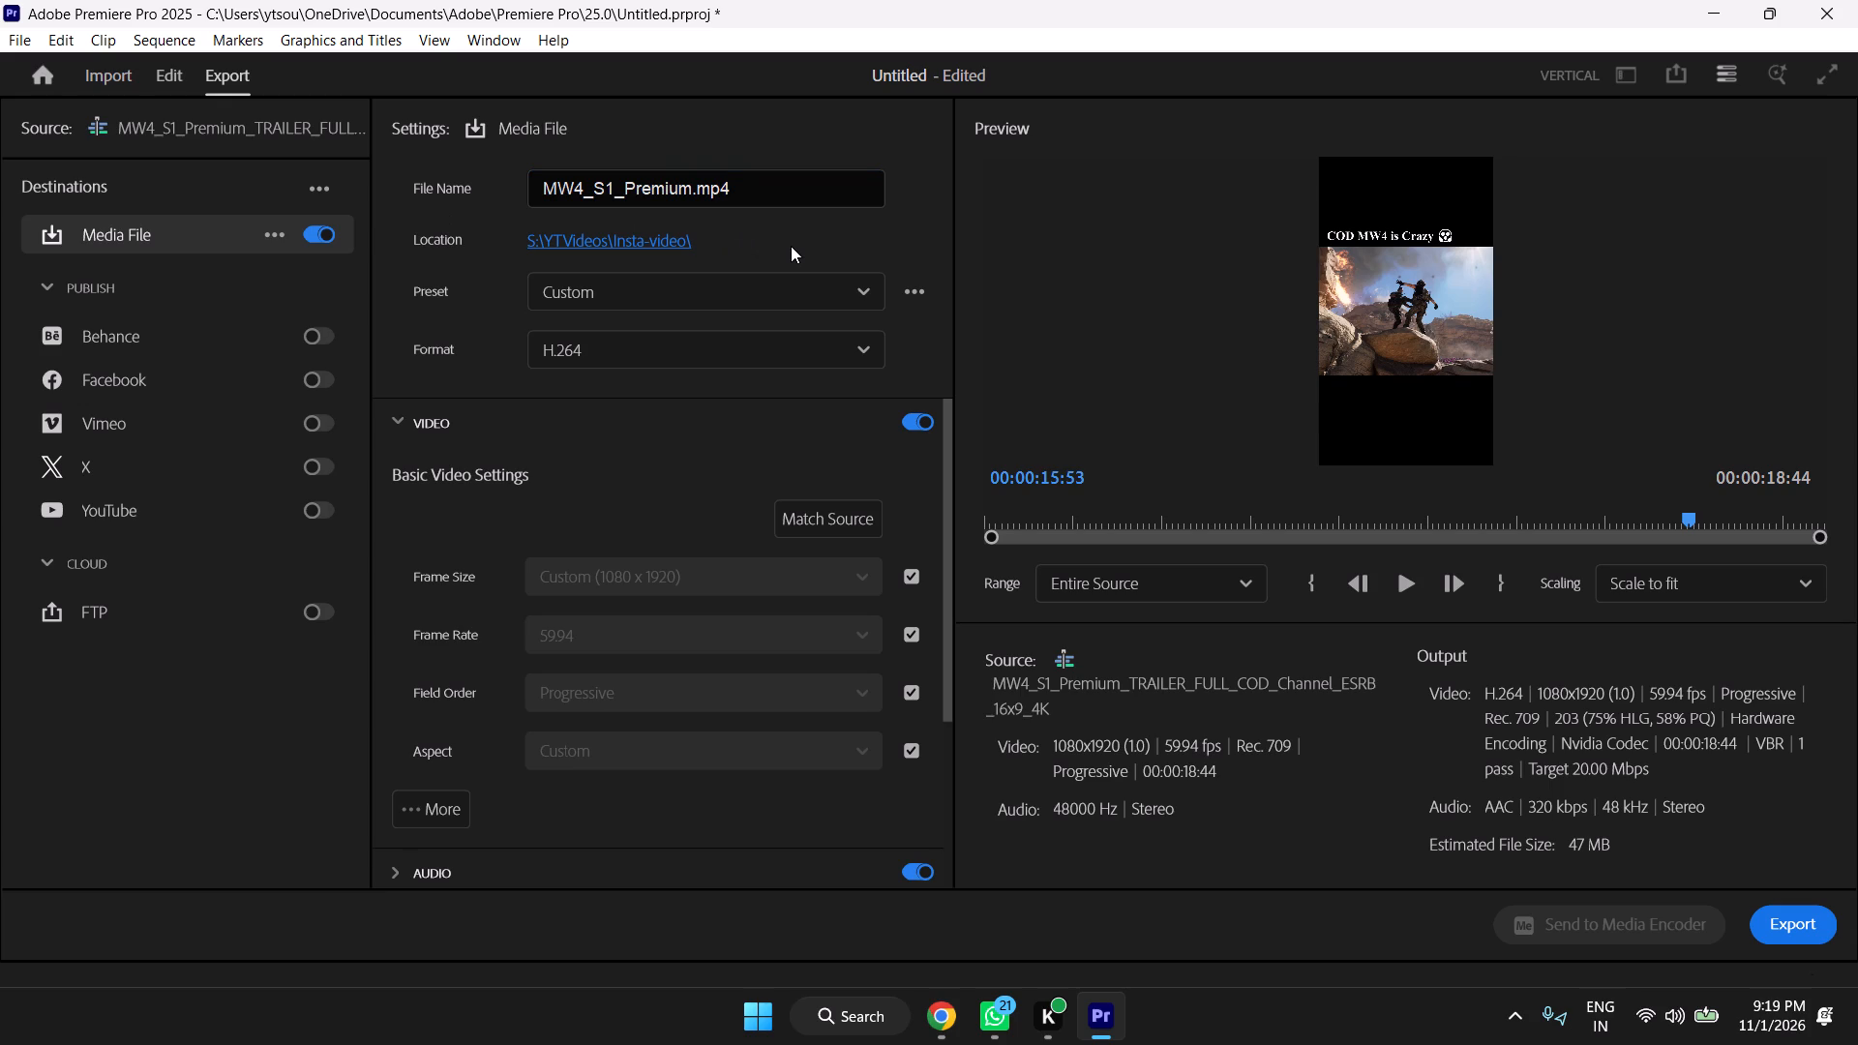
Export the entire sequence as an H.264 media file to the Insta-video folder.
{"action": "left_click", "coordinate": [1771, 926]}
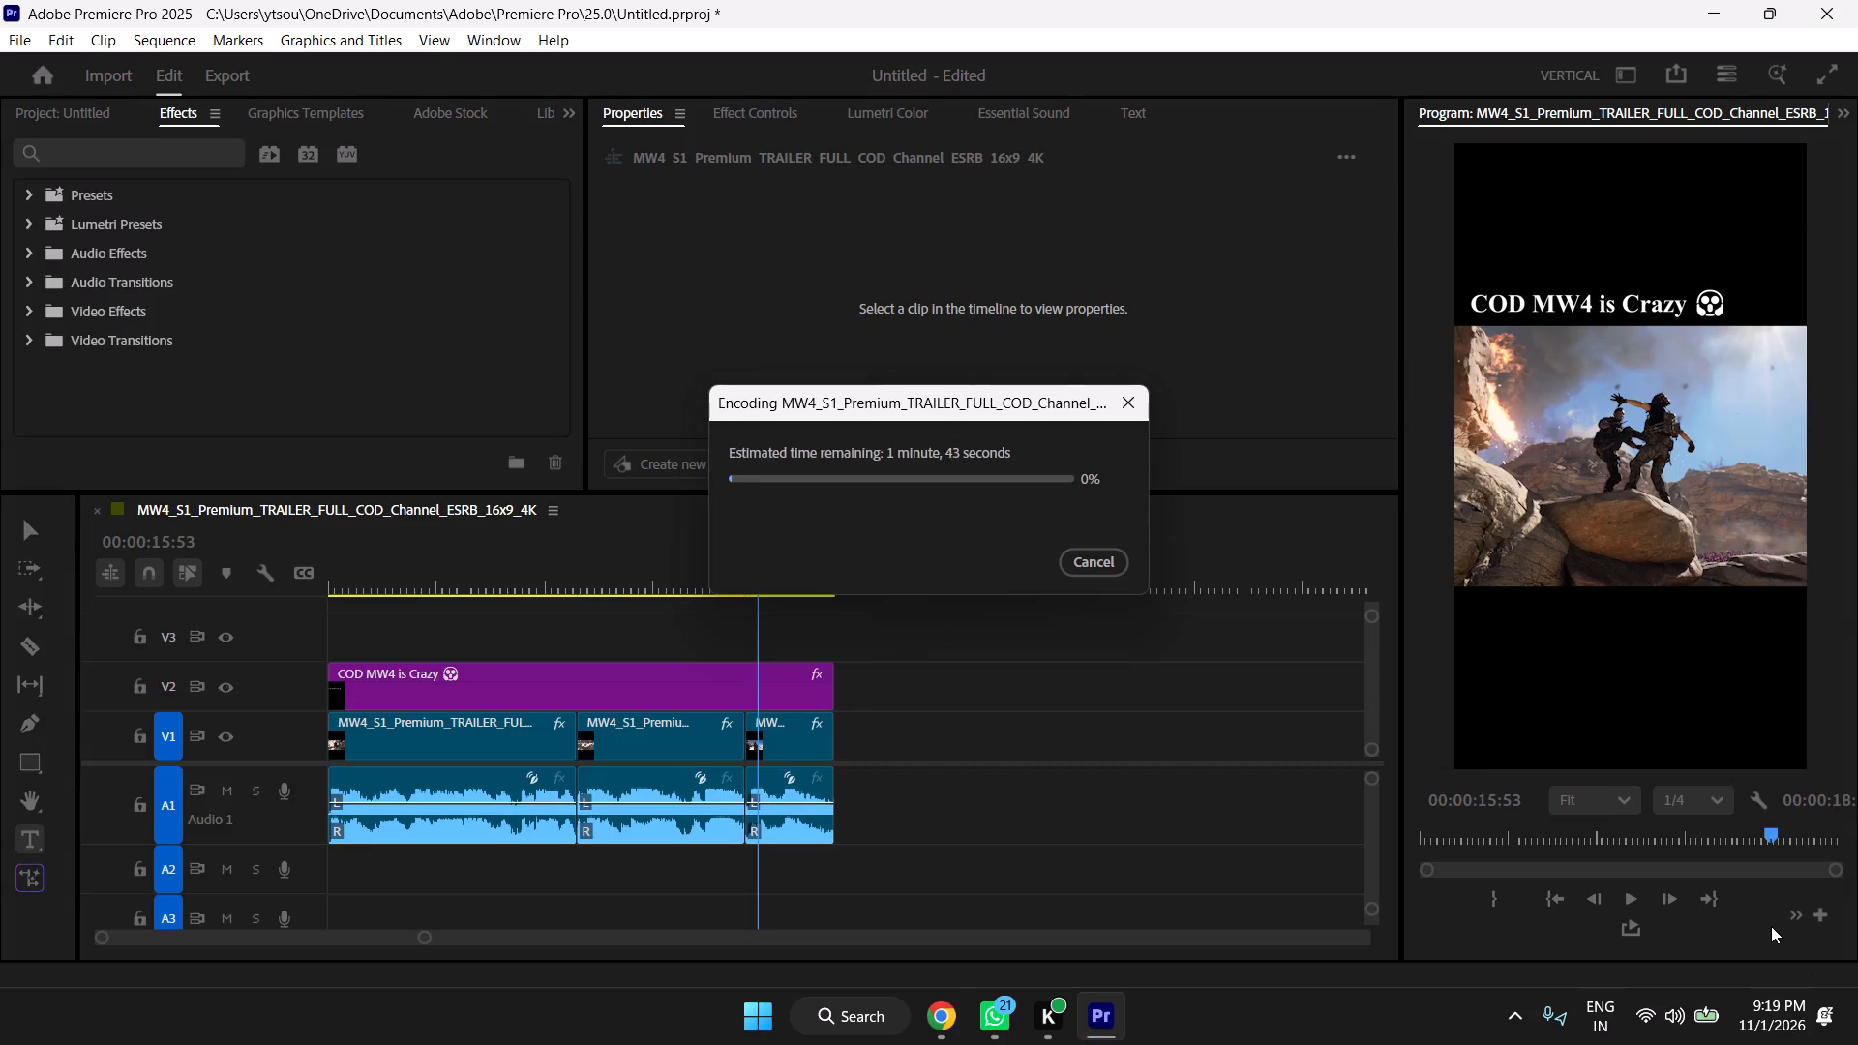